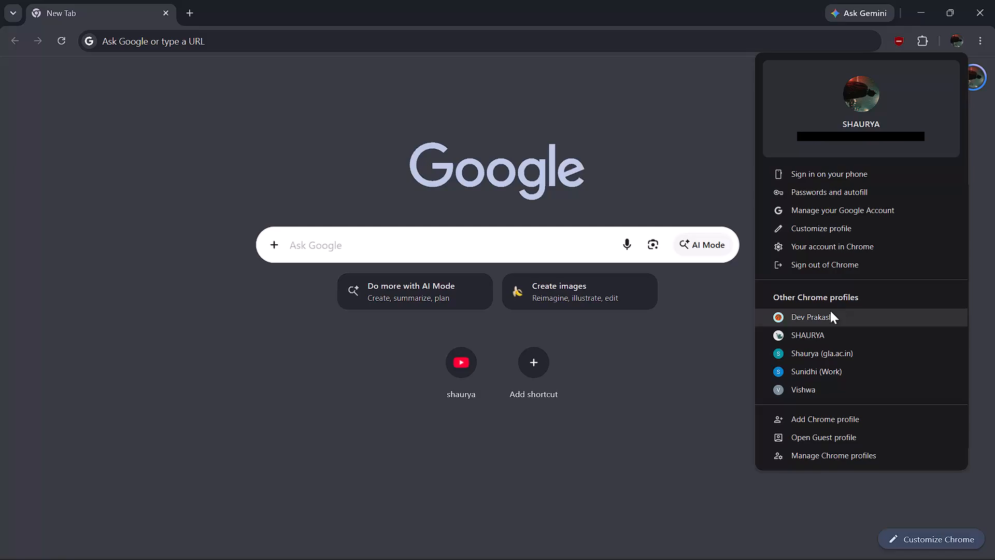
# Switch to the gla.ac.in school browser profile and bring its window forward.
pyautogui.click(813, 355)
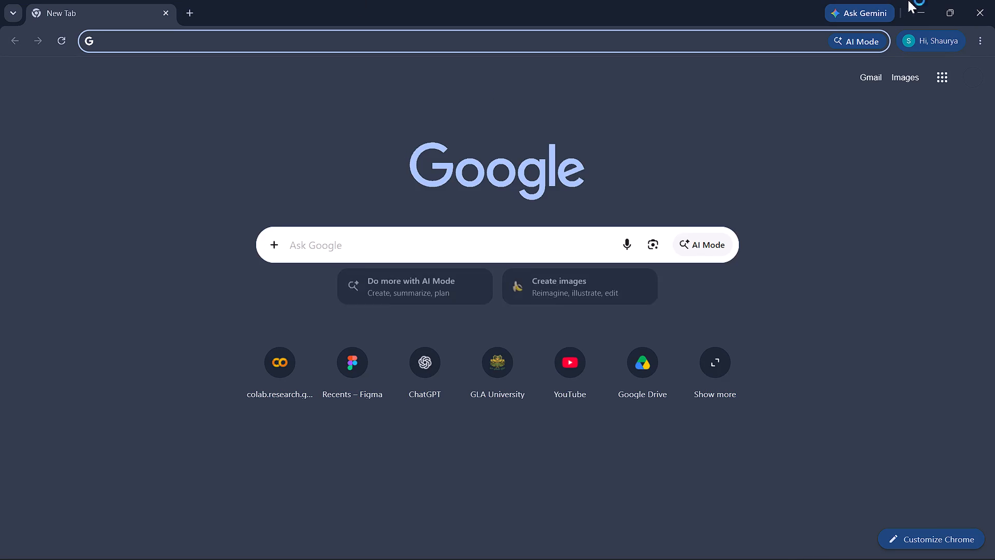
pyautogui.click(921, 2)
pyautogui.click(994, 0)
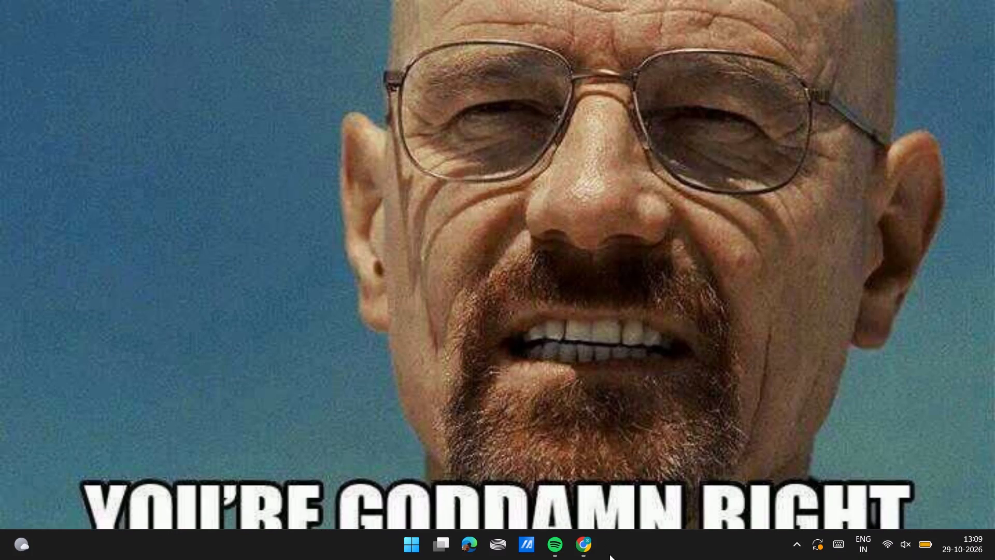
pyautogui.click(589, 544)
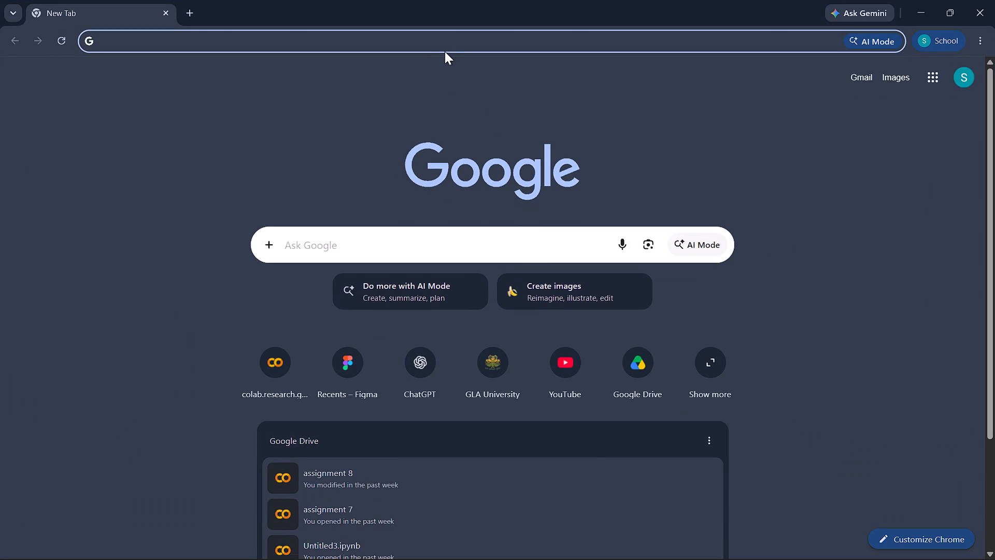
# Go to the Figma website's recent files page.
pyautogui.click(427, 43)
pyautogui.write('figm')
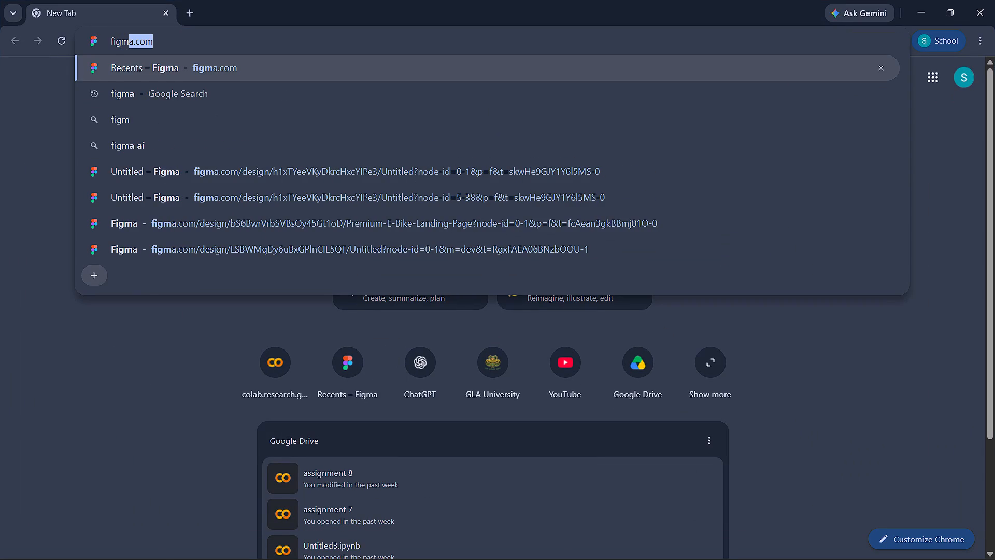
pyautogui.click(410, 43)
pyautogui.press('a')
pyautogui.press('BackSpace')
pyautogui.press('Return')
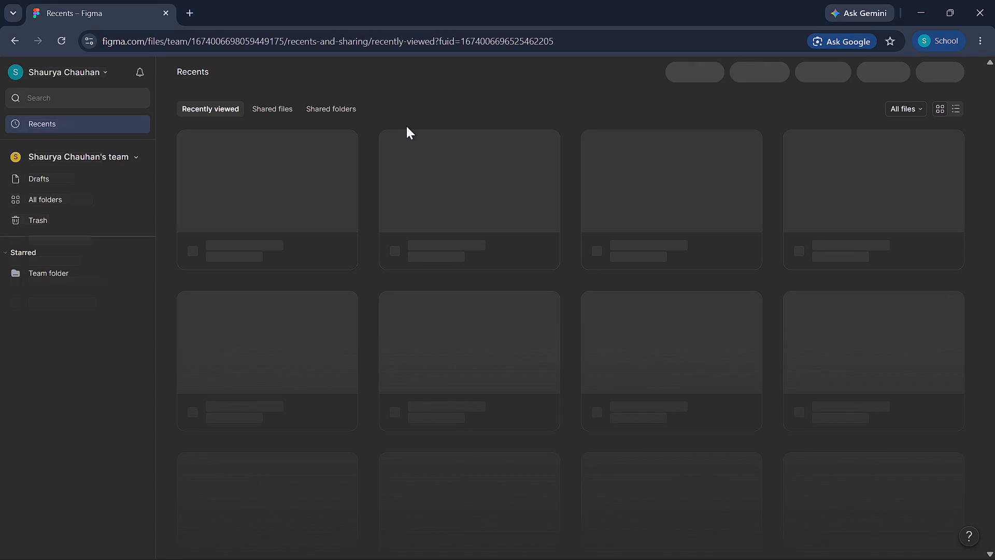
# Open the Untitled design file edited 1 day ago and select its blank MacBook Pro 16" - 1 frame.
pyautogui.scroll(-1, 413, 337)
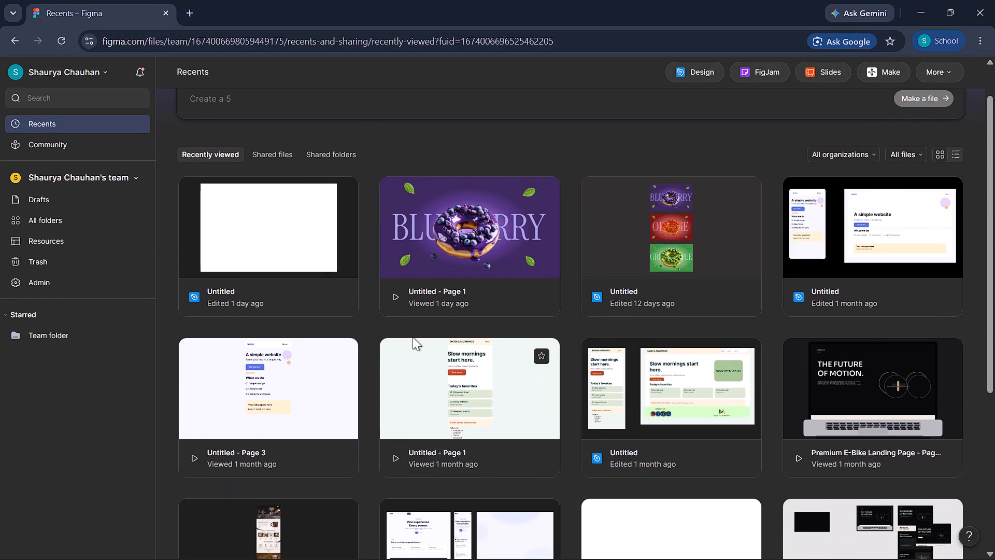
pyautogui.click(224, 273)
pyautogui.doubleClick(223, 295)
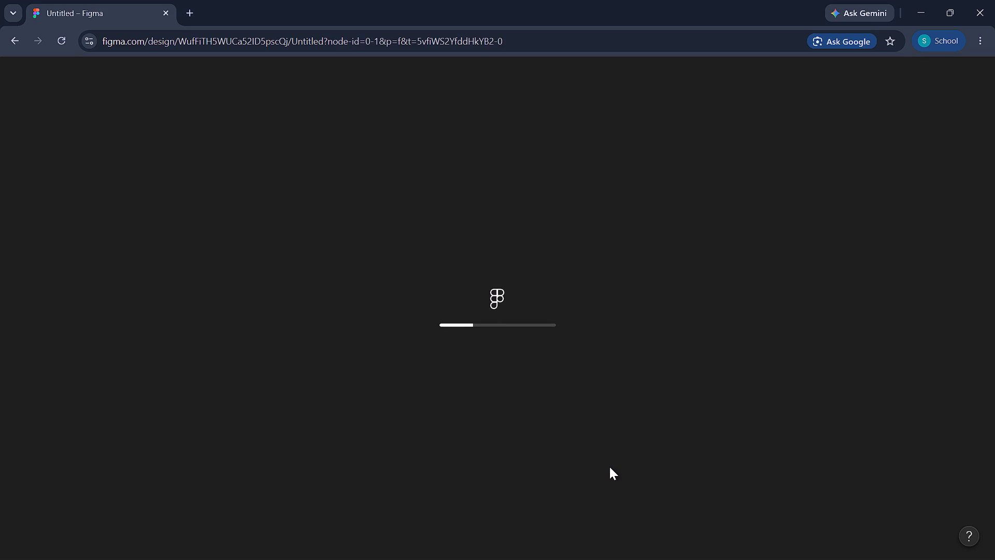
pyautogui.scroll(-1, 609, 467)
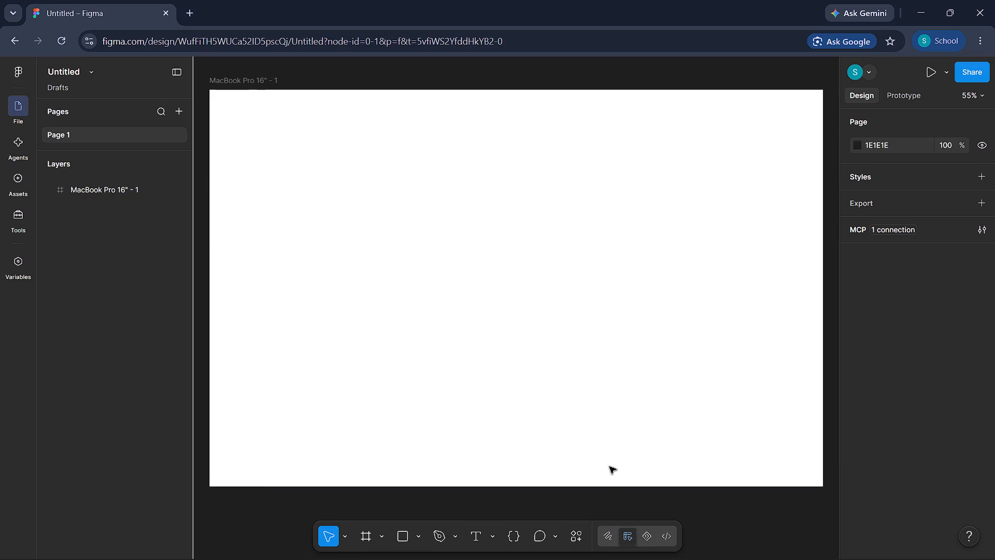
pyautogui.scroll(-1, 609, 467)
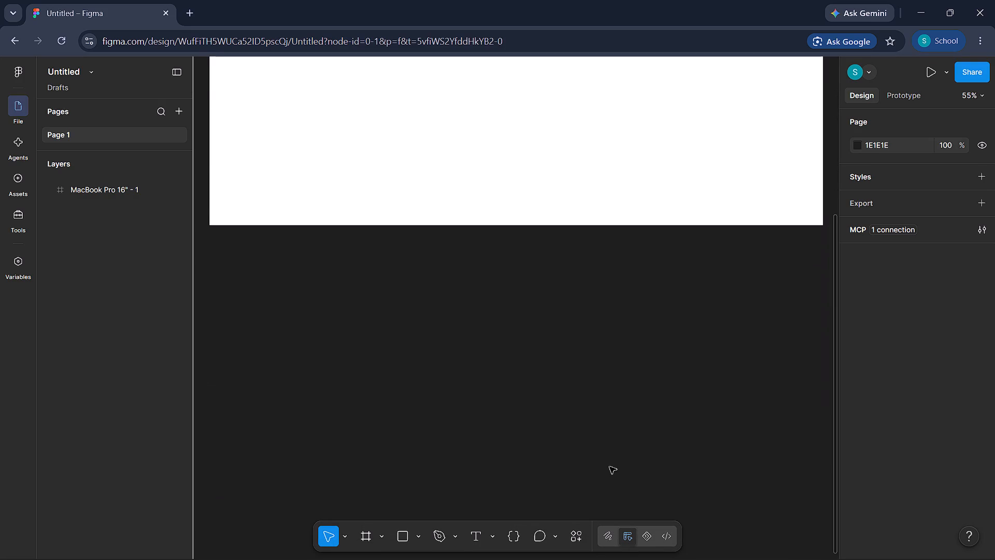
pyautogui.scroll(-1, 609, 467)
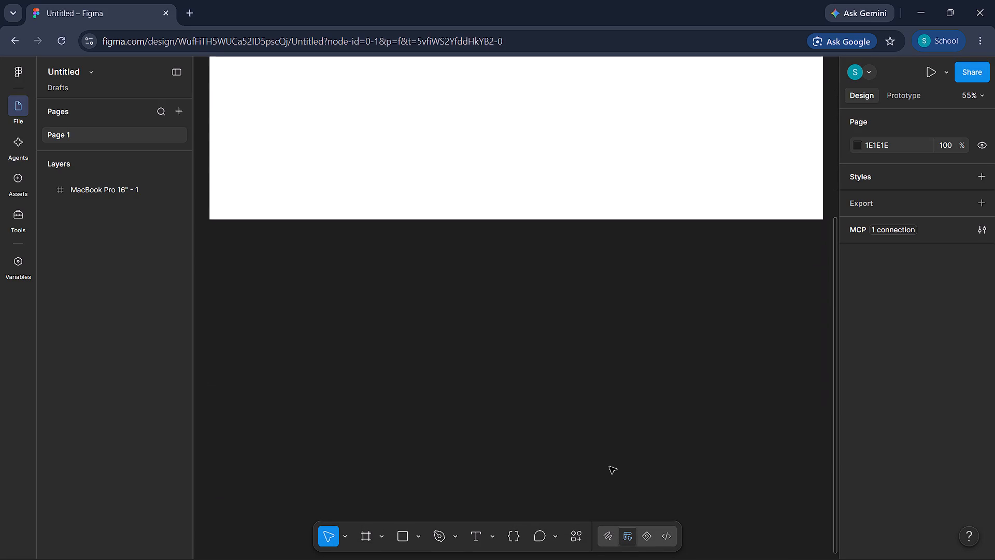
pyautogui.scroll(2, 609, 467)
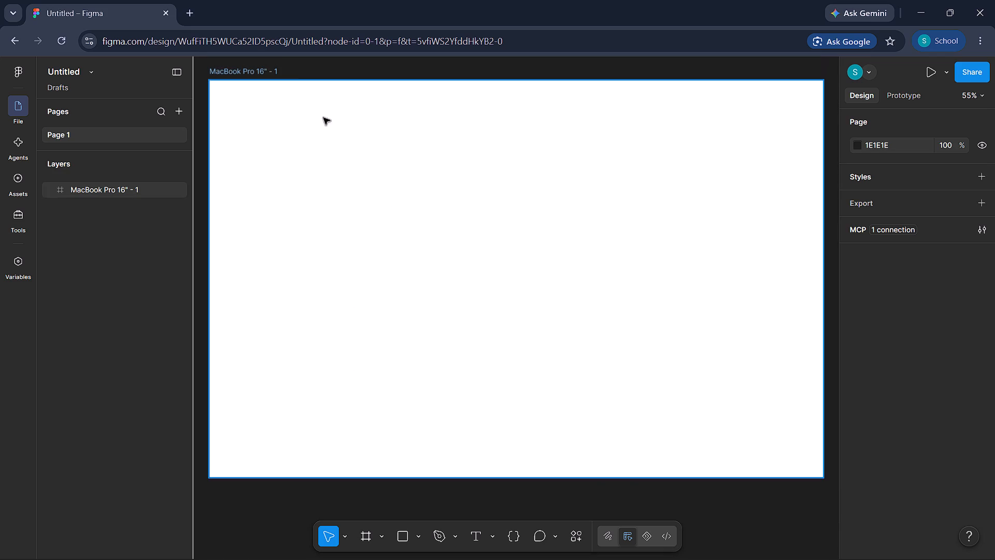
pyautogui.click(254, 72)
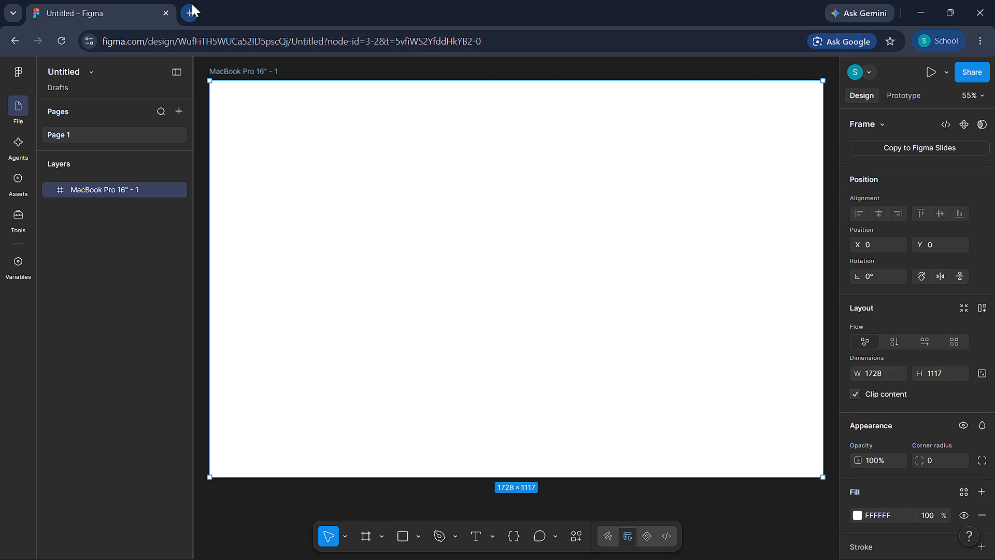
# Search for swiggy in a new browser tab and open the official Swiggy website.
pyautogui.click(191, 5)
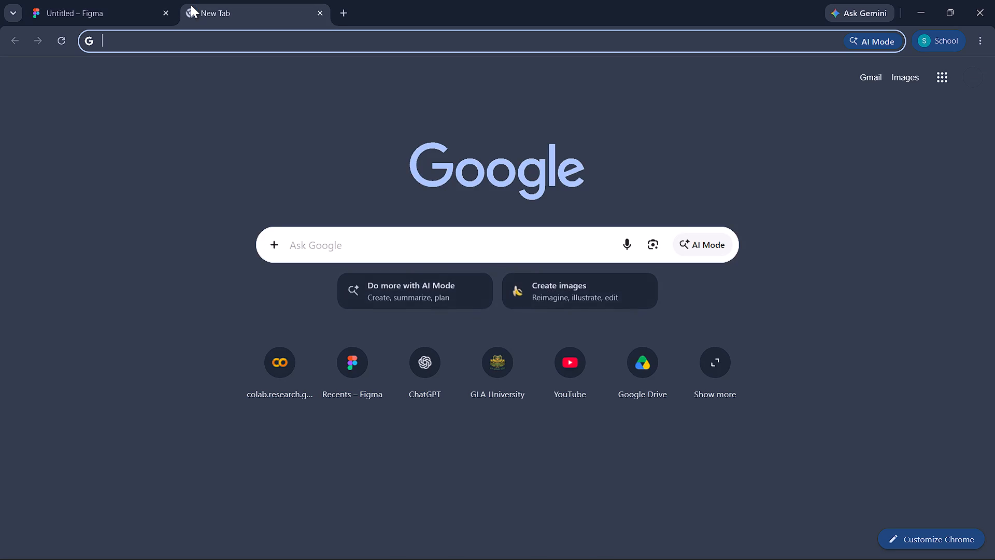
pyautogui.write('swiggy')
pyautogui.press('Return')
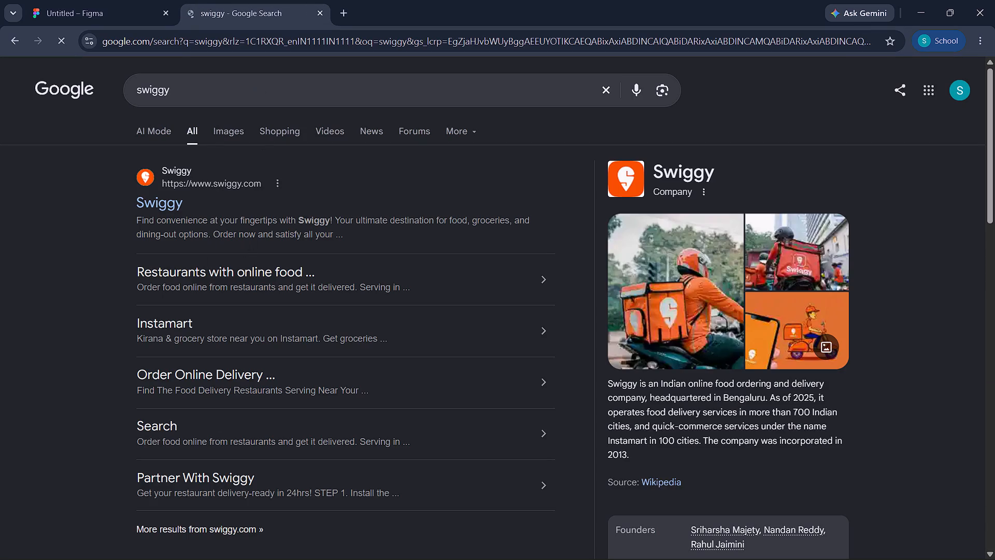
pyautogui.click(180, 209)
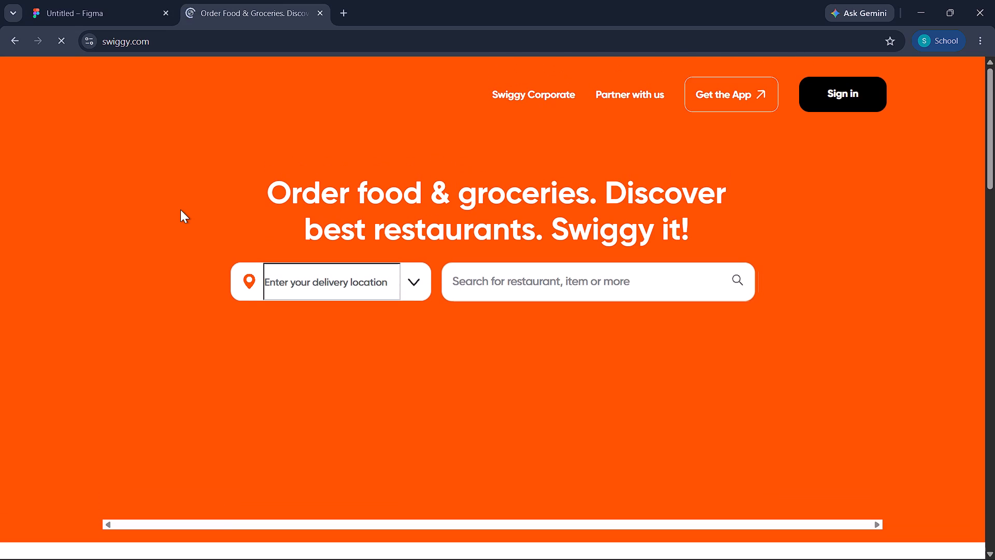
# Examine the sections and layout of the Swiggy home page, ending back at the hero section.
pyautogui.scroll(-1, 180, 209)
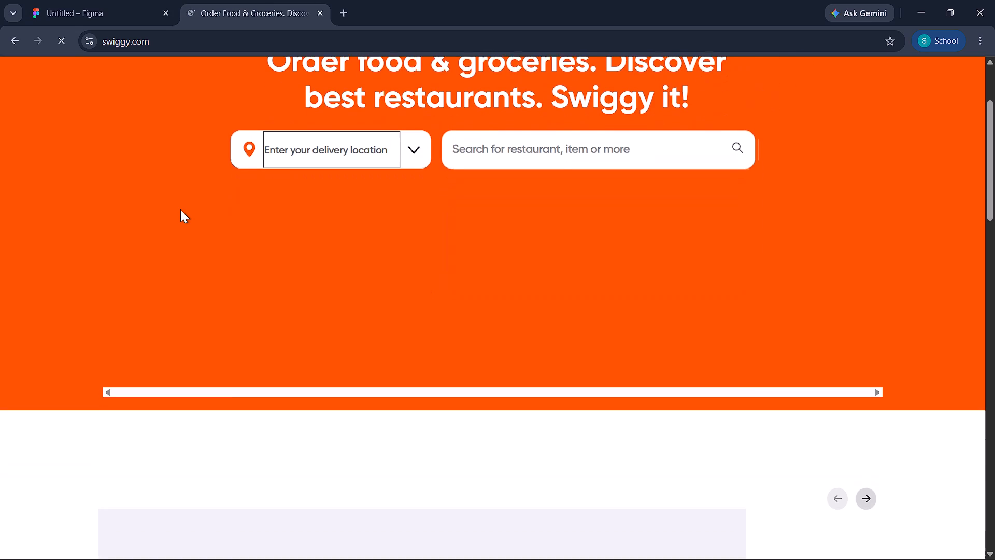
pyautogui.scroll(-5, 180, 209)
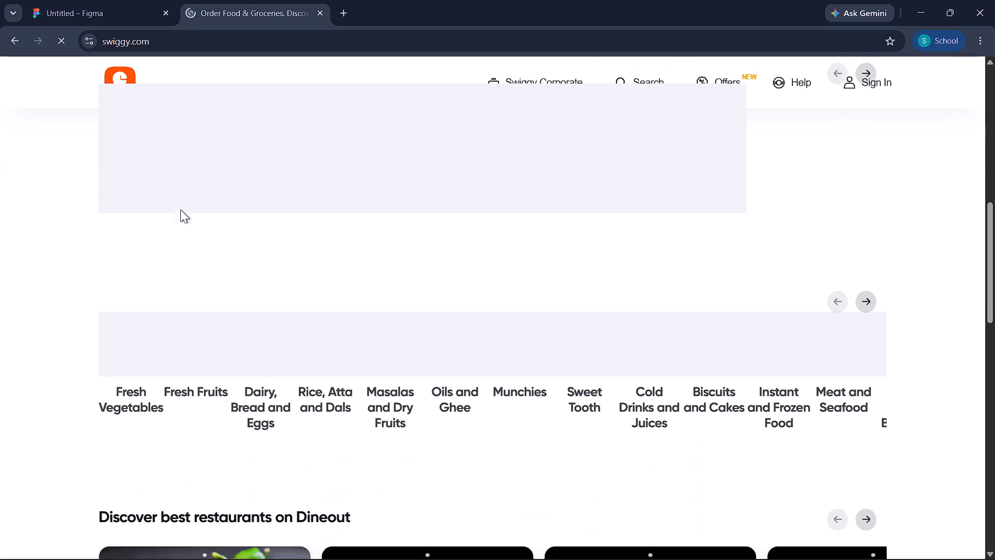
pyautogui.scroll(-1, 180, 209)
pyautogui.scroll(1, 180, 209)
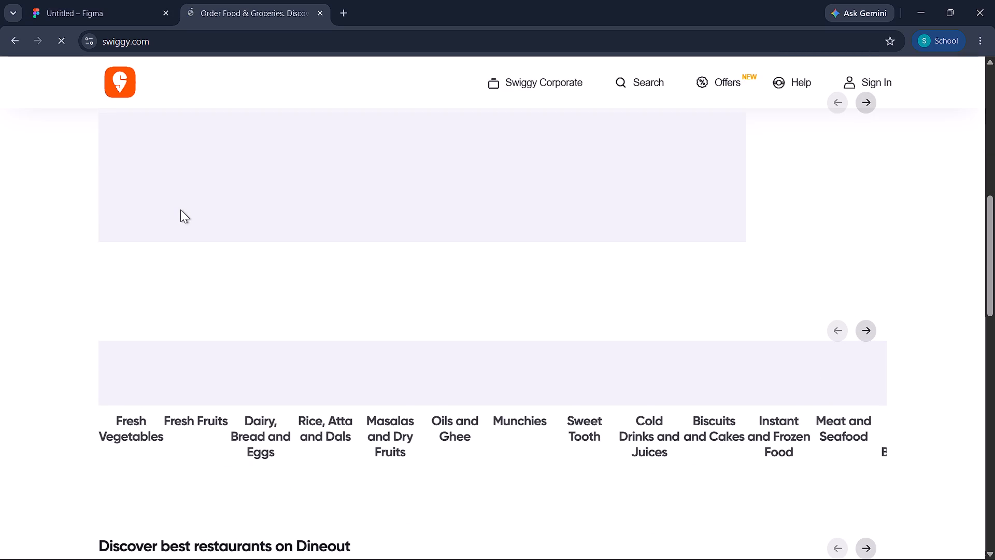
pyautogui.scroll(-1, 180, 209)
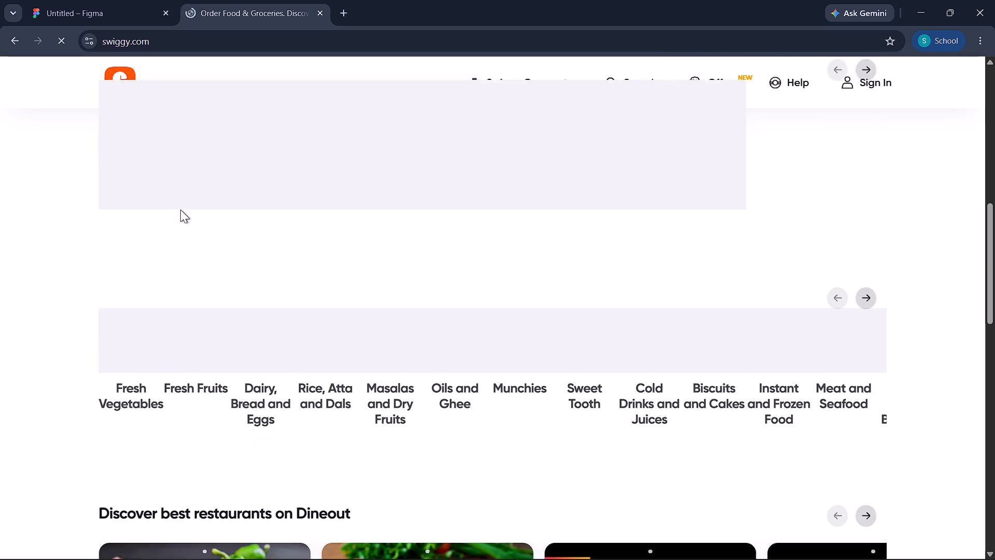
pyautogui.scroll(-6, 180, 209)
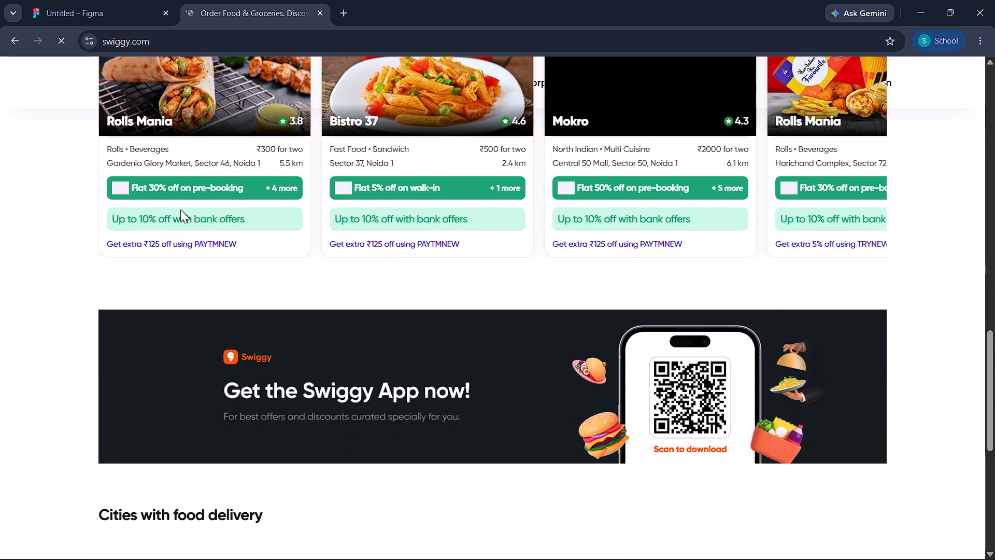
pyautogui.scroll(4, 180, 209)
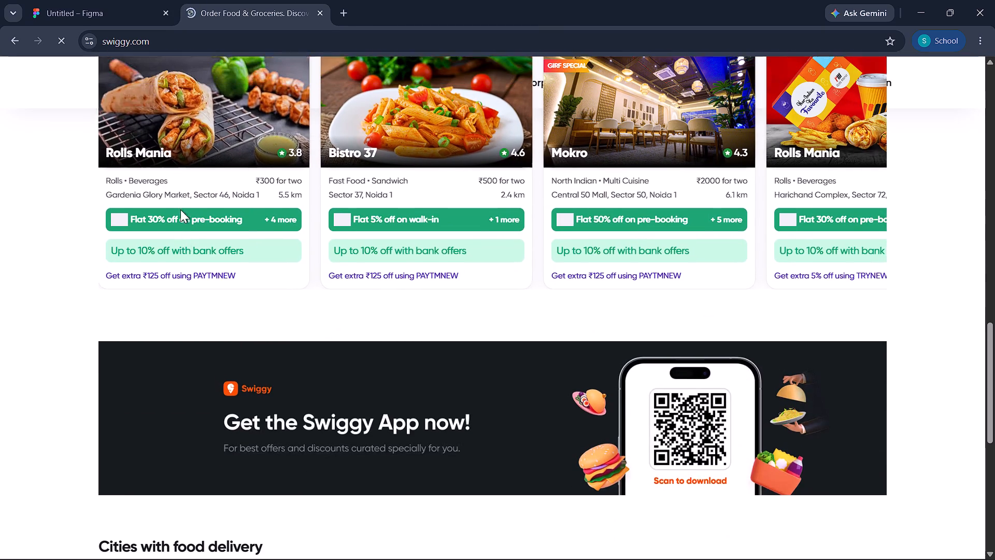
pyautogui.scroll(3, 180, 209)
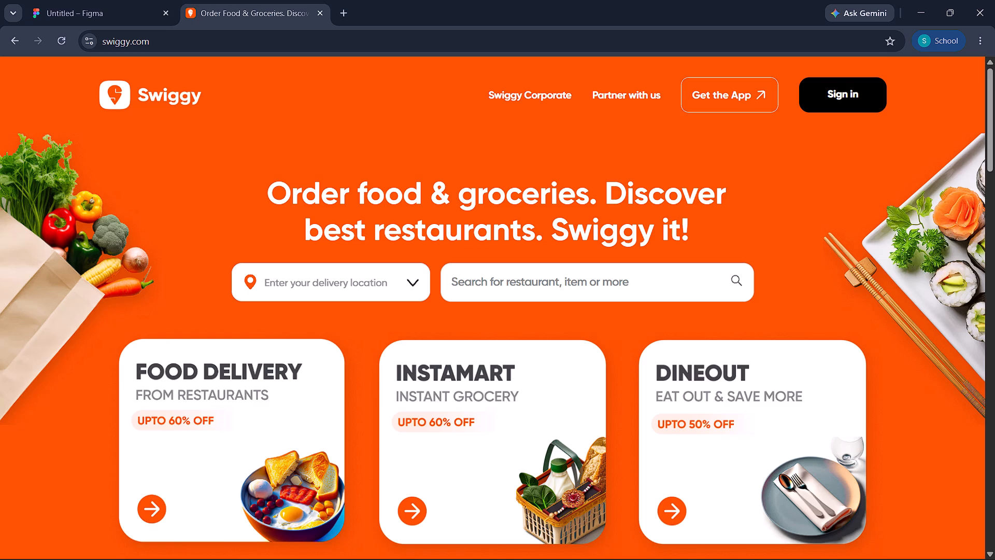
# Capture a screenshot region of the vegetable grocery bag image beside the Swiggy hero heading.
pyautogui.press('shift+super+s')
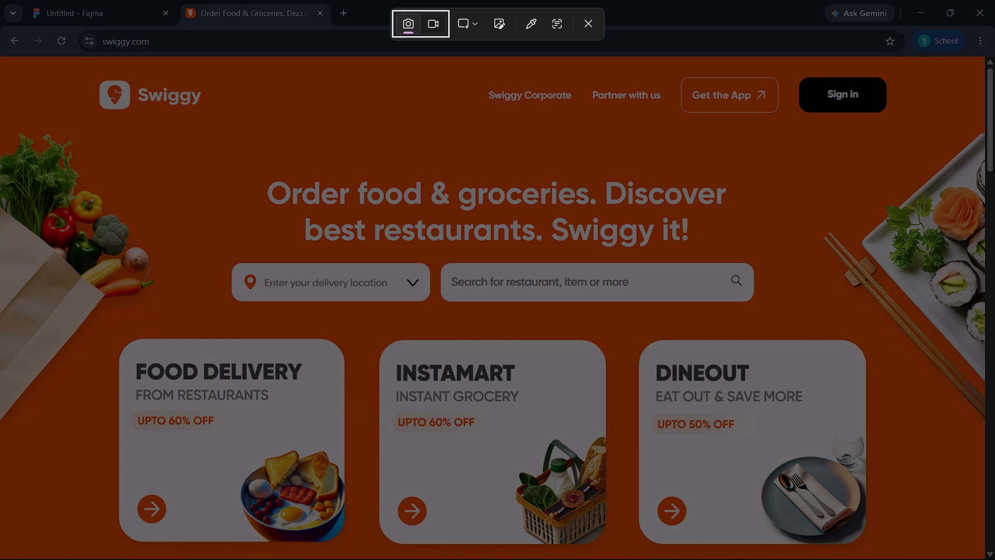
pyautogui.moveTo(0, 102); pyautogui.dragTo(159, 251)
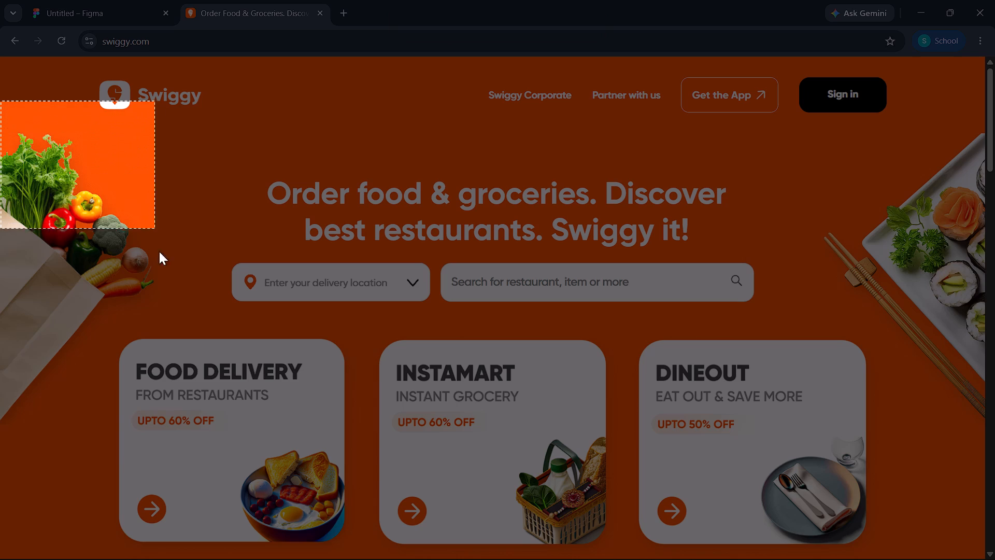
pyautogui.moveTo(159, 251); pyautogui.dragTo(154, 486)
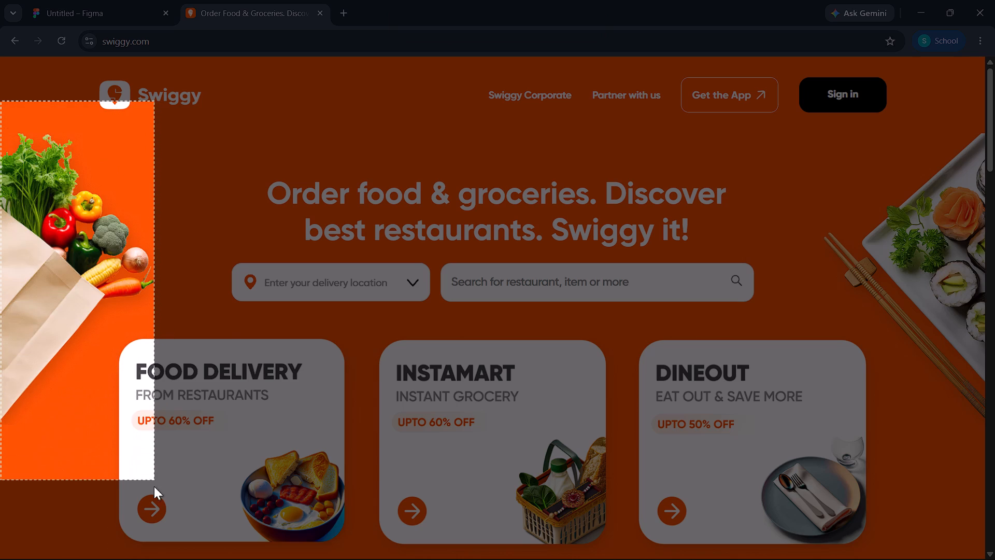
pyautogui.moveTo(154, 486); pyautogui.dragTo(170, 466)
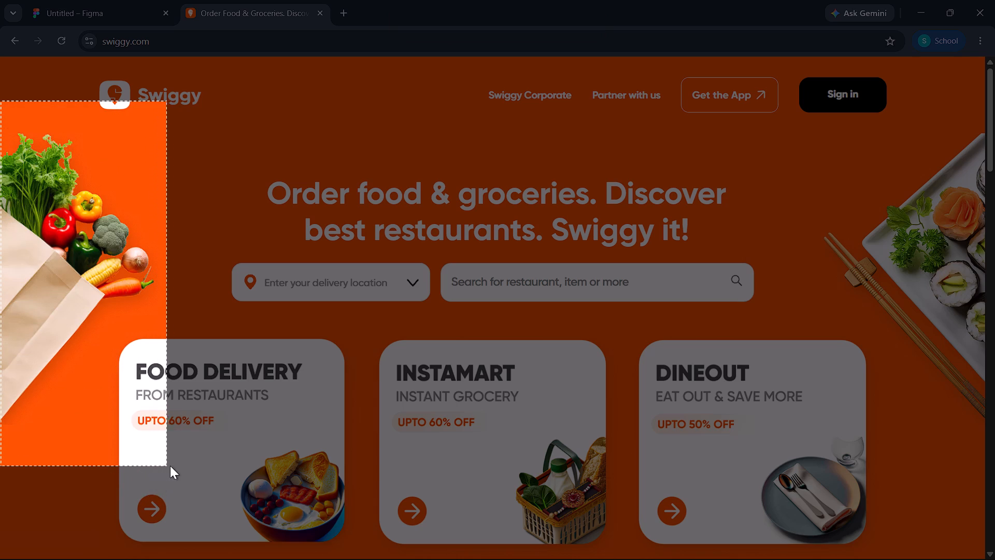
pyautogui.moveTo(170, 466); pyautogui.dragTo(162, 468)
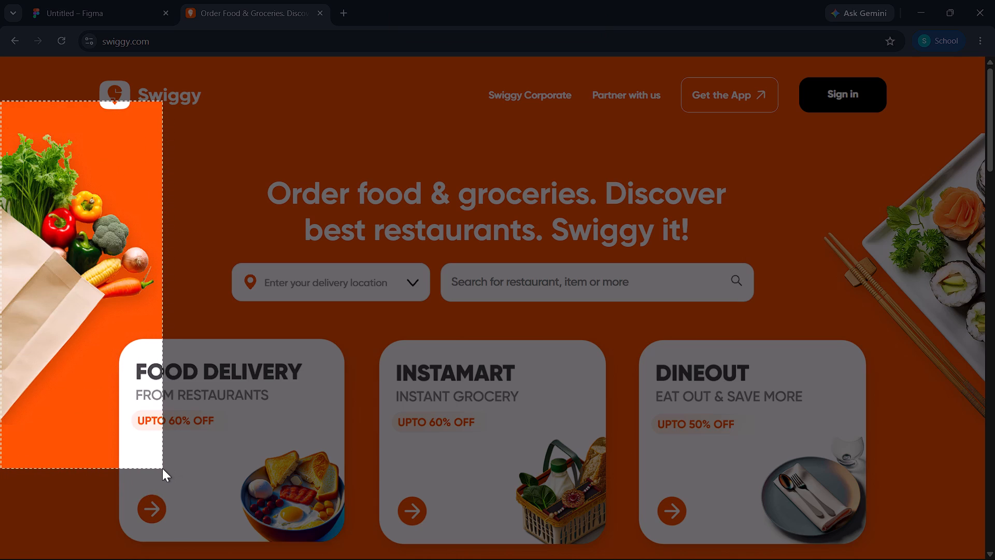
pyautogui.moveTo(162, 468); pyautogui.dragTo(162, 468)
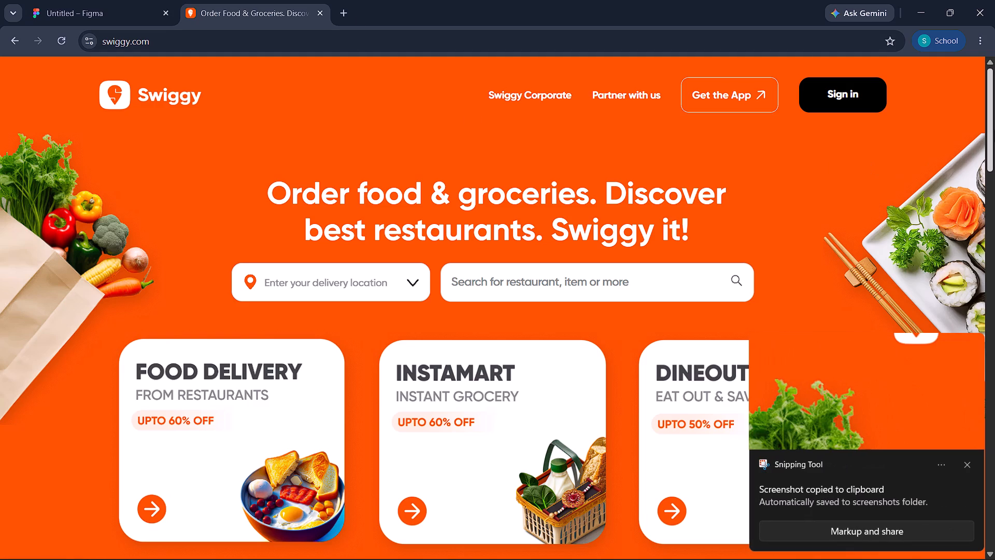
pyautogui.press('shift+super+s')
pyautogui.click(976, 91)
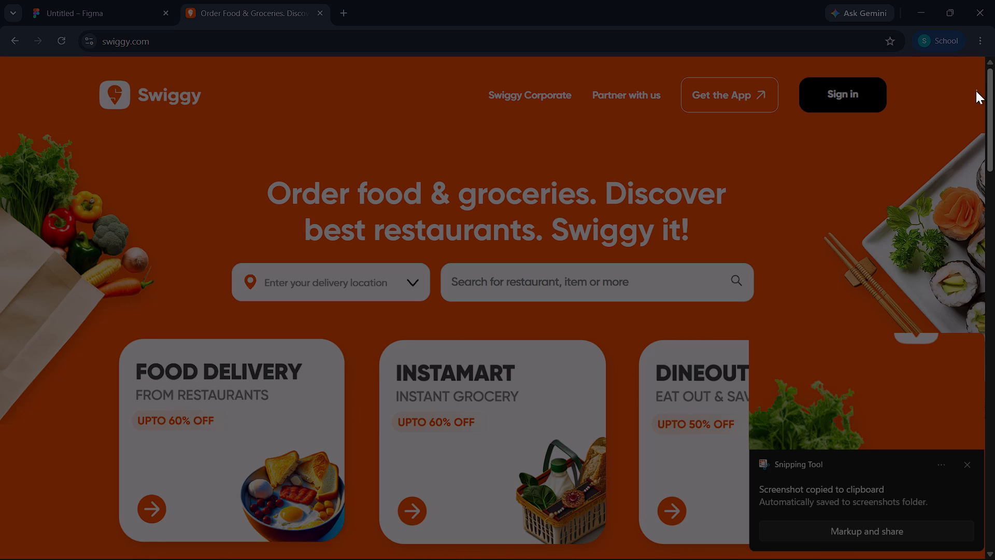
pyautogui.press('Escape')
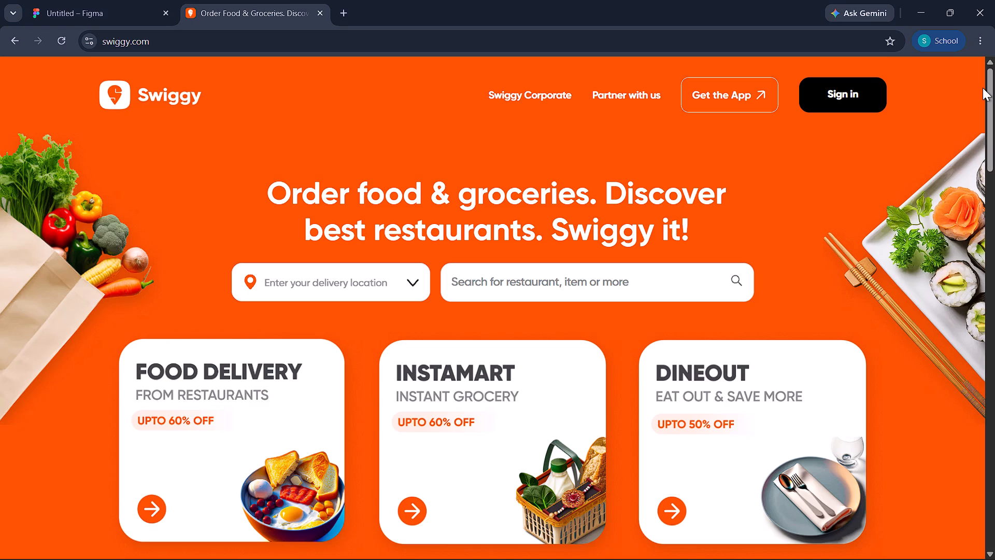
# Capture a screenshot region of the sushi plate and chopsticks image in the Swiggy hero section.
pyautogui.press('shift+super+s')
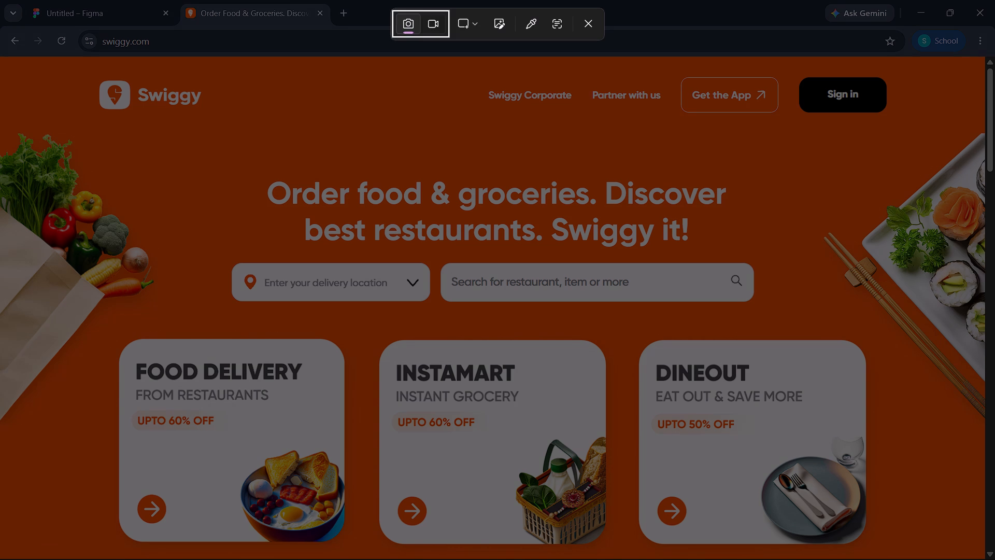
pyautogui.moveTo(985, 88); pyautogui.dragTo(963, 397)
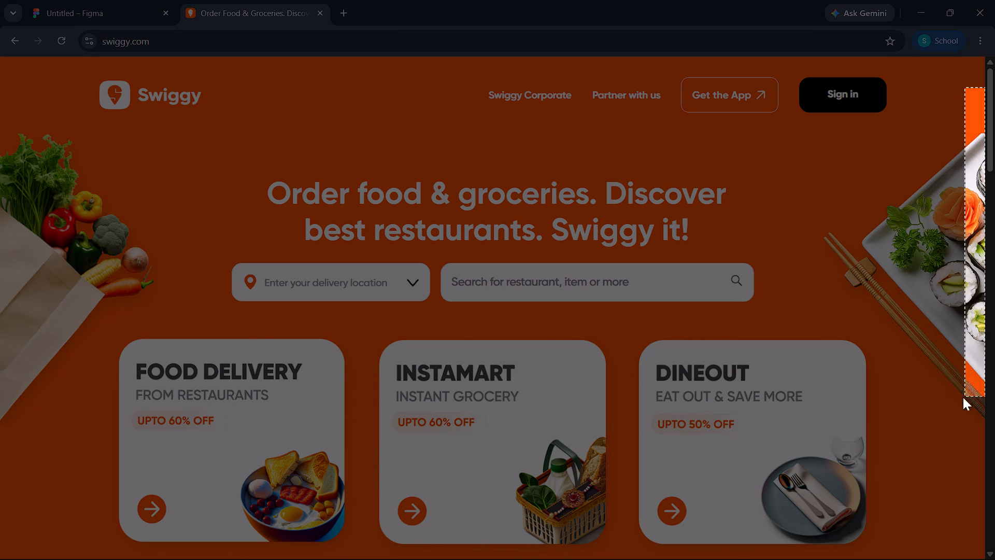
pyautogui.moveTo(963, 397); pyautogui.dragTo(847, 524)
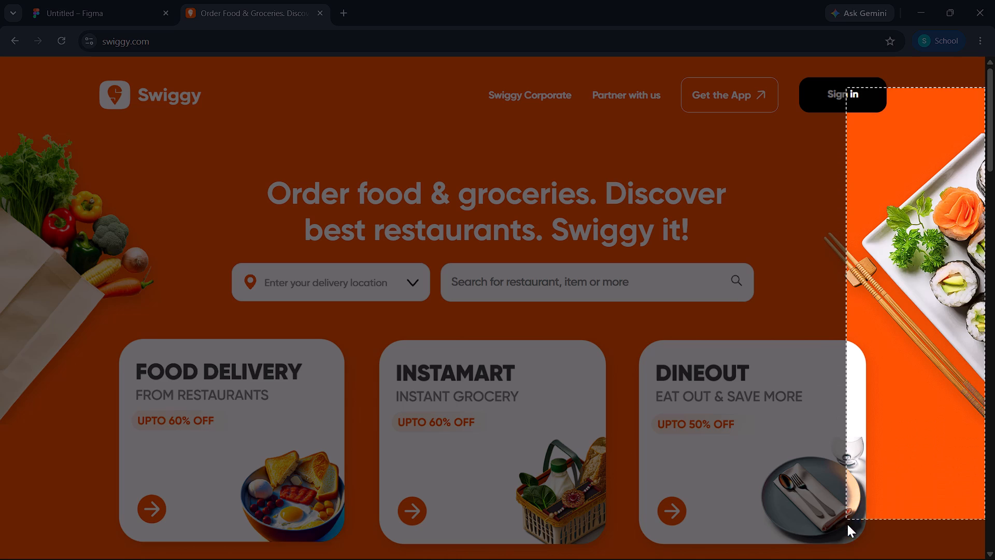
pyautogui.moveTo(847, 524); pyautogui.dragTo(820, 484)
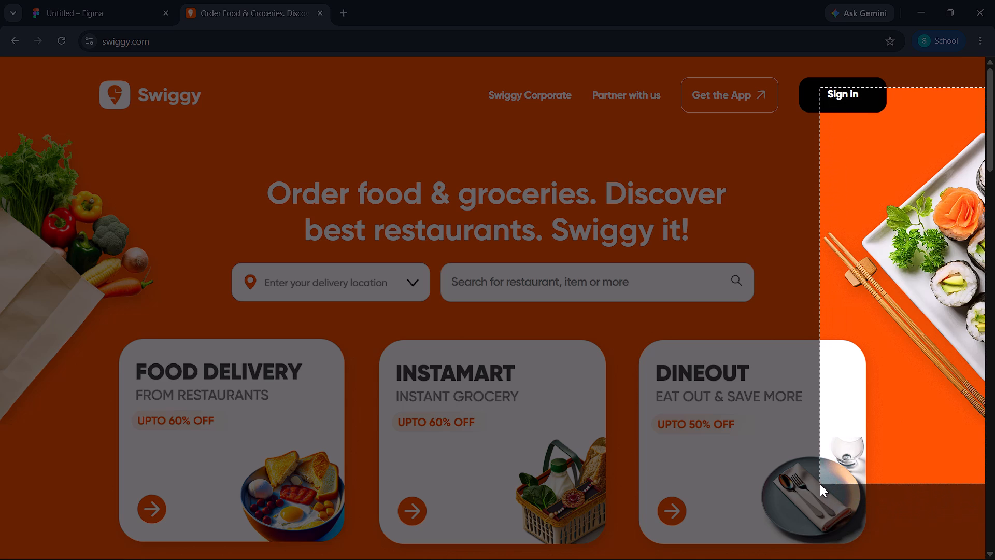
pyautogui.moveTo(820, 484); pyautogui.dragTo(826, 477)
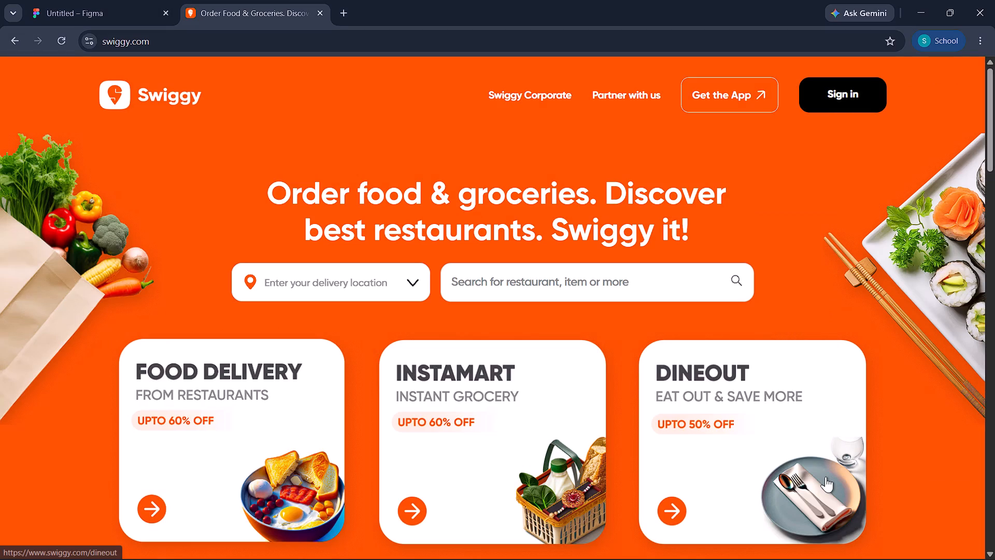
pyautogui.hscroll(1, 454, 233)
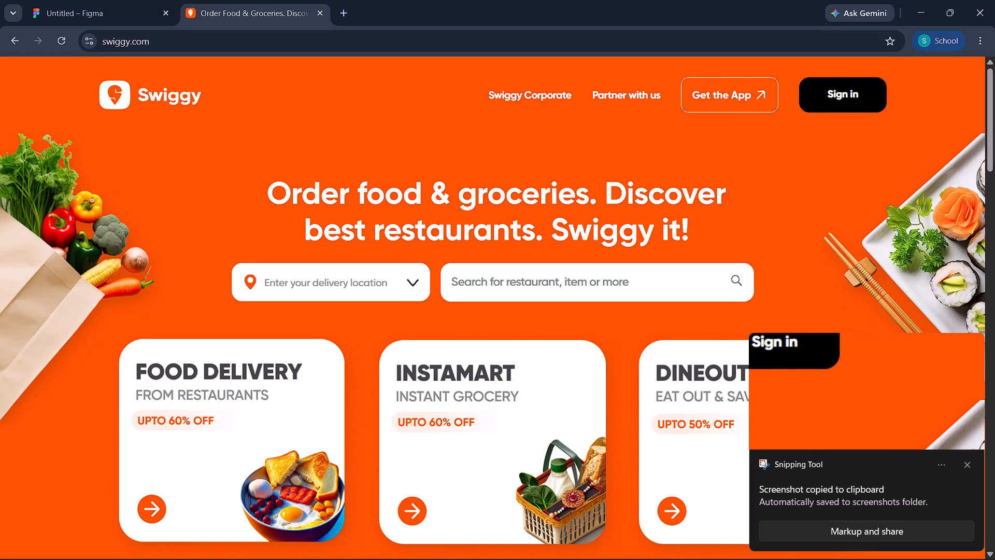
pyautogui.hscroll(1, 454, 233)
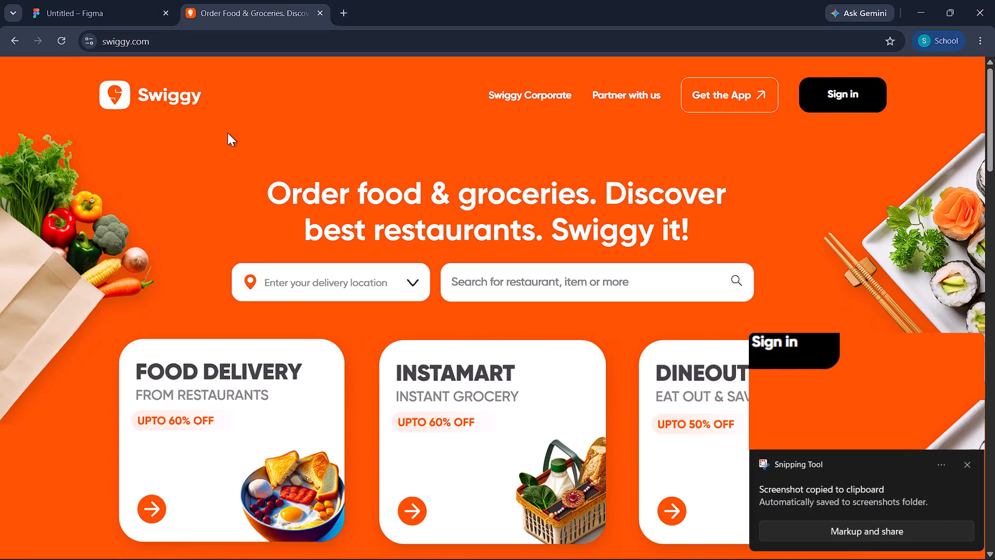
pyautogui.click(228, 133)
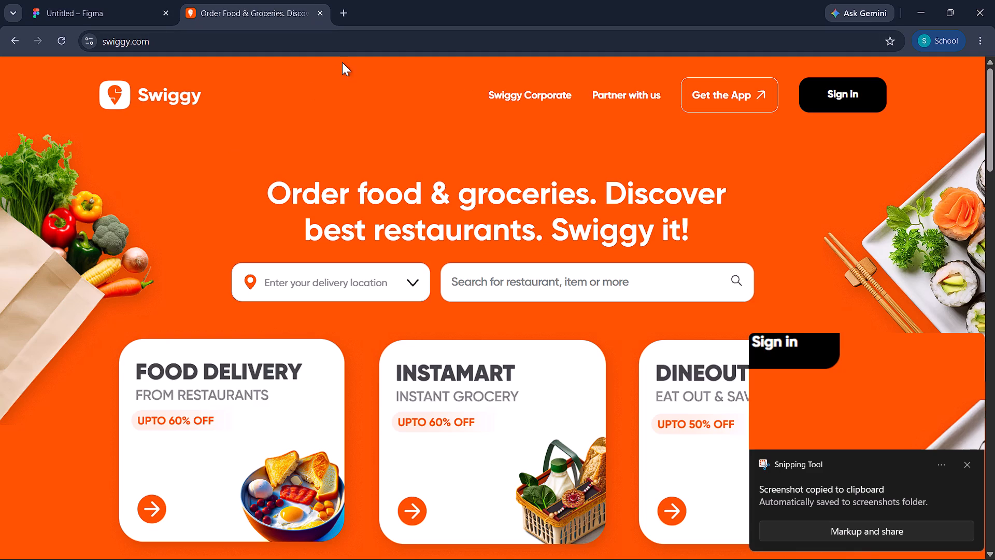
# Search for background remover in a new browser tab and open the remove.bg website.
pyautogui.click(349, 6)
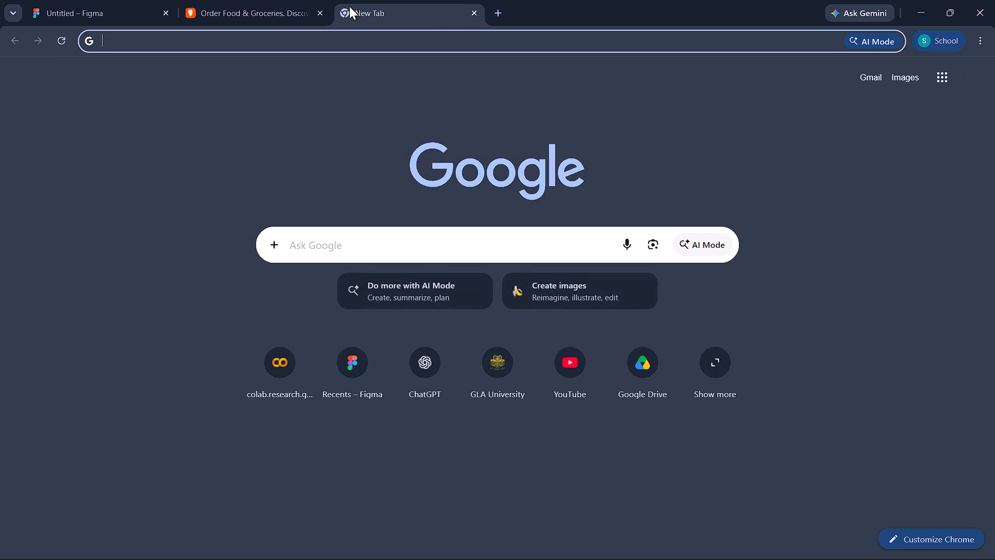
pyautogui.write('backgrou')
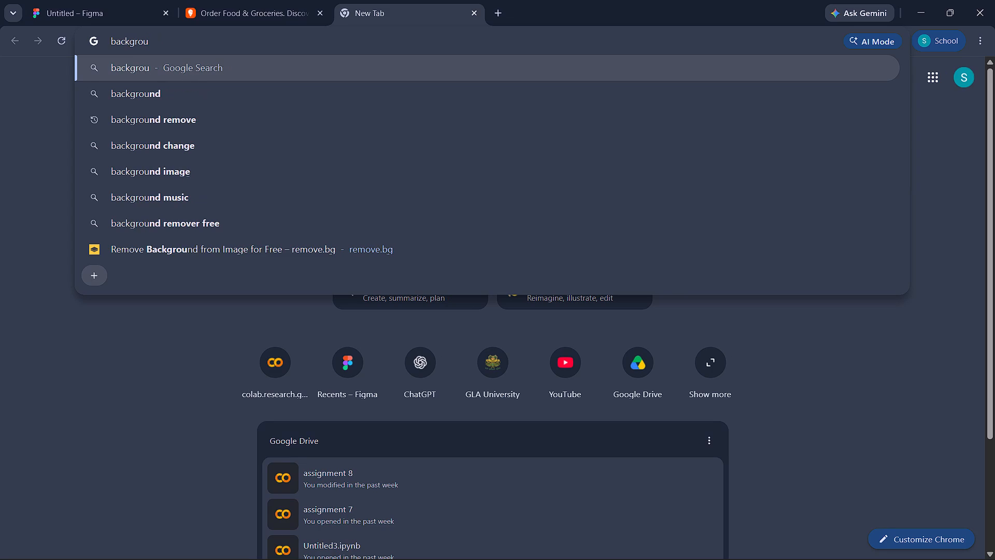
pyautogui.write('ng')
pyautogui.press('BackSpace')
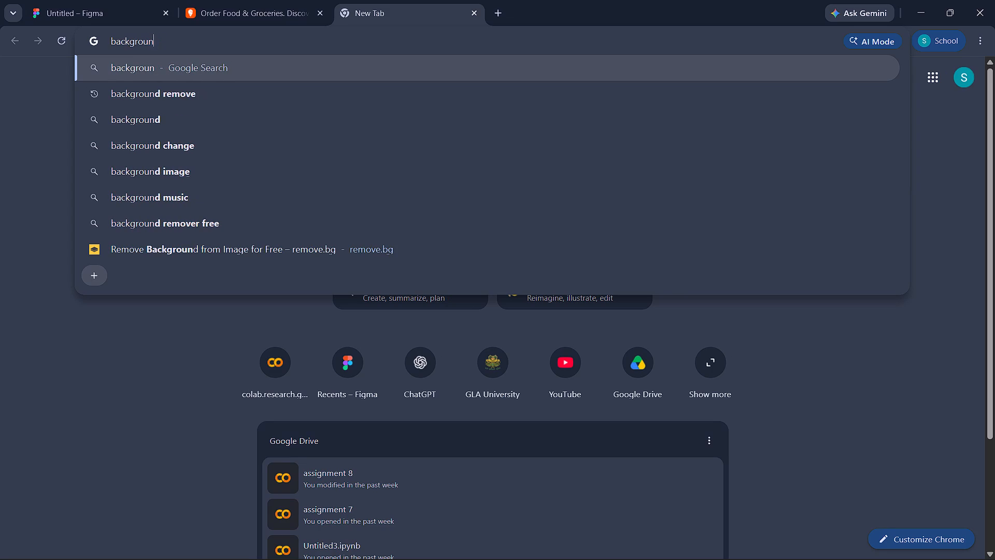
pyautogui.write('d remover')
pyautogui.press('Return')
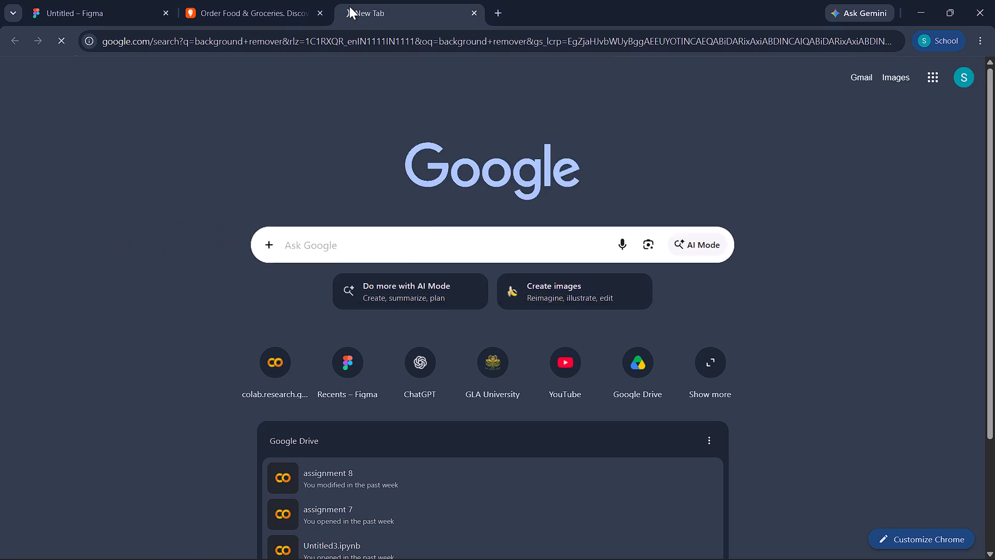
pyautogui.click(311, 200)
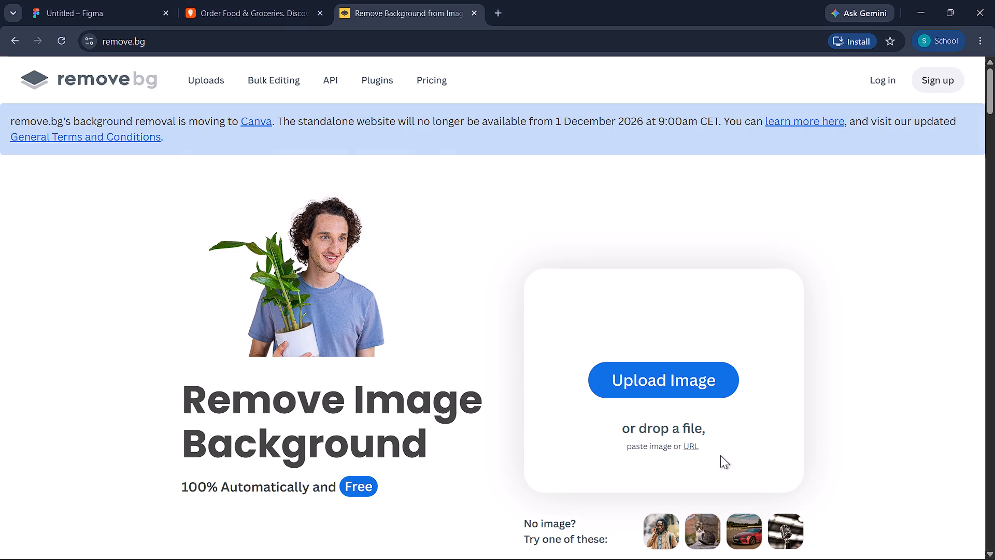
# Upload the sushi plate screenshot, Screenshot 2026-10-29 131135.png, from the Gallery to remove.bg.
pyautogui.click(656, 380)
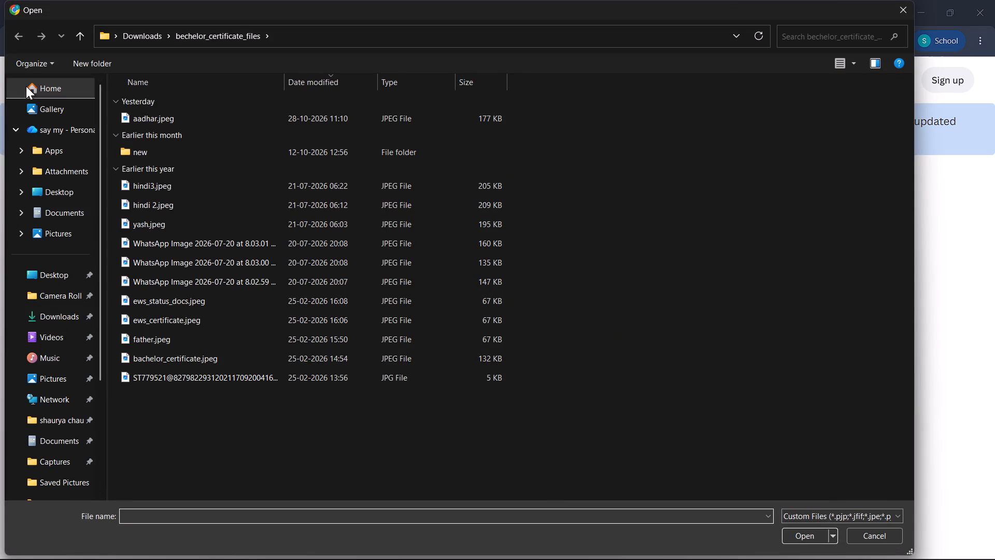
pyautogui.click(48, 111)
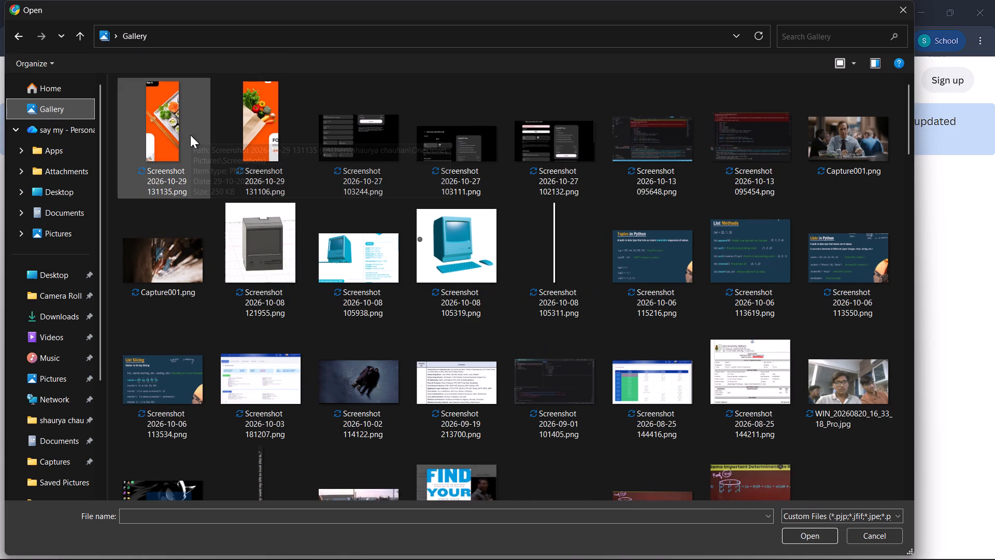
pyautogui.click(190, 135)
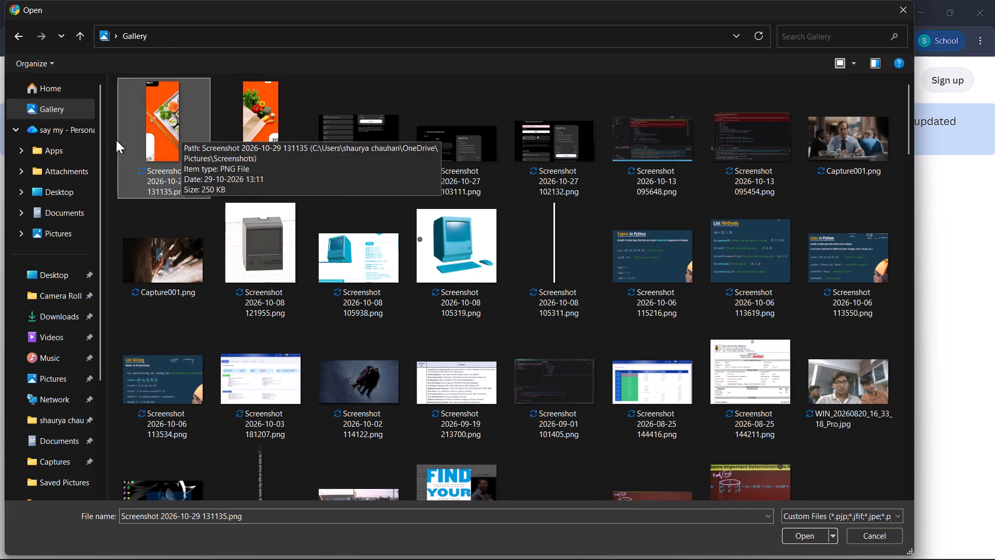
pyautogui.moveTo(111, 137); pyautogui.dragTo(186, 139)
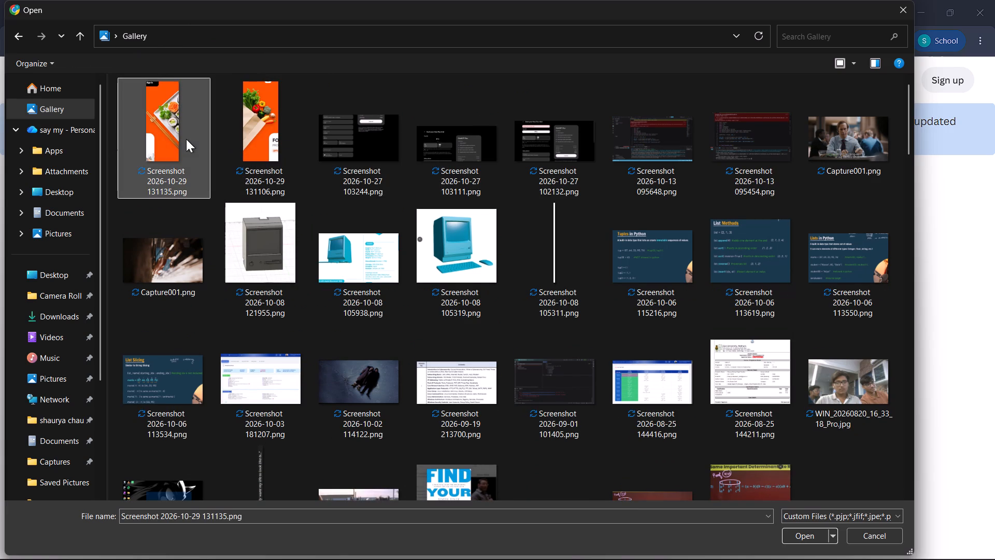
pyautogui.click(186, 139)
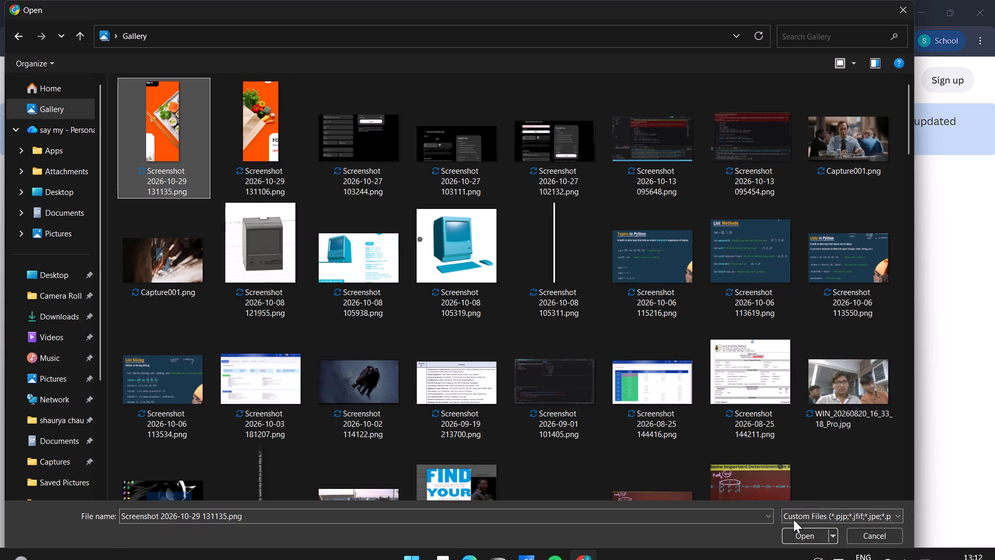
pyautogui.click(799, 530)
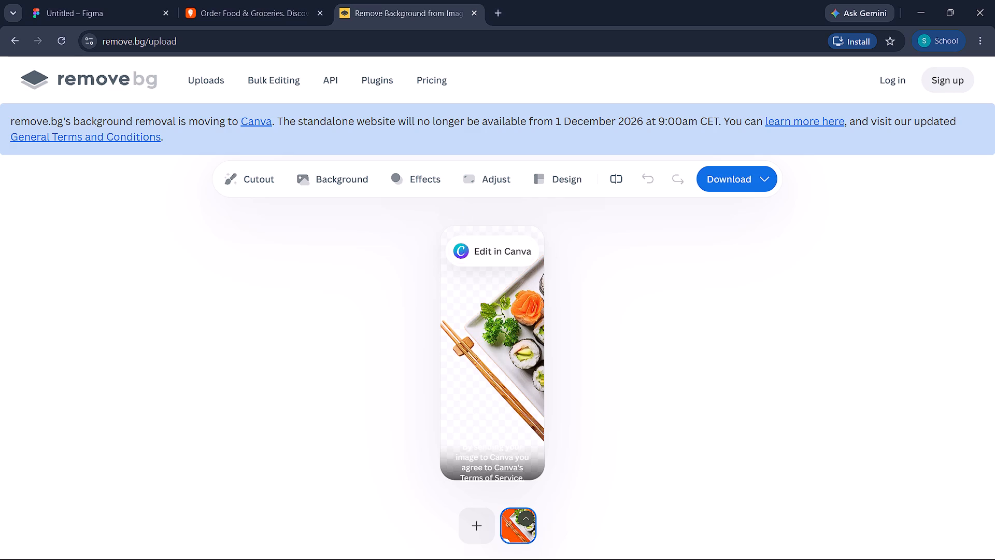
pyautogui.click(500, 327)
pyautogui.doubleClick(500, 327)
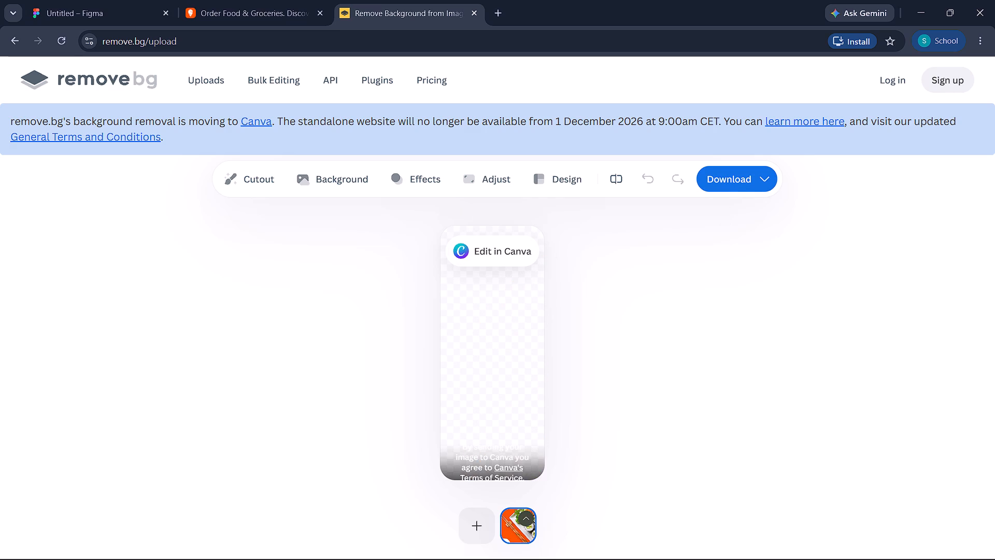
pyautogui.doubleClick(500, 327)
# Download the free 306 x 748 preview of the sushi plate cutout with its background removed.
pyautogui.click(736, 173)
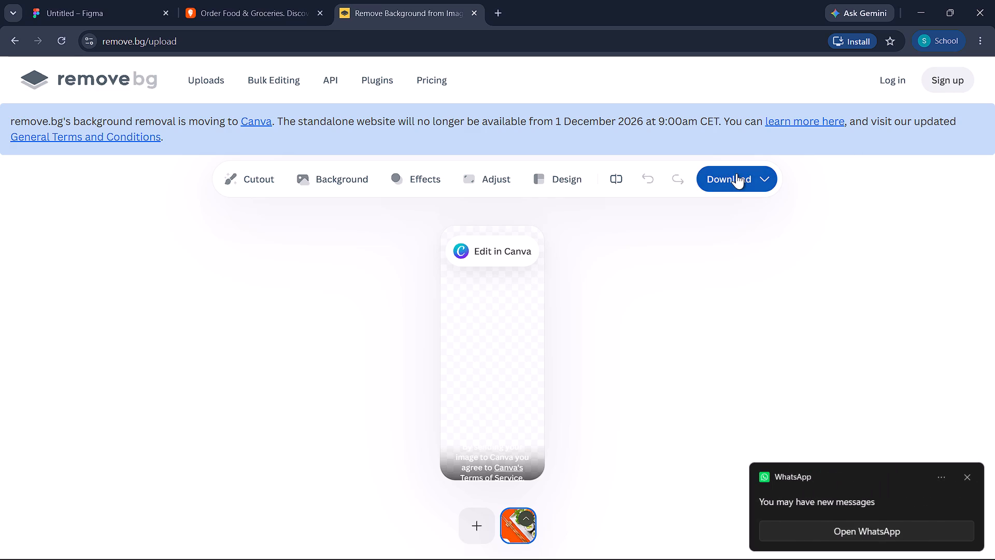
pyautogui.click(703, 223)
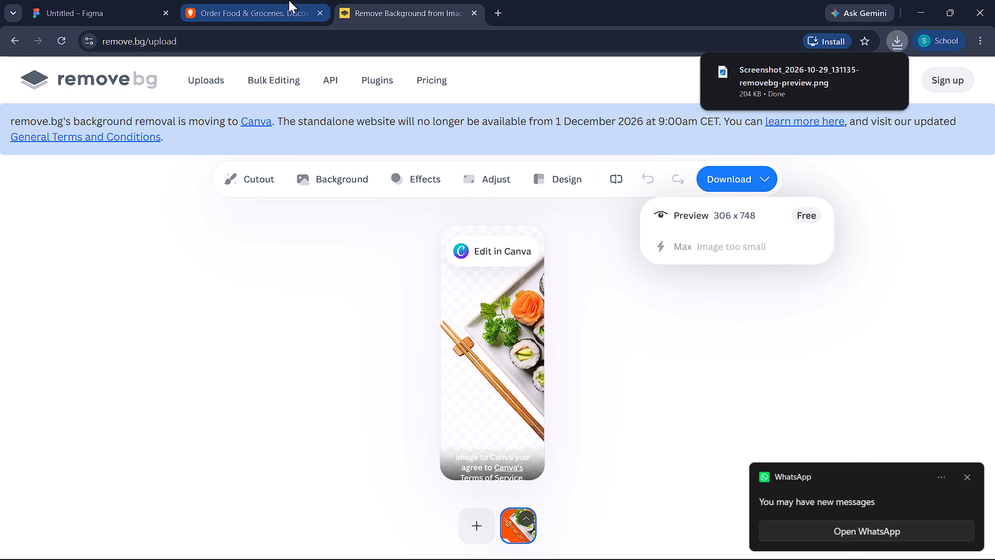
# Upload the vegetable grocery bag screenshot, Screenshot 2026-10-29 131106.png, from the Gallery for background removal.
pyautogui.click(484, 520)
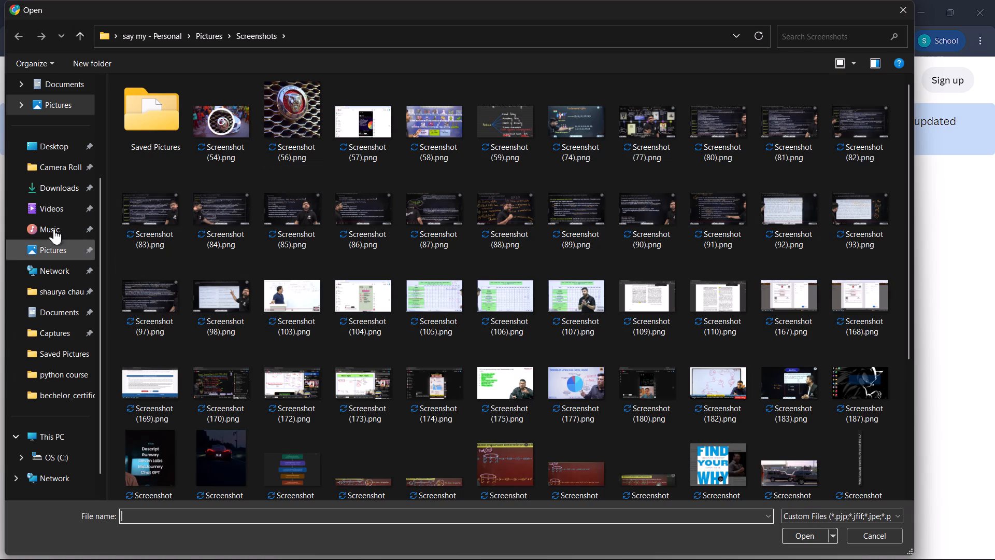
pyautogui.scroll(2, 70, 165)
pyautogui.click(70, 106)
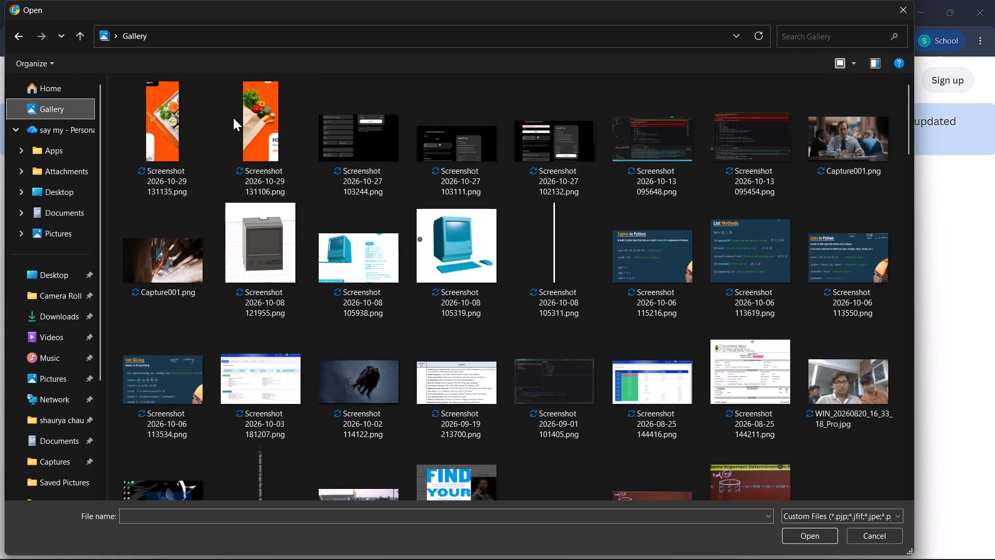
pyautogui.click(233, 118)
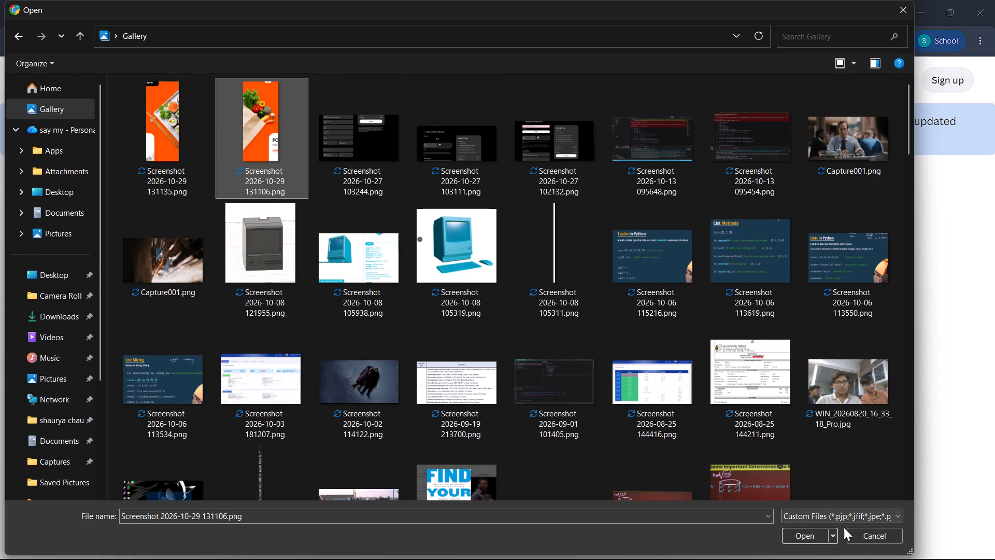
pyautogui.click(810, 536)
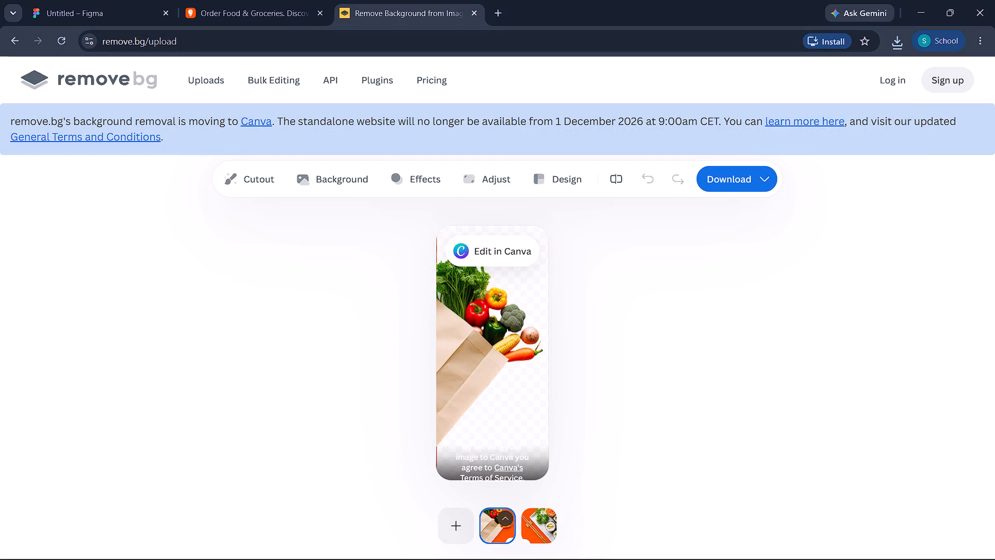
# Copy the background-removed vegetable grocery bag image from remove.bg.
pyautogui.rightClick(494, 374)
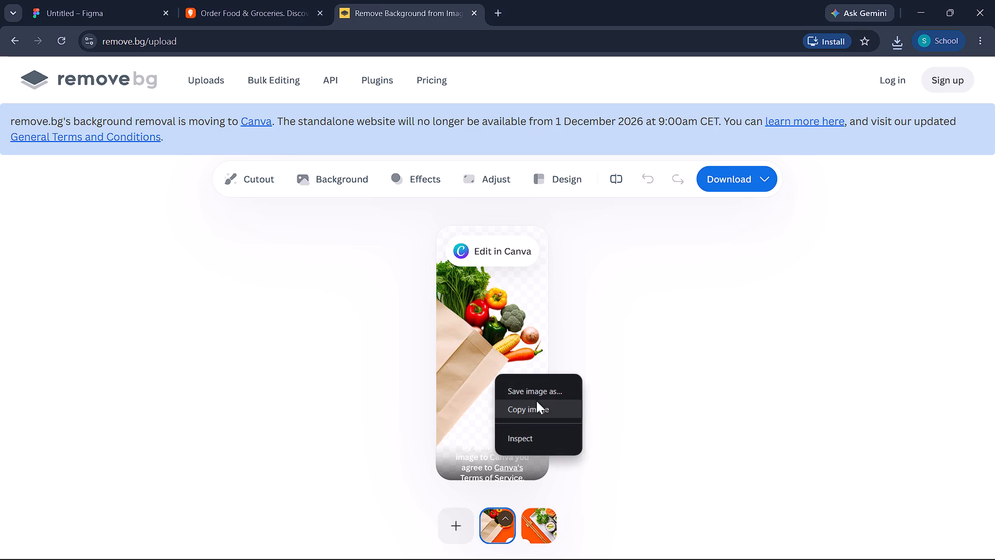
pyautogui.click(545, 409)
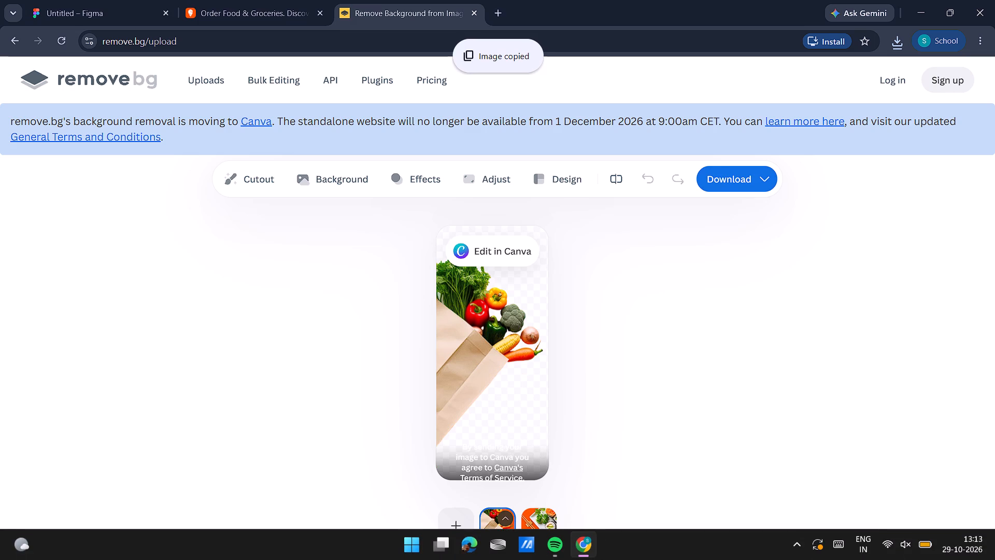
pyautogui.click(566, 547)
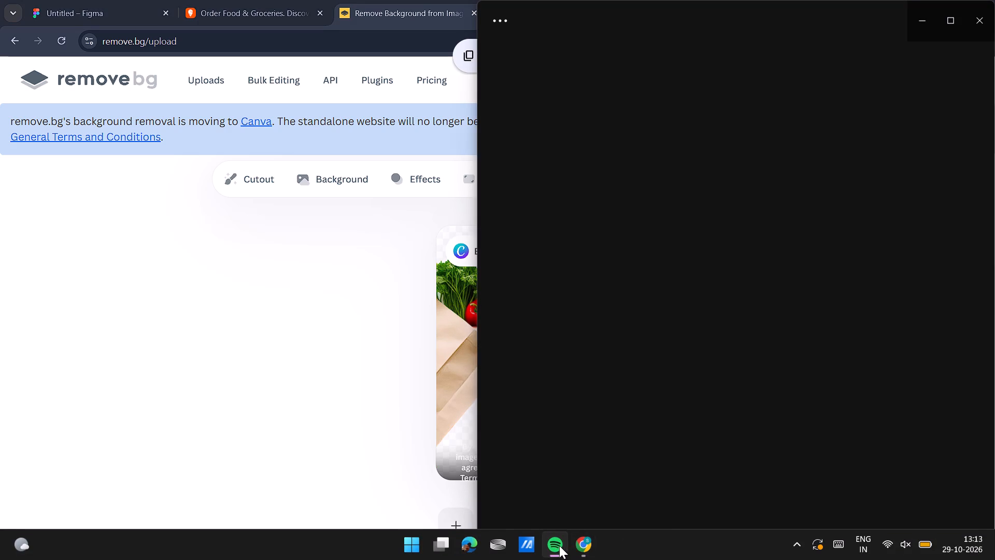
pyautogui.click(987, 16)
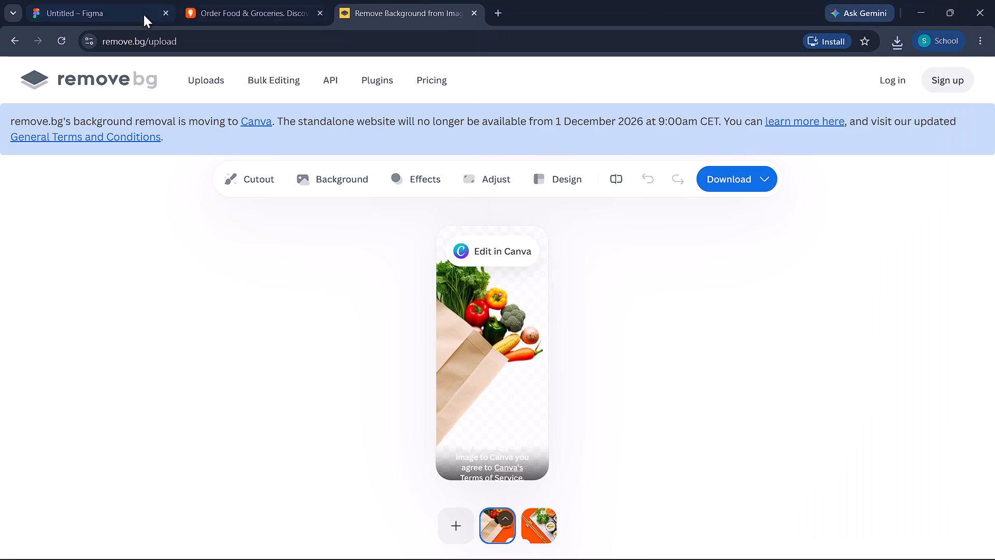
# Switch to the Figma file and set the MacBook Pro 16" frame's fill to red EB2121.
pyautogui.click(269, 0)
pyautogui.click(82, 0)
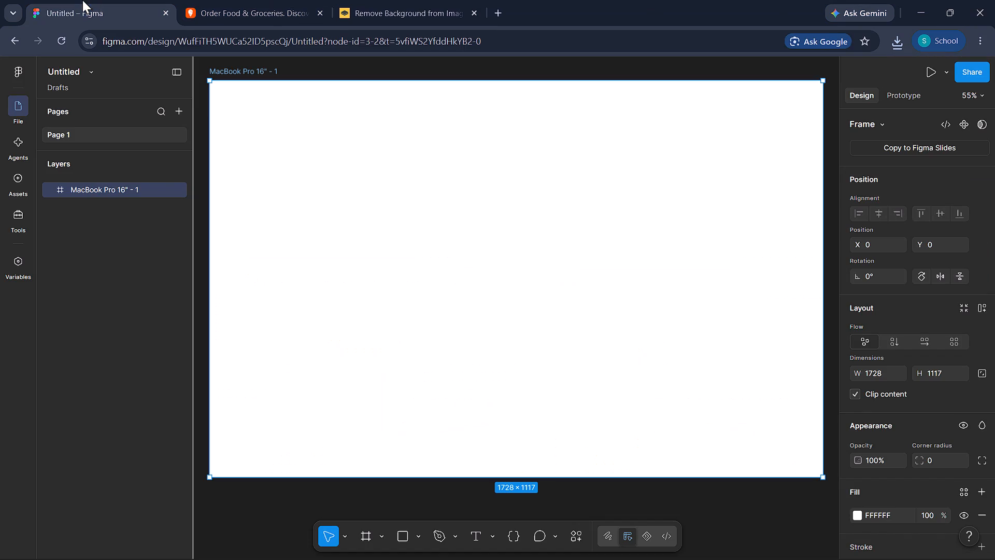
pyautogui.click(265, 13)
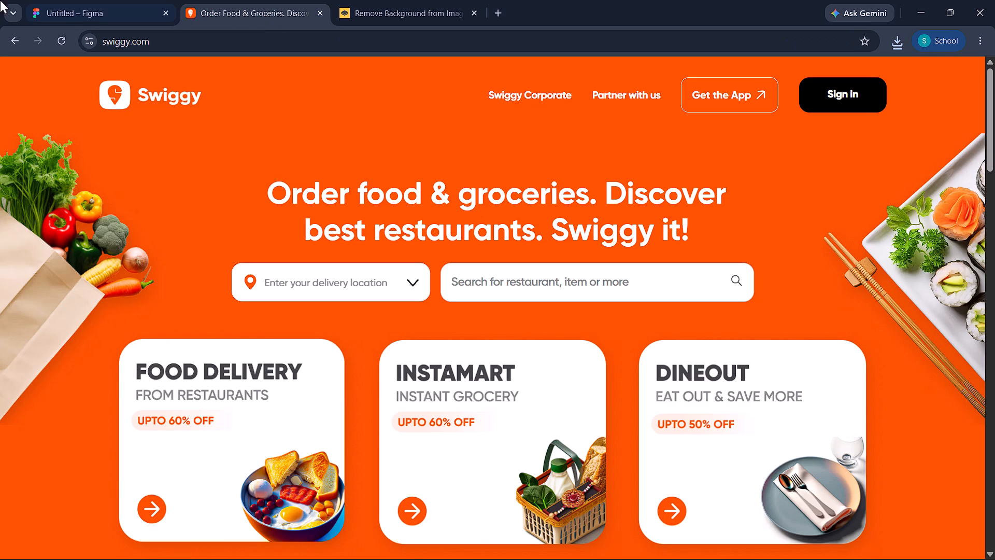
pyautogui.click(53, 0)
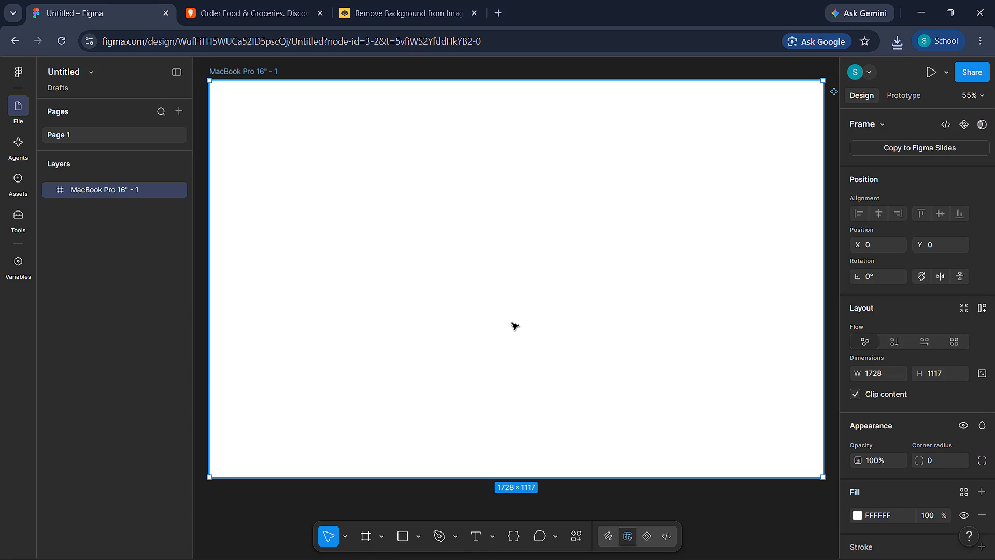
pyautogui.click(512, 323)
pyautogui.rightClick(512, 323)
pyautogui.click(697, 365)
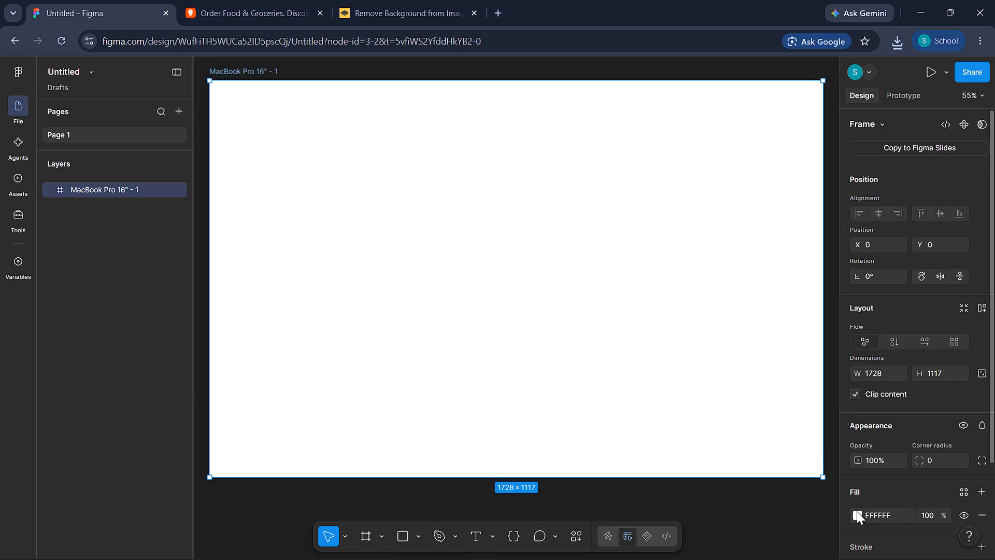
pyautogui.click(857, 511)
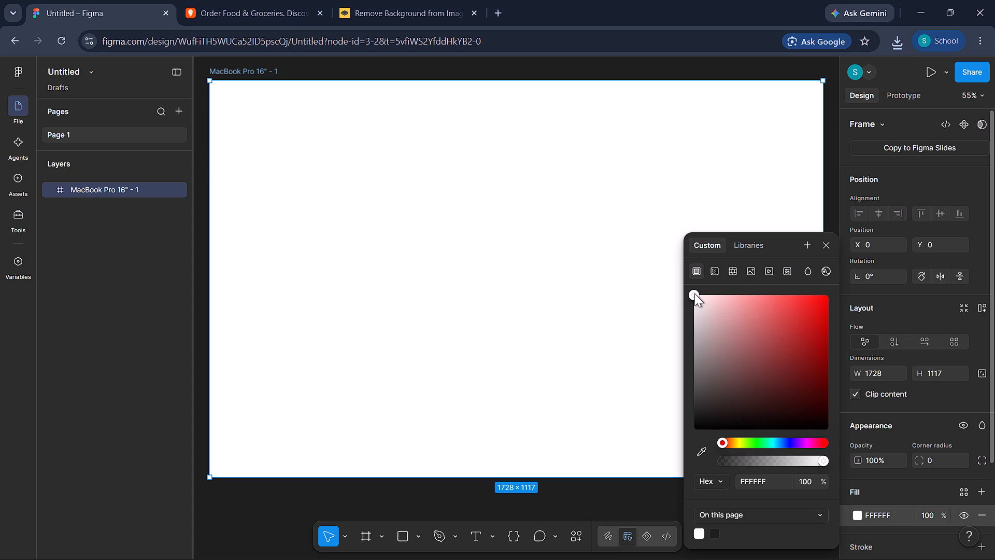
pyautogui.moveTo(694, 293); pyautogui.dragTo(798, 304)
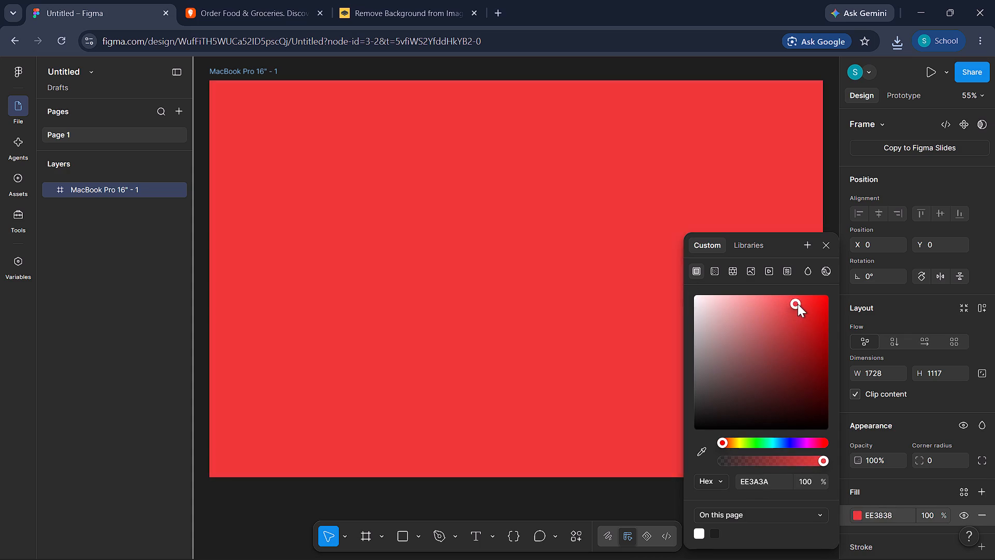
pyautogui.moveTo(798, 304); pyautogui.dragTo(809, 305)
pyautogui.click(809, 305)
pyautogui.click(458, 106)
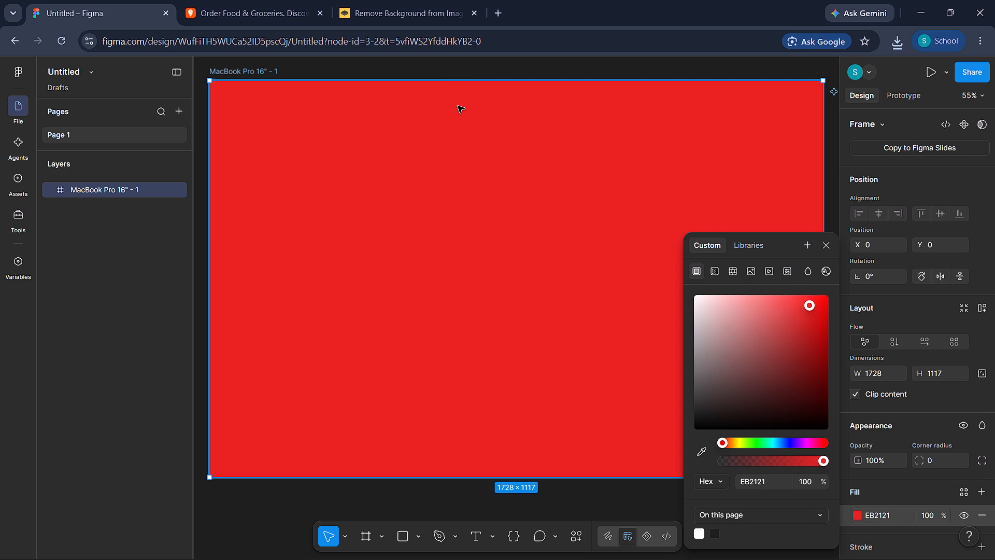
pyautogui.click(830, 244)
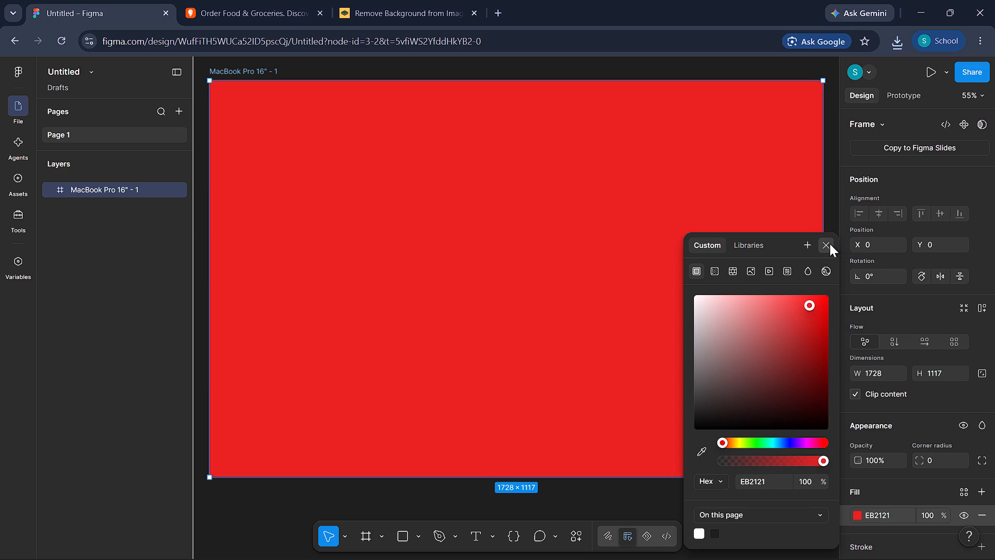
# Paste the grocery bag cutout into the frame, enlarge it to about 279 × 632, and place it against the frame's left edge at Y 131.
pyautogui.click(221, 206)
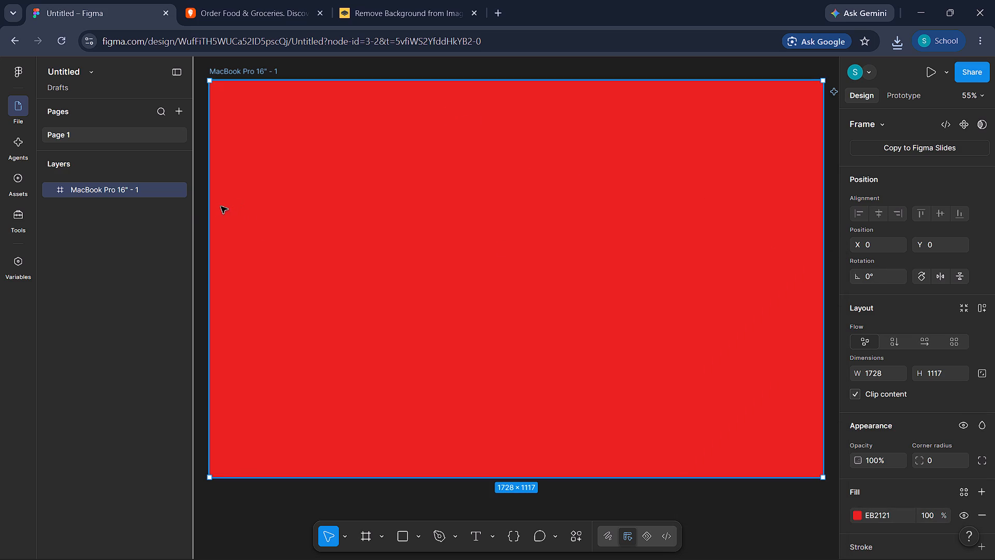
pyautogui.doubleClick(221, 206)
pyautogui.hotkey('ctrl', 'v')
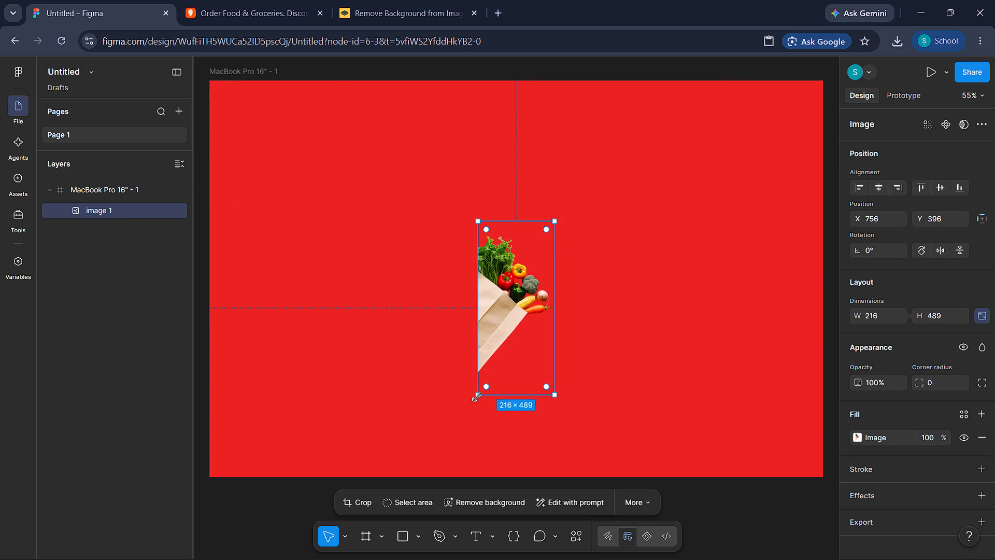
pyautogui.moveTo(476, 397); pyautogui.dragTo(456, 417)
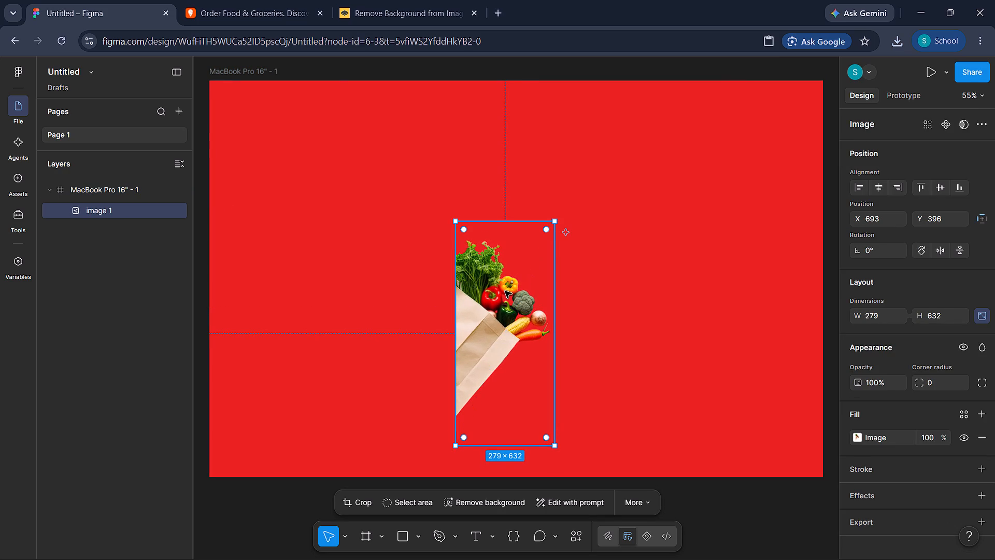
pyautogui.moveTo(505, 291); pyautogui.dragTo(261, 198)
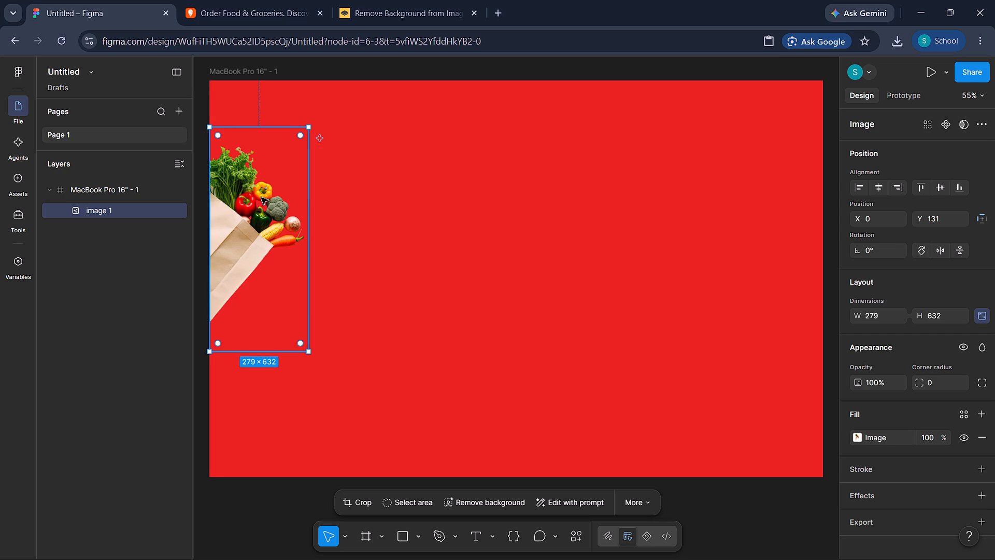
pyautogui.click(438, 245)
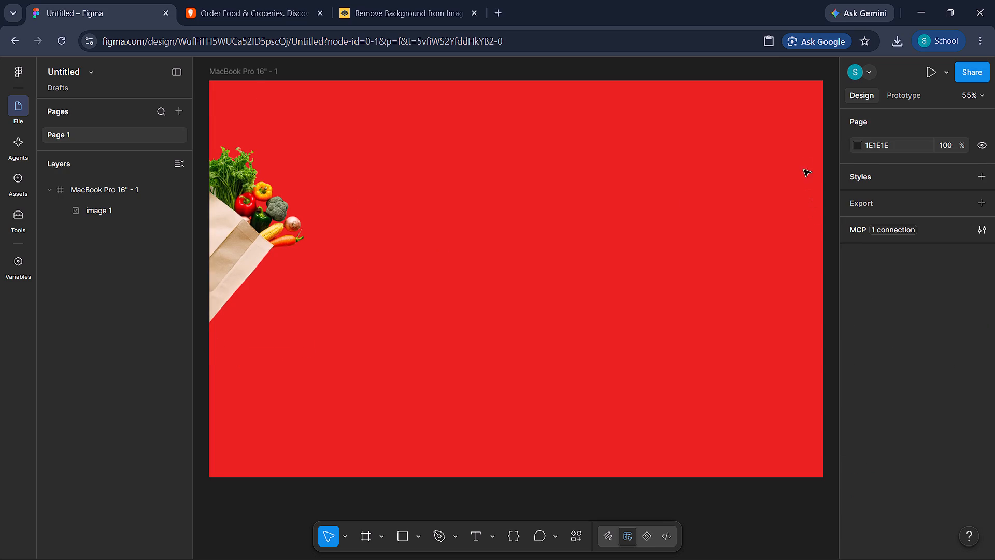
# Switch back to remove.bg and copy the background-removed sushi plate image.
pyautogui.click(377, 0)
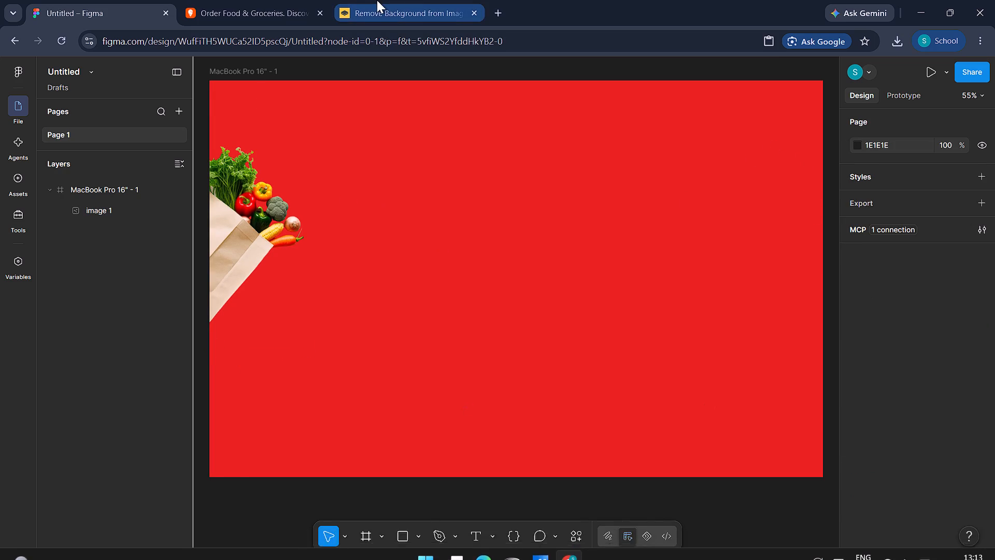
pyautogui.click(542, 524)
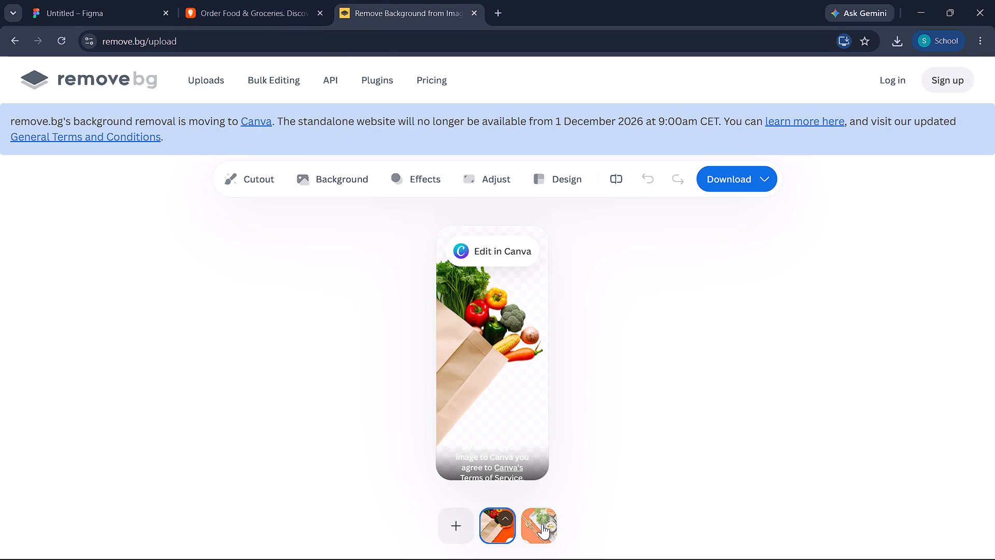
pyautogui.click(532, 365)
pyautogui.rightClick(532, 365)
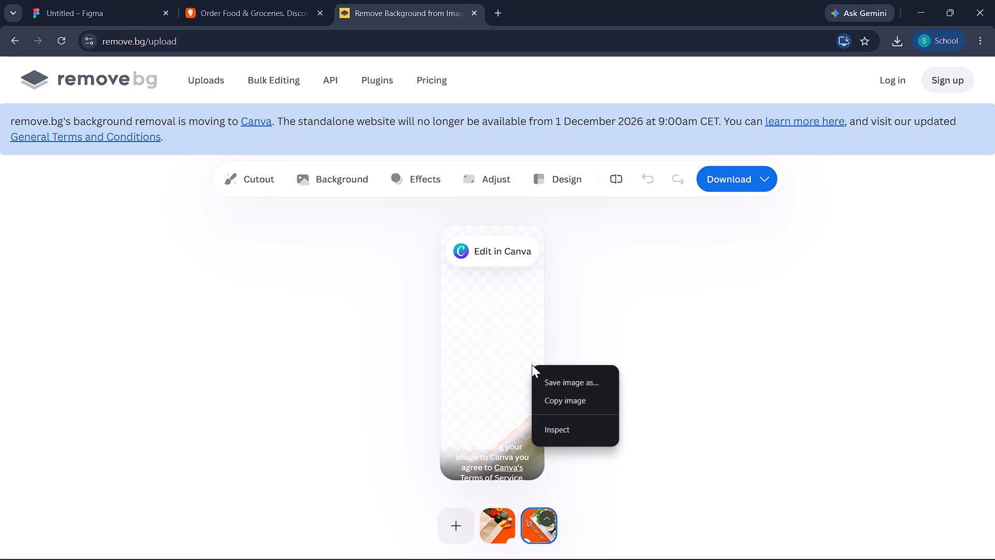
pyautogui.click(572, 409)
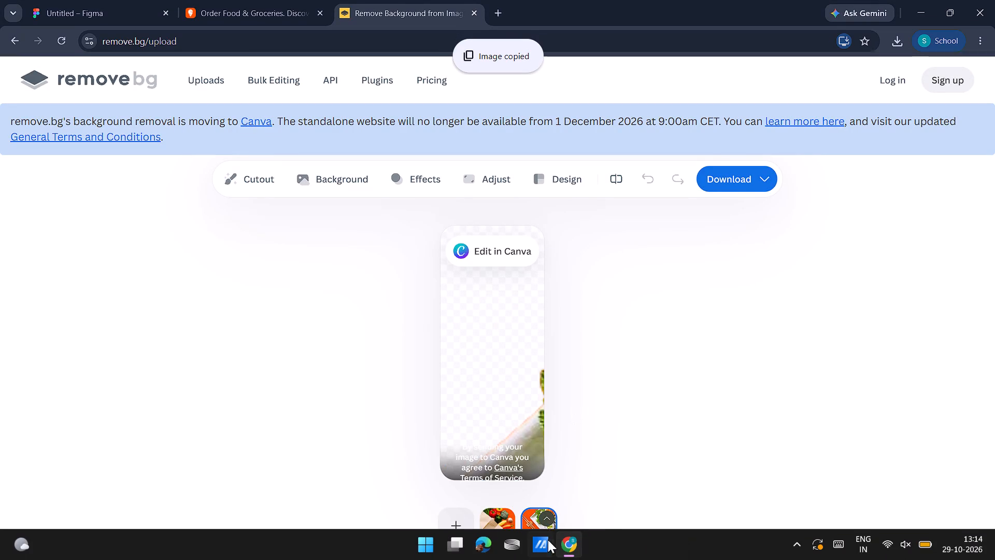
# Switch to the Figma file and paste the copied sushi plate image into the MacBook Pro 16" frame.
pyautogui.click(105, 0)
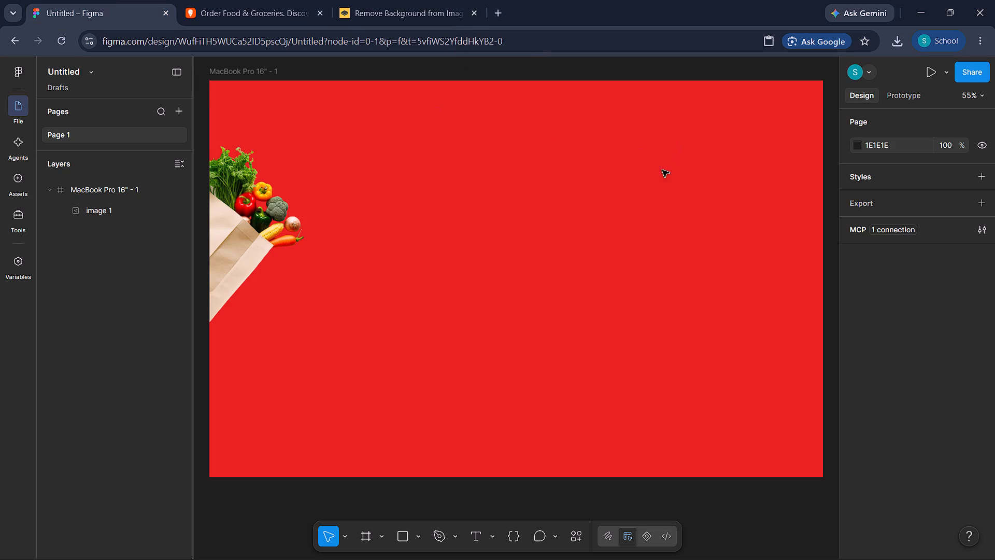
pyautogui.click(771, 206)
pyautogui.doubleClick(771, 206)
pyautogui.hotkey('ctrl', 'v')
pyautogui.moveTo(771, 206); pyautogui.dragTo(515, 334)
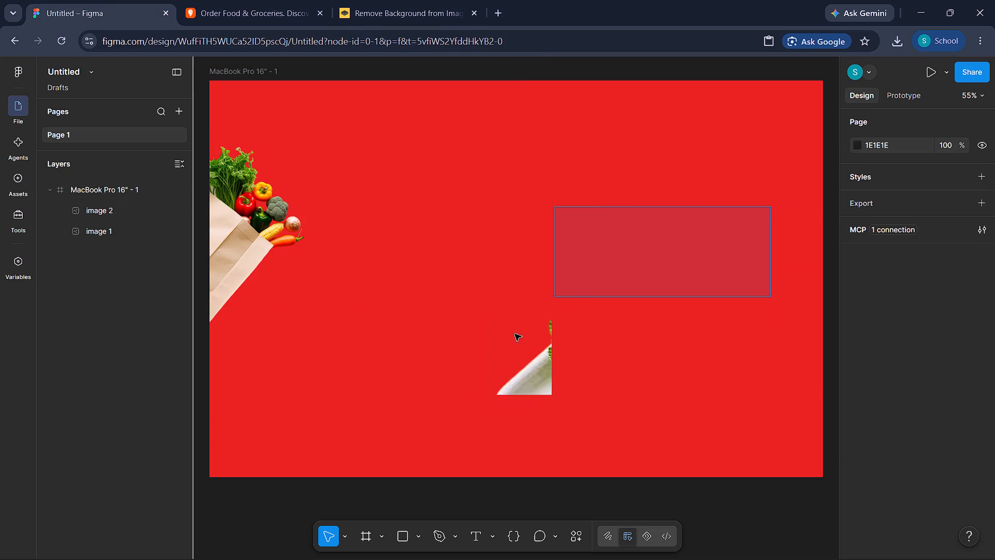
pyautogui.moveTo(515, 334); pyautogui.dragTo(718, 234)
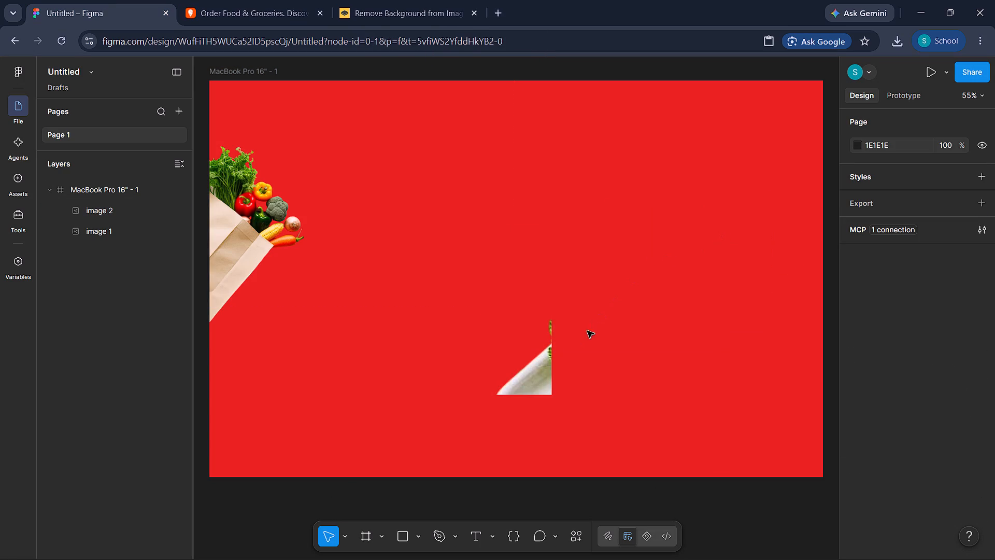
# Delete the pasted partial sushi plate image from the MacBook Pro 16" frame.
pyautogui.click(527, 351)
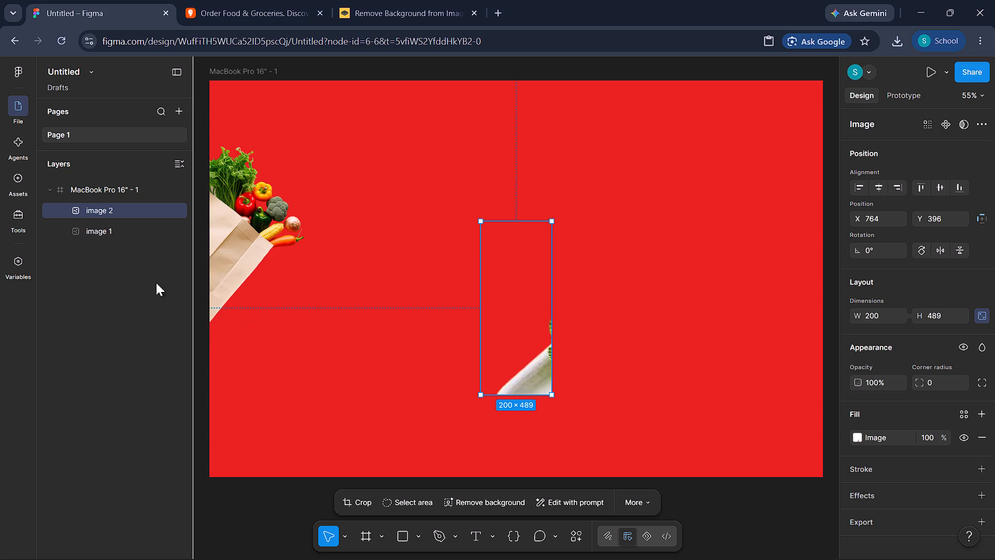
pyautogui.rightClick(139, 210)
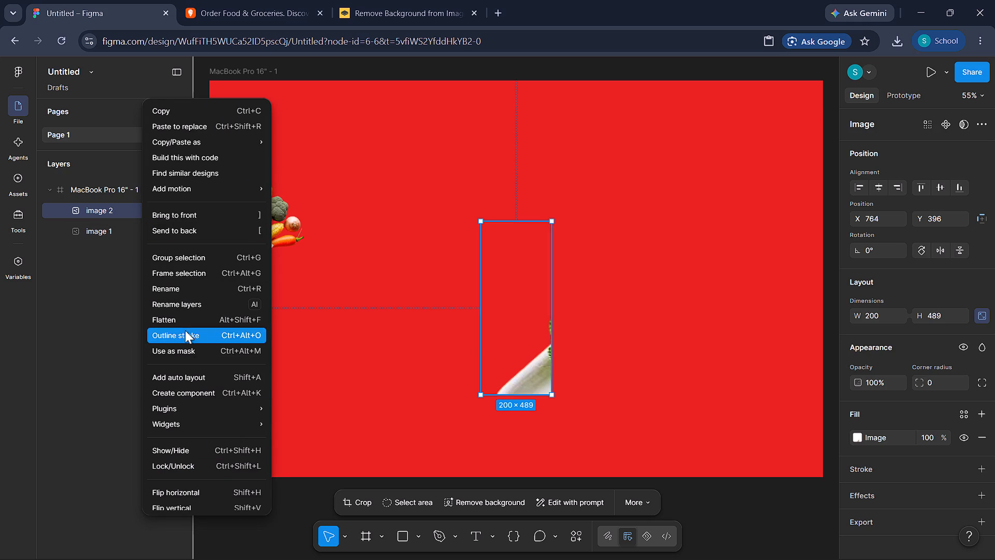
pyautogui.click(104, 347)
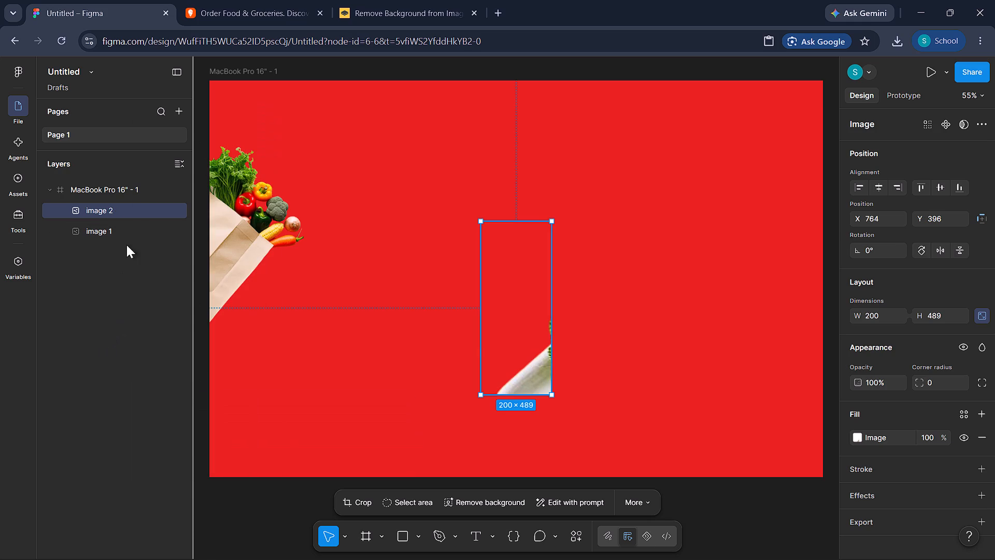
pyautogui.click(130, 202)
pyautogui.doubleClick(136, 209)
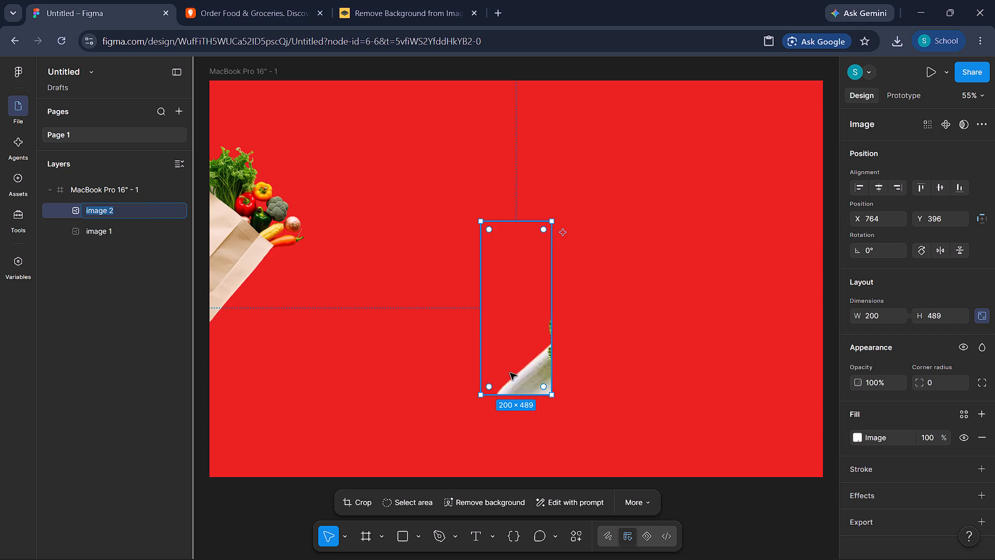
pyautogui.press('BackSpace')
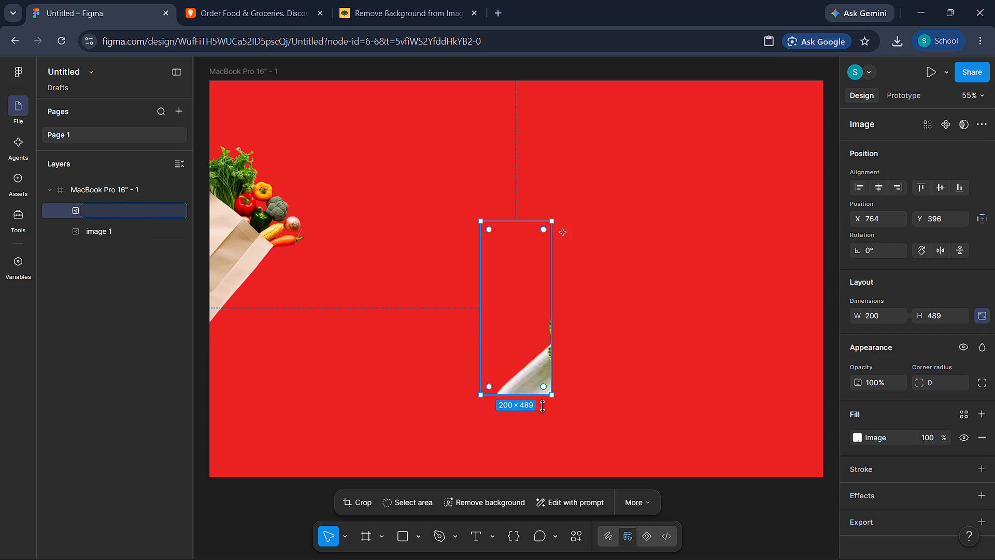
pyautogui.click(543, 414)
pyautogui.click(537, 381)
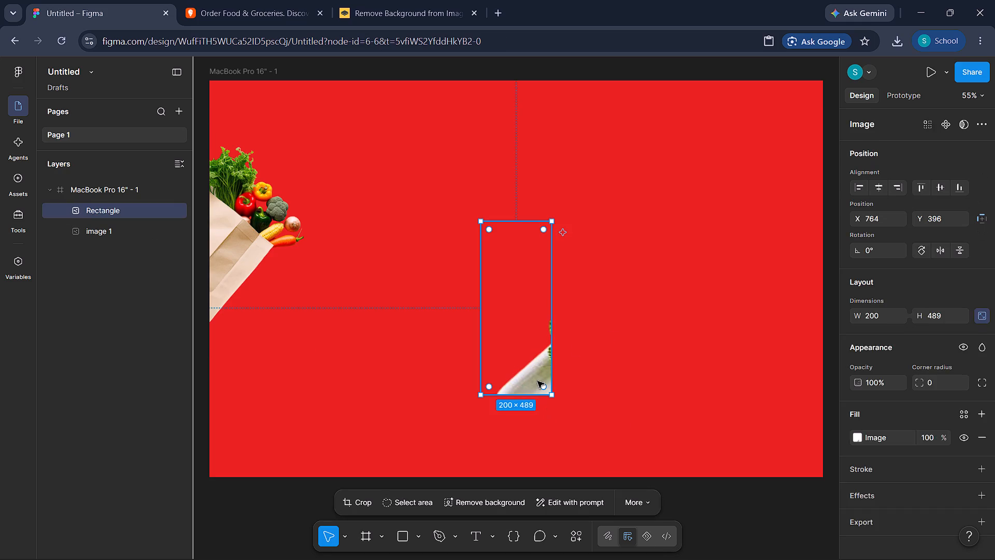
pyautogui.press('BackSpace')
# Switch back to remove.bg and copy the full background-removed sushi plate and chopsticks image.
pyautogui.click(215, 0)
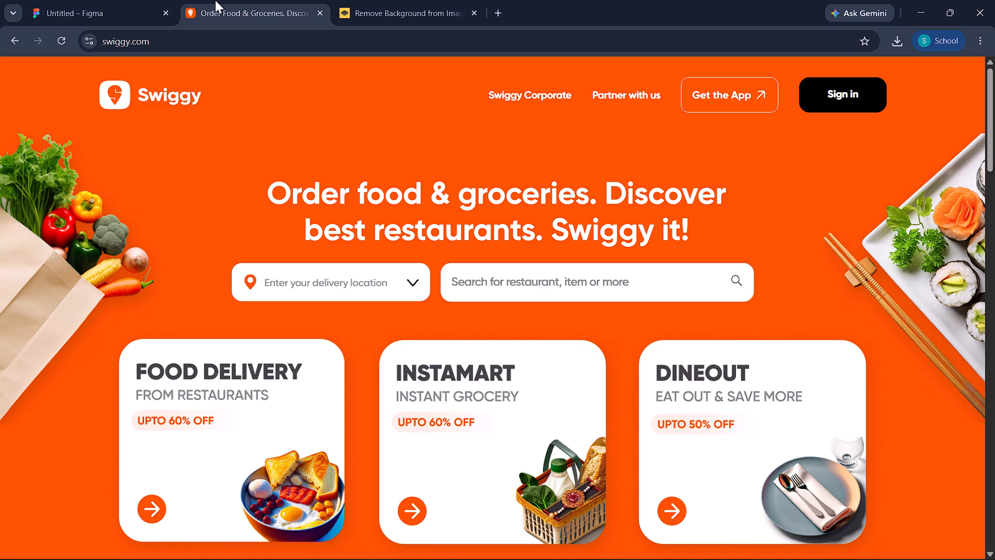
pyautogui.click(116, 0)
pyautogui.click(353, 0)
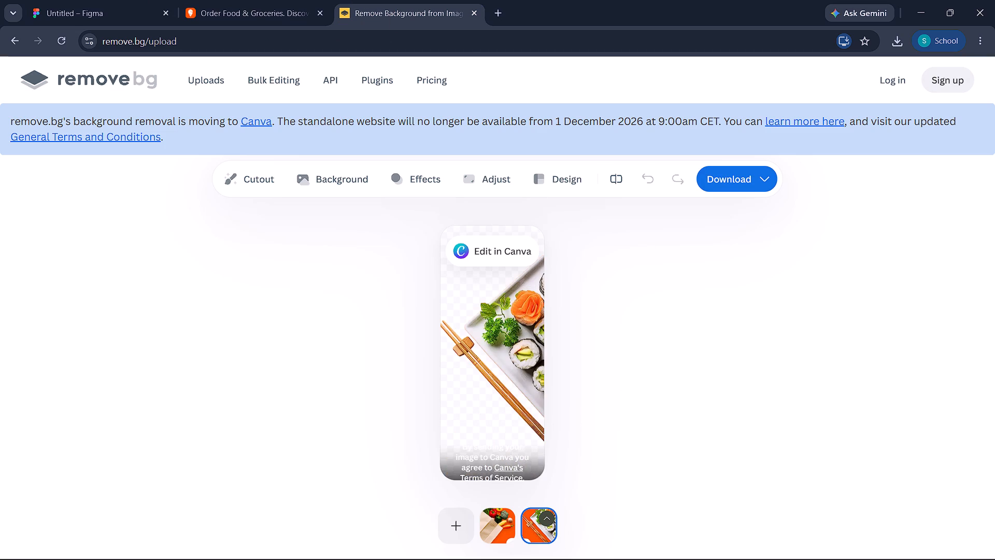
pyautogui.rightClick(504, 337)
pyautogui.click(536, 371)
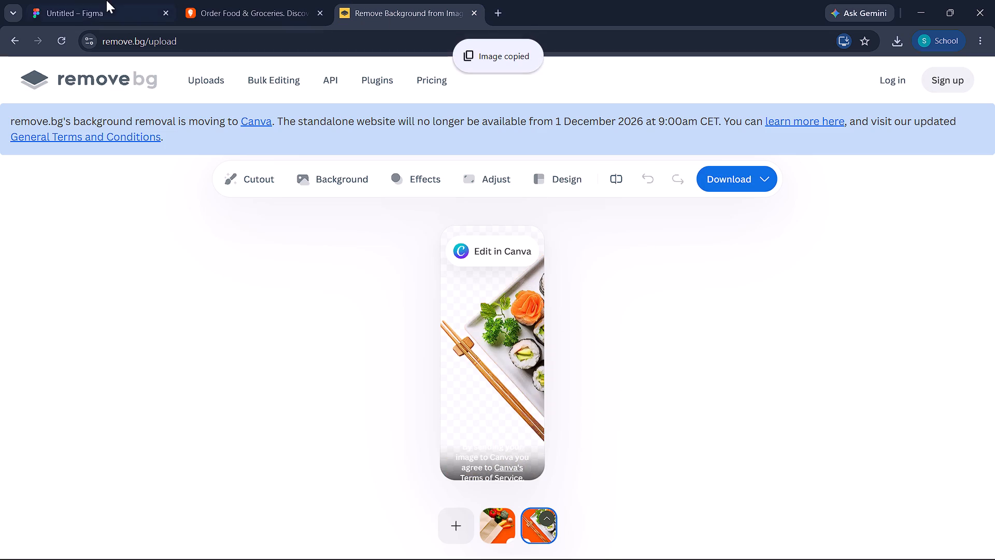
# Paste the sushi plate cutout into the Figma frame, enlarge it to about 279 × 683, and place it against the frame's right edge at Y 171.
pyautogui.click(106, 0)
pyautogui.click(759, 234)
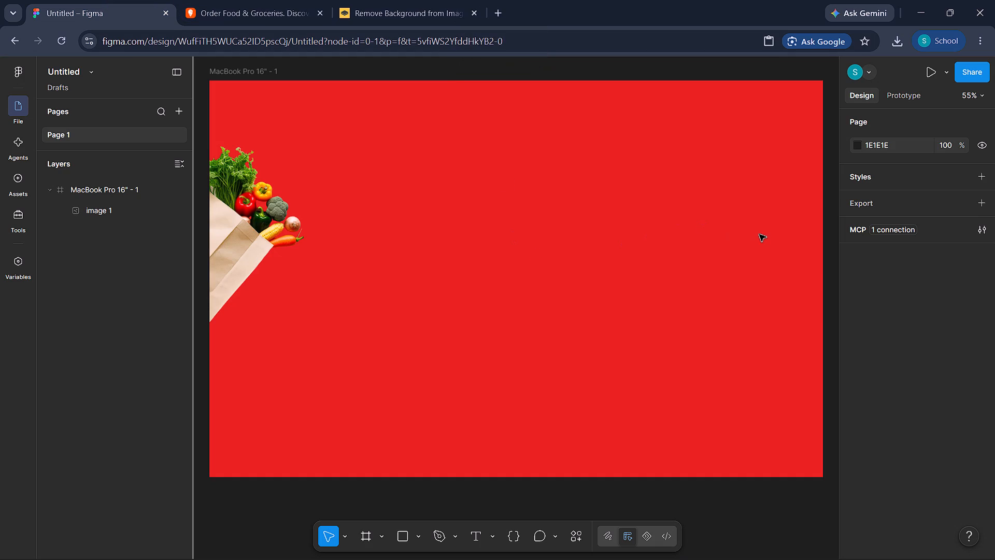
pyautogui.hotkey('ctrl', 'v')
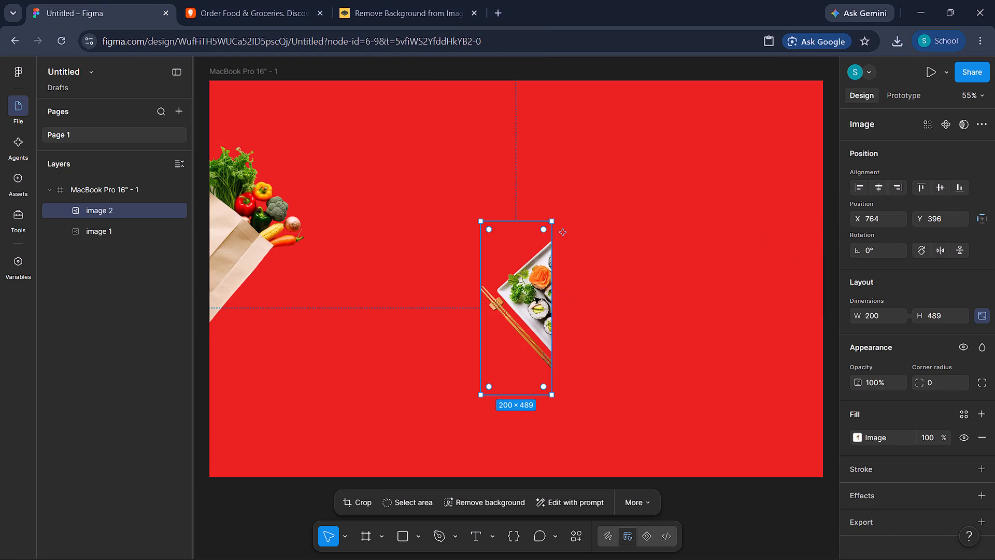
pyautogui.moveTo(526, 298); pyautogui.dragTo(783, 235)
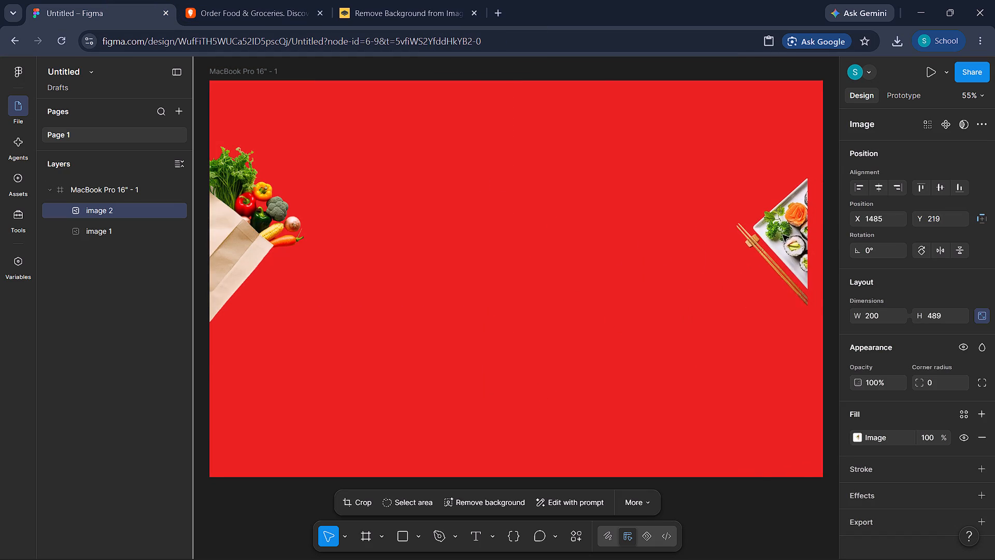
pyautogui.moveTo(783, 235); pyautogui.dragTo(795, 237)
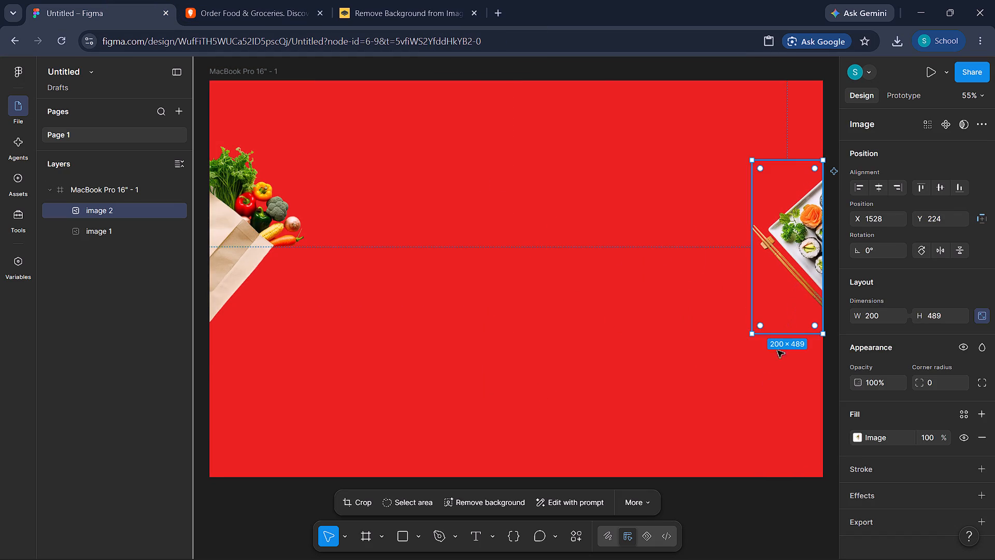
pyautogui.moveTo(752, 333); pyautogui.dragTo(735, 393)
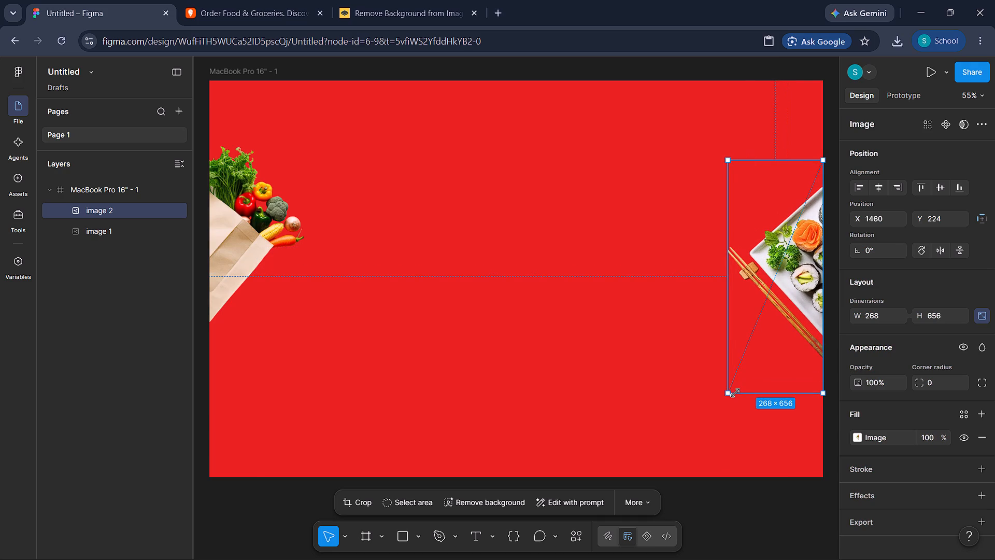
pyautogui.moveTo(735, 393); pyautogui.dragTo(735, 393)
pyautogui.moveTo(801, 285); pyautogui.dragTo(801, 272)
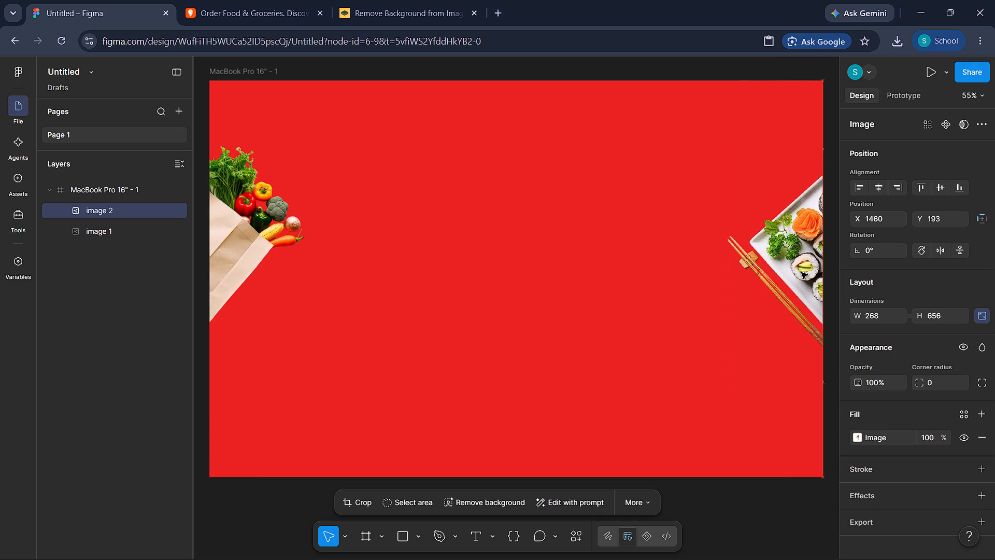
pyautogui.moveTo(801, 272); pyautogui.dragTo(801, 265)
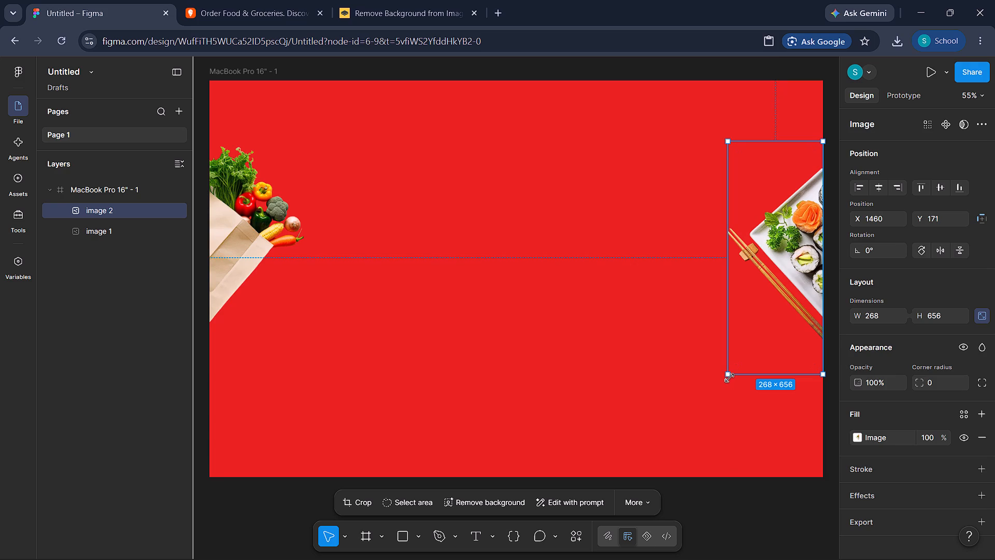
pyautogui.moveTo(727, 374); pyautogui.dragTo(726, 379)
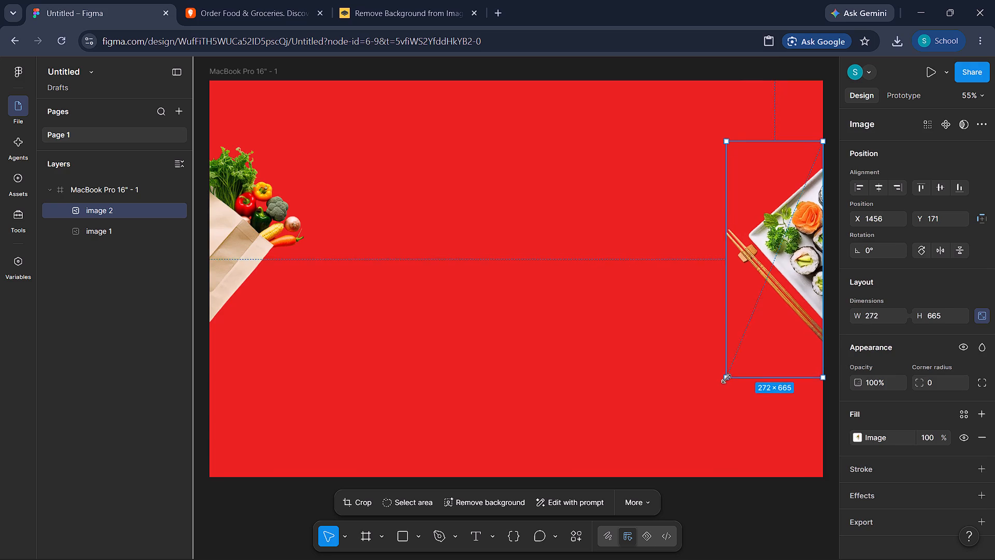
pyautogui.moveTo(726, 379); pyautogui.dragTo(724, 384)
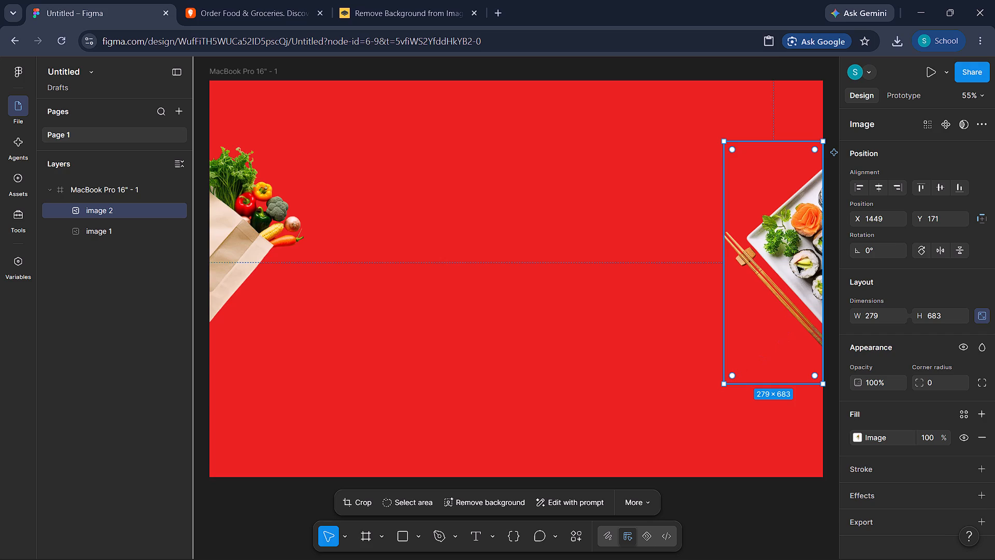
pyautogui.click(534, 254)
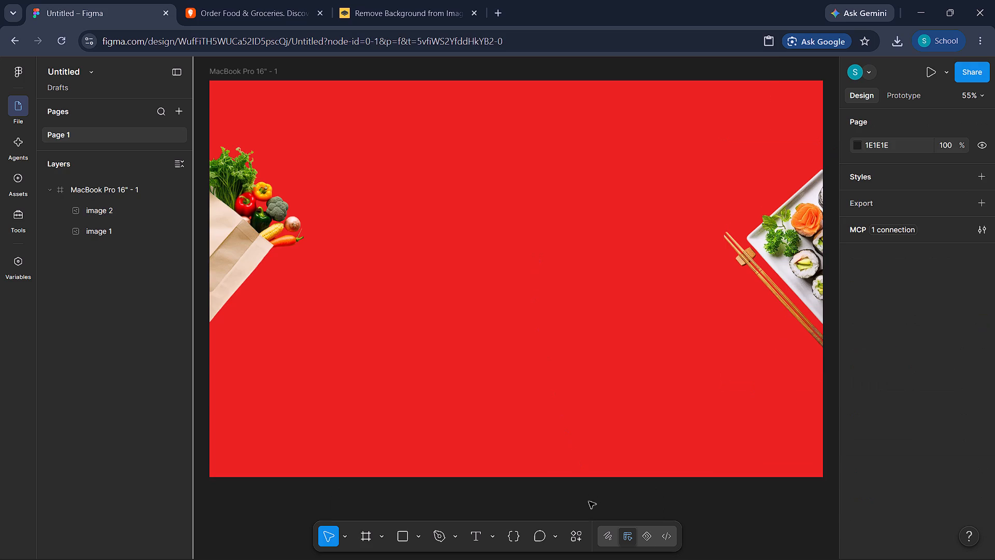
# Switch to the Swiggy home page, snip the square logo icon beside the Swiggy name, copy the snip, and close Snipping Tool.
pyautogui.click(220, 0)
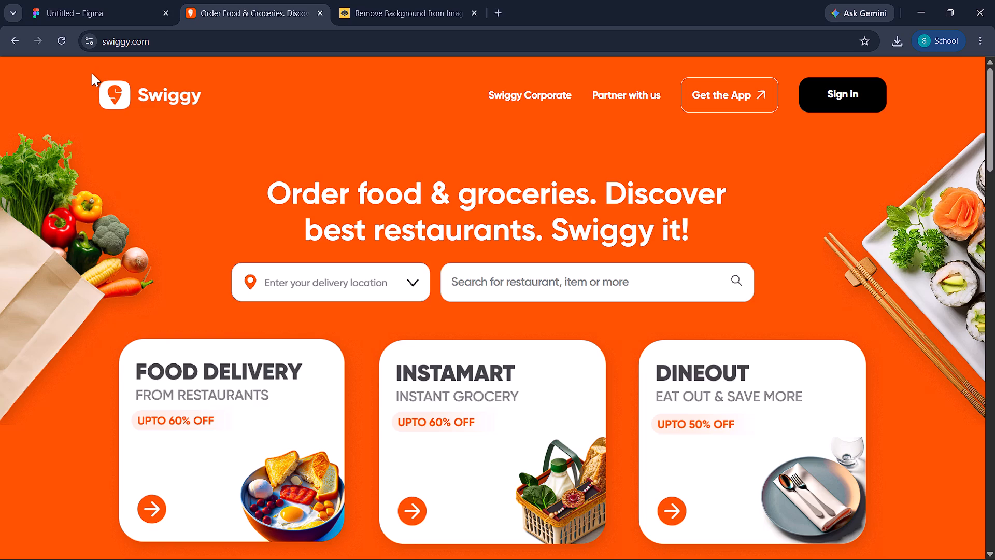
pyautogui.press('shift+super+s')
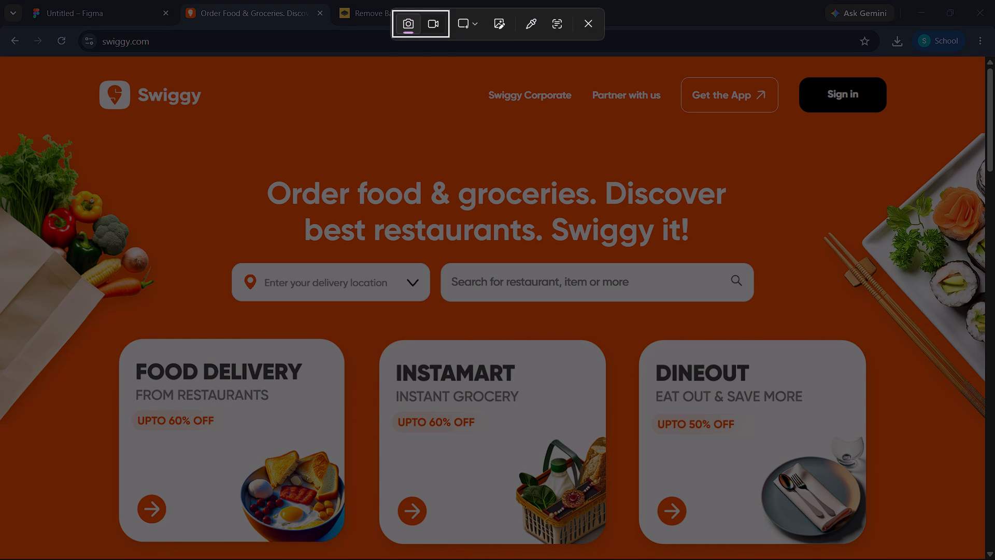
pyautogui.moveTo(92, 74); pyautogui.dragTo(131, 107)
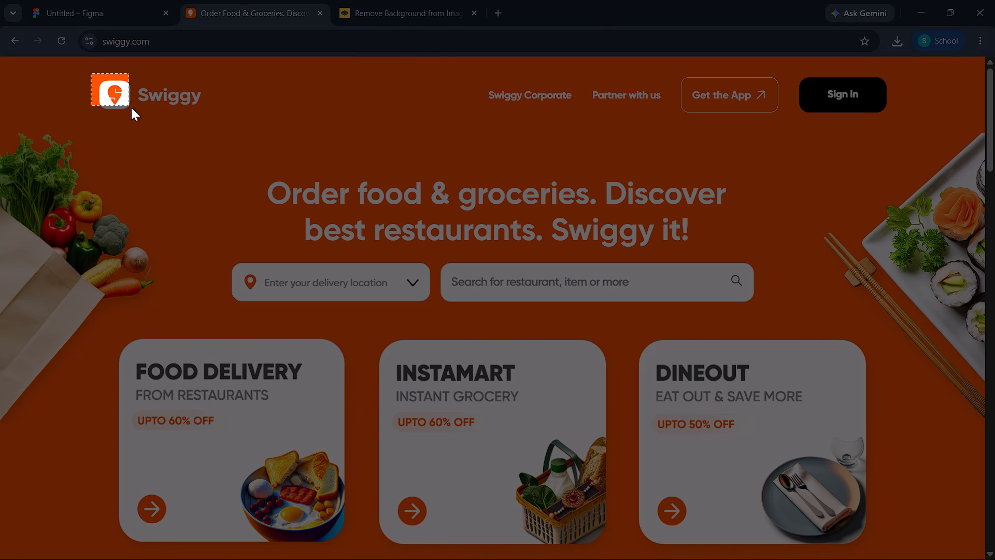
pyautogui.moveTo(131, 107); pyautogui.dragTo(134, 115)
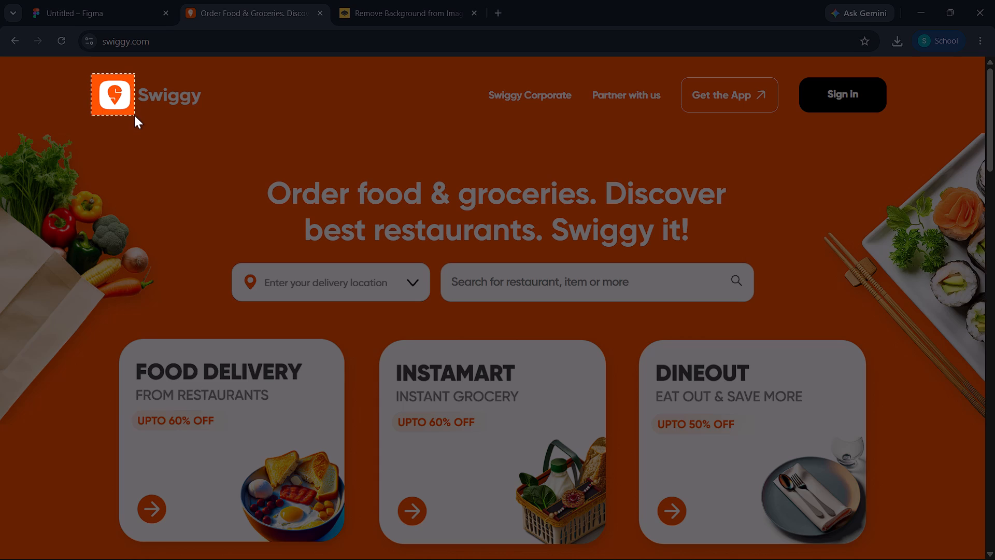
pyautogui.moveTo(134, 115); pyautogui.dragTo(134, 116)
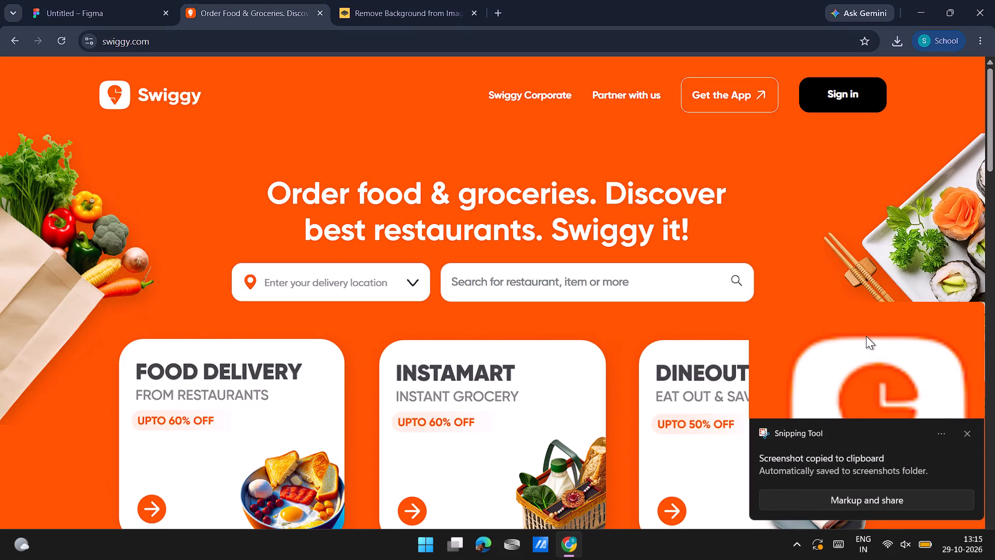
pyautogui.click(866, 336)
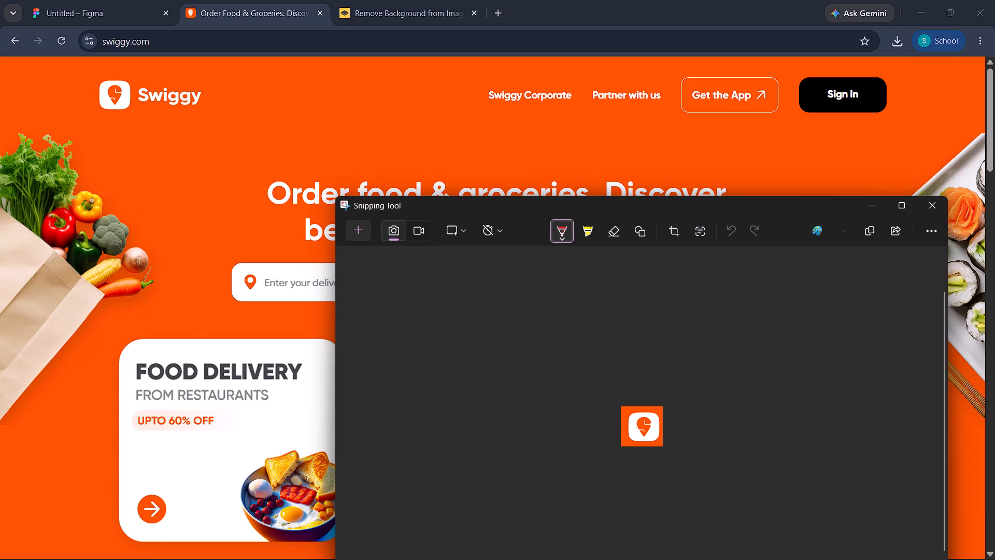
pyautogui.click(933, 225)
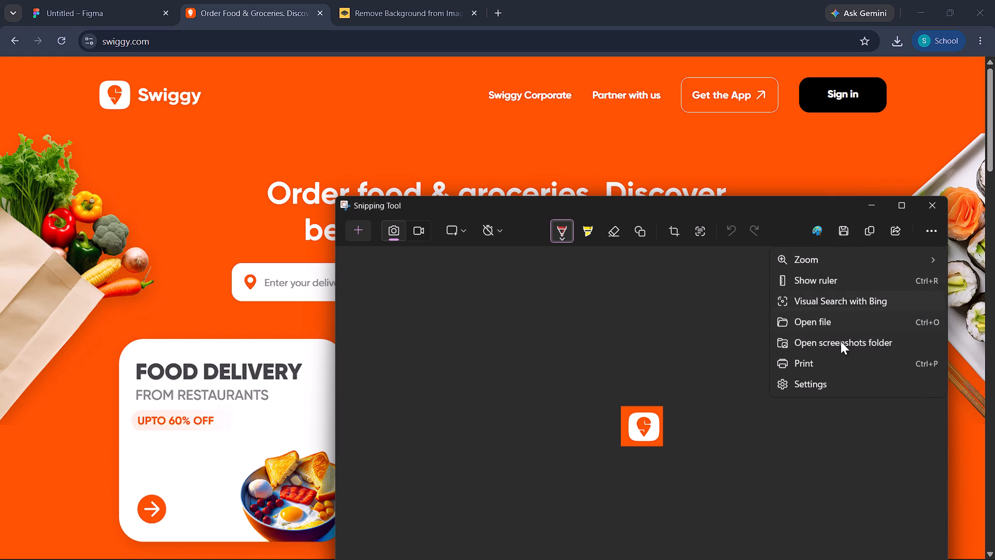
pyautogui.click(587, 319)
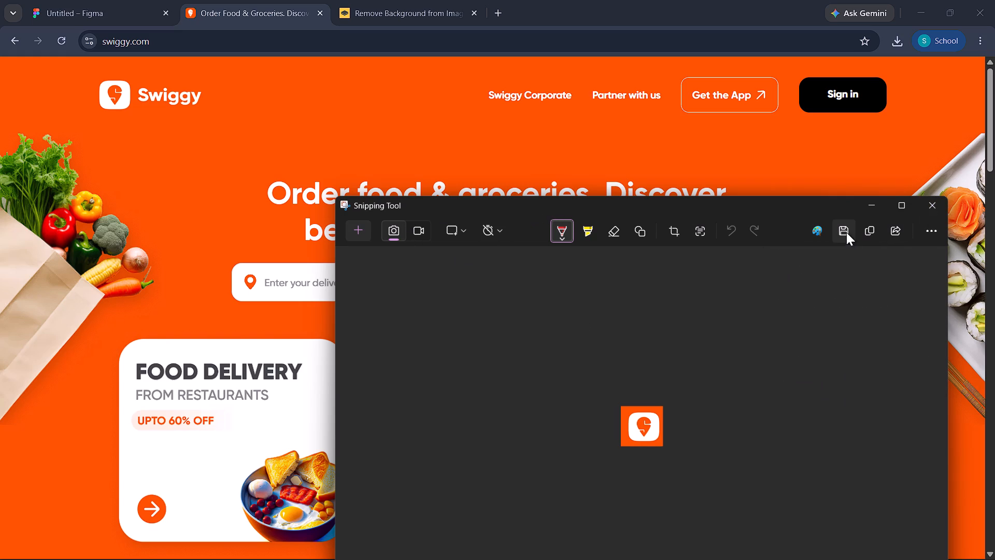
pyautogui.click(876, 231)
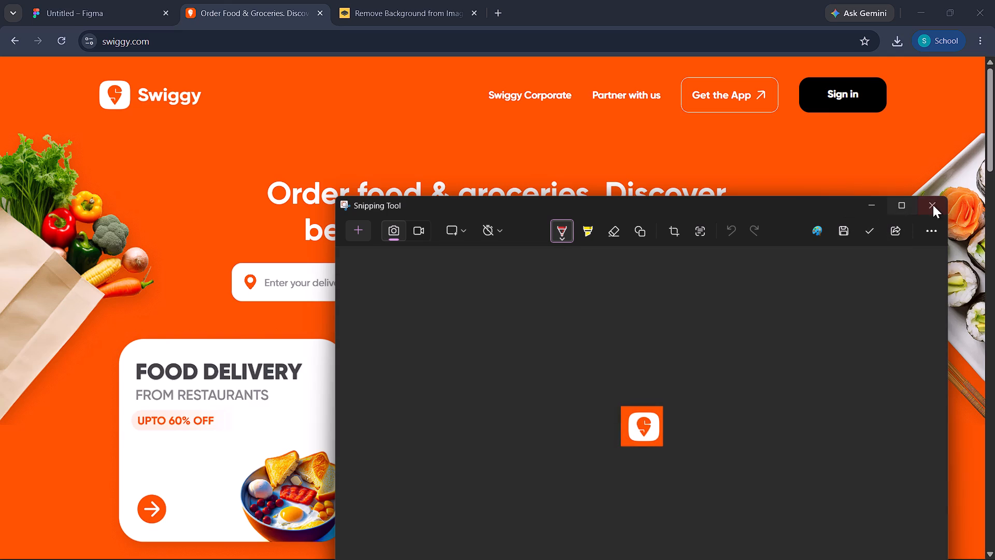
pyautogui.moveTo(936, 204); pyautogui.dragTo(645, 559)
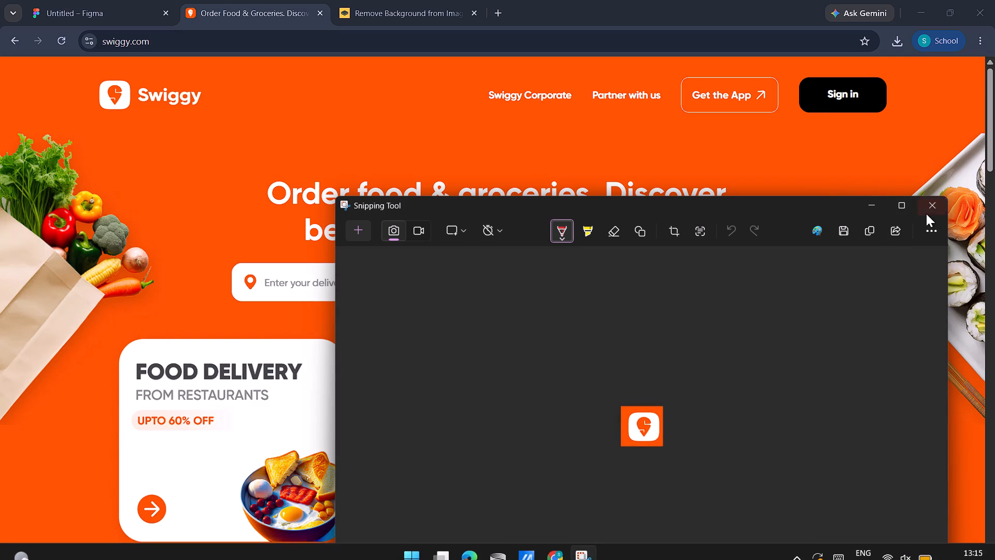
pyautogui.click(926, 214)
# Switch back to Figma and lower the grocery bag and sushi plate images so both sit at Y 222 against the frame's sides.
pyautogui.click(115, 10)
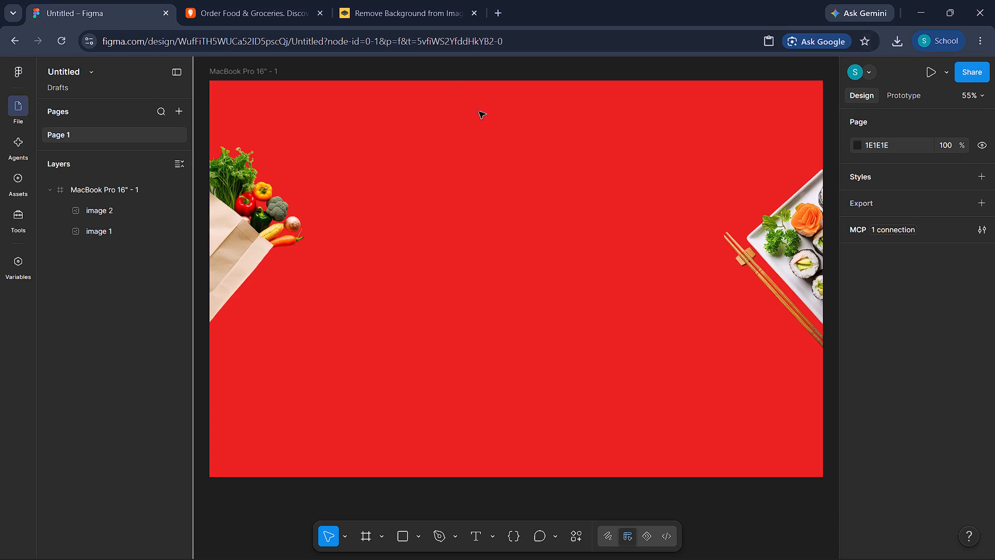
pyautogui.click(286, 116)
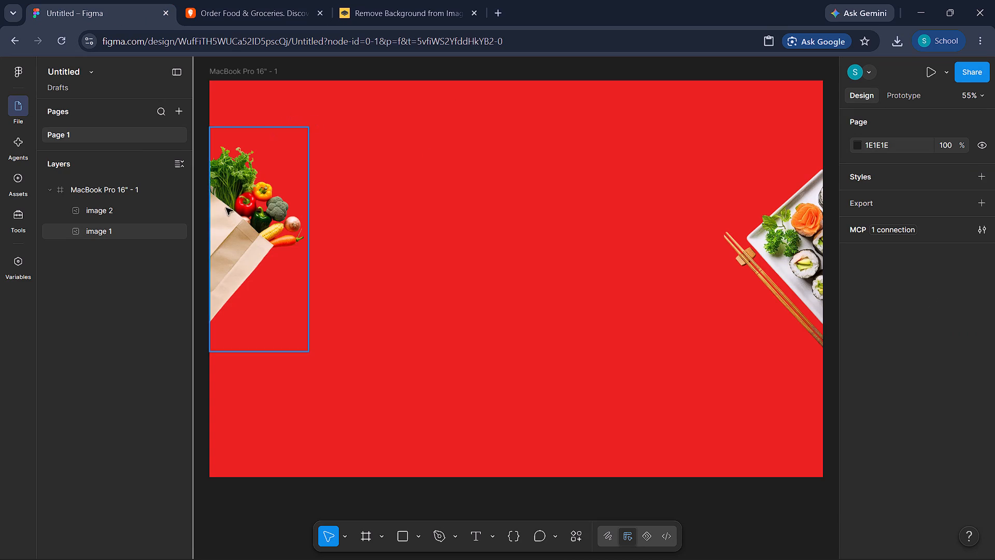
pyautogui.moveTo(221, 221); pyautogui.dragTo(221, 255)
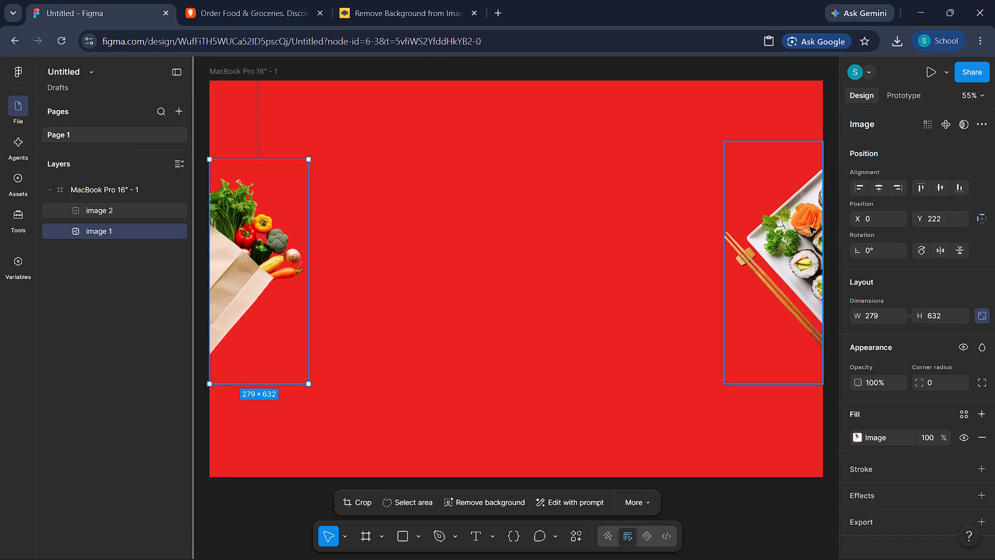
pyautogui.moveTo(809, 227); pyautogui.dragTo(811, 251)
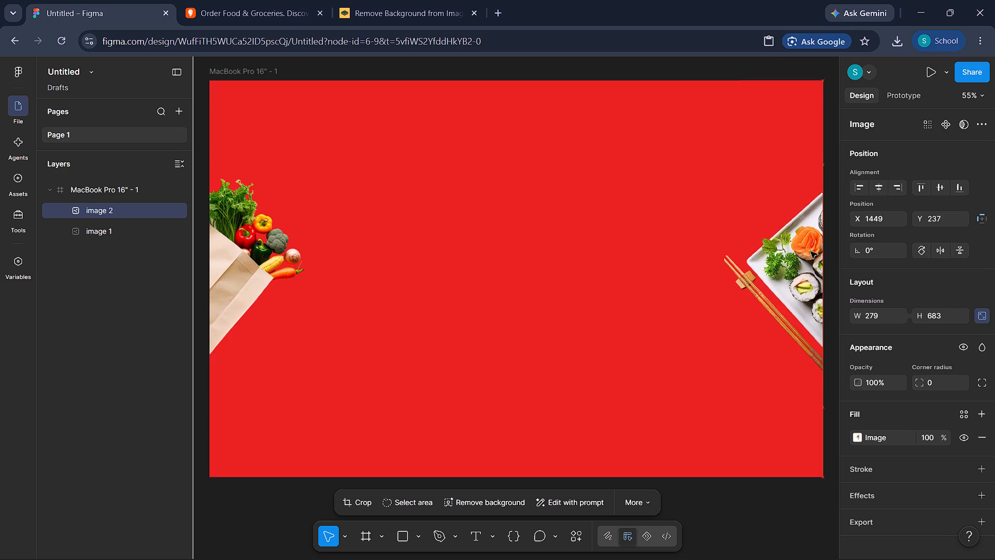
pyautogui.moveTo(811, 251); pyautogui.dragTo(809, 245)
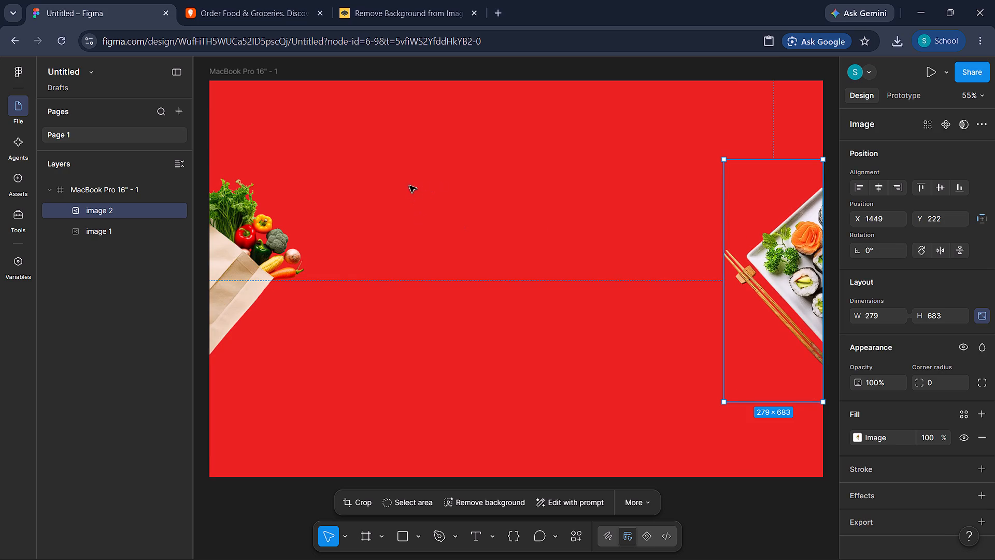
pyautogui.click(427, 95)
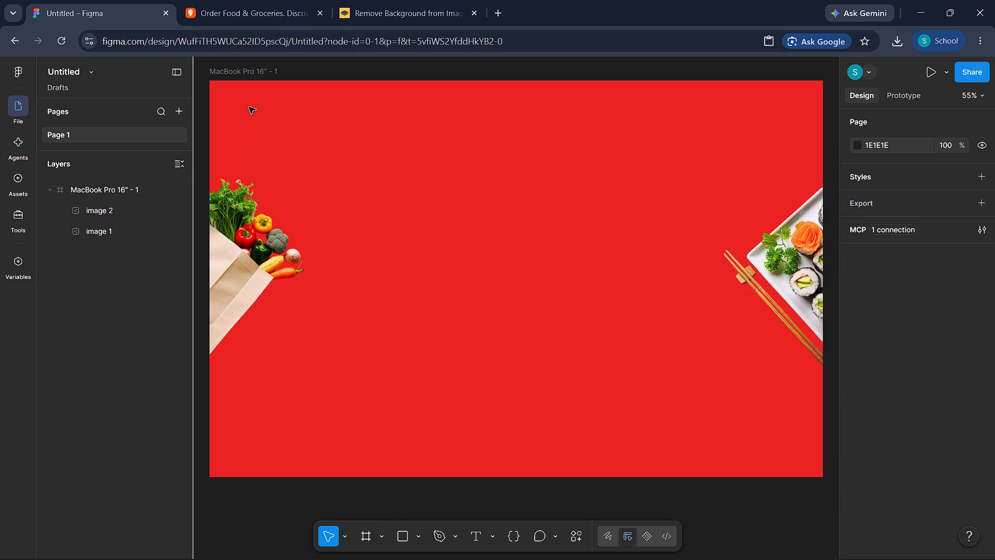
# Paste the Swiggy logo icon into the frame, place it at about X 153, Y 55, and enlarge it to about 102 × 97.
pyautogui.doubleClick(249, 107)
pyautogui.hotkey('ctrl', 'v')
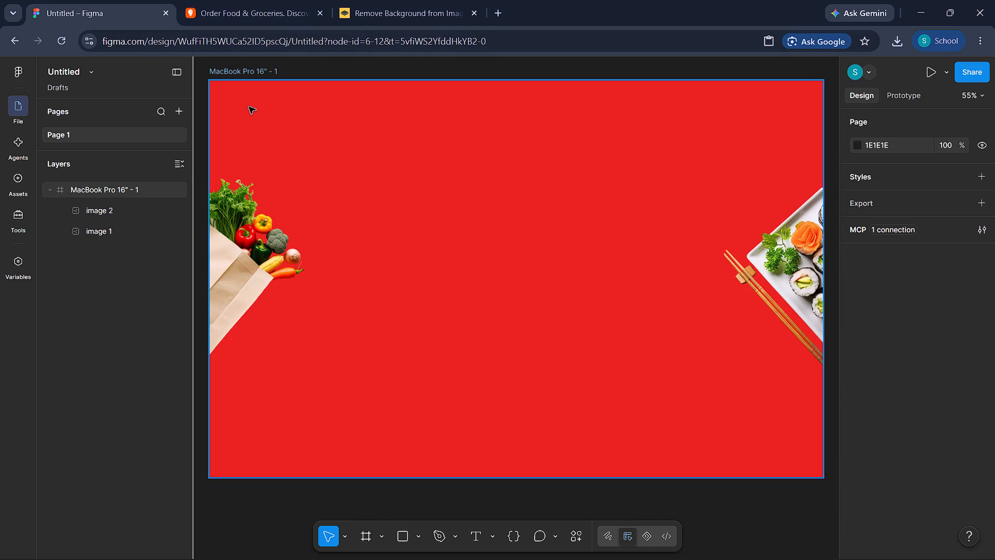
pyautogui.moveTo(522, 310); pyautogui.dragTo(393, 180)
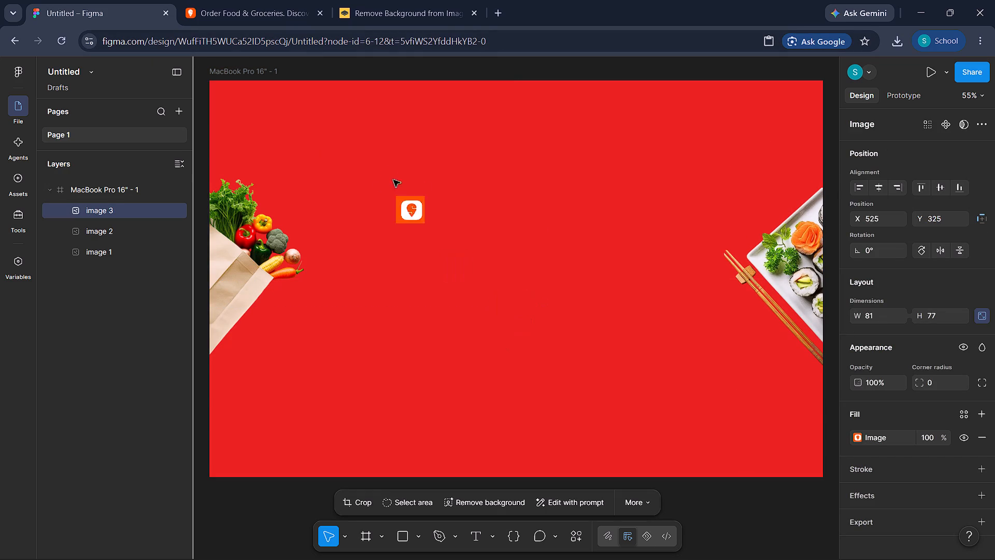
pyautogui.moveTo(393, 180); pyautogui.dragTo(283, 115)
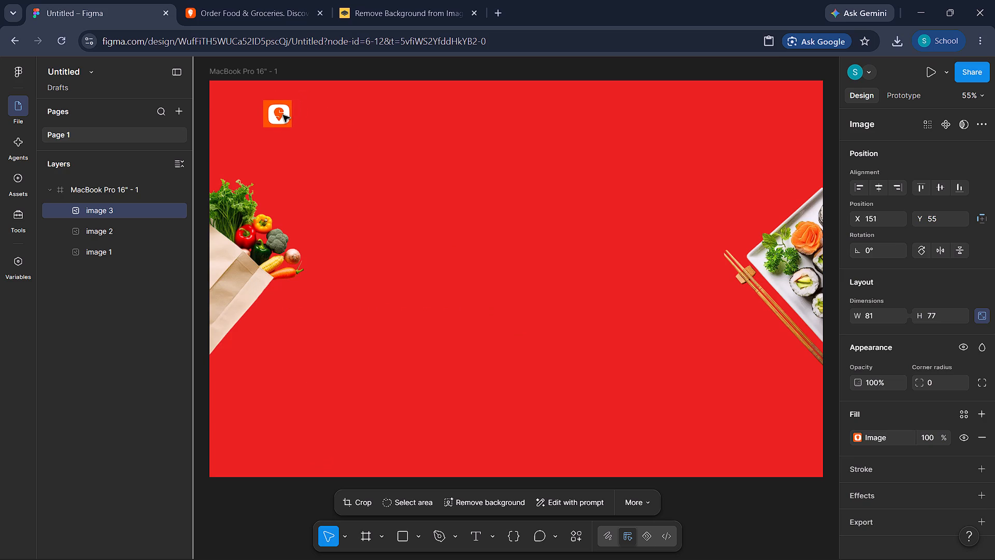
pyautogui.moveTo(283, 115); pyautogui.dragTo(284, 115)
pyautogui.click(284, 115)
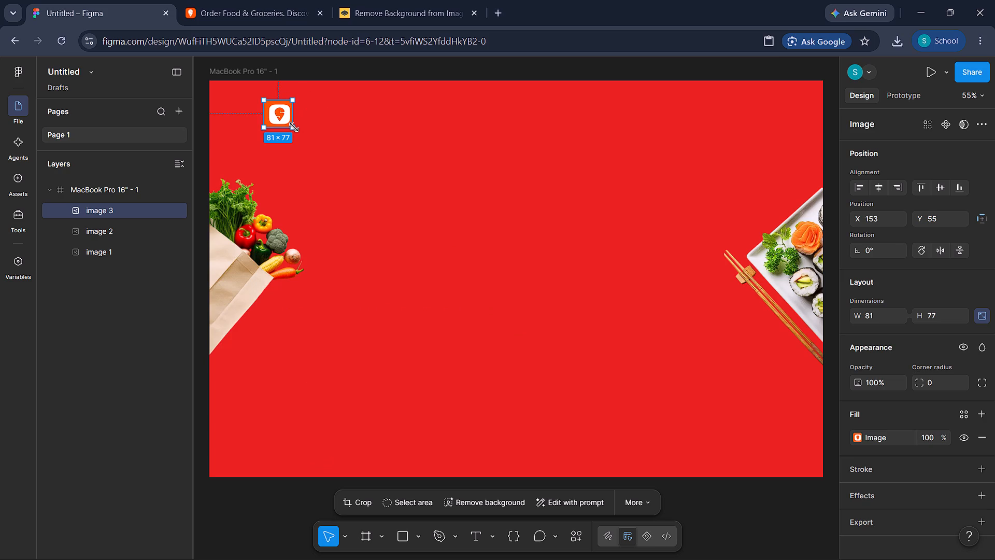
pyautogui.moveTo(294, 127); pyautogui.dragTo(300, 131)
pyautogui.click(366, 160)
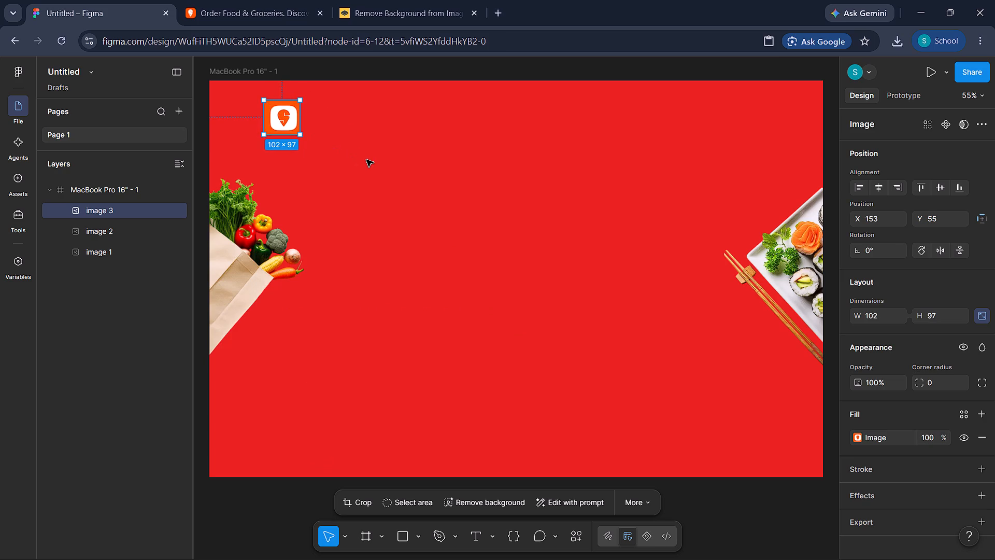
pyautogui.doubleClick(313, 114)
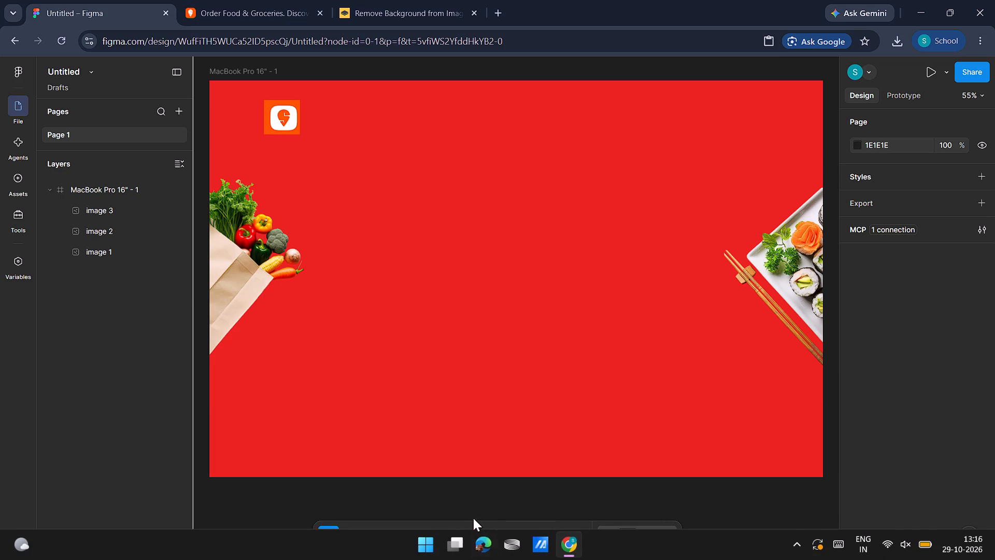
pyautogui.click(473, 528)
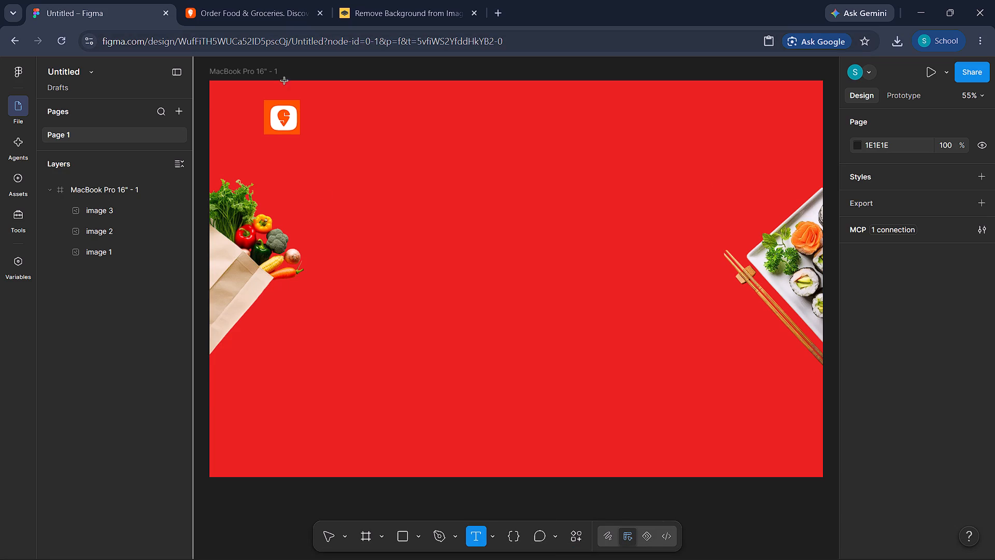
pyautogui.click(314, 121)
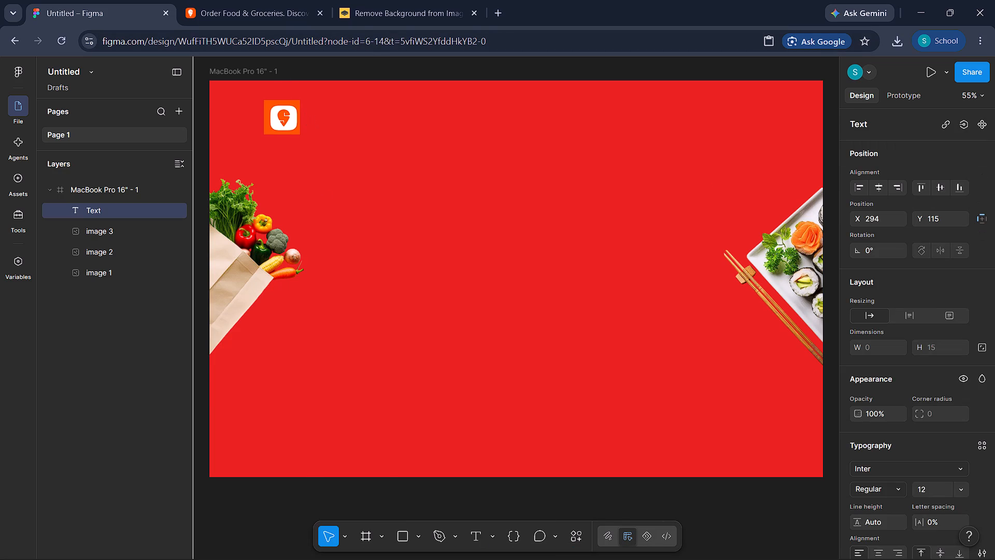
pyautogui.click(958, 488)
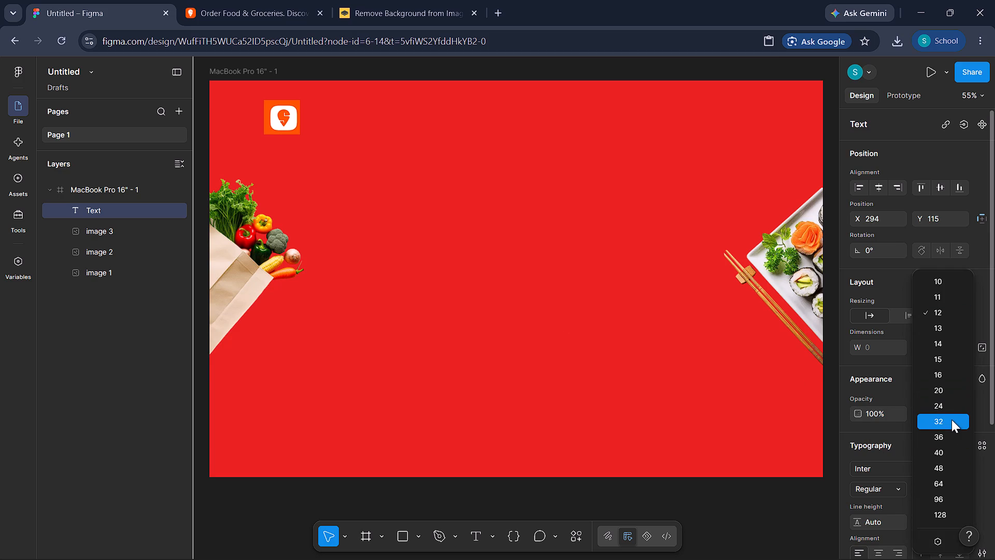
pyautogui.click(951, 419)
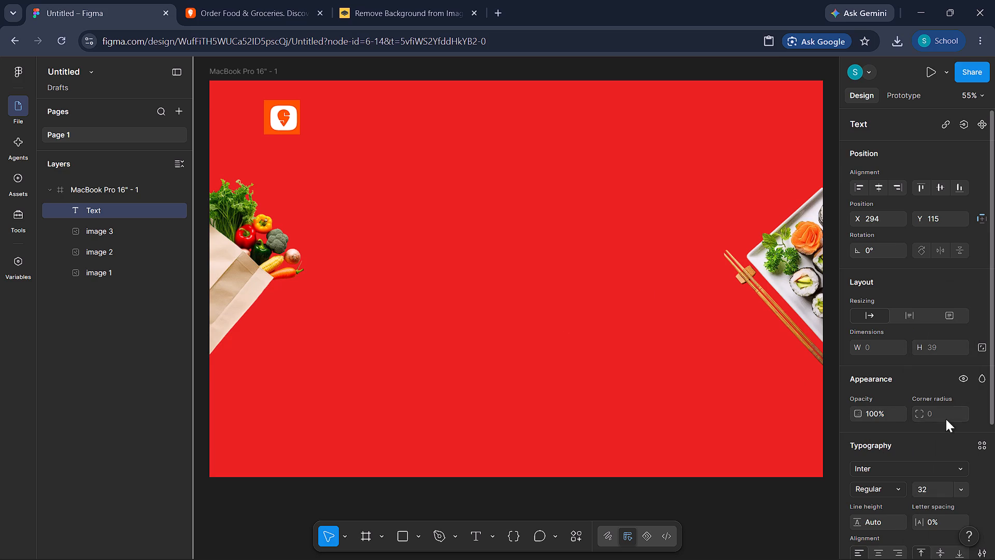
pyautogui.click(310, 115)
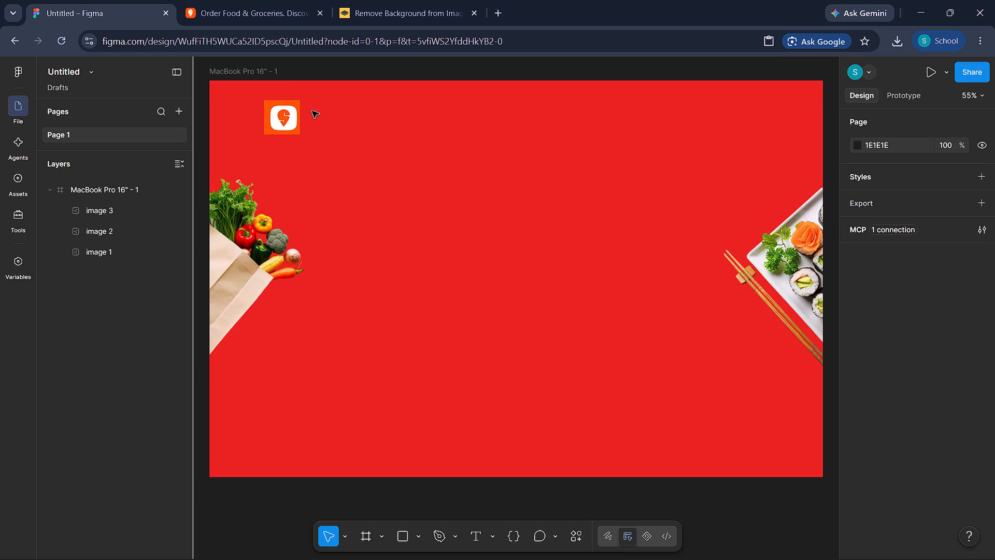
# Add the text "swiggy" just beside the logo icon, at about X 283, Y 97.
pyautogui.click(479, 531)
pyautogui.click(309, 115)
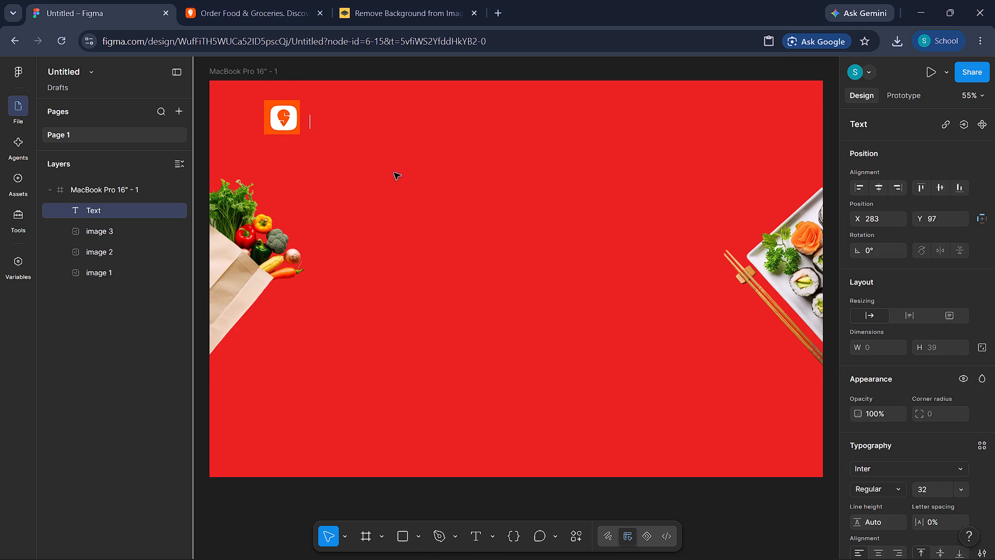
pyautogui.write('swiggy')
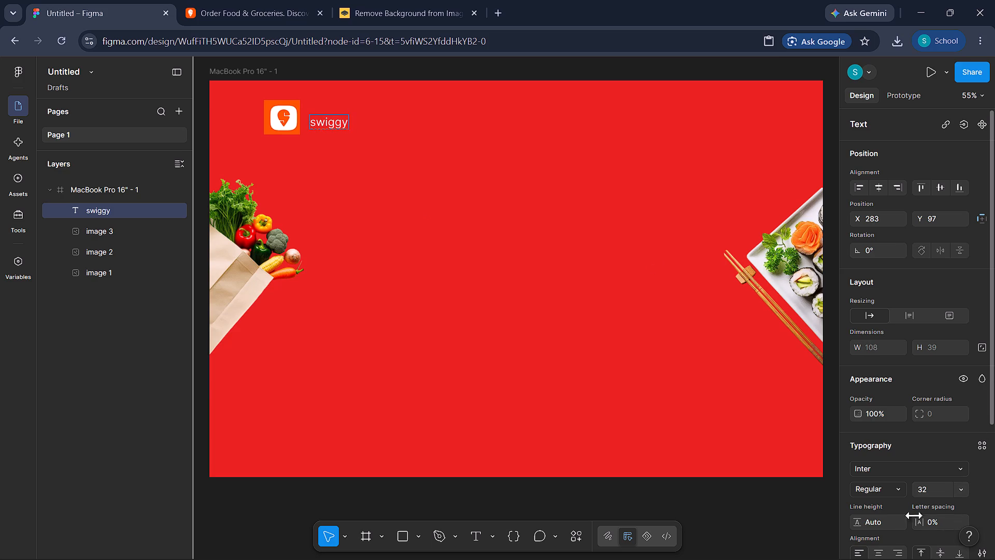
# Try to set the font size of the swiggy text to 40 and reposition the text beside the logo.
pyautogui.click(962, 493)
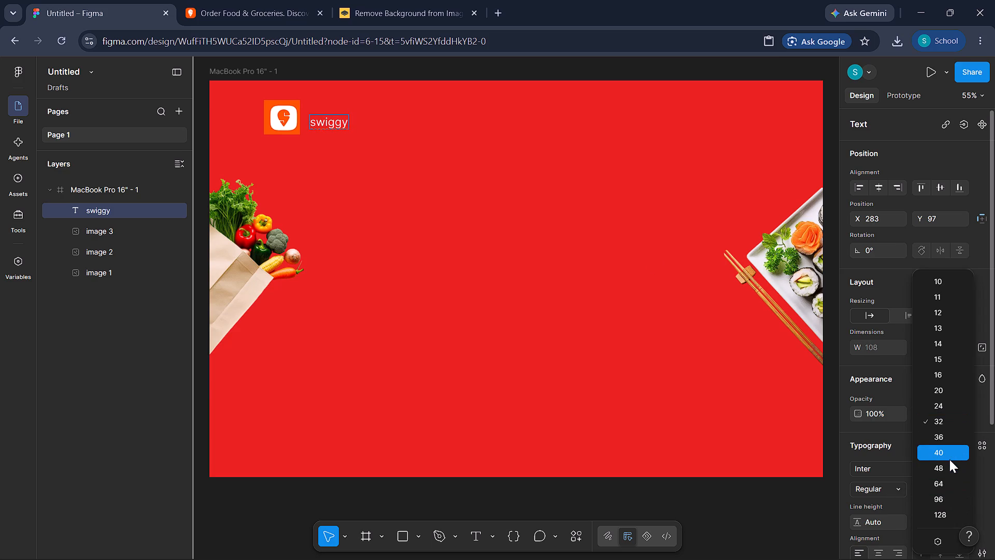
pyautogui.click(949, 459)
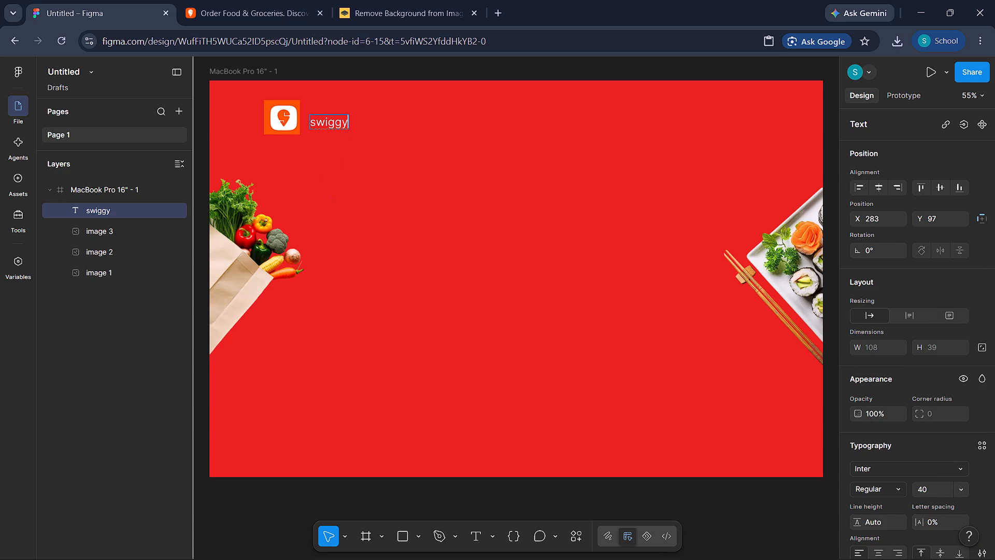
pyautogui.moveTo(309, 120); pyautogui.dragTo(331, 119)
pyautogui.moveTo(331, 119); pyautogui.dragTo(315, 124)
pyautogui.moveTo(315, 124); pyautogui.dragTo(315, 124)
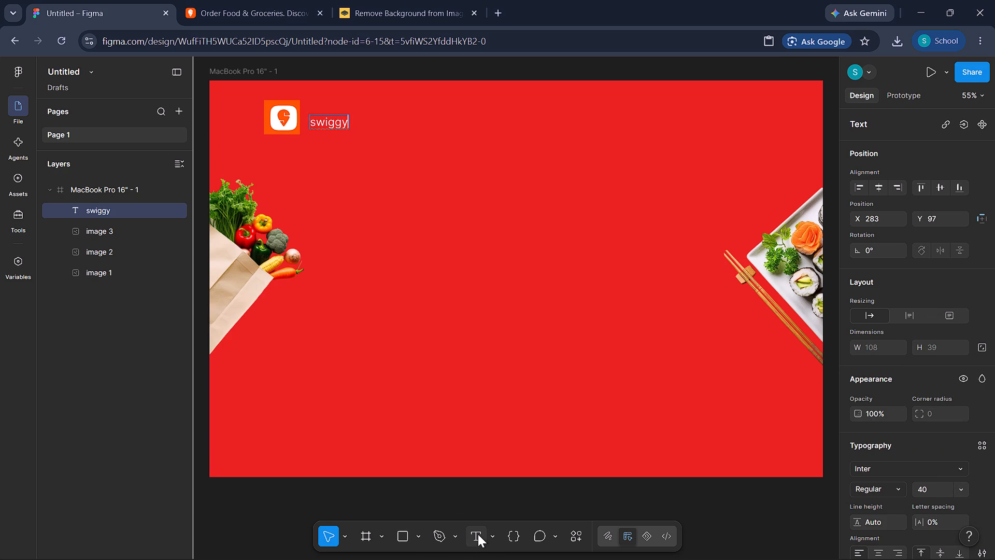
# Select all letters of the swiggy text and set its font size to 64.
pyautogui.click(478, 534)
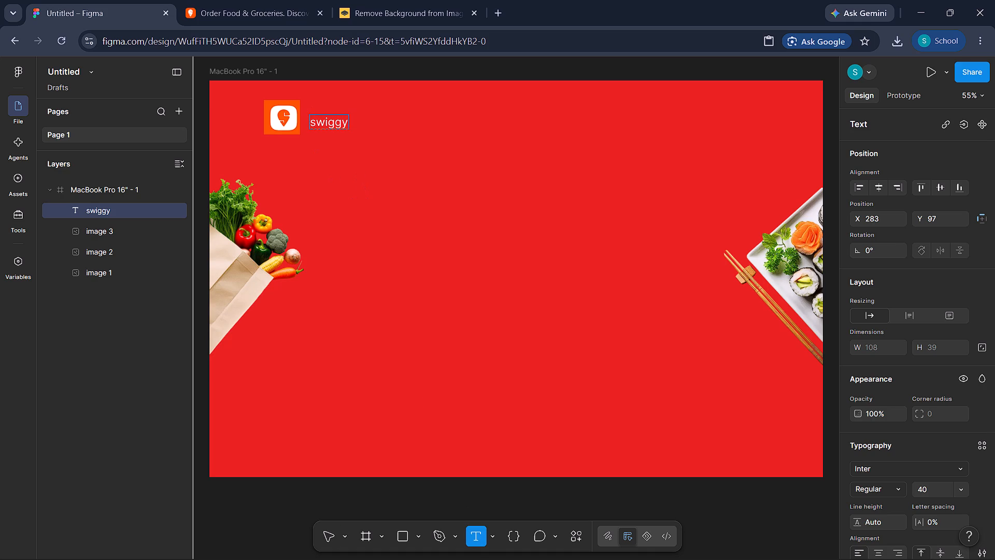
pyautogui.moveTo(310, 124); pyautogui.dragTo(347, 125)
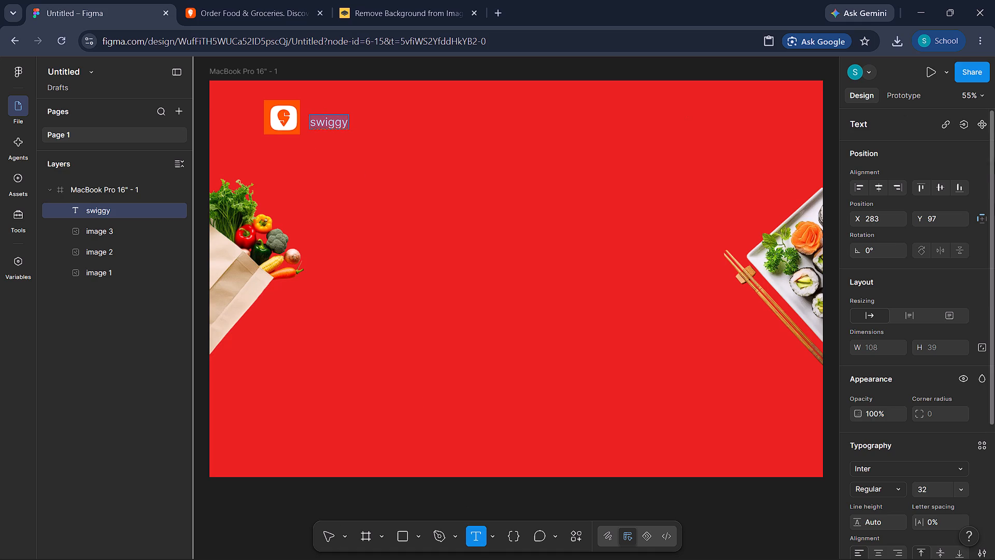
pyautogui.click(959, 488)
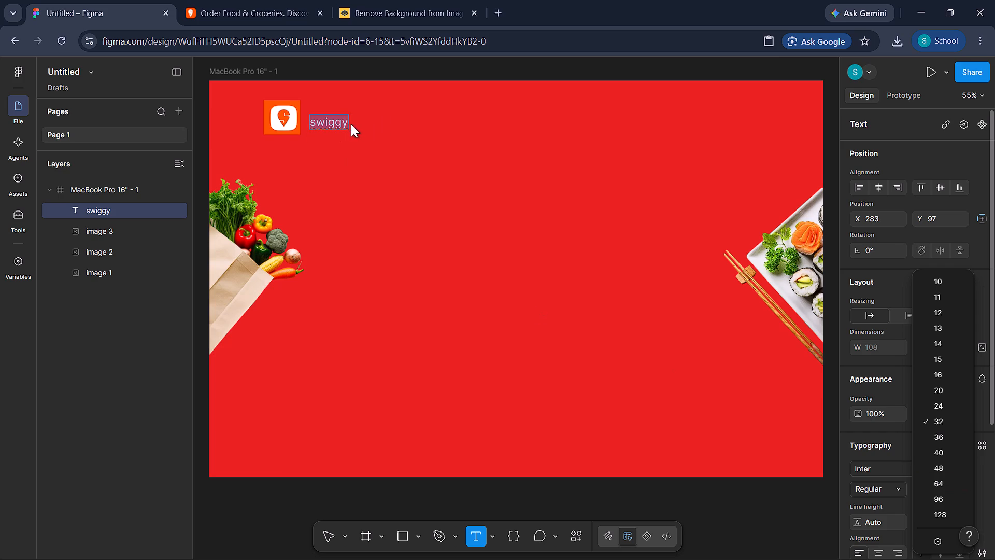
pyautogui.click(941, 477)
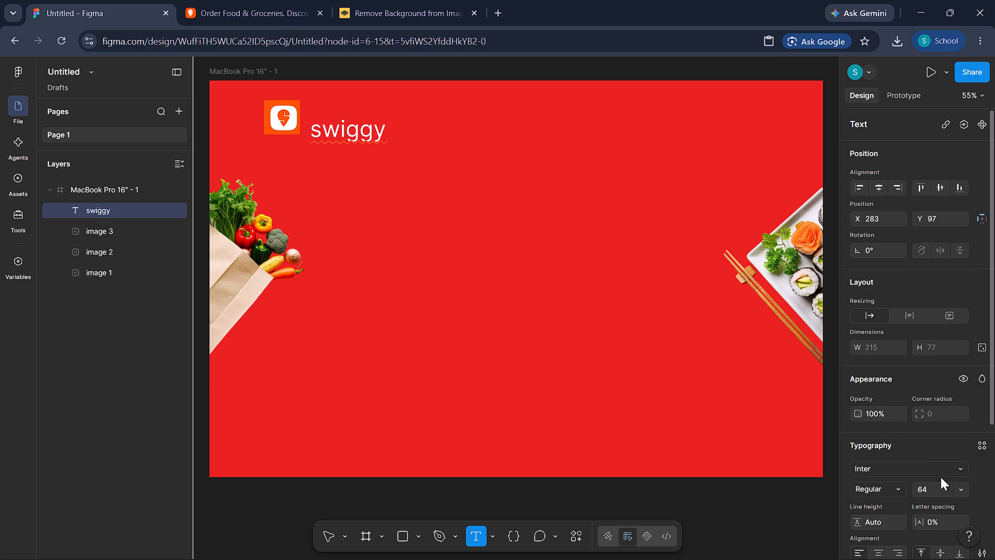
pyautogui.moveTo(351, 133); pyautogui.dragTo(338, 115)
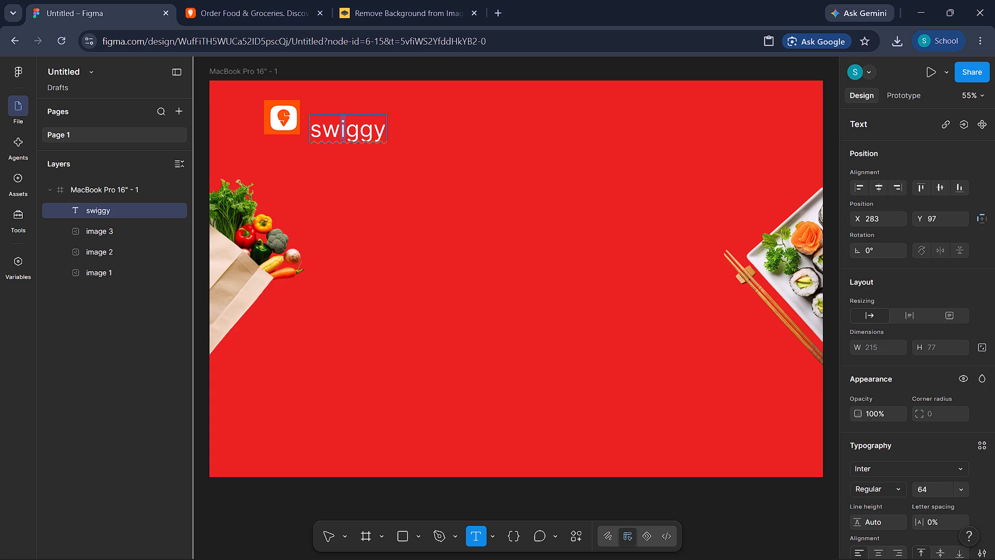
pyautogui.moveTo(338, 115); pyautogui.dragTo(339, 117)
# Preview alternative fonts on the whole swiggy text and compare its lettering with the wordmark on the Swiggy home page.
pyautogui.moveTo(311, 130); pyautogui.dragTo(396, 137)
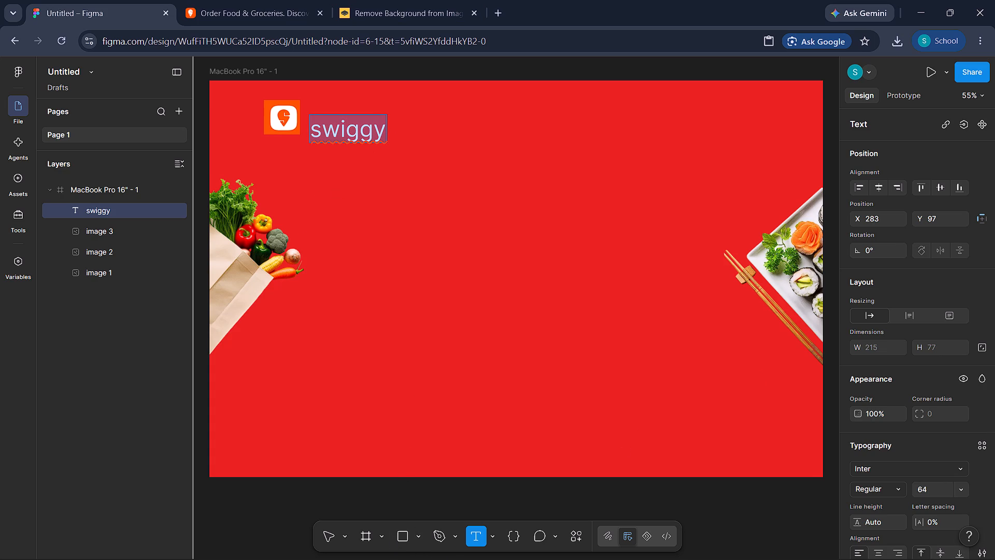
pyautogui.moveTo(396, 137); pyautogui.dragTo(397, 137)
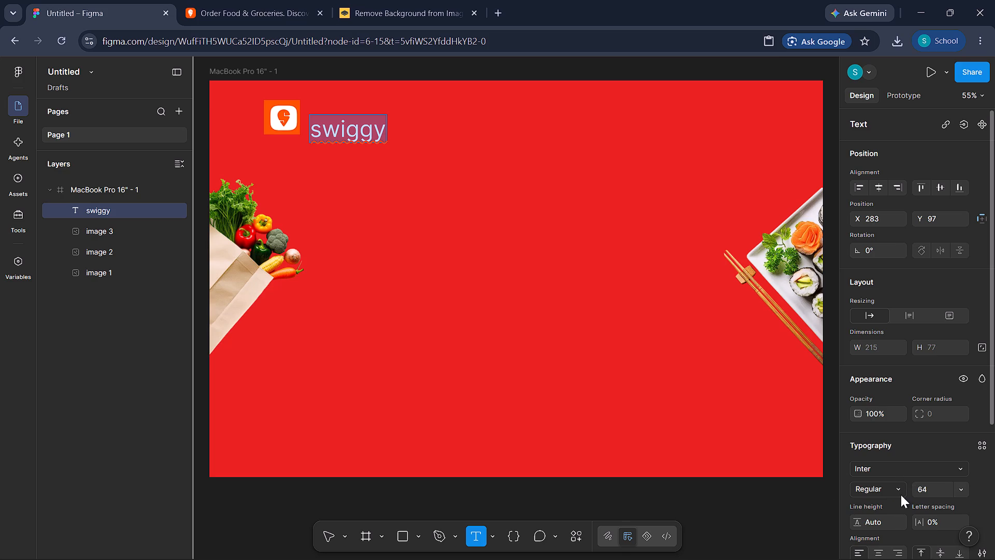
pyautogui.click(918, 472)
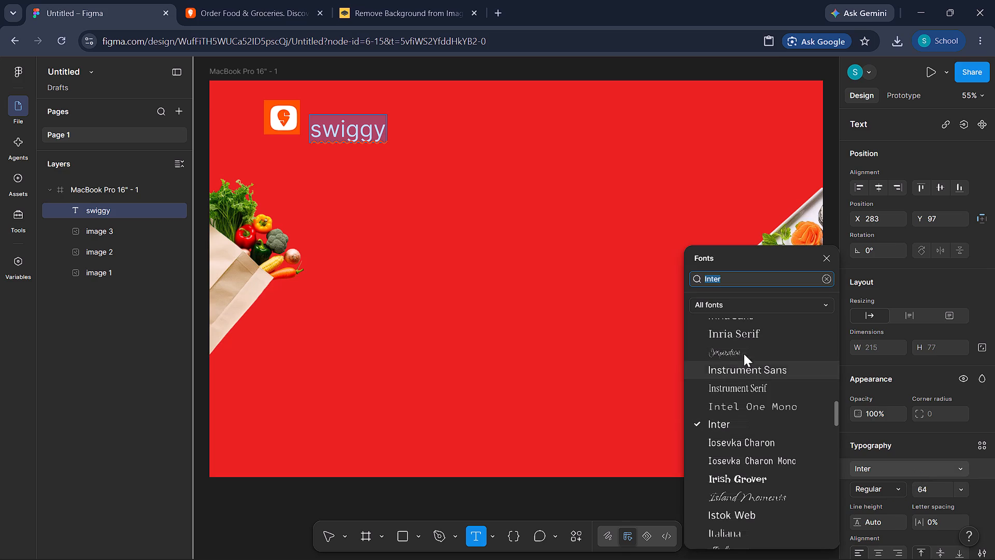
pyautogui.scroll(2, 745, 351)
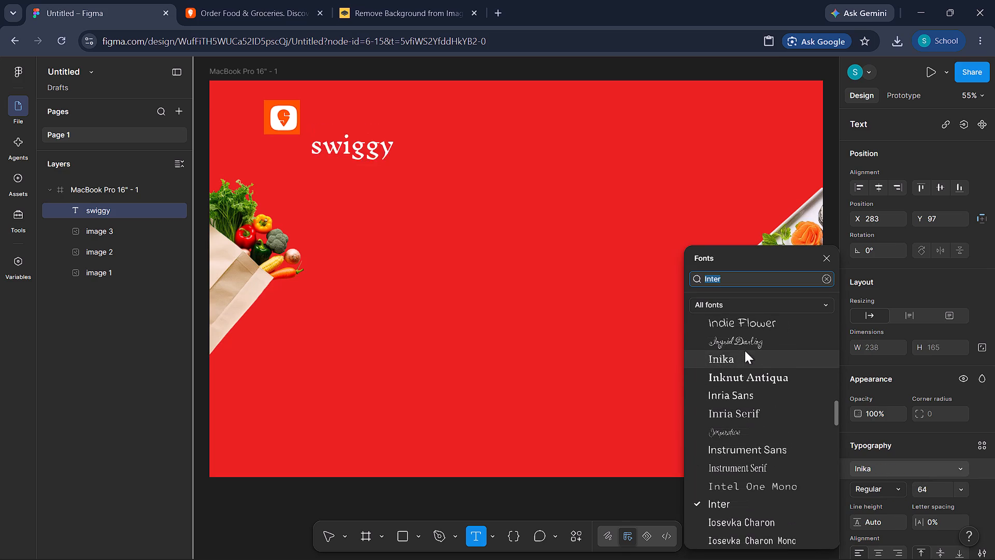
pyautogui.scroll(1, 745, 351)
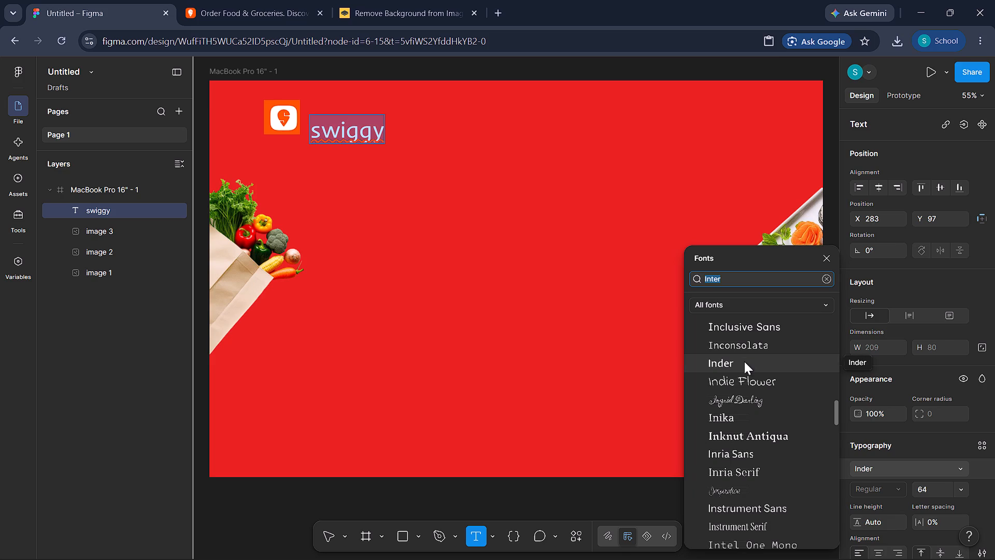
pyautogui.scroll(5, 744, 361)
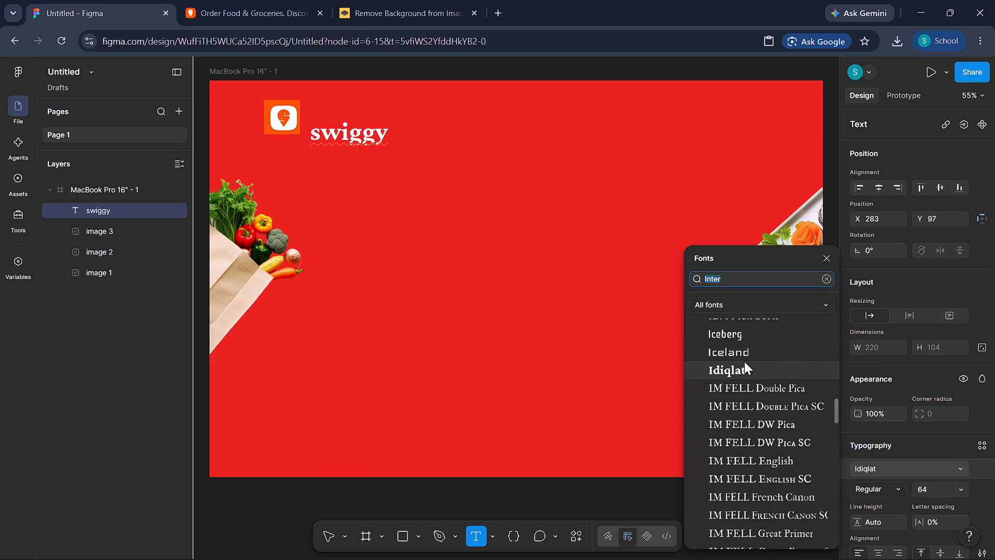
pyautogui.click(279, 1)
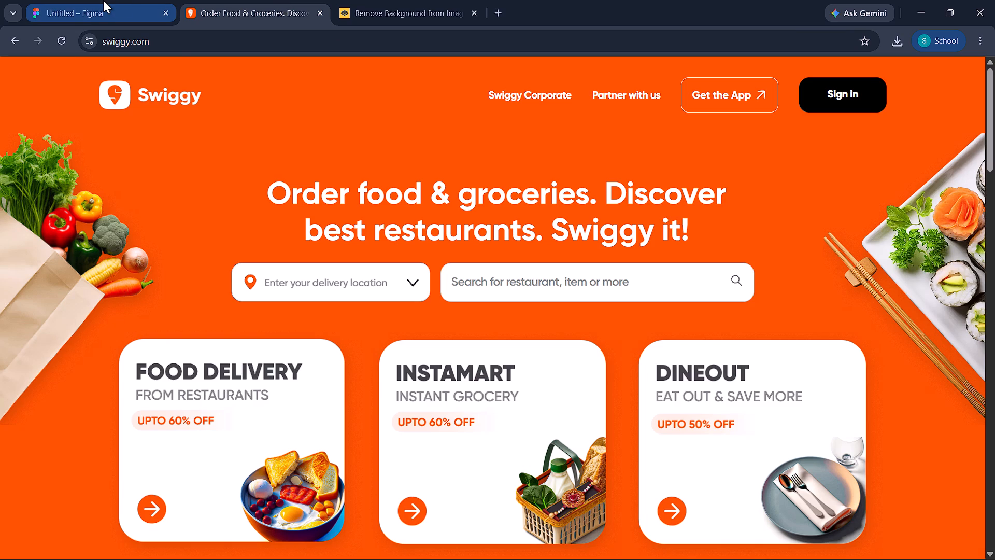
pyautogui.click(103, 0)
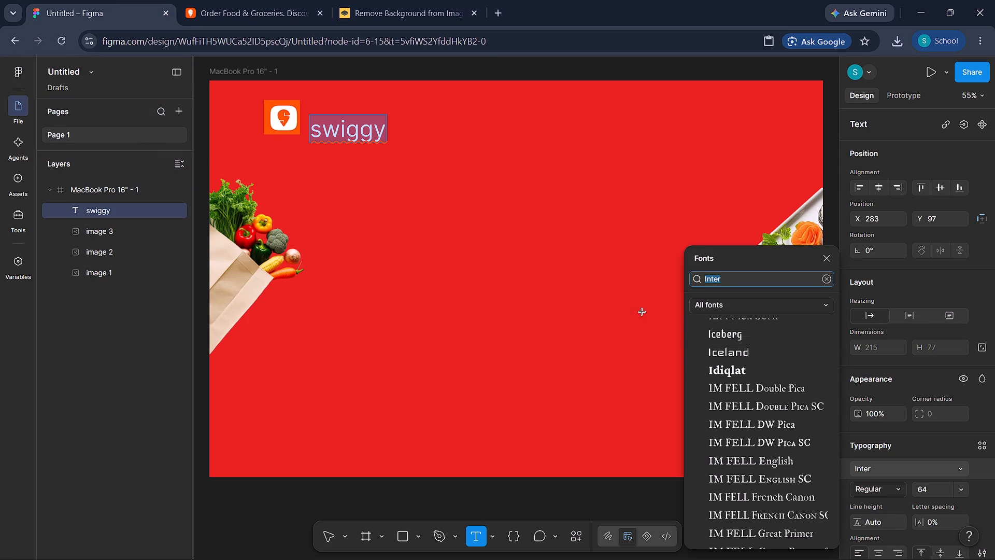
# Set the font of the swiggy text beside the logo icon to Gravitas One.
pyautogui.scroll(4, 720, 366)
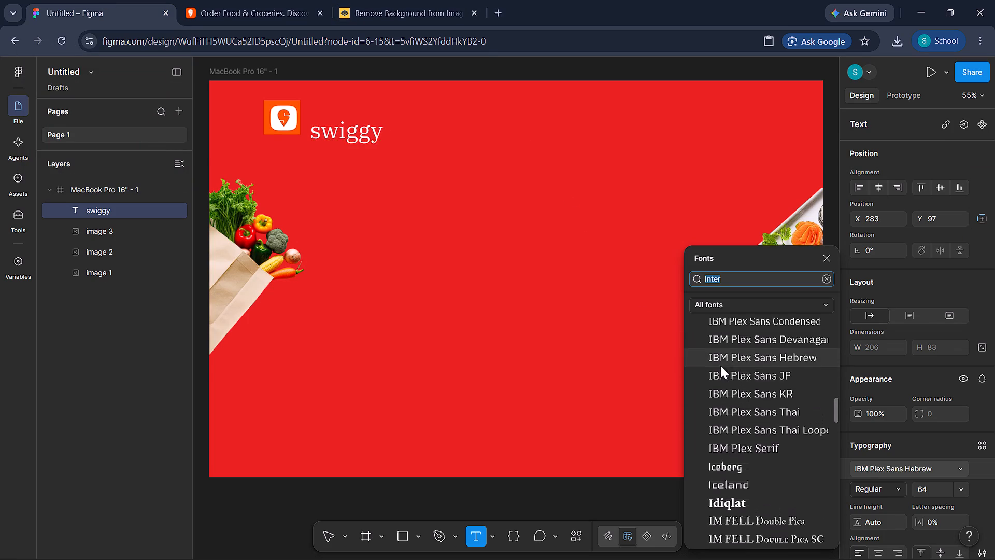
pyautogui.scroll(3, 720, 366)
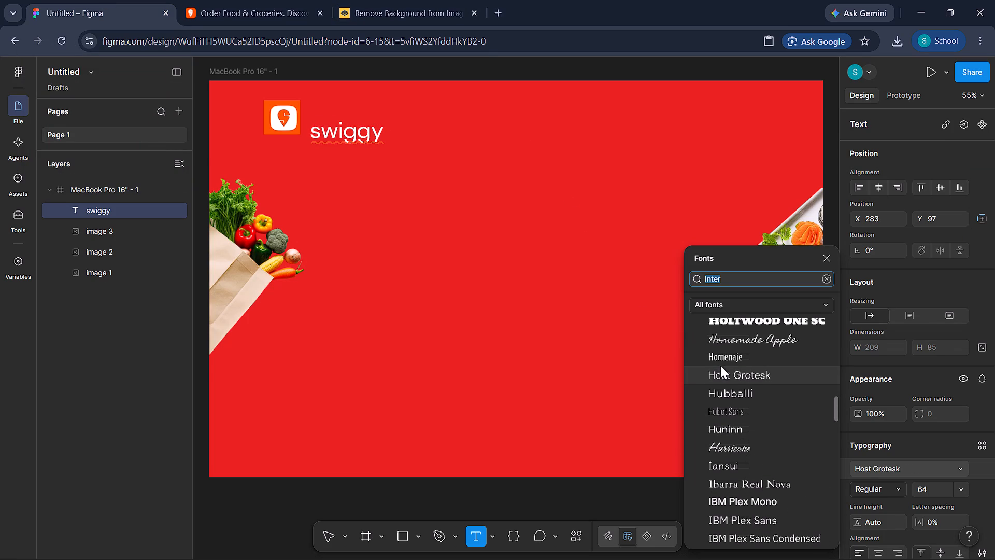
pyautogui.scroll(5, 735, 326)
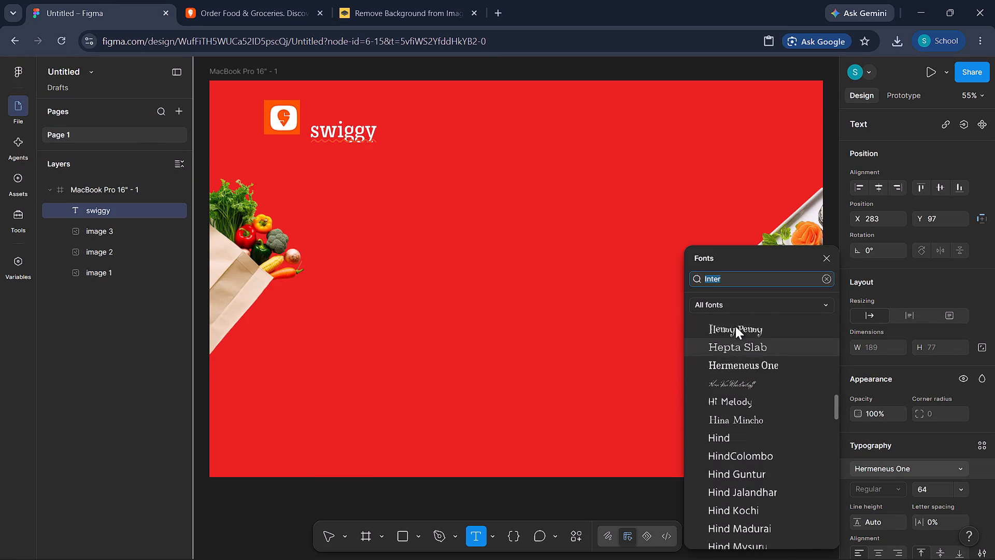
pyautogui.scroll(6, 735, 326)
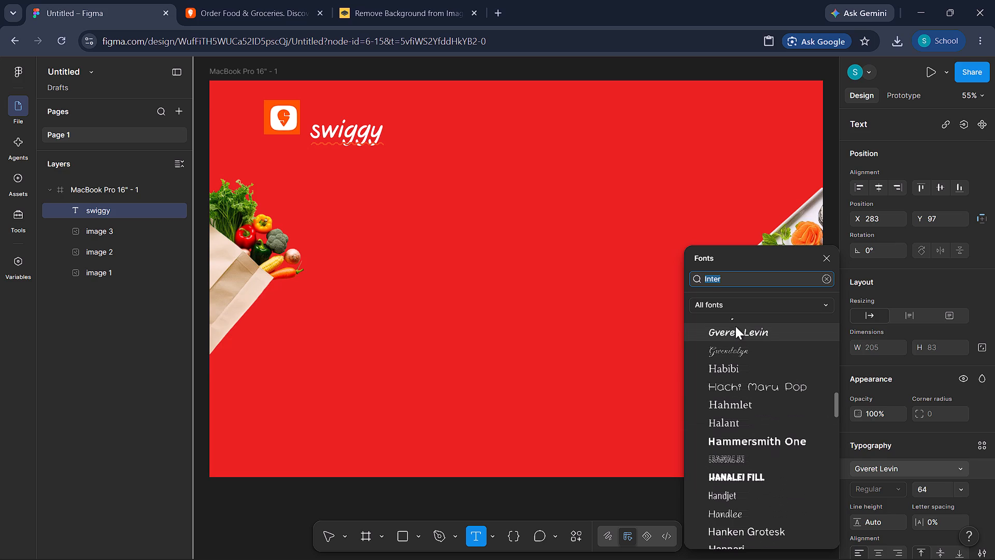
pyautogui.scroll(3, 735, 326)
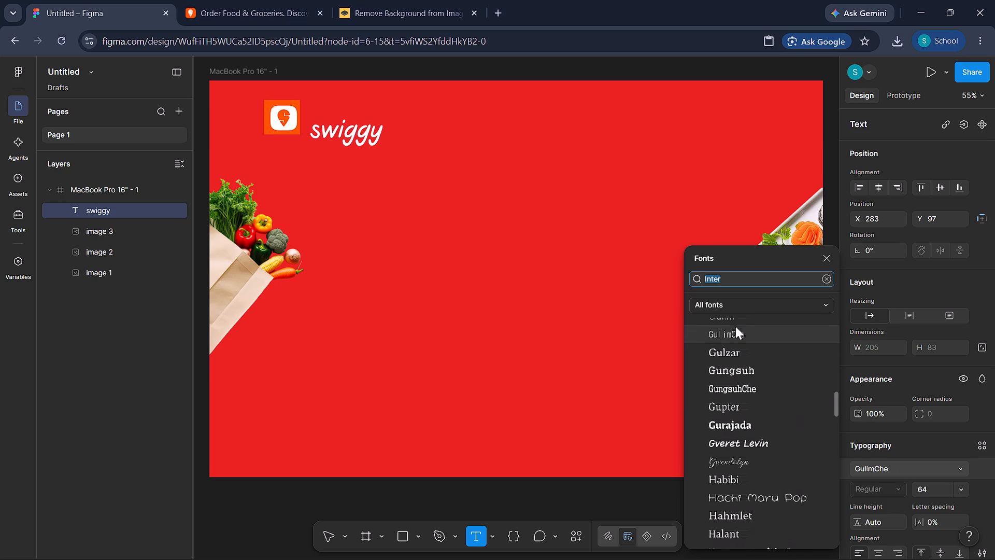
pyautogui.scroll(1, 735, 326)
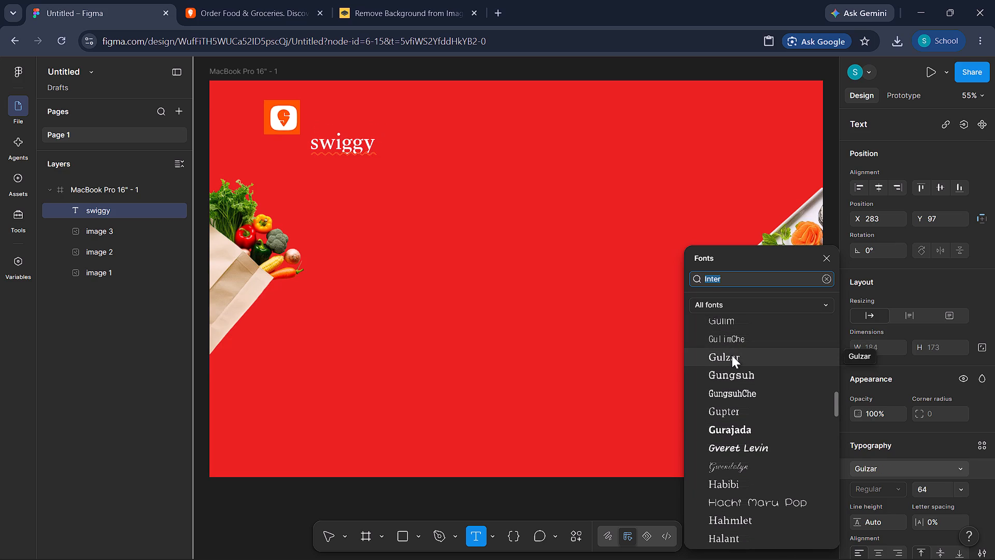
pyautogui.scroll(3, 733, 343)
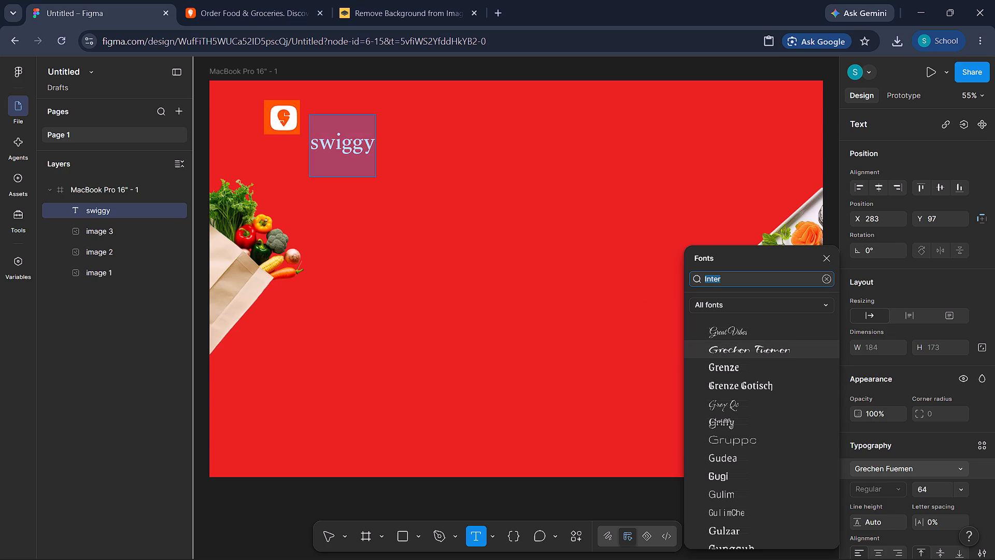
pyautogui.moveTo(312, 142); pyautogui.dragTo(380, 143)
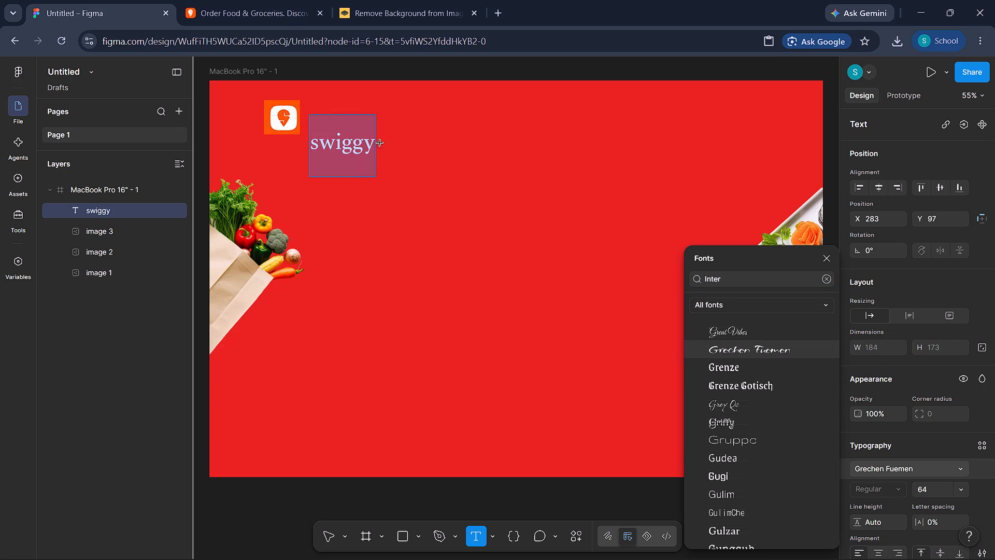
pyautogui.scroll(1, 767, 363)
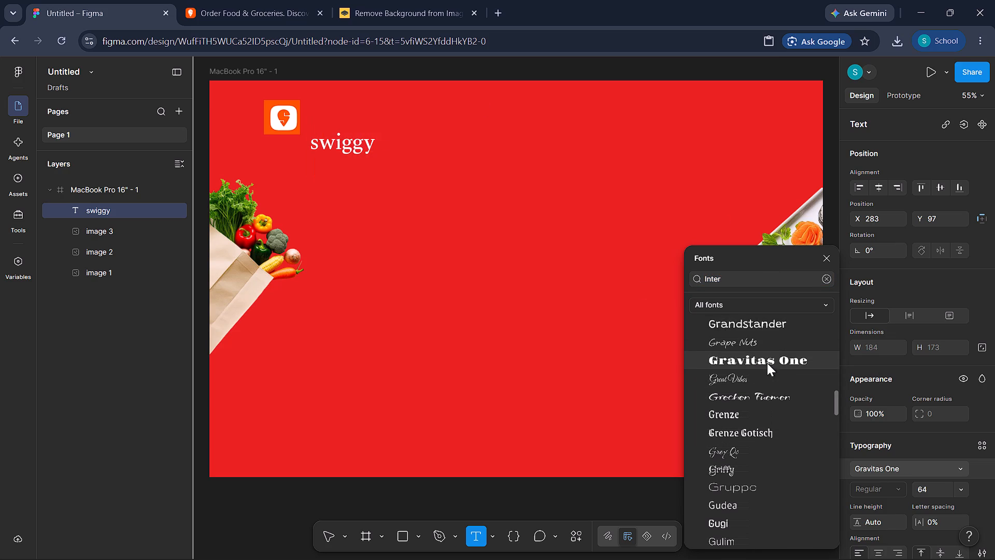
pyautogui.click(761, 357)
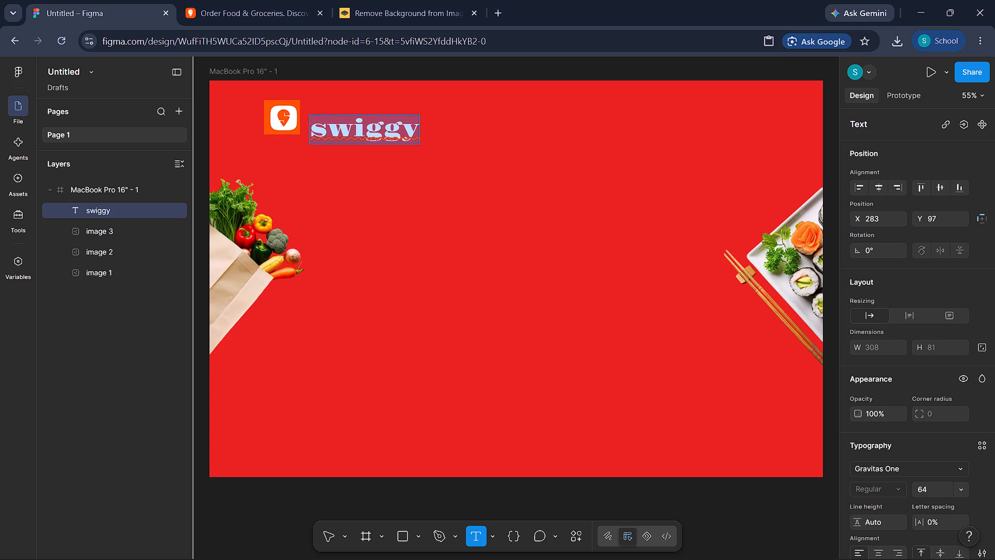
# Preview further fonts on the selected swiggy text beside the logo icon and set its font to Candal.
pyautogui.click(887, 470)
pyautogui.scroll(11, 753, 340)
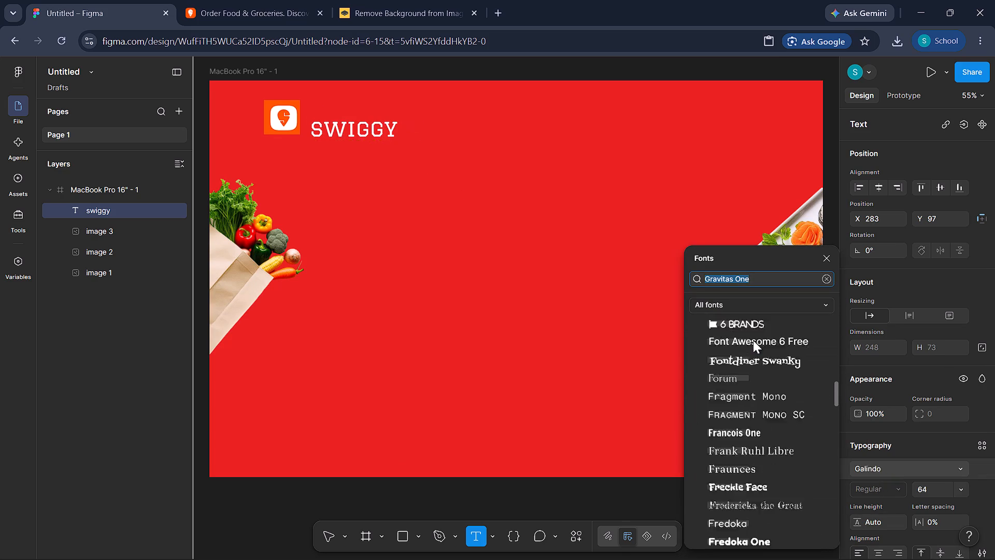
pyautogui.scroll(2, 753, 340)
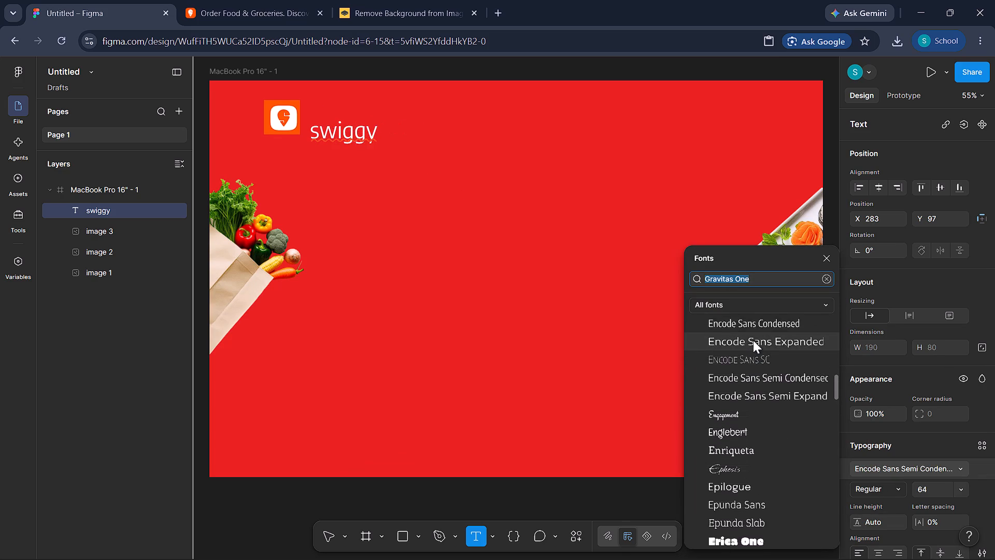
pyautogui.scroll(3, 753, 340)
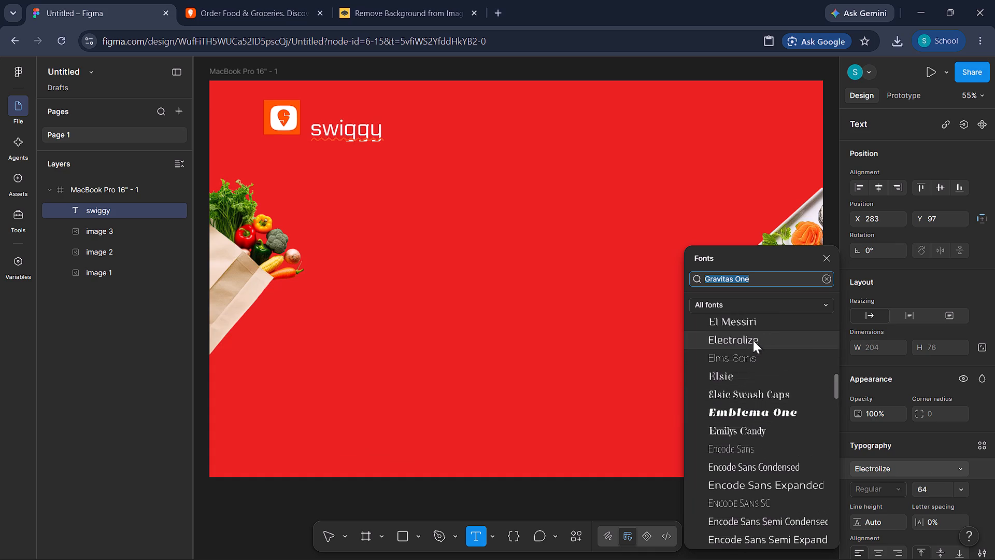
pyautogui.scroll(6, 753, 340)
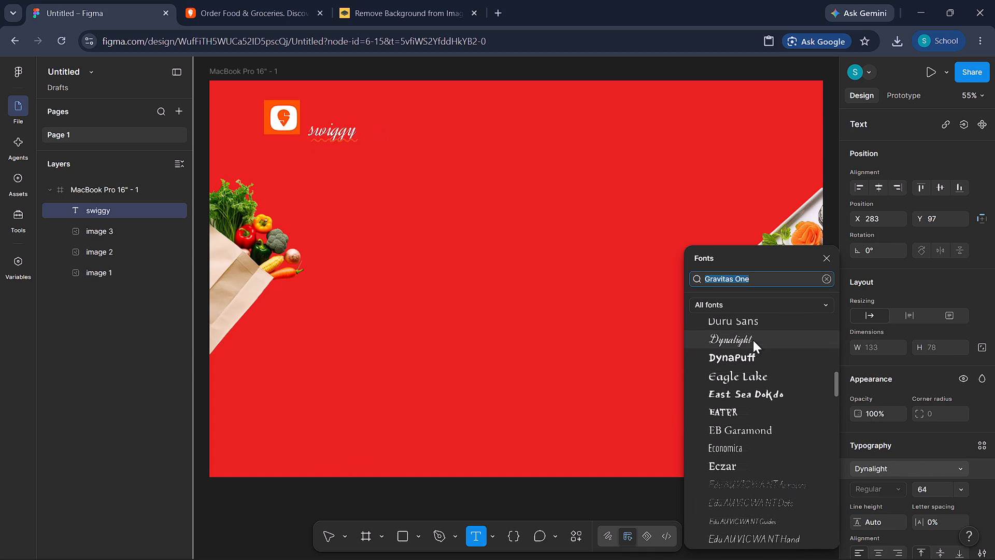
pyautogui.scroll(5, 753, 340)
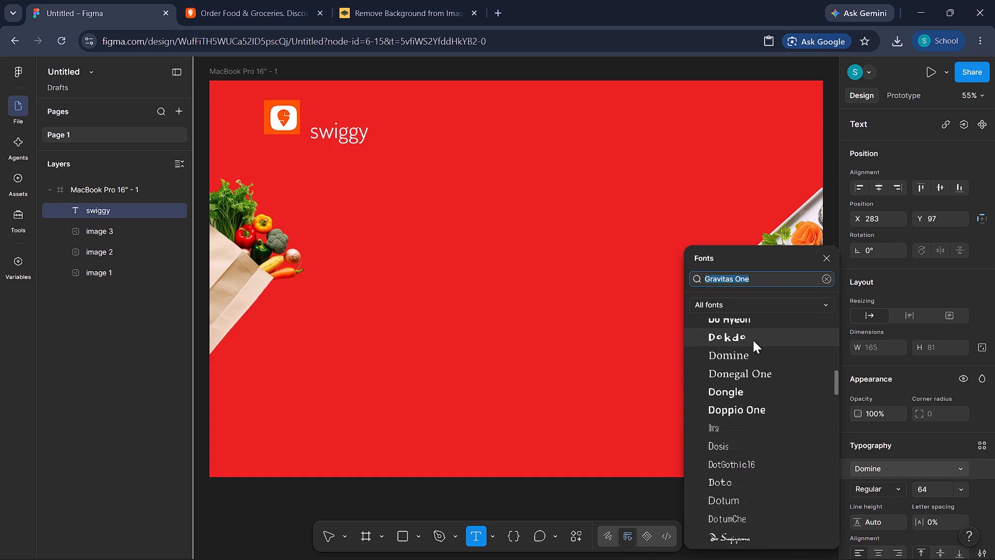
pyautogui.scroll(4, 753, 340)
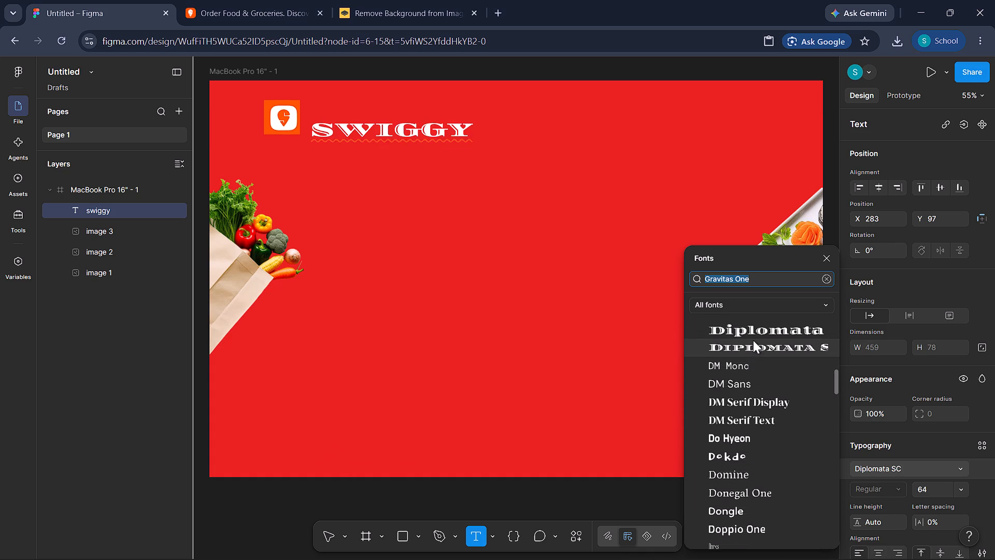
pyautogui.scroll(6, 753, 340)
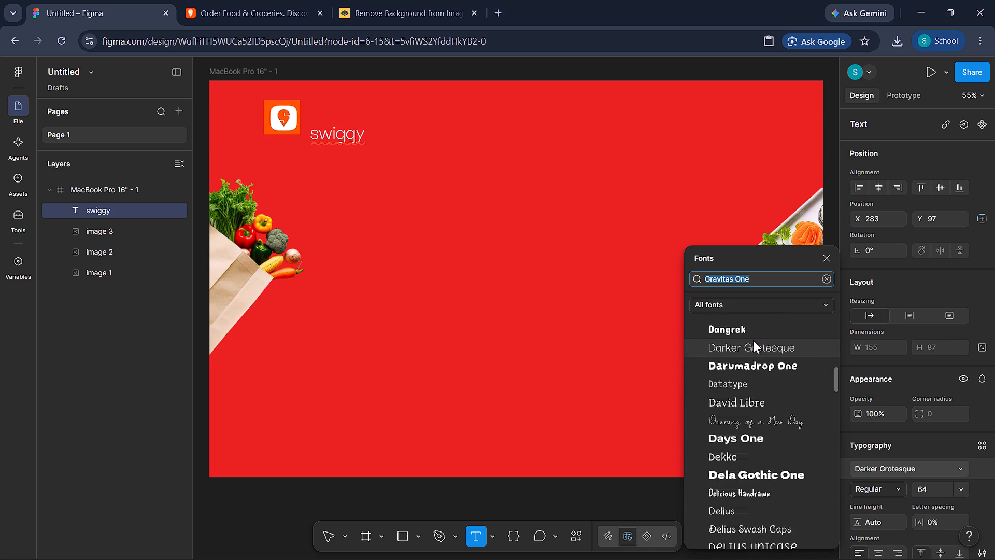
pyautogui.scroll(4, 753, 340)
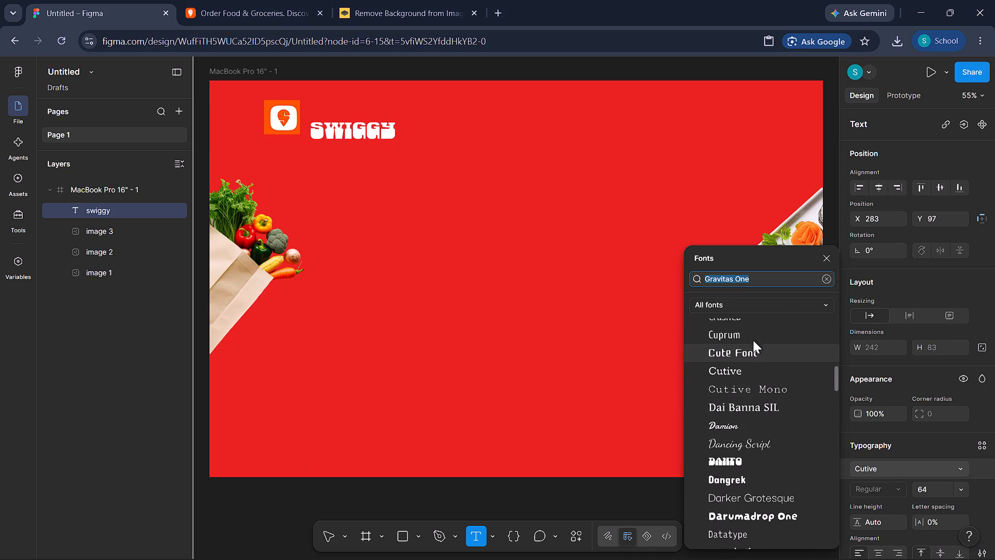
pyautogui.scroll(6, 753, 340)
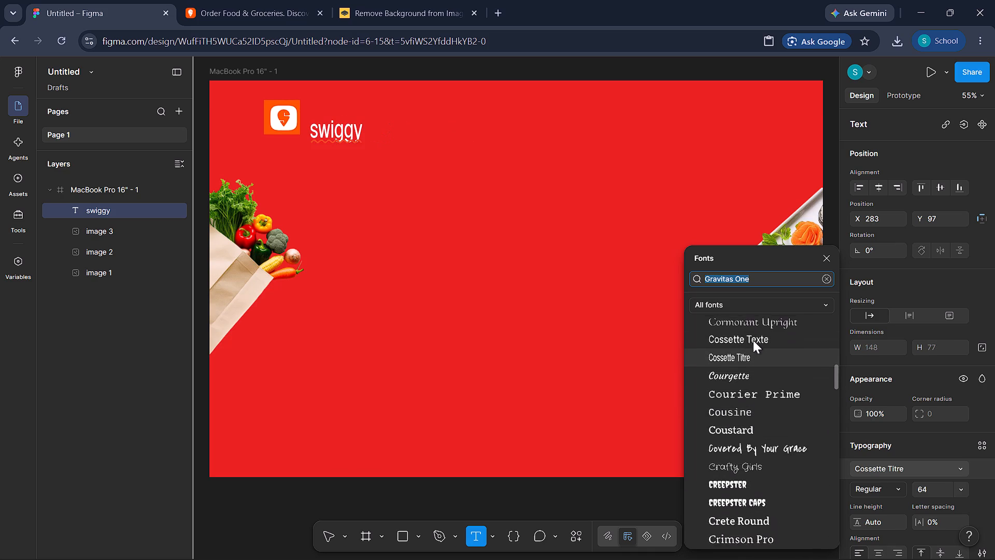
pyautogui.scroll(3, 753, 340)
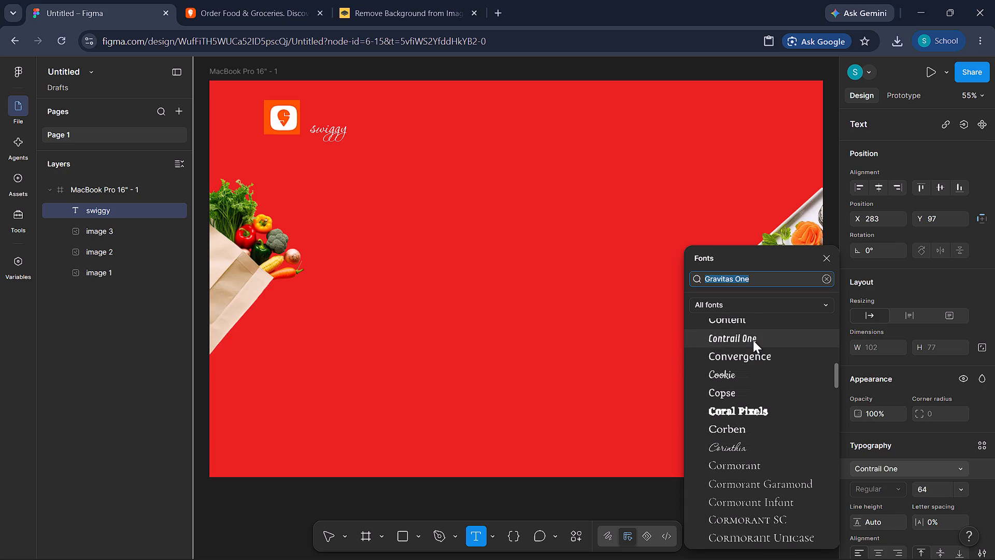
pyautogui.scroll(3, 753, 340)
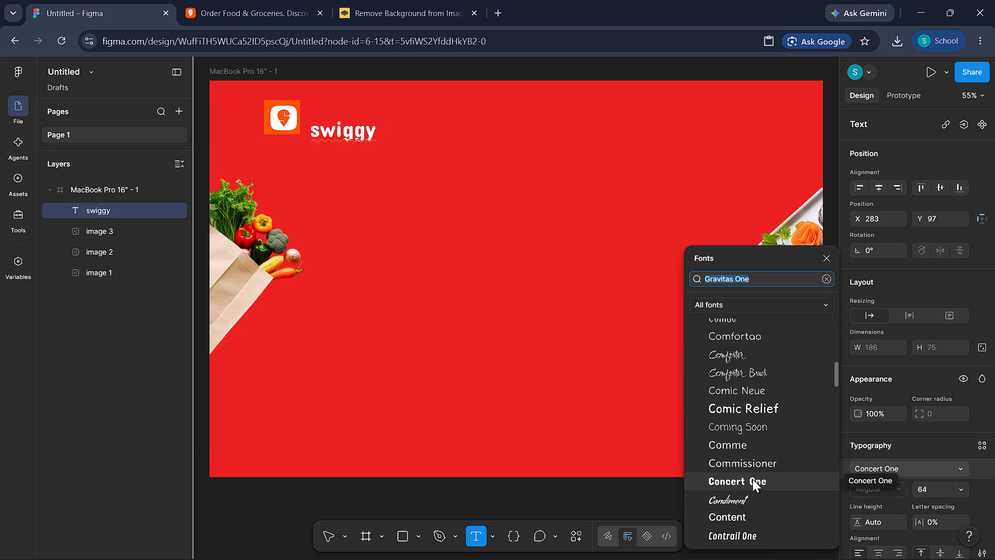
pyautogui.scroll(3, 760, 447)
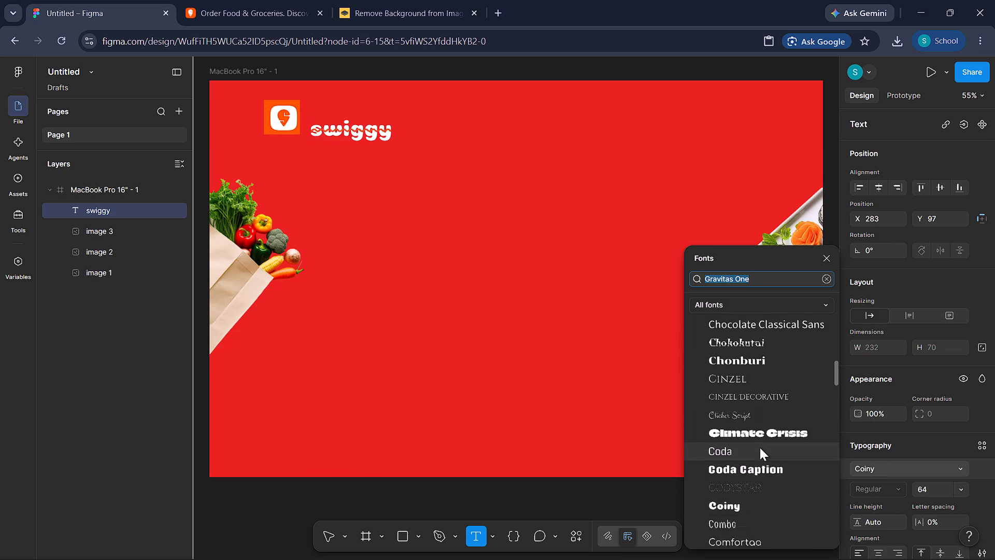
pyautogui.scroll(3, 760, 447)
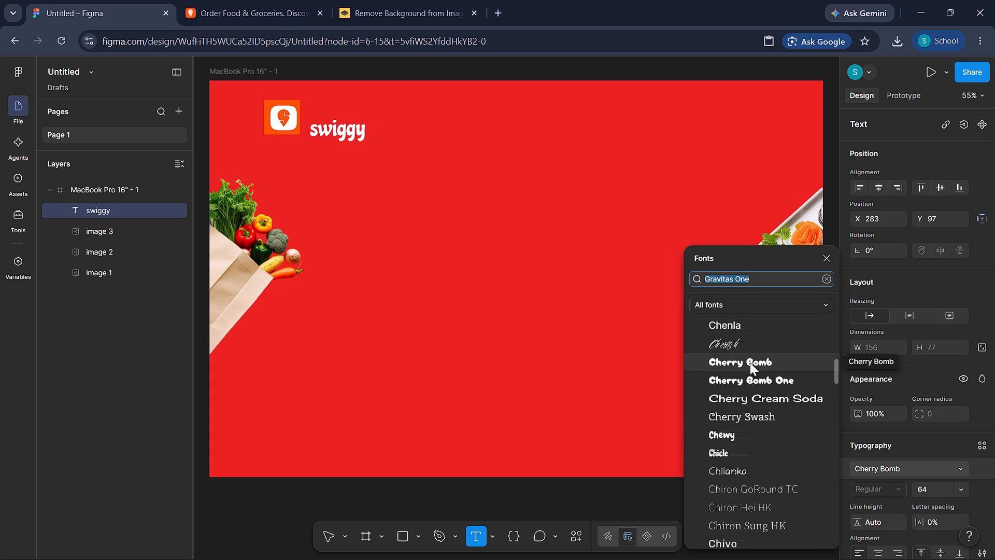
pyautogui.scroll(2, 750, 362)
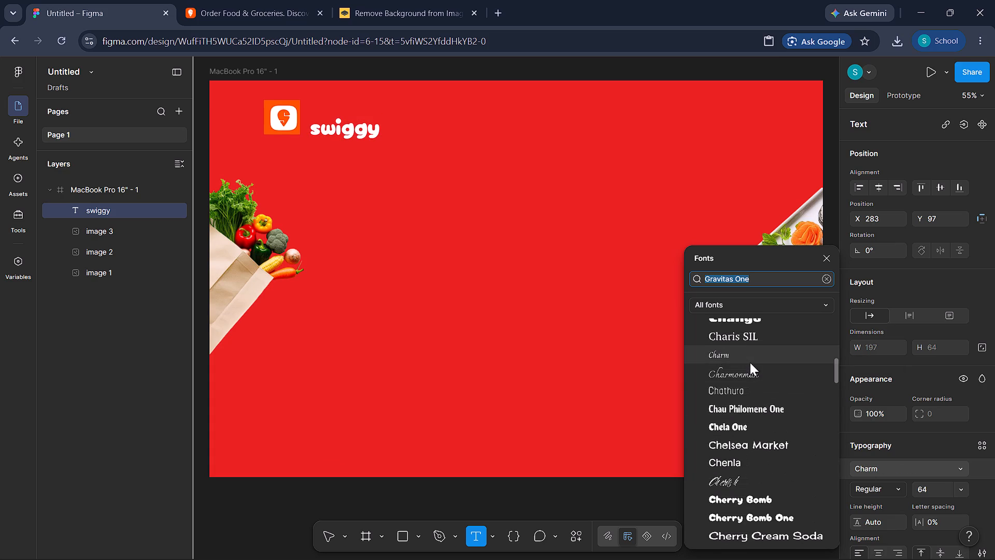
pyautogui.scroll(2, 750, 362)
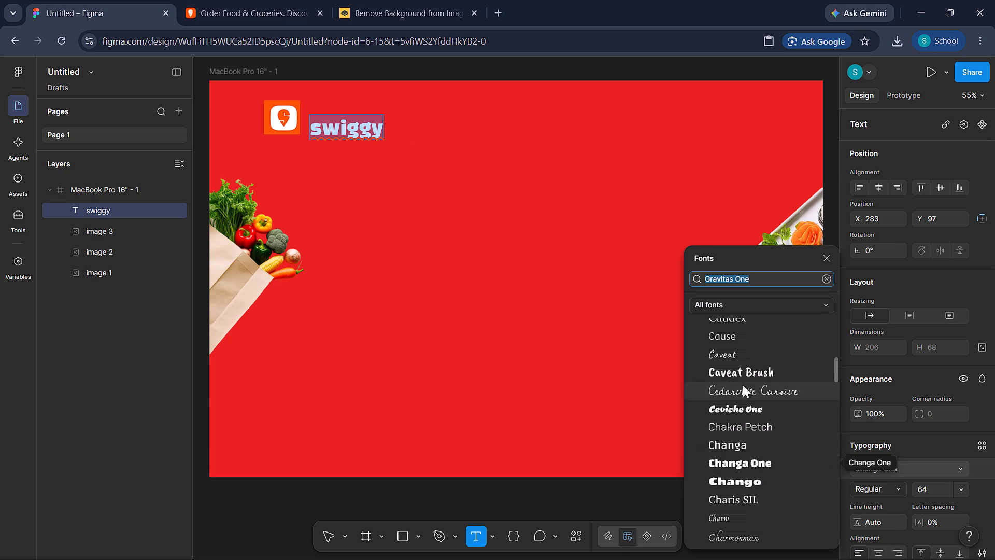
pyautogui.scroll(3, 742, 381)
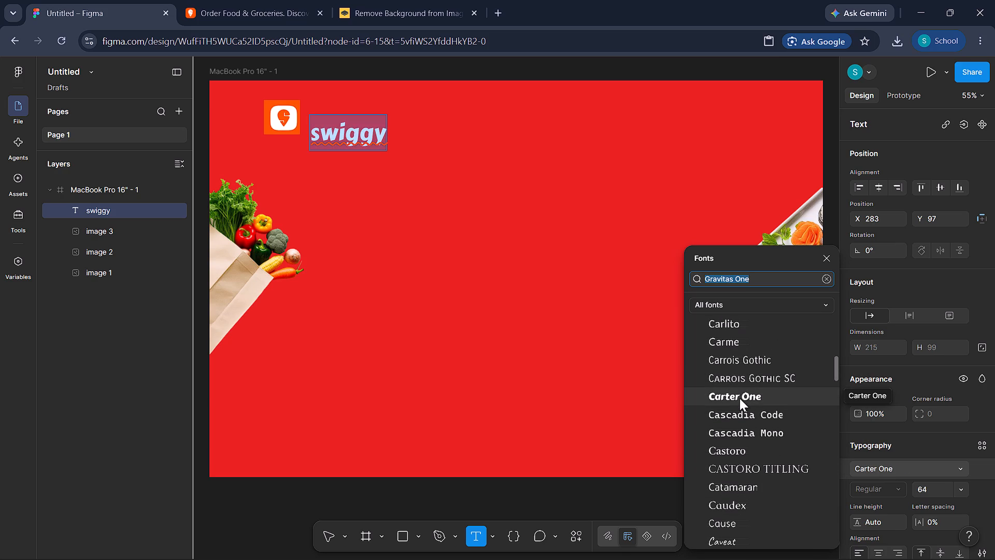
pyautogui.scroll(2, 735, 429)
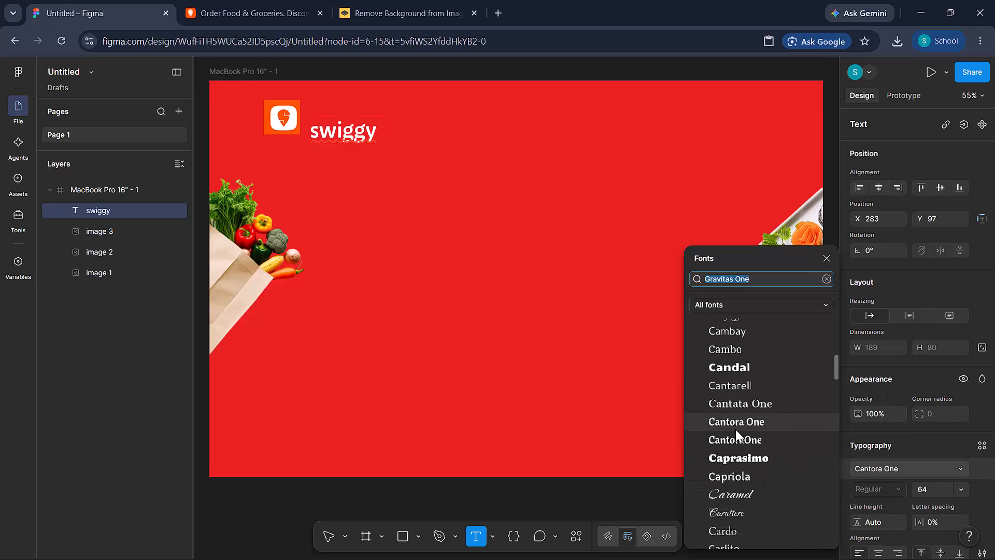
pyautogui.scroll(1, 735, 429)
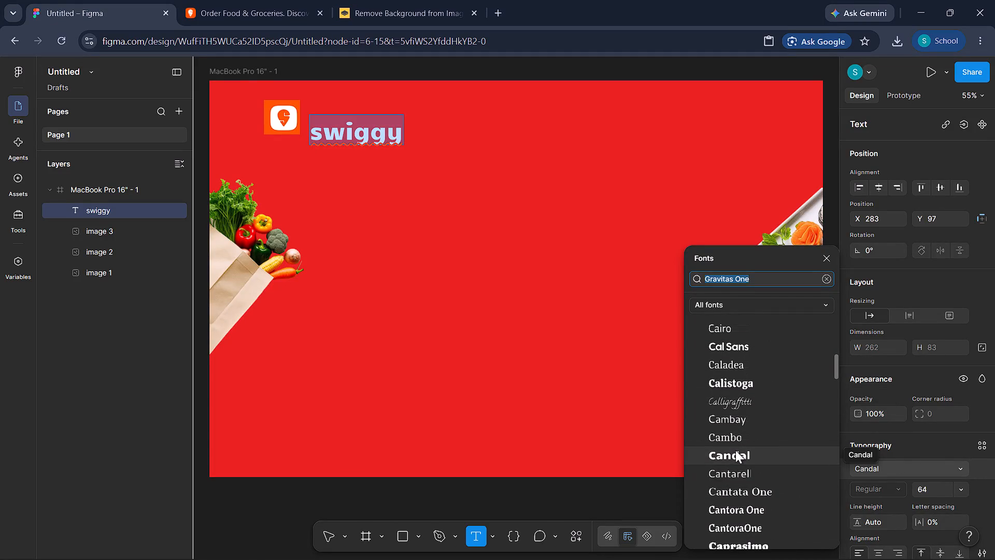
pyautogui.click(735, 450)
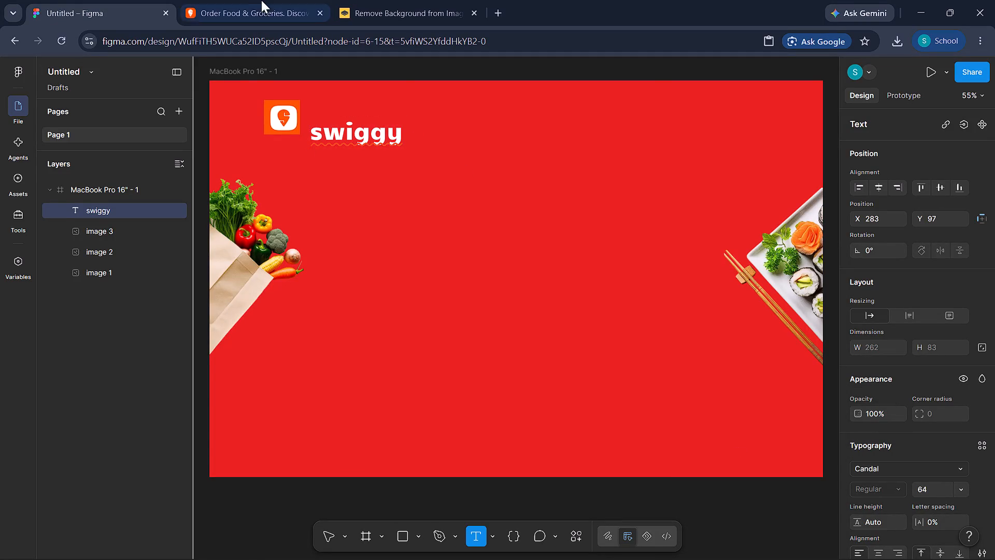
# Check the wordmark on the Swiggy home page and capitalise the first letter of the text beside the logo so it reads Swiggy.
pyautogui.click(254, 0)
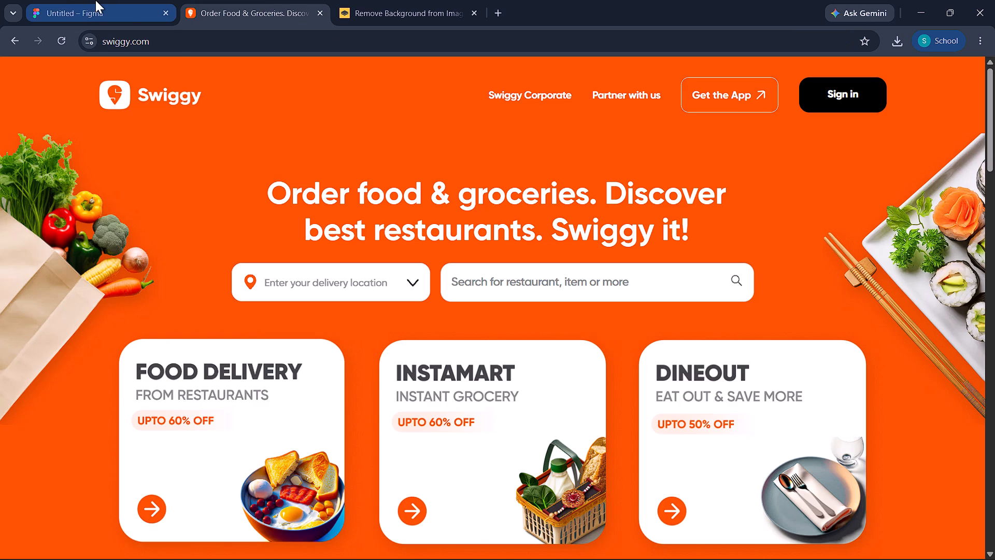
pyautogui.click(95, 0)
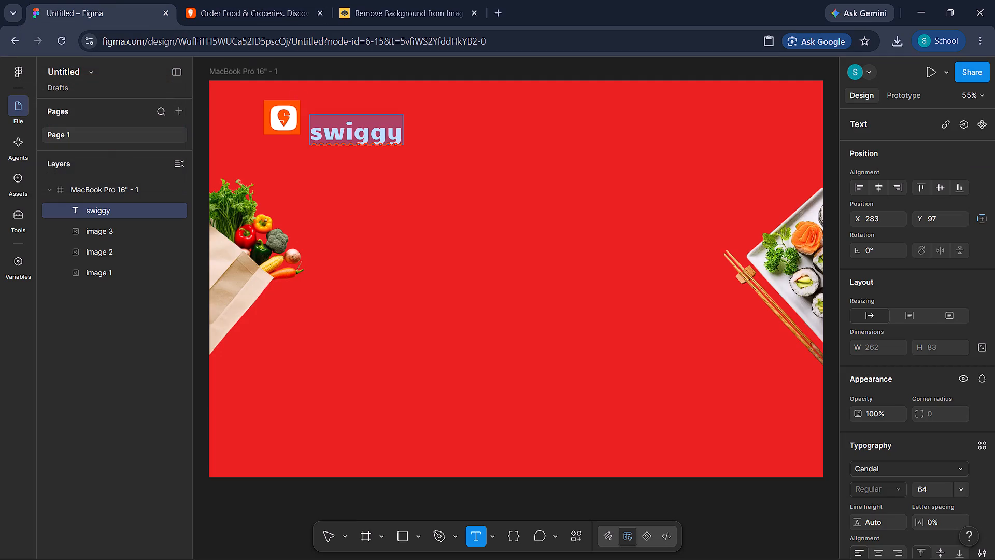
pyautogui.click(320, 136)
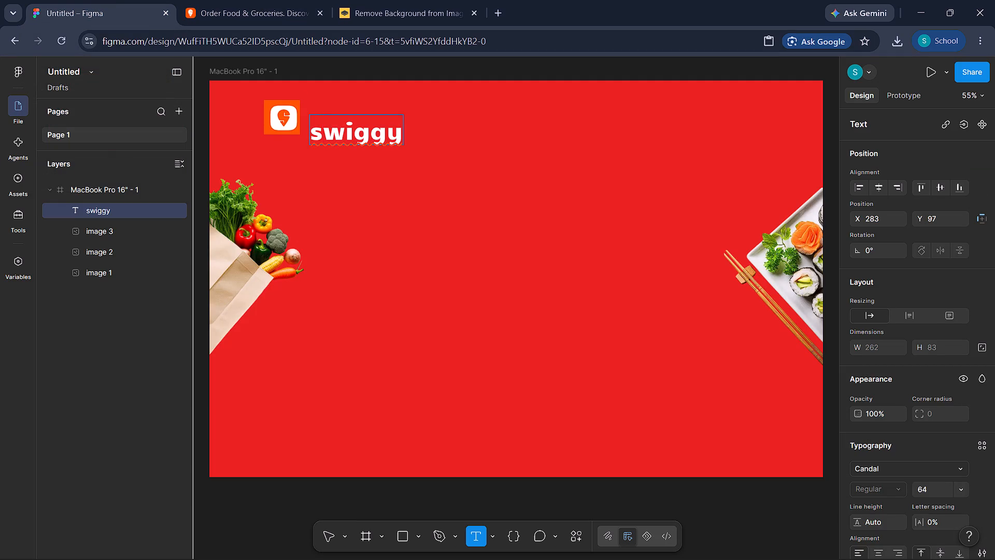
pyautogui.press('BackSpace')
pyautogui.hotkey('shift', 's')
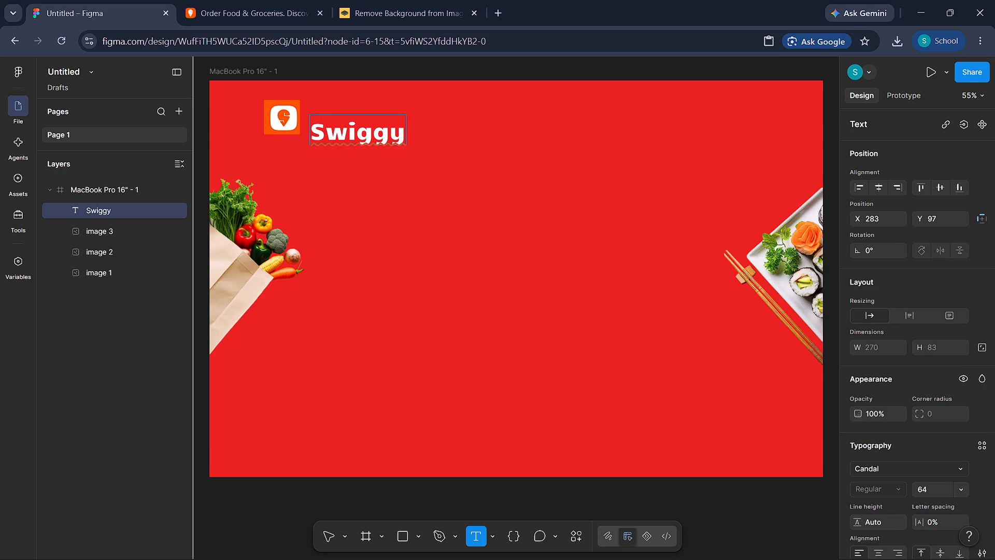
pyautogui.click(335, 545)
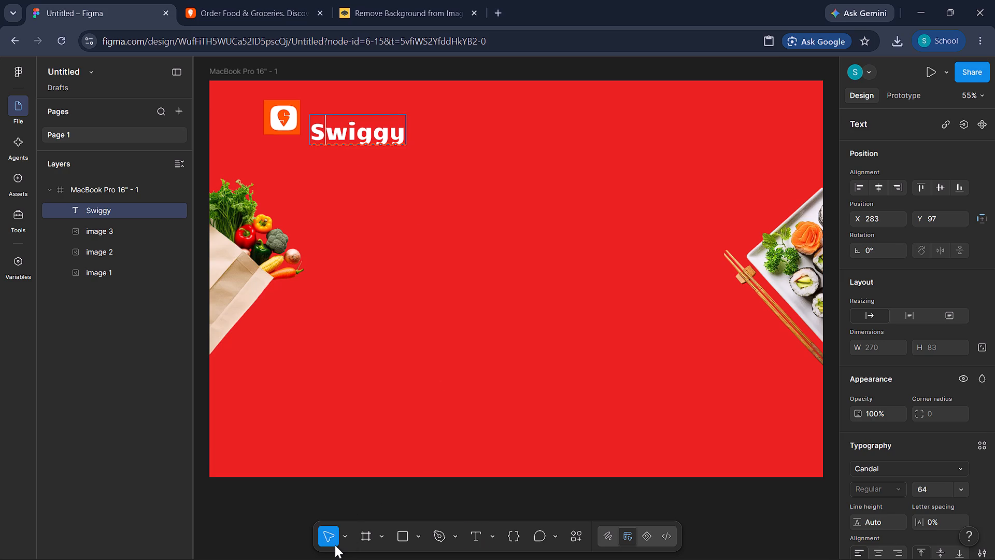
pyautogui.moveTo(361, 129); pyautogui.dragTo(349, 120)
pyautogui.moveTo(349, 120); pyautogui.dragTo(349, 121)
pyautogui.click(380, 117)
# Select all letters of the Swiggy text and set its font size to 48.
pyautogui.click(402, 130)
pyautogui.moveTo(402, 130); pyautogui.dragTo(308, 137)
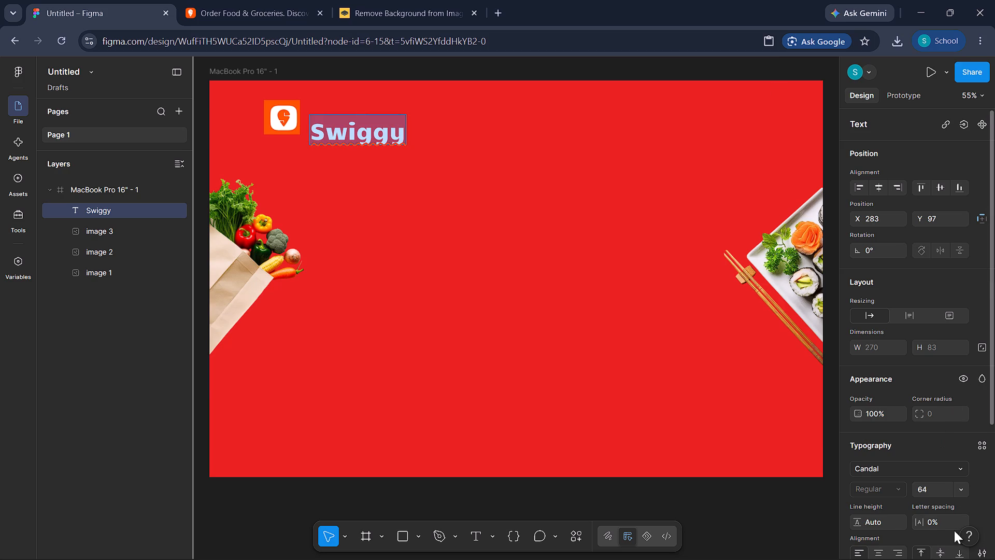
pyautogui.click(961, 494)
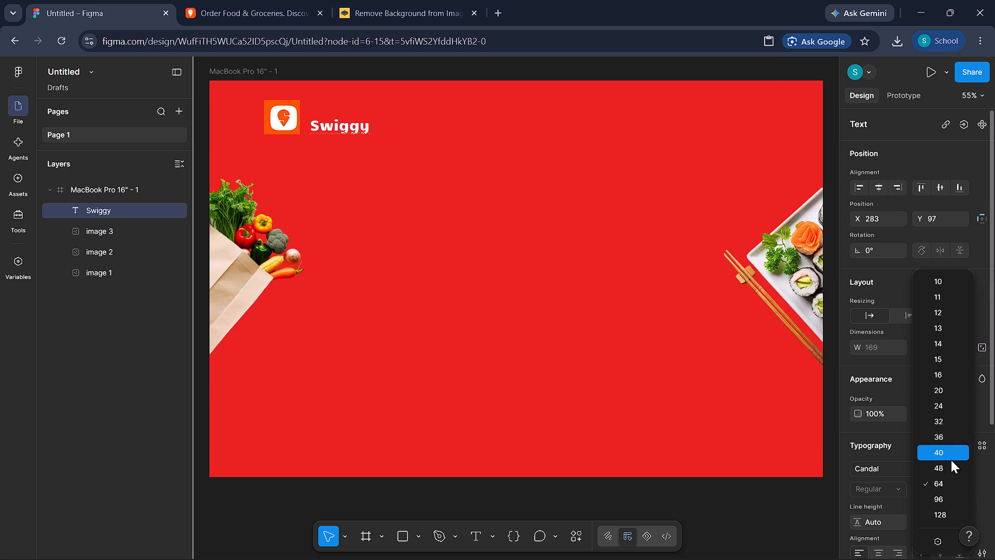
pyautogui.click(950, 460)
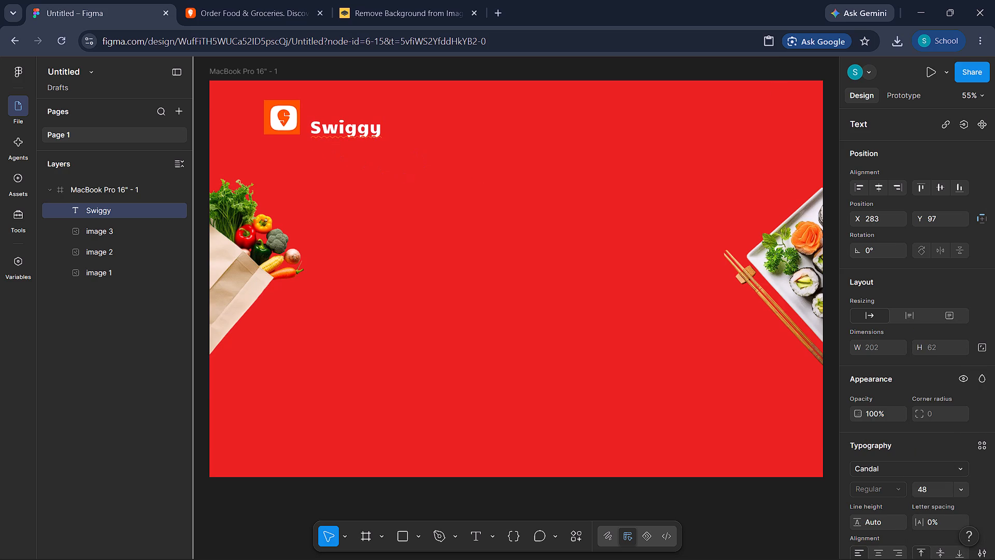
pyautogui.click(379, 234)
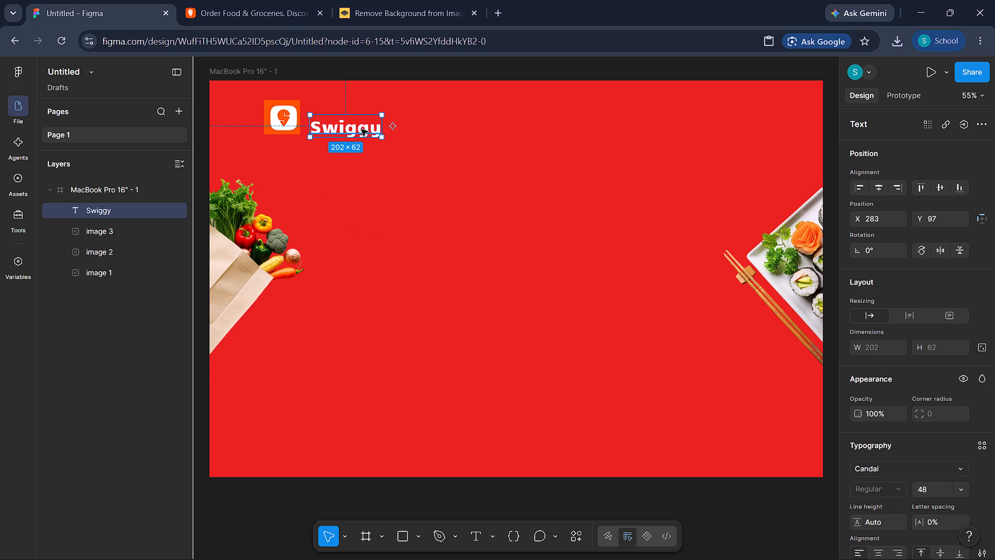
# Move the Swiggy text directly beside the logo icon, vertically centred on it, at about X 255, Y 73.
pyautogui.moveTo(358, 126); pyautogui.dragTo(351, 118)
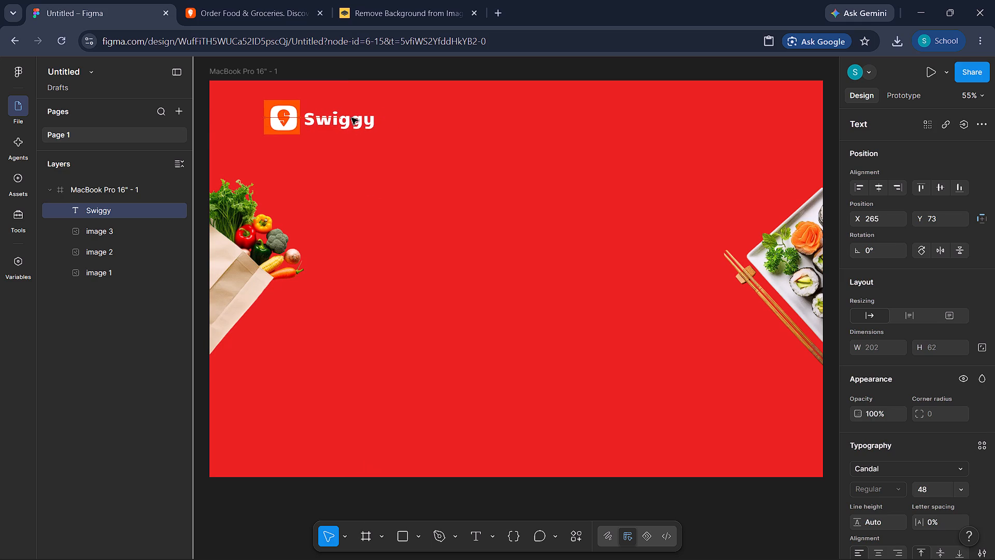
pyautogui.moveTo(351, 118); pyautogui.dragTo(350, 118)
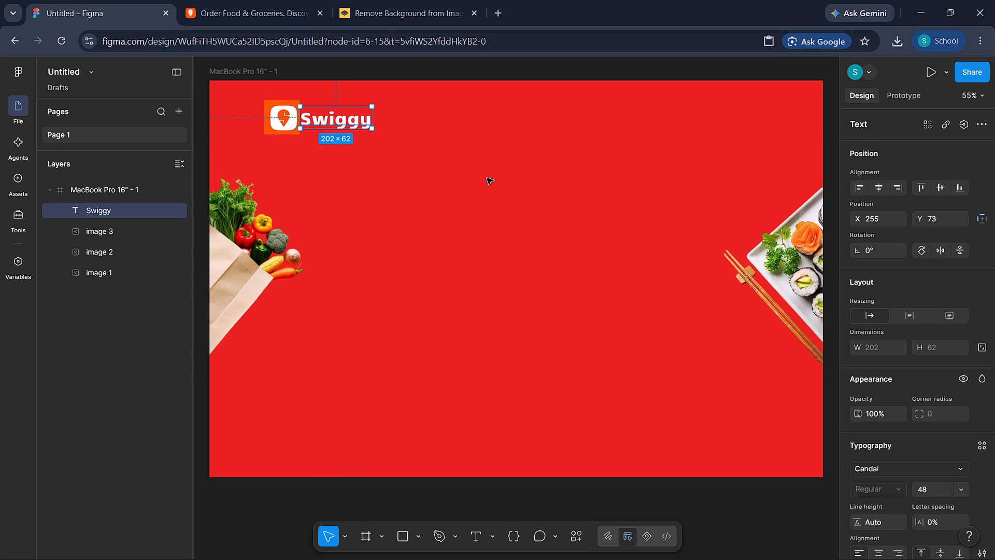
pyautogui.click(487, 178)
# Compare the logo and wordmark in the frame with the header of the Swiggy home page.
pyautogui.click(237, 0)
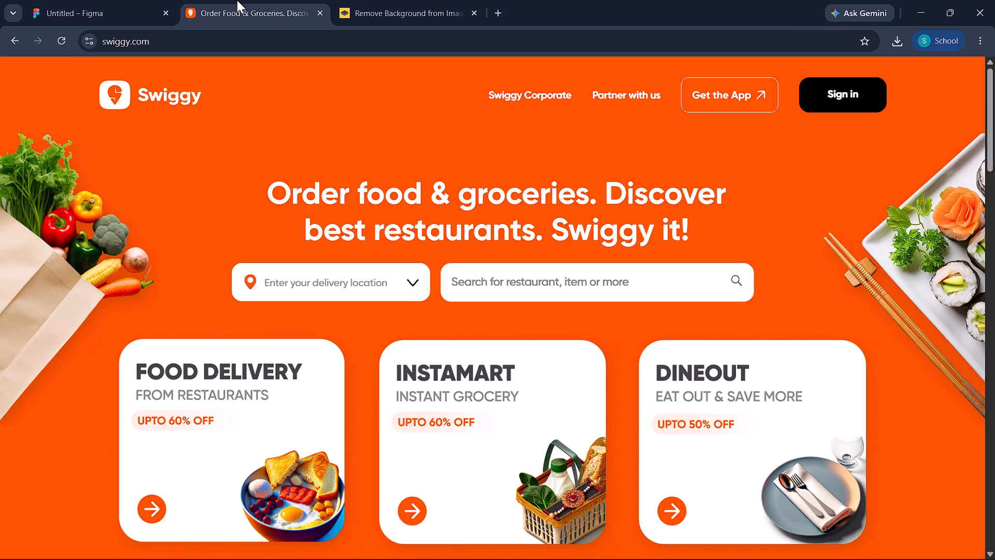
pyautogui.click(117, 0)
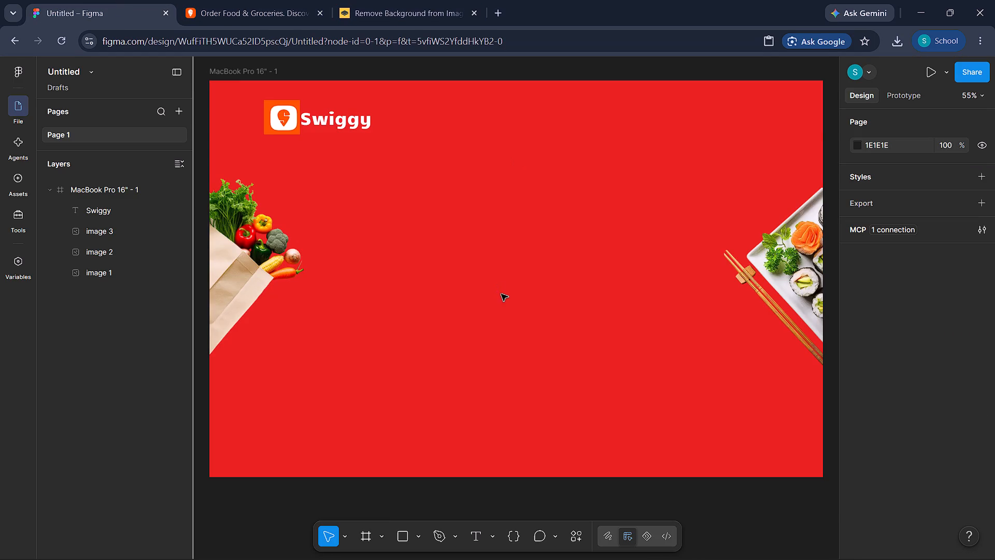
# Check the header links on the Swiggy home page, copy the wordmark text in Figma and paste it as new text at about X 1040, Y 99.
pyautogui.click(216, 0)
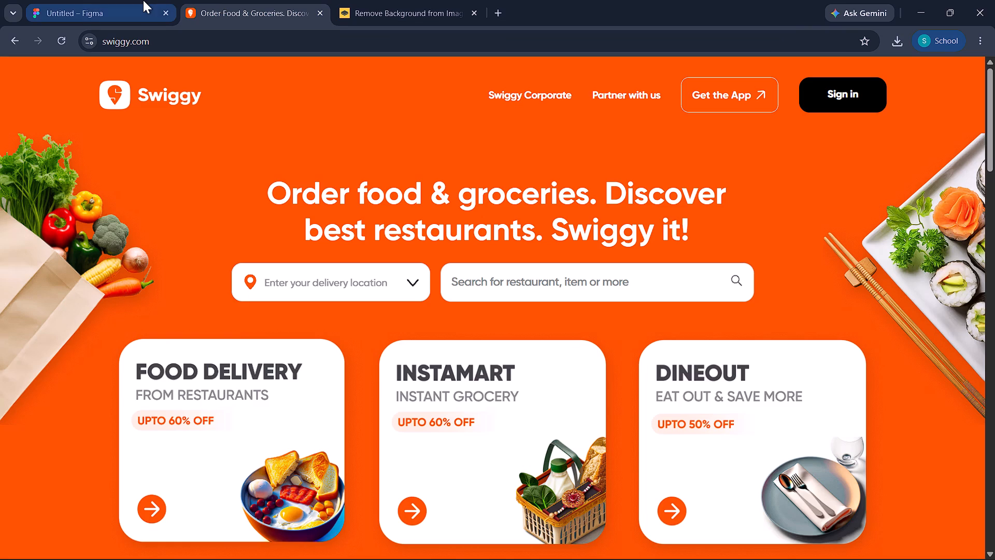
pyautogui.click(143, 0)
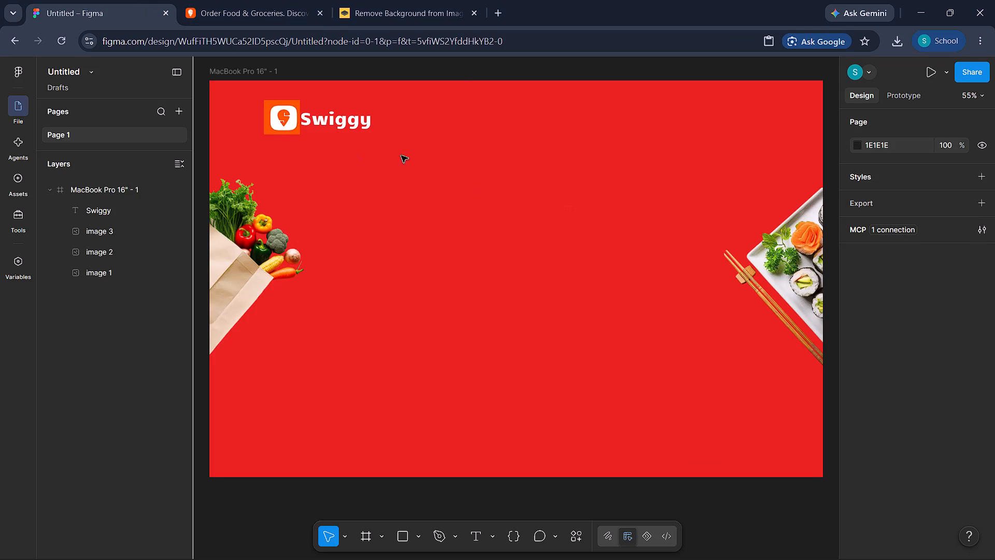
pyautogui.click(204, 0)
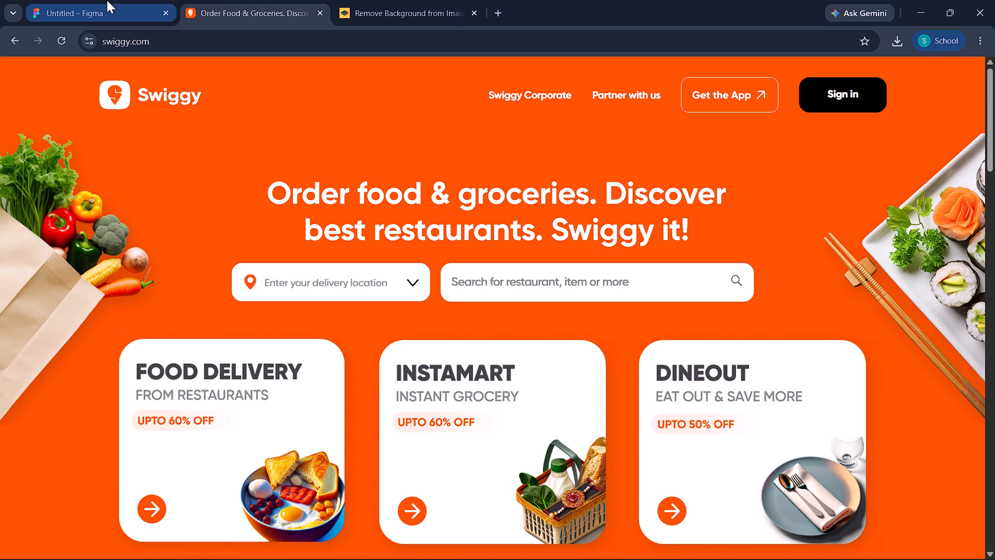
pyautogui.click(107, 0)
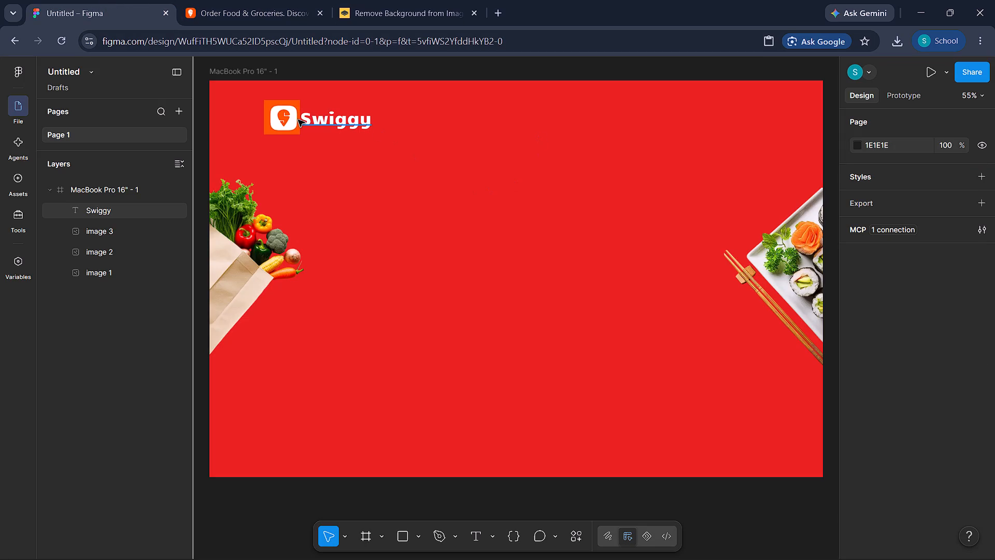
pyautogui.click(383, 117)
pyautogui.click(470, 536)
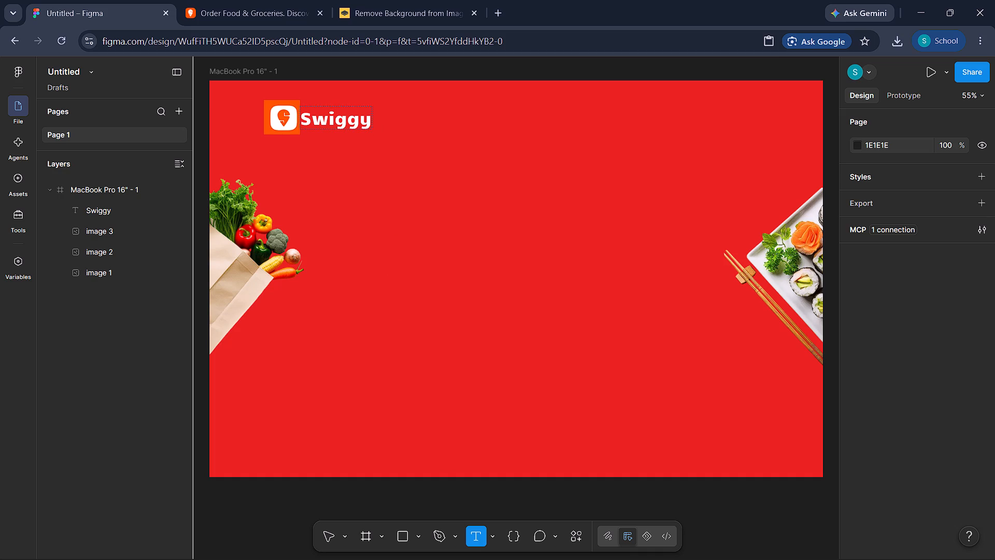
pyautogui.moveTo(371, 118); pyautogui.dragTo(295, 116)
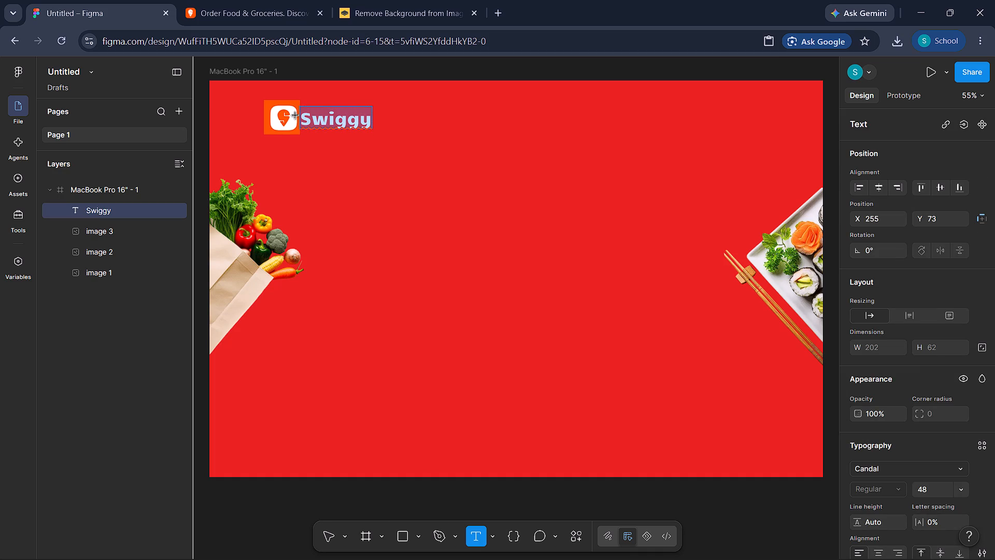
pyautogui.hotkey('ctrl', 'c')
pyautogui.click(496, 161)
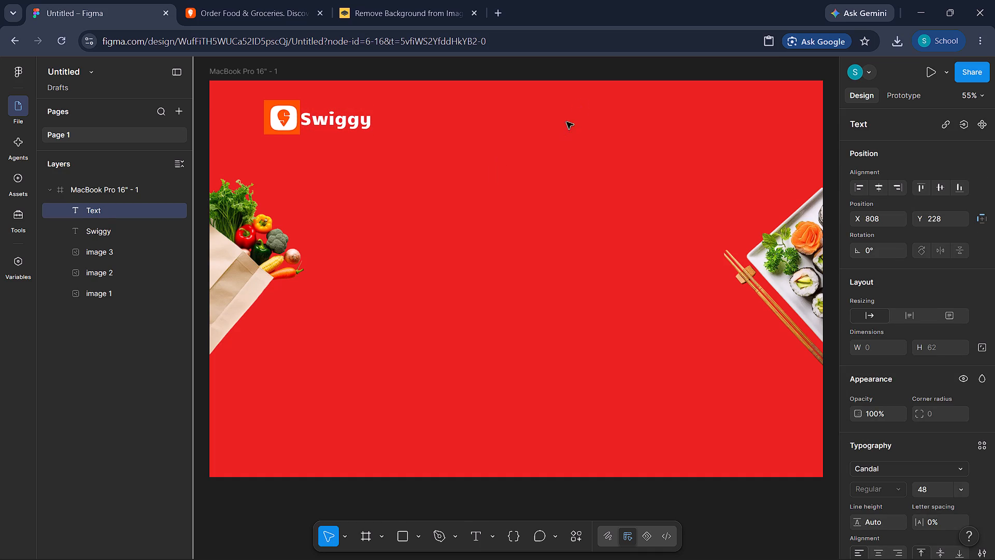
pyautogui.click(591, 120)
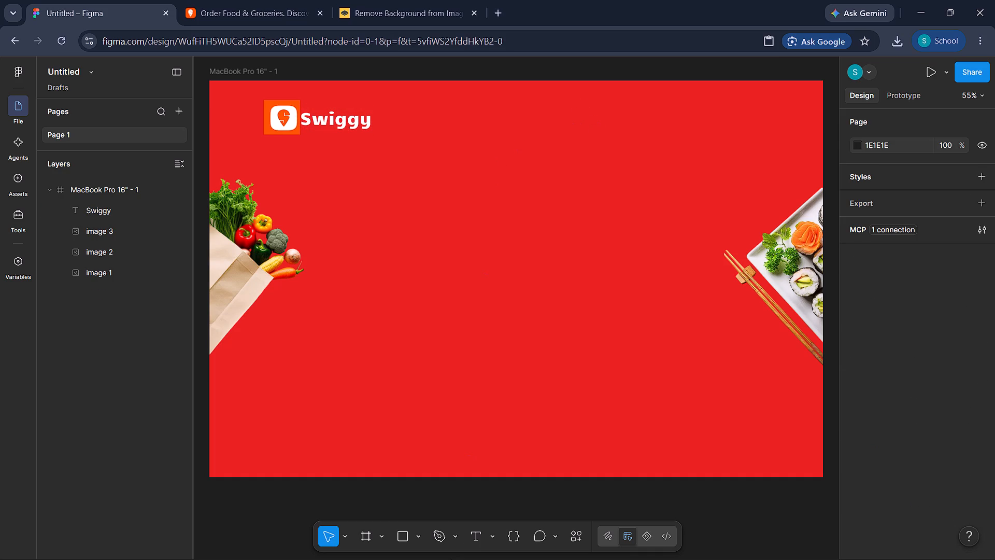
pyautogui.click(479, 526)
pyautogui.click(578, 115)
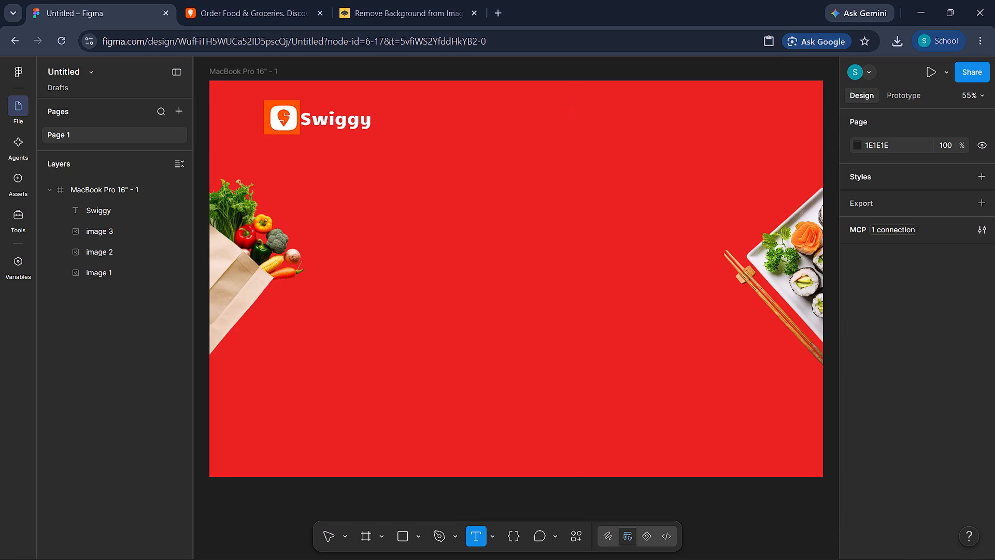
pyautogui.hotkey('ctrl', 'v')
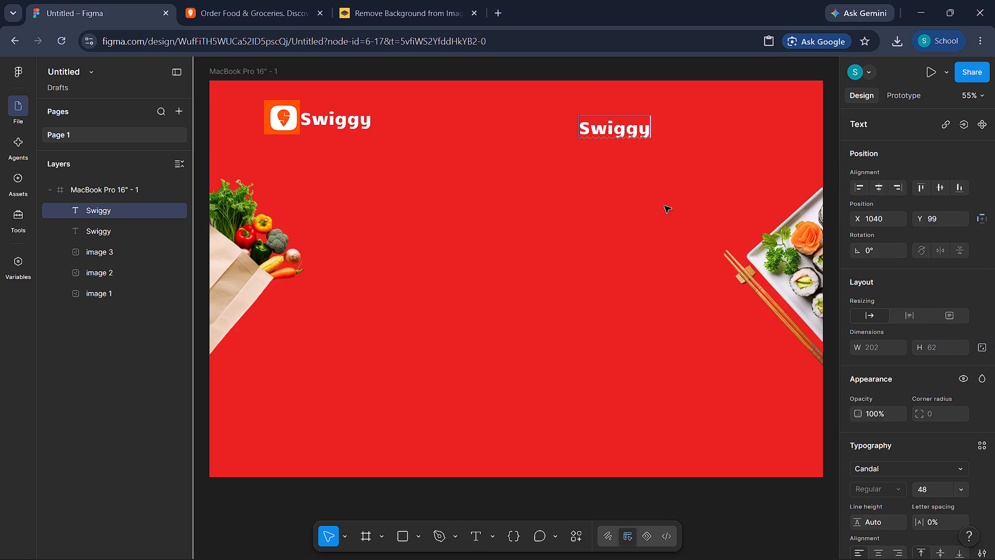
# Select all letters of the duplicated Swiggy text and set its font size to 24.
pyautogui.moveTo(581, 124); pyautogui.dragTo(634, 130)
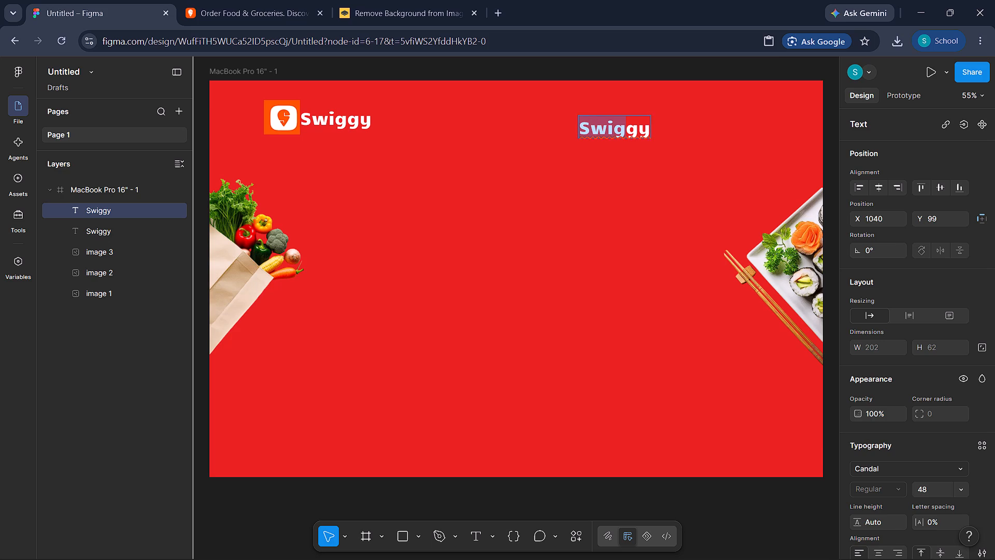
pyautogui.moveTo(634, 130); pyautogui.dragTo(677, 134)
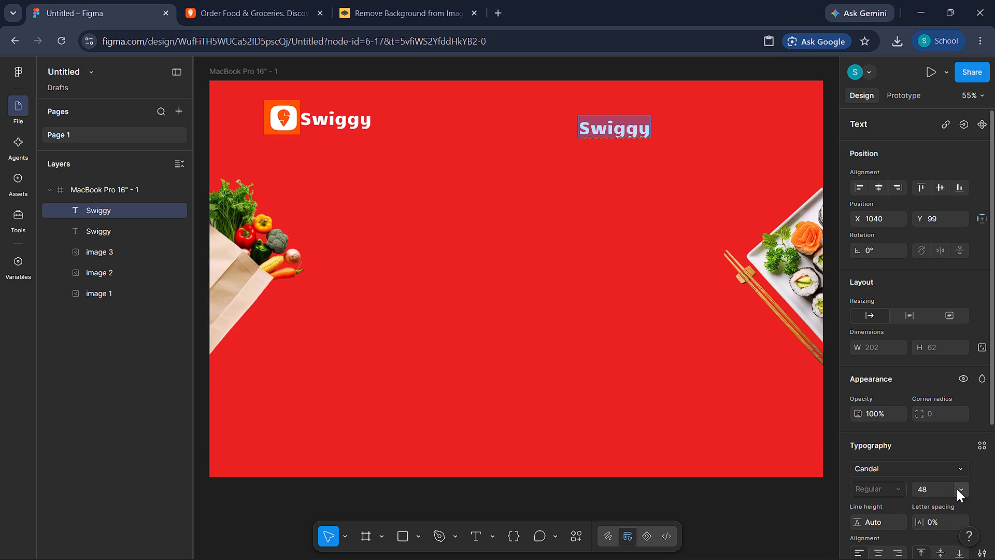
pyautogui.click(957, 489)
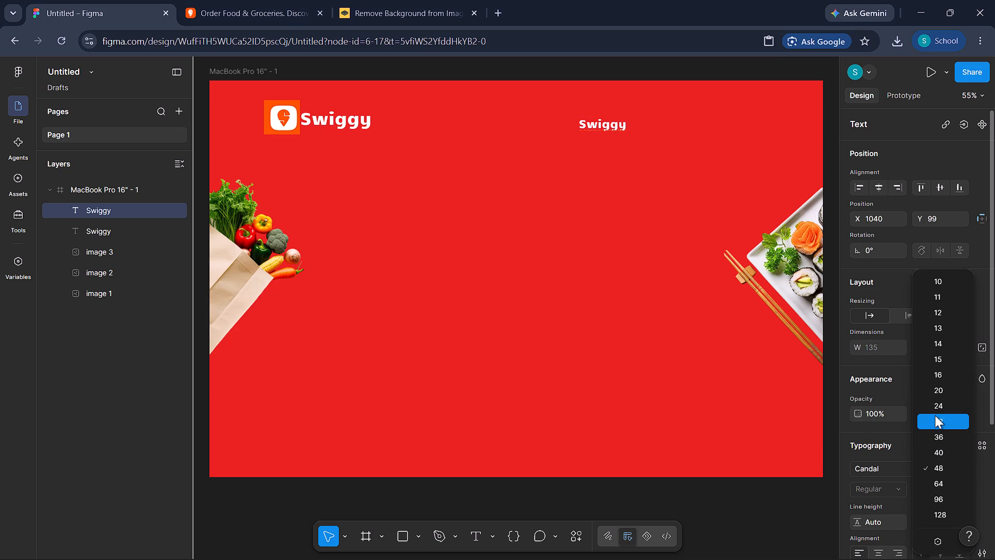
pyautogui.click(936, 405)
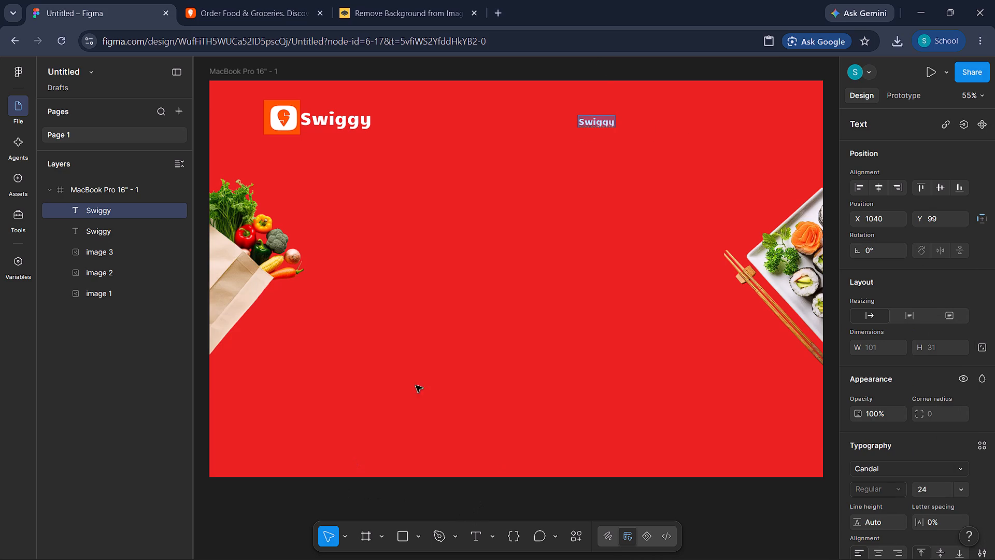
pyautogui.click(578, 119)
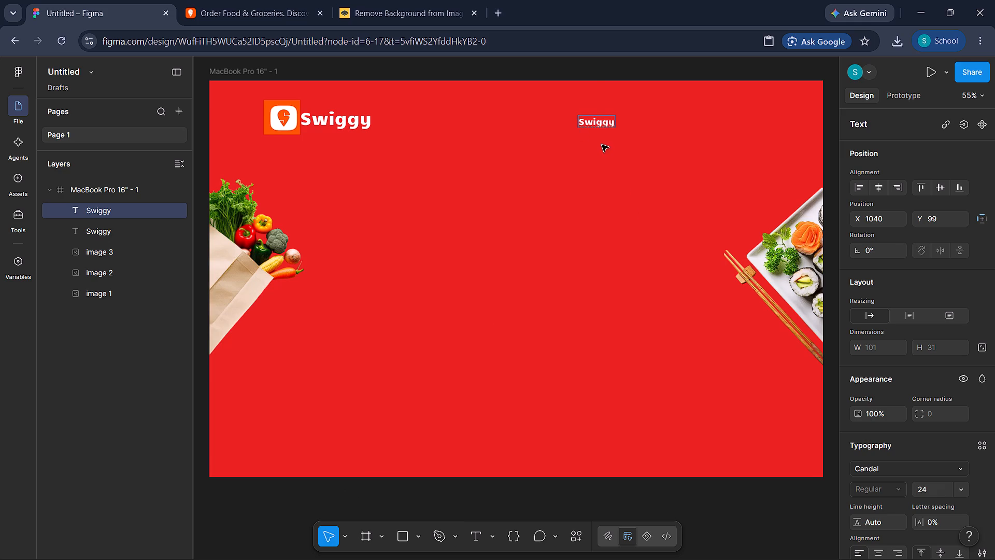
pyautogui.click(603, 147)
# Move the small Swiggy text to about X 947, Y 73, checking its placement against the Swiggy home page header.
pyautogui.moveTo(596, 119); pyautogui.dragTo(584, 110)
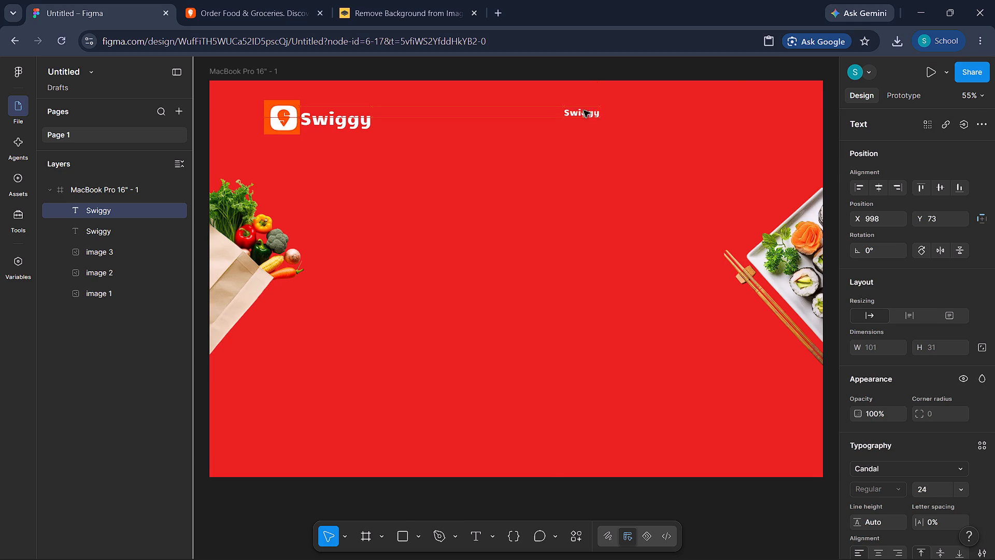
pyautogui.moveTo(584, 110); pyautogui.dragTo(565, 111)
pyautogui.moveTo(565, 111); pyautogui.dragTo(566, 114)
pyautogui.click(263, 0)
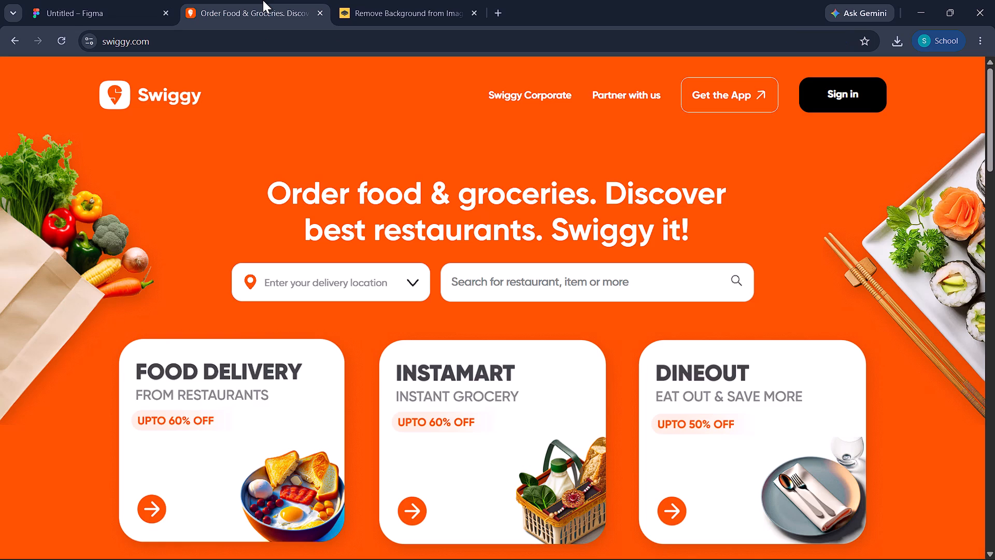
pyautogui.click(60, 0)
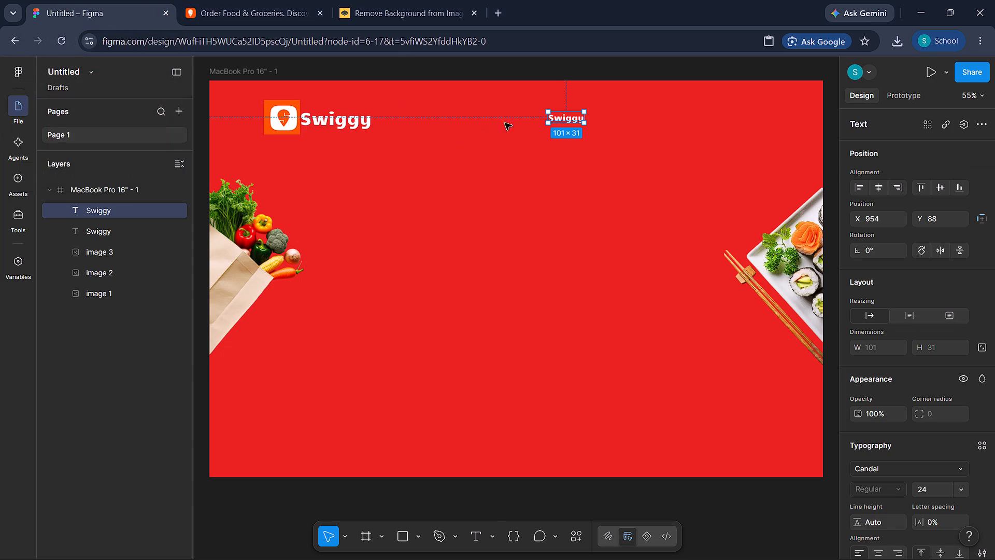
pyautogui.moveTo(561, 115); pyautogui.dragTo(558, 109)
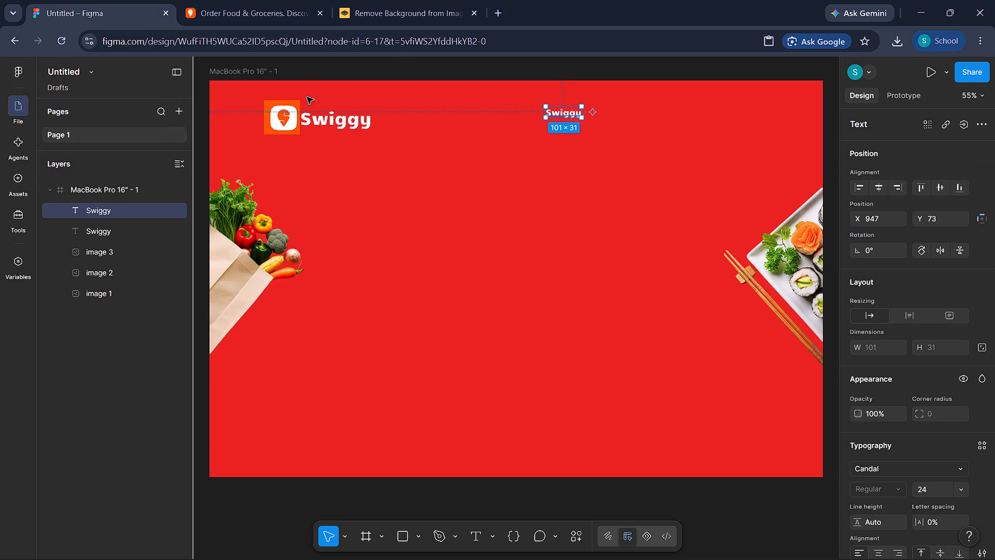
# Recheck the reference header, move the logo icon up to about X 153, Y 40, and raise the large Swiggy wordmark level with it.
pyautogui.click(201, 1)
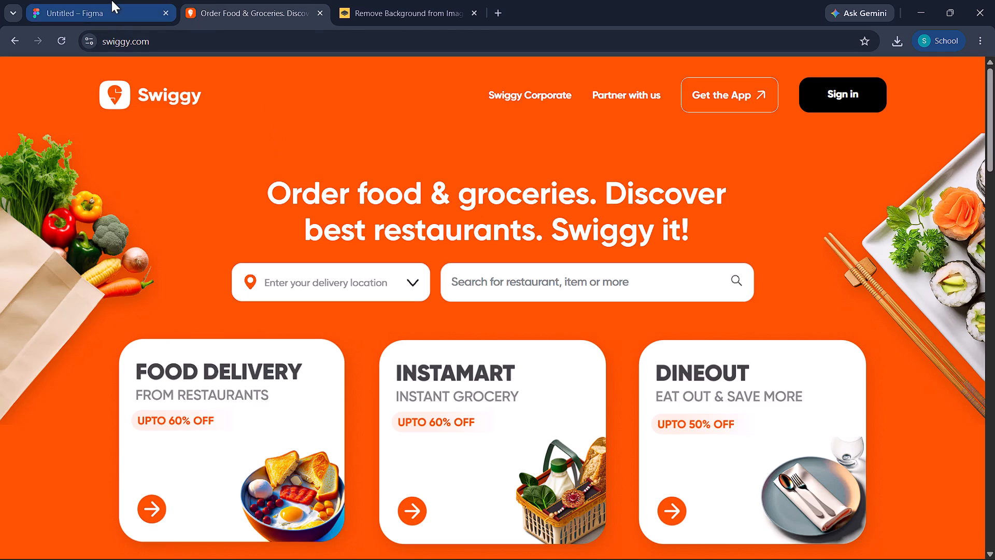
pyautogui.click(111, 0)
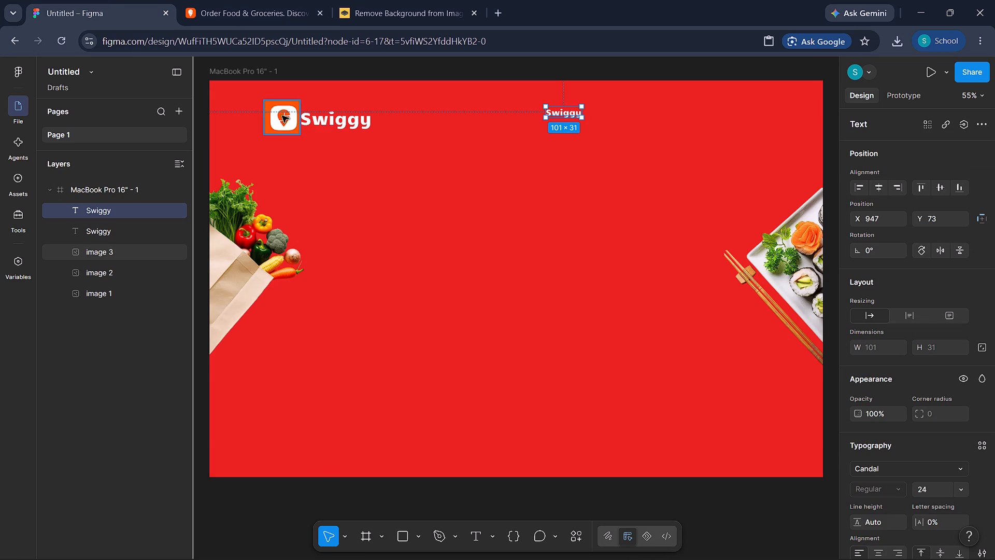
pyautogui.moveTo(280, 121); pyautogui.dragTo(279, 116)
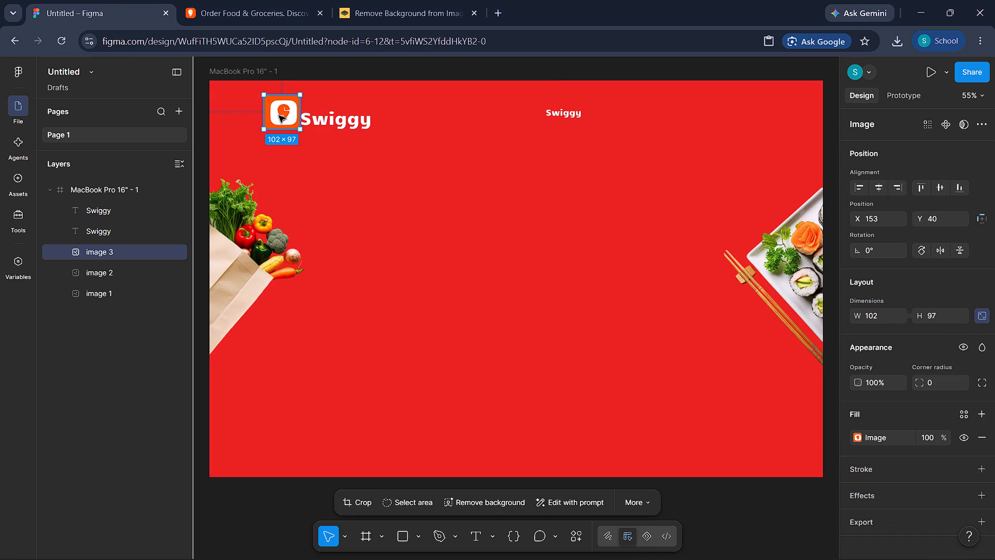
pyautogui.click(331, 125)
pyautogui.moveTo(330, 122); pyautogui.dragTo(330, 120)
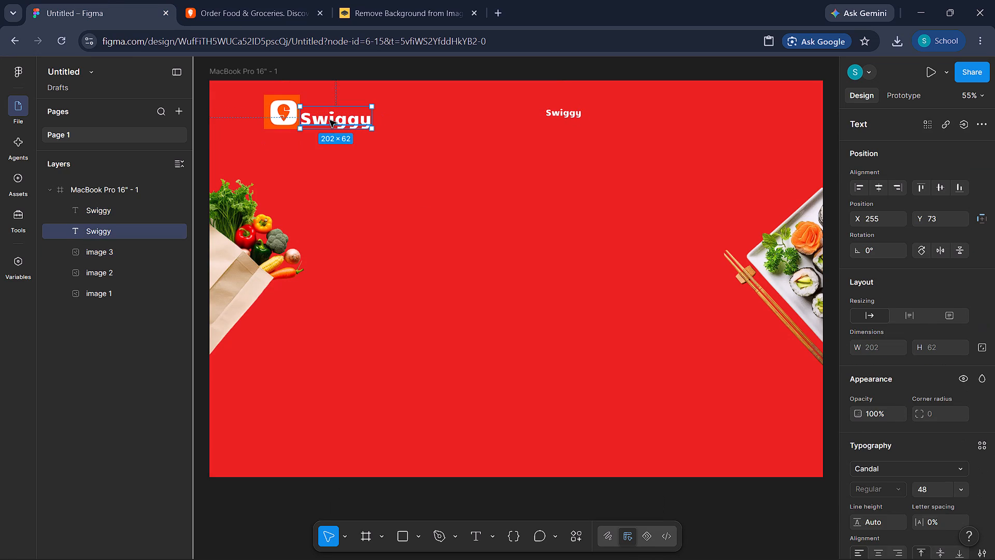
pyautogui.moveTo(330, 120); pyautogui.dragTo(329, 117)
pyautogui.click(598, 179)
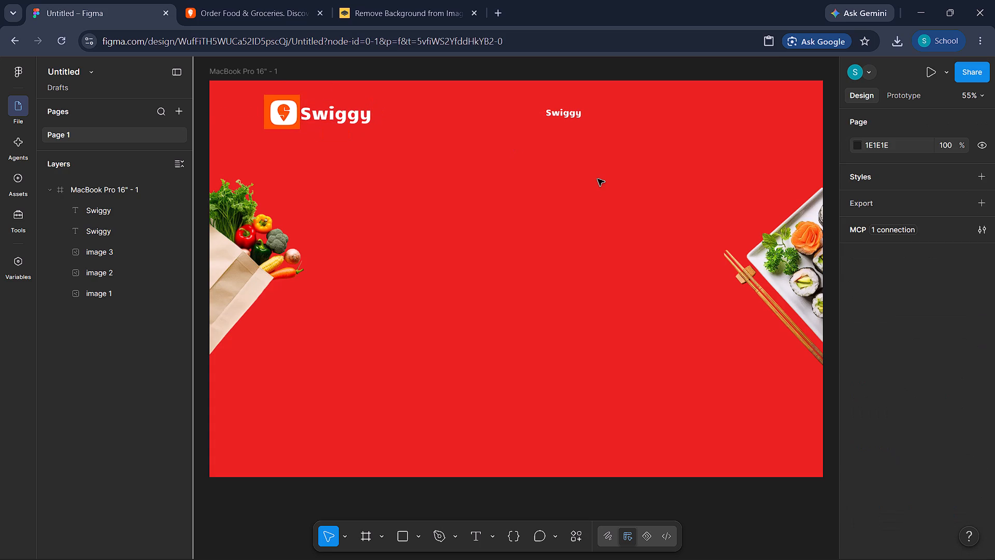
# Move the small Swiggy text to about X 925, Y 79, in line with the logo and wordmark.
pyautogui.moveTo(562, 114); pyautogui.dragTo(565, 125)
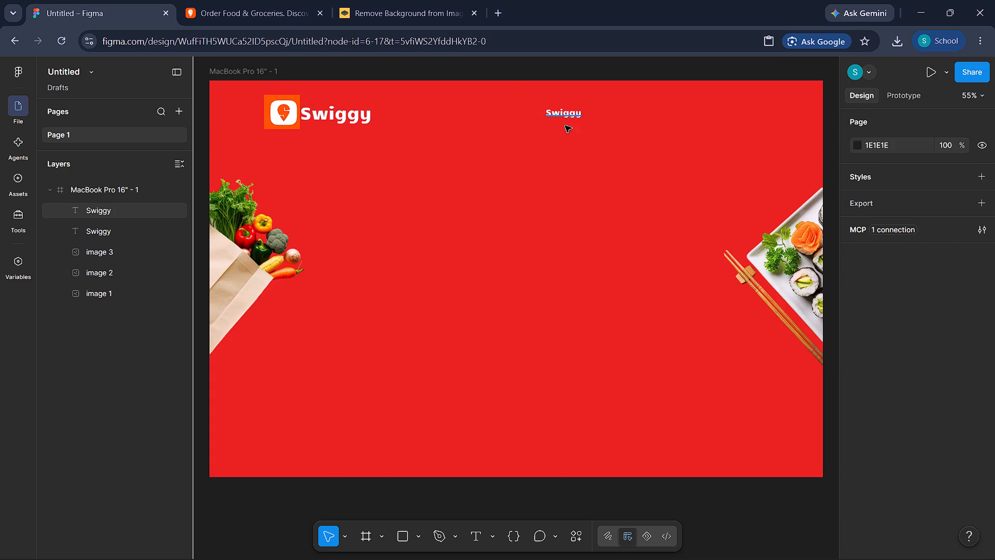
pyautogui.moveTo(565, 125); pyautogui.dragTo(562, 116)
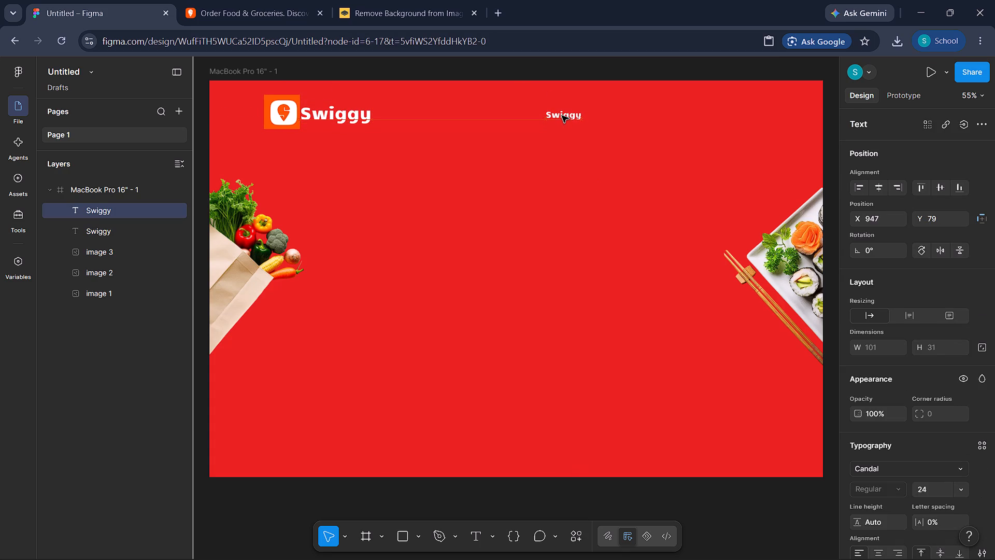
pyautogui.moveTo(562, 116); pyautogui.dragTo(553, 115)
pyautogui.moveTo(553, 115); pyautogui.dragTo(554, 115)
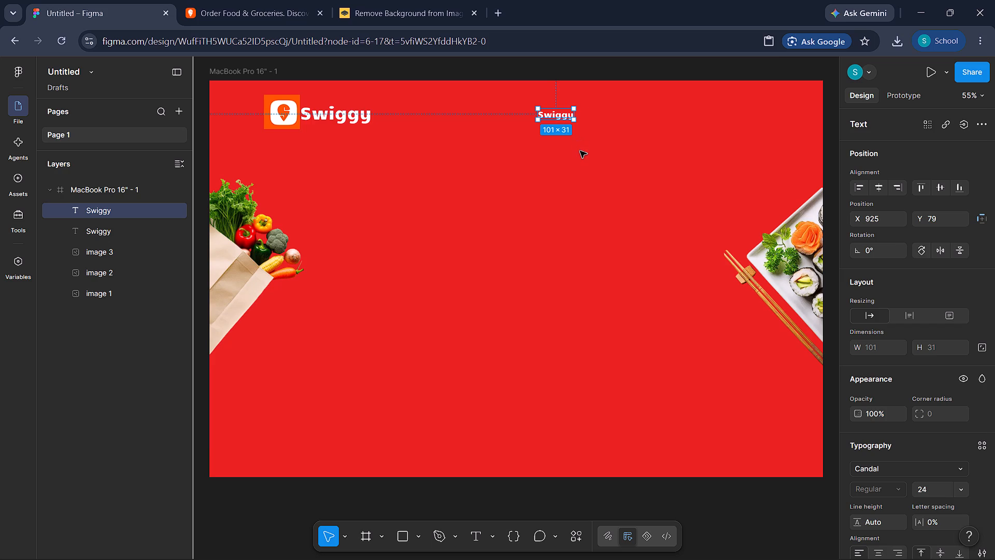
pyautogui.click(582, 152)
# Add a separate text reading corporate just after the small Swiggy text, at about X 1035, Y 100.
pyautogui.click(579, 115)
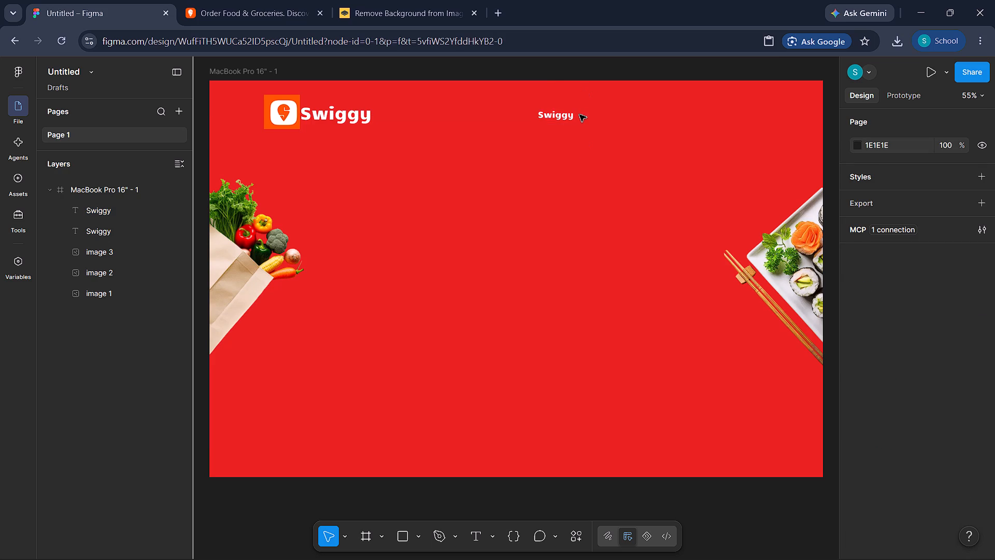
pyautogui.click(482, 529)
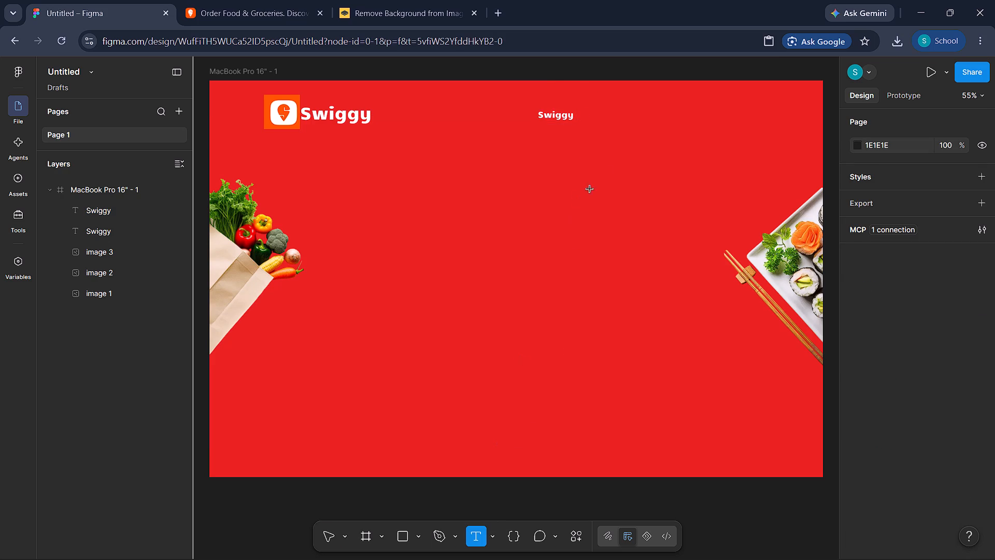
pyautogui.click(577, 116)
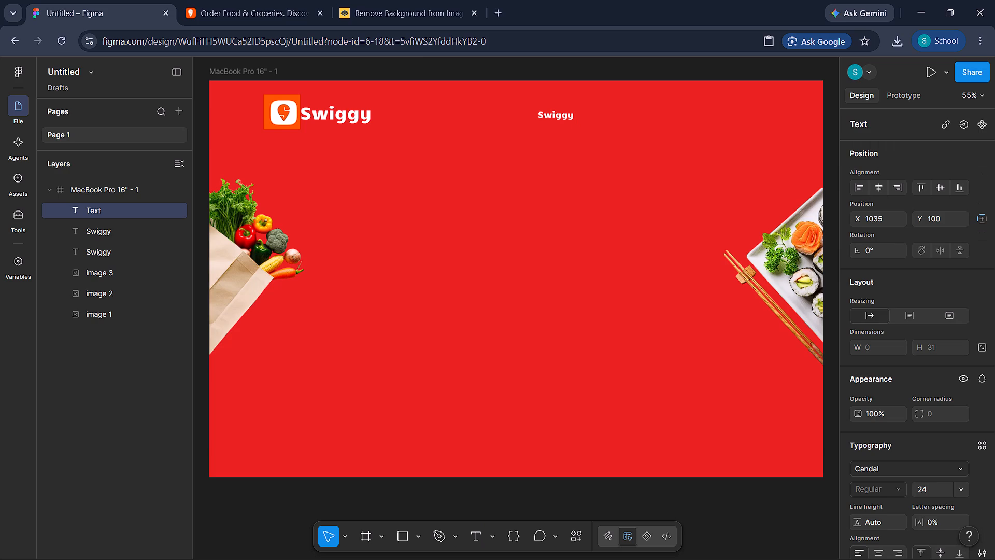
pyautogui.press('Up')
pyautogui.write('corporate')
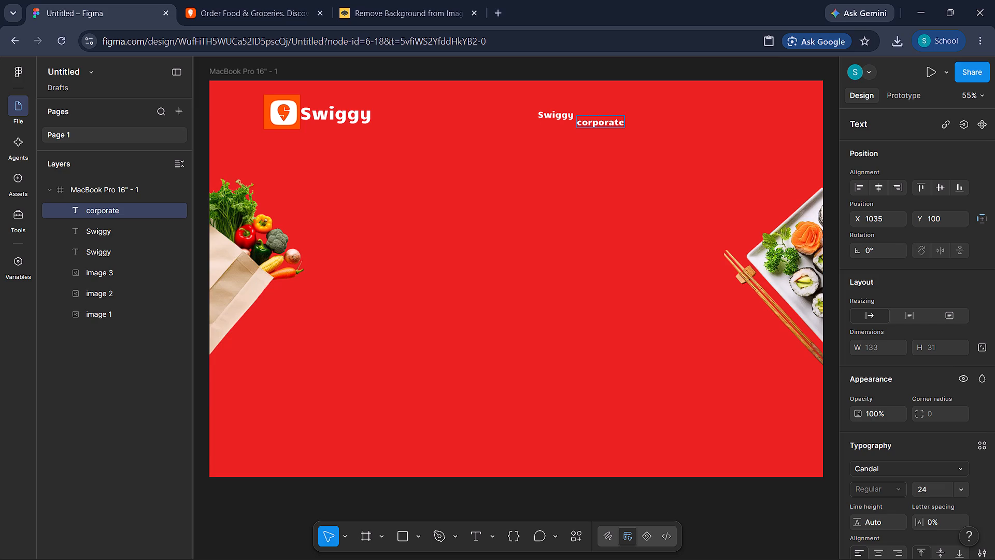
# Following the reference header, extend the corporate text with a wide gap of spaces and the words partner with us.
pyautogui.click(274, 1)
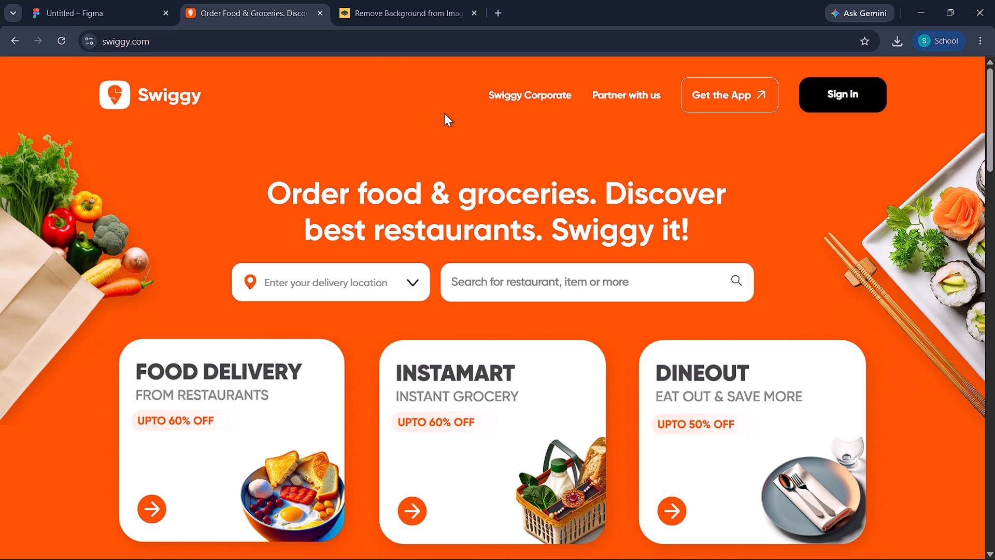
pyautogui.click(74, 0)
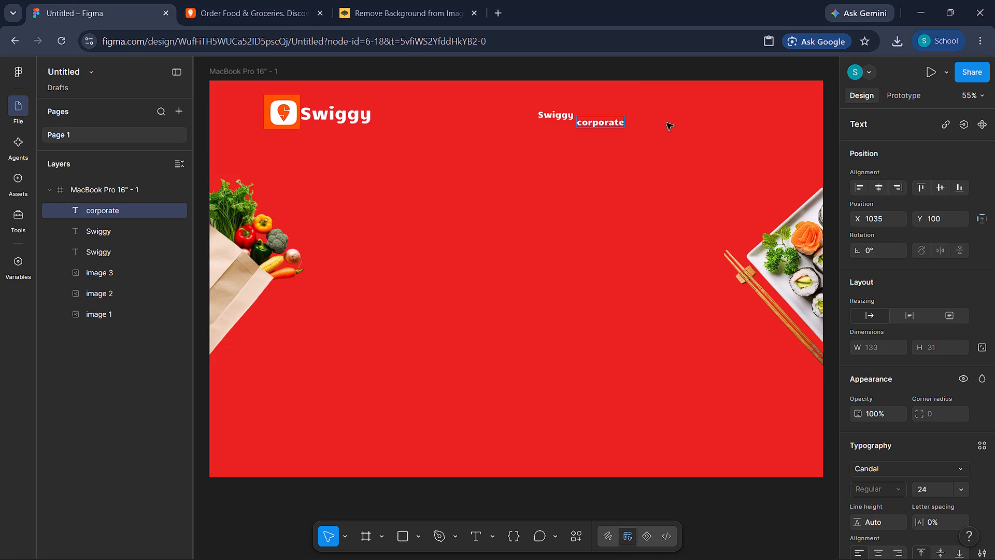
pyautogui.press('Right')
pyautogui.press('Right')
pyautogui.press('space')
pyautogui.press('space')
pyautogui.press('space')
pyautogui.press('space')
pyautogui.press('space')
pyautogui.press('space')
pyautogui.press('space')
pyautogui.press('space')
pyautogui.press('space')
pyautogui.write('part')
pyautogui.write('ner with us')
pyautogui.press('Right')
pyautogui.press('Right')
pyautogui.press('Right')
pyautogui.press('Right')
pyautogui.press('Right')
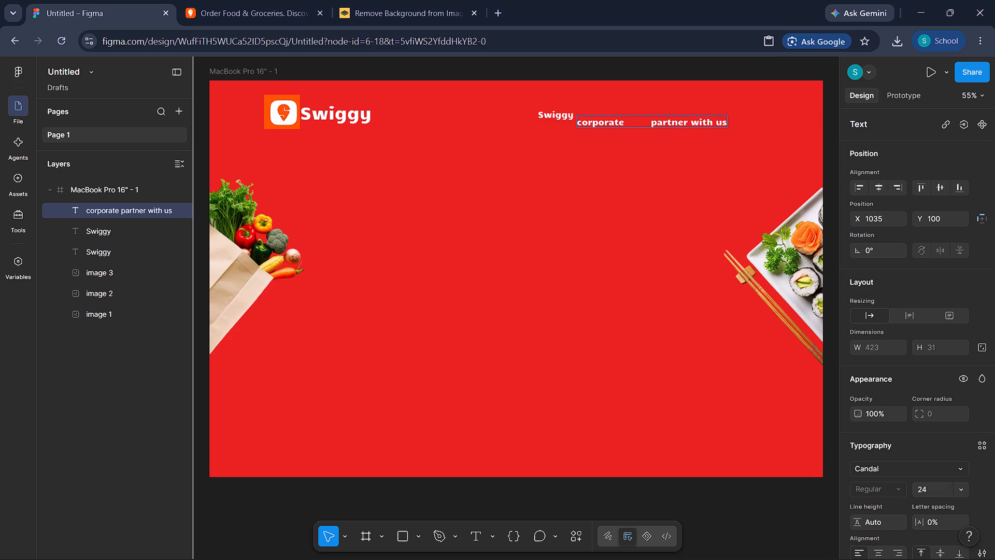
pyautogui.press('Right')
# Add a run of trailing spaces after partner with us, checking the spacing of the header items against the Swiggy home page.
pyautogui.press('space')
pyautogui.press('space')
pyautogui.press('space')
pyautogui.press('space')
pyautogui.press('space')
pyautogui.press('space')
pyautogui.press('space')
pyautogui.click(98, 1)
pyautogui.click(203, 0)
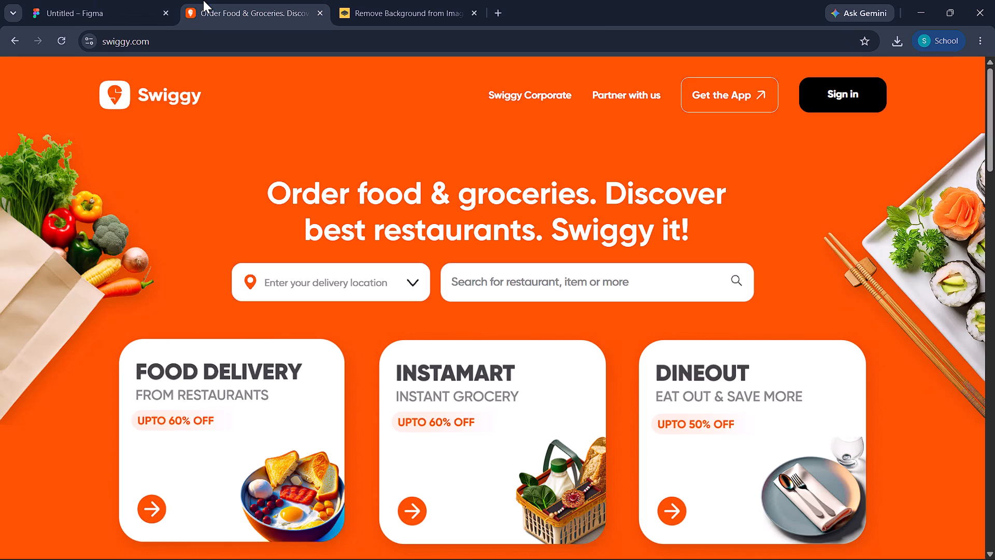
pyautogui.click(74, 0)
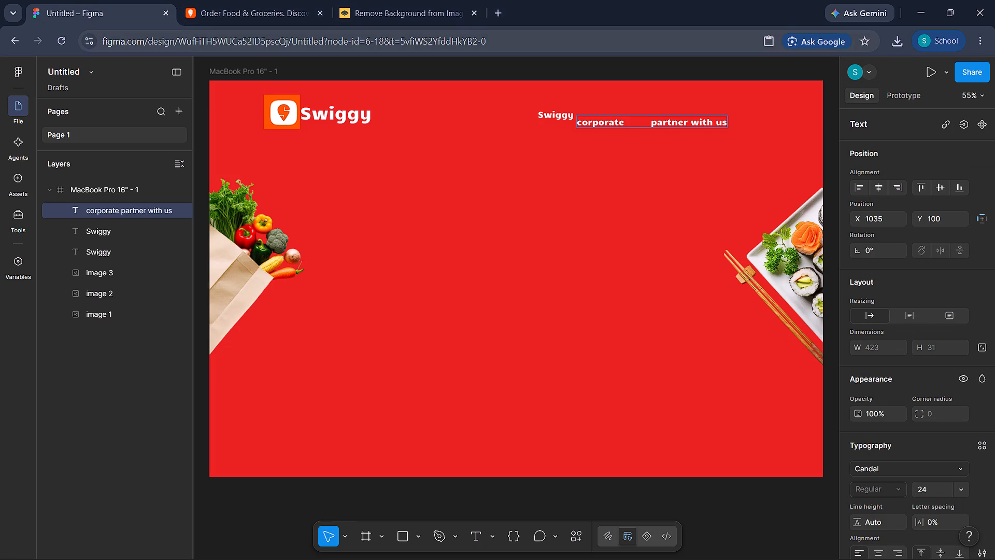
pyautogui.press('Right')
pyautogui.press('Right')
pyautogui.press('space')
pyautogui.press('space')
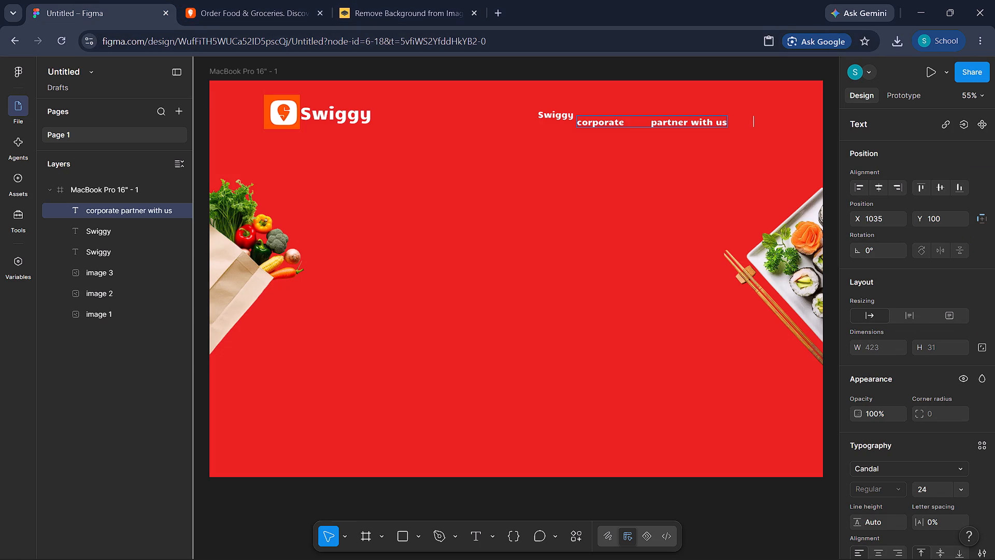
pyautogui.click(262, 0)
pyautogui.click(73, 0)
pyautogui.click(244, 0)
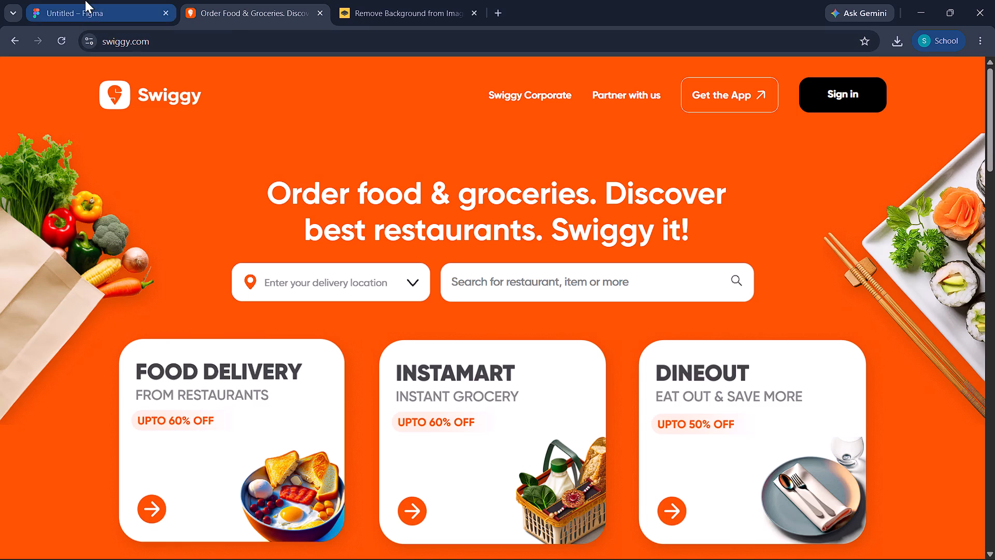
pyautogui.click(85, 0)
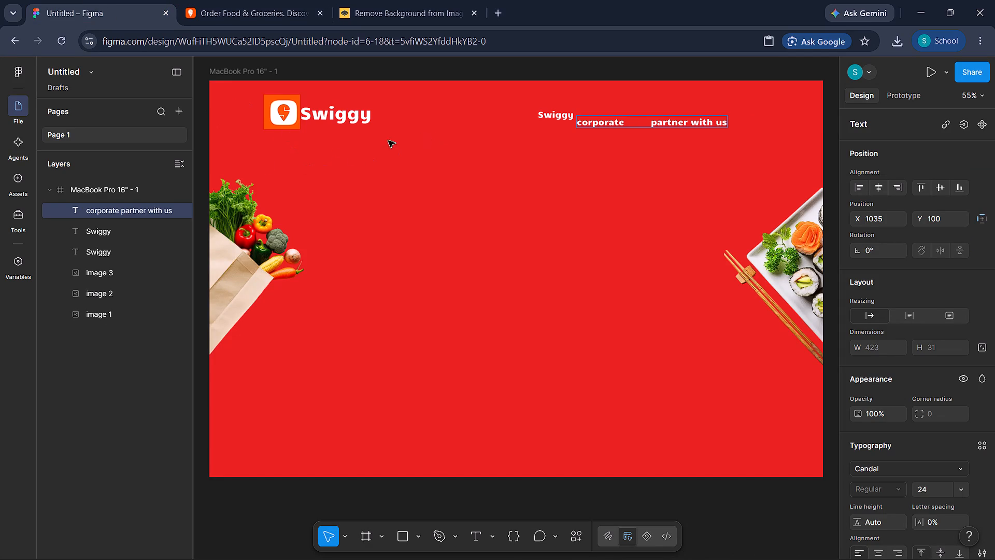
# Shift the logo icon closer to the frame's left edge, to about X 111, Y 40.
pyautogui.click(308, 114)
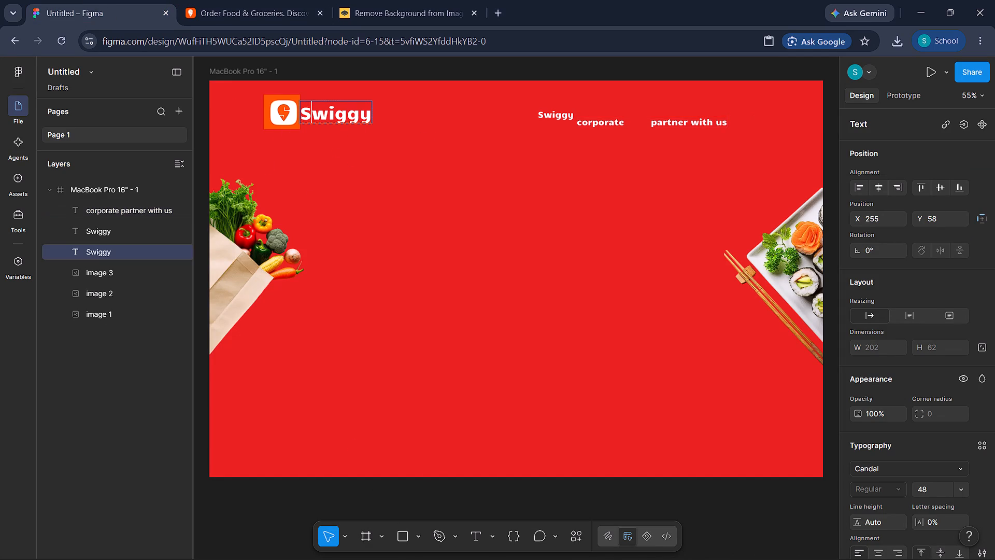
pyautogui.click(276, 110)
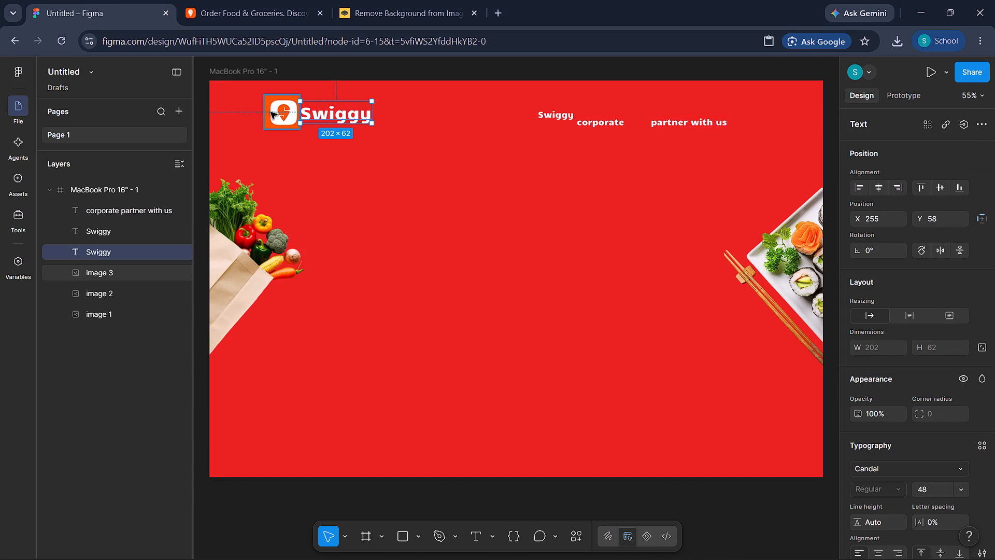
pyautogui.moveTo(271, 112); pyautogui.dragTo(261, 111)
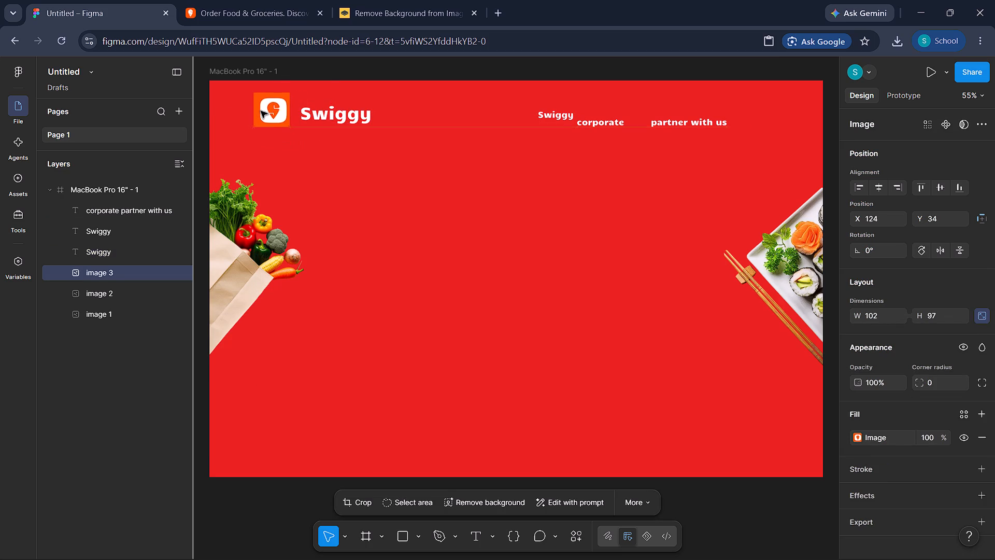
pyautogui.moveTo(261, 111); pyautogui.dragTo(256, 112)
pyautogui.click(458, 142)
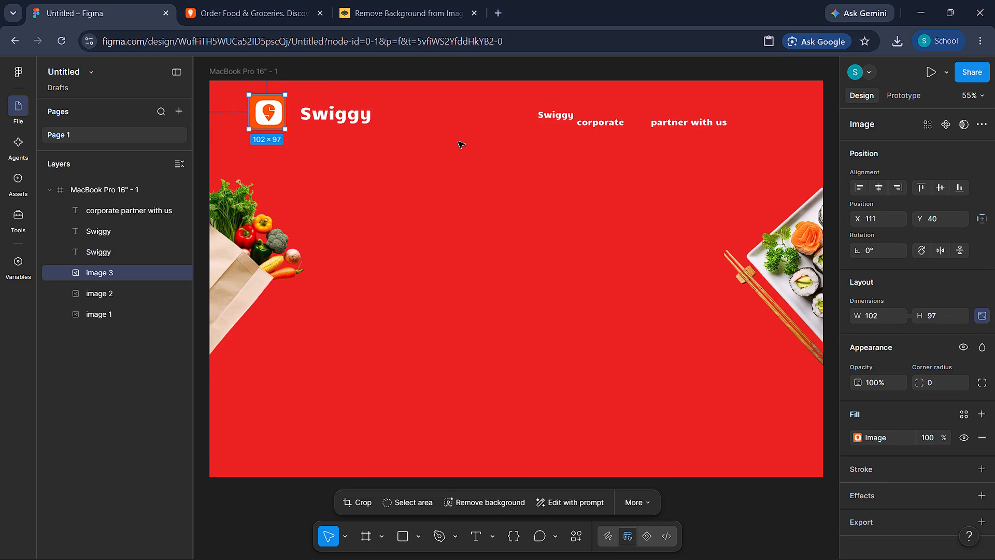
# Move the large Swiggy wordmark next to the logo icon, at about X 213, Y 54.
pyautogui.click(336, 123)
pyautogui.moveTo(328, 119); pyautogui.dragTo(308, 117)
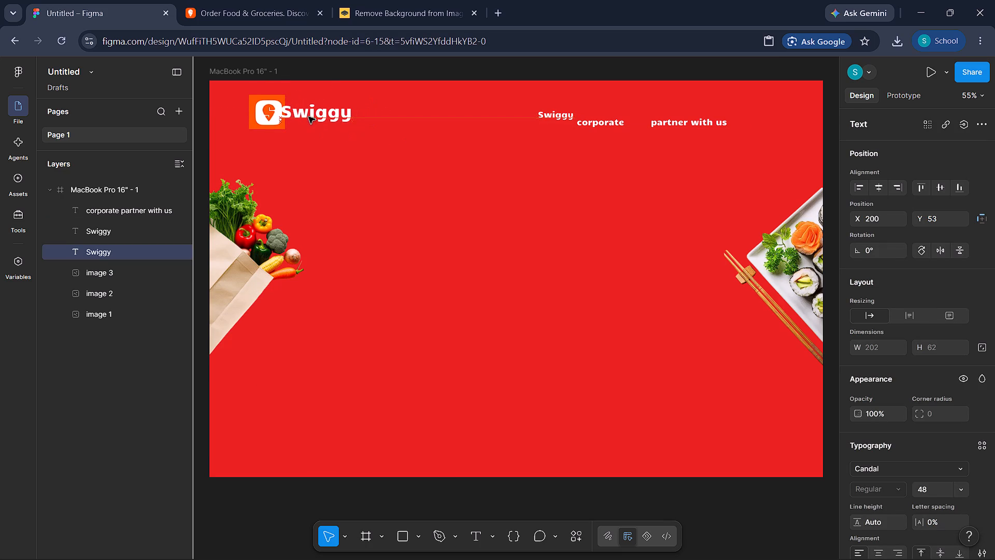
pyautogui.moveTo(308, 117); pyautogui.dragTo(311, 118)
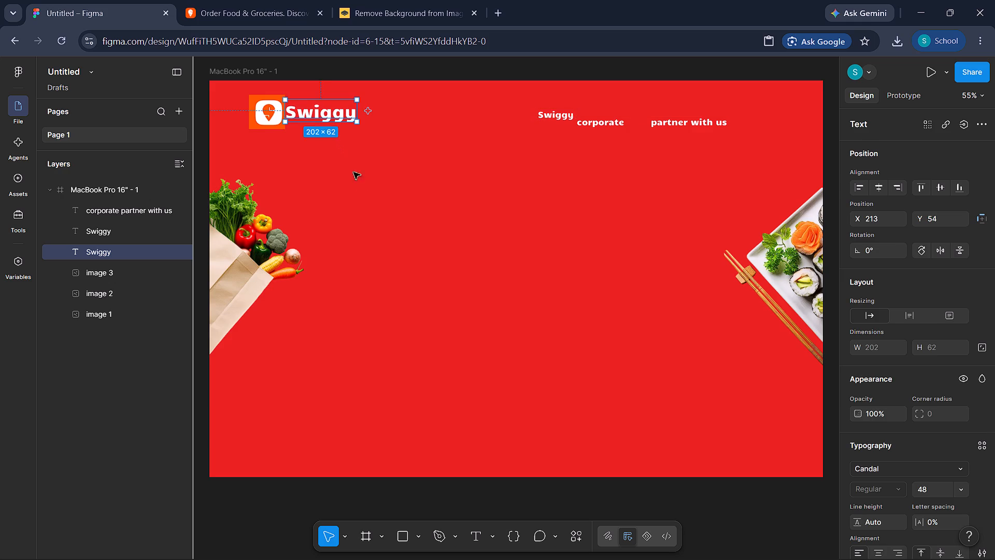
pyautogui.click(360, 189)
# Move the small Swiggy header text left to about X 763, Y 80.
pyautogui.moveTo(553, 115); pyautogui.dragTo(549, 115)
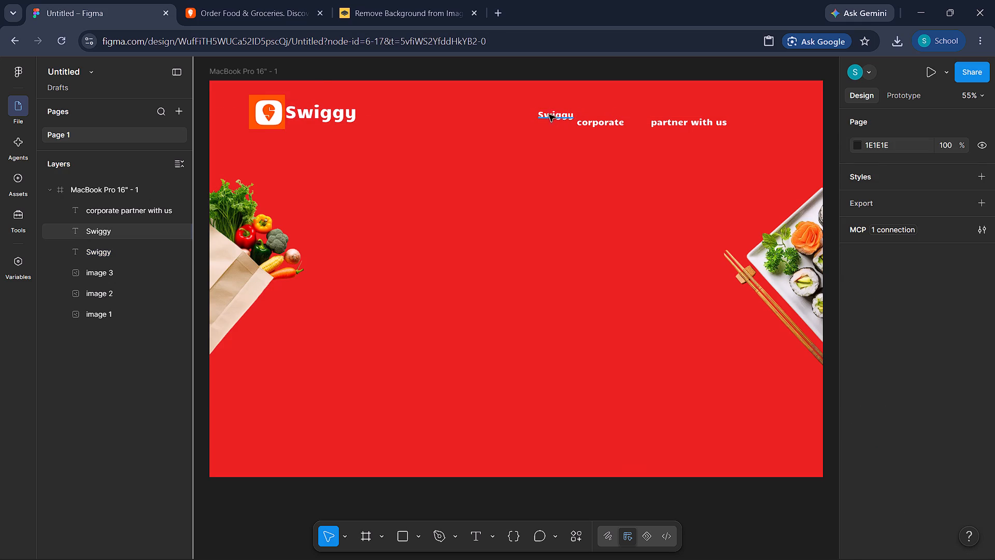
pyautogui.moveTo(549, 115); pyautogui.dragTo(514, 116)
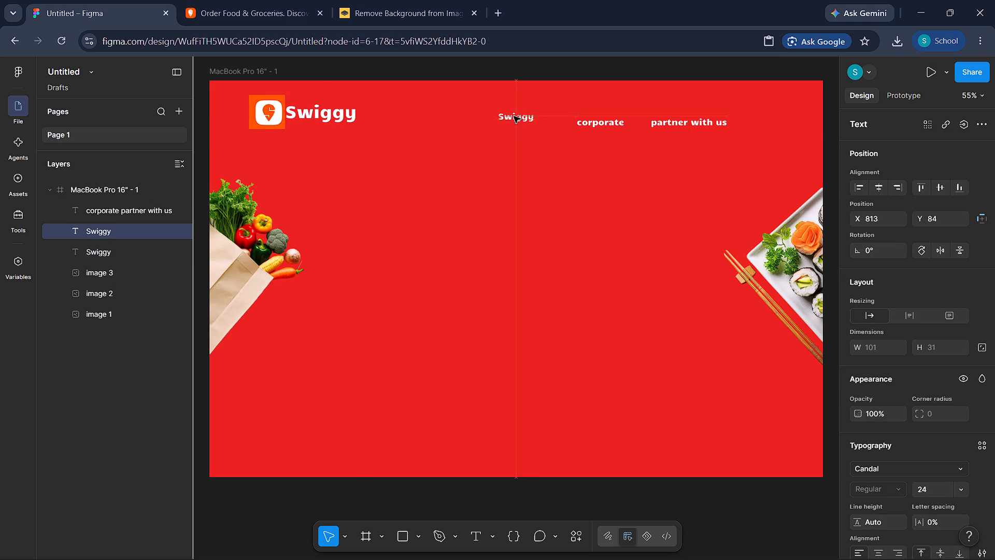
pyautogui.moveTo(514, 116); pyautogui.dragTo(511, 115)
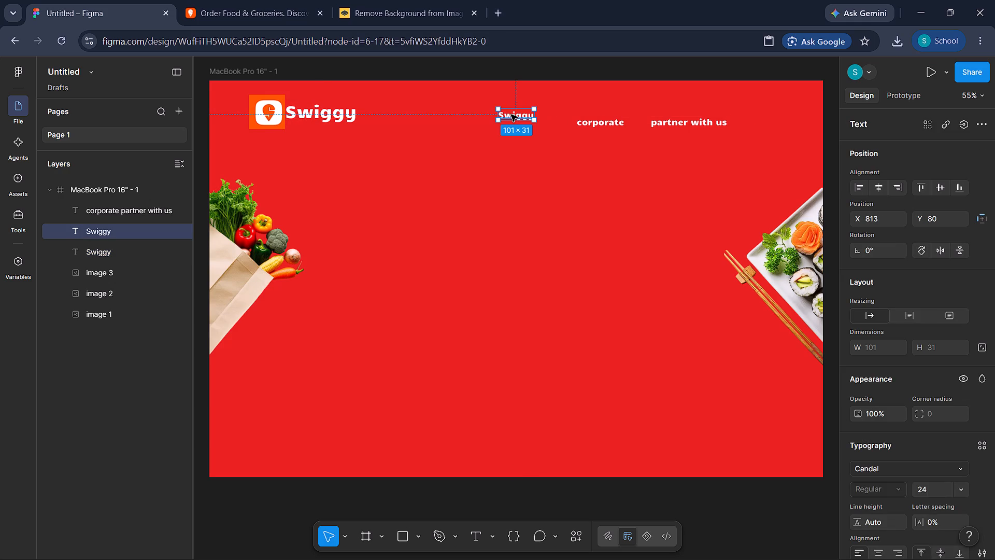
pyautogui.click(511, 115)
pyautogui.moveTo(511, 115); pyautogui.dragTo(502, 115)
pyautogui.click(515, 126)
pyautogui.moveTo(519, 115); pyautogui.dragTo(503, 116)
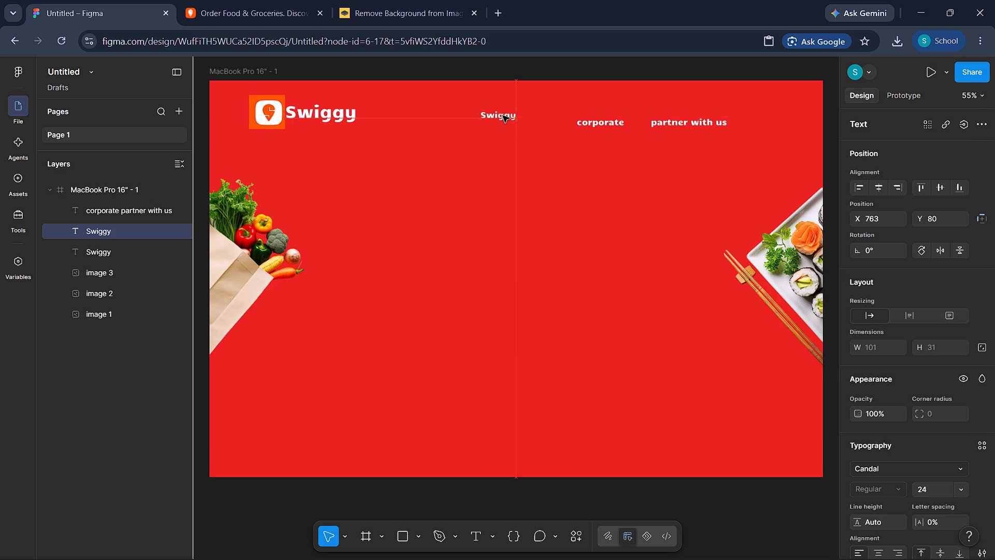
pyautogui.moveTo(503, 116); pyautogui.dragTo(503, 115)
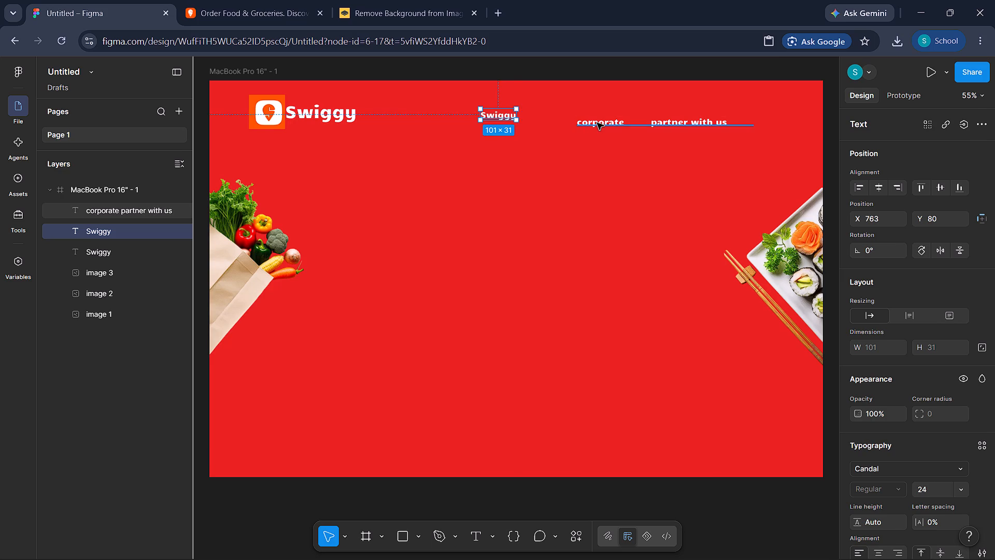
# Move the corporate partner with us text beside the small Swiggy text, level with it at about X 880, Y 80.
pyautogui.moveTo(597, 123); pyautogui.dragTo(542, 115)
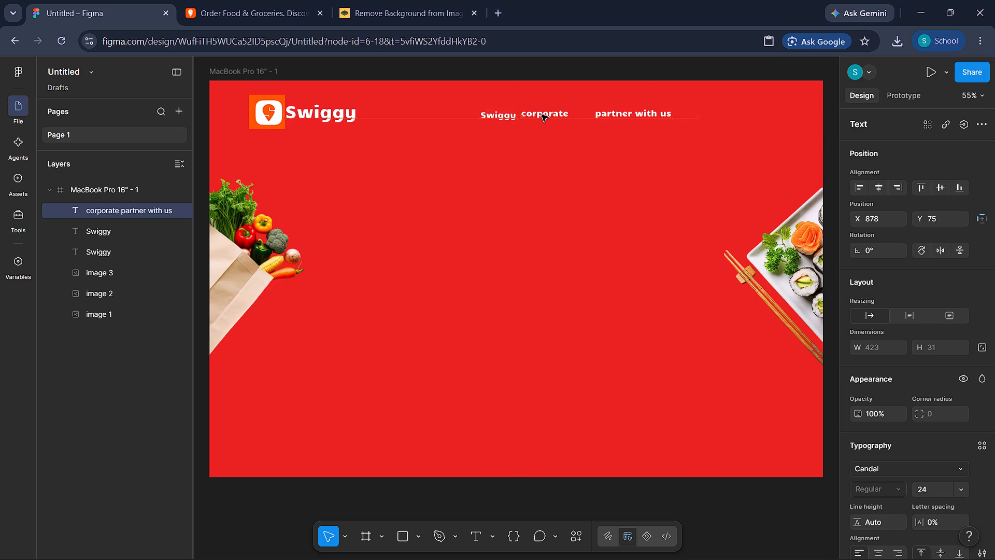
pyautogui.moveTo(542, 115); pyautogui.dragTo(542, 115)
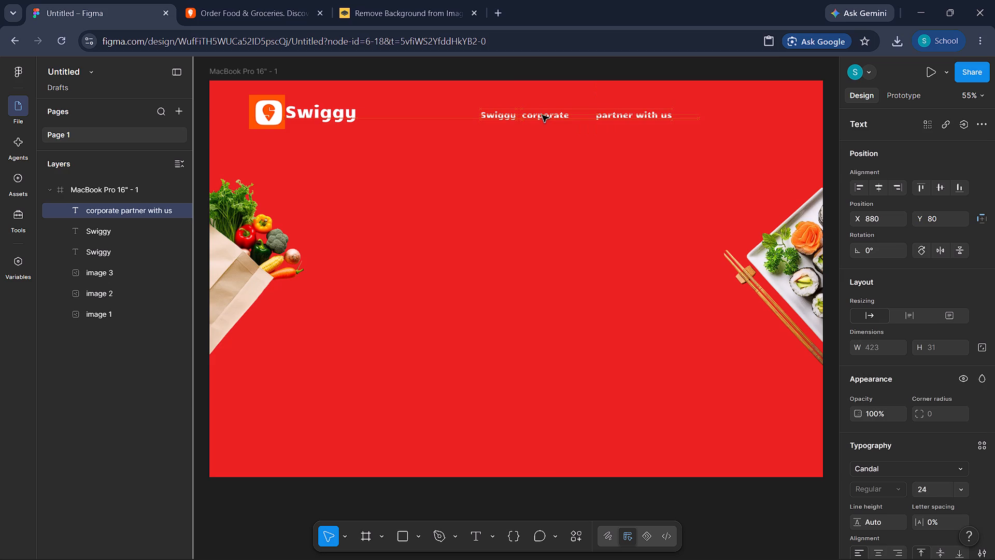
pyautogui.click(574, 156)
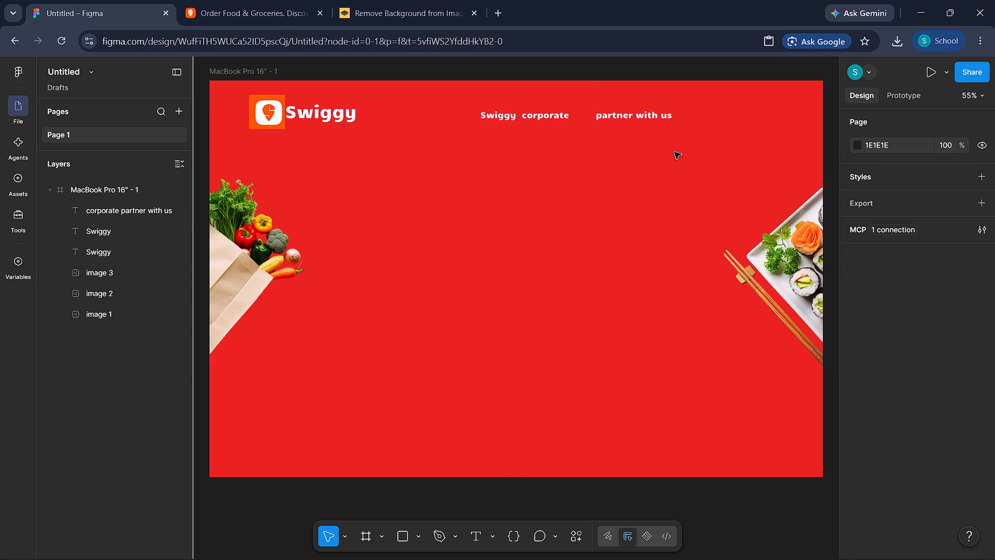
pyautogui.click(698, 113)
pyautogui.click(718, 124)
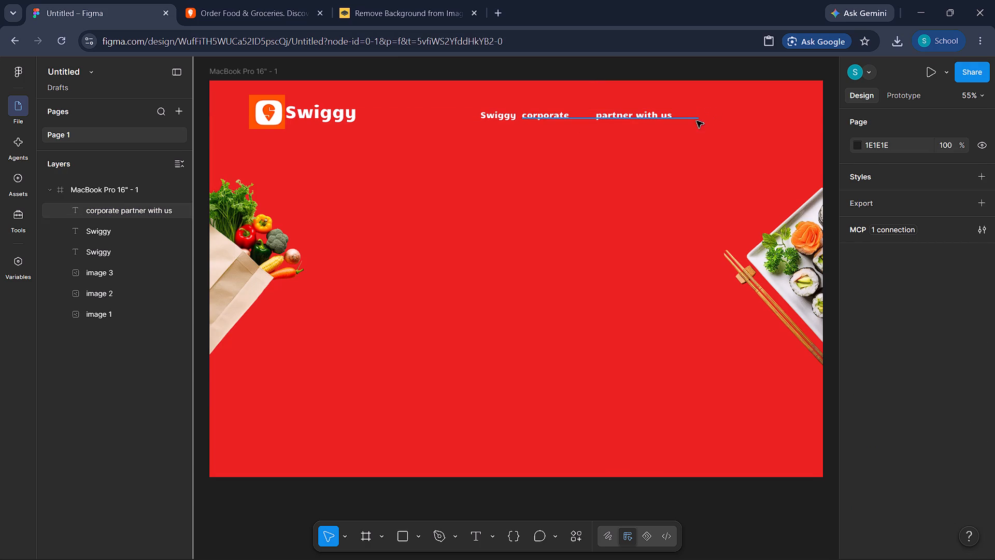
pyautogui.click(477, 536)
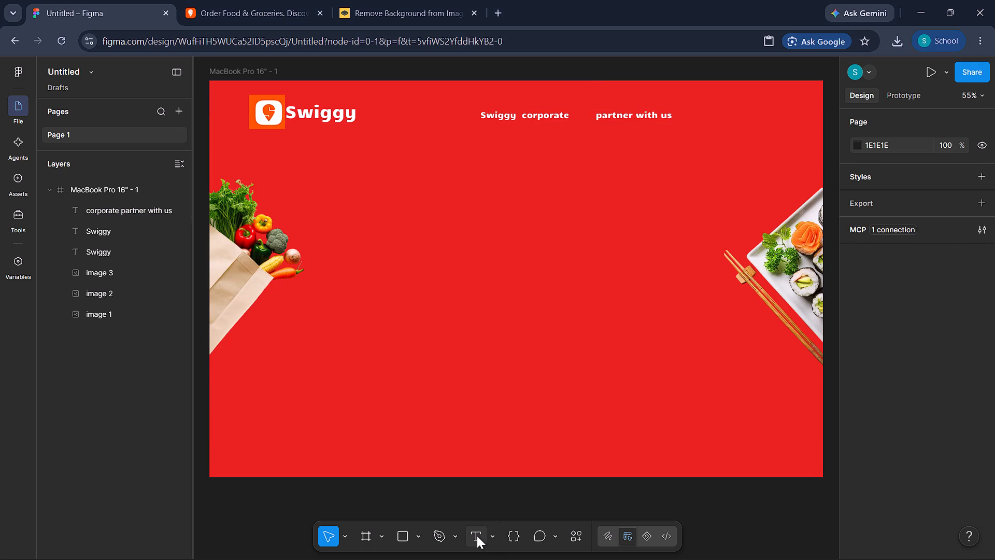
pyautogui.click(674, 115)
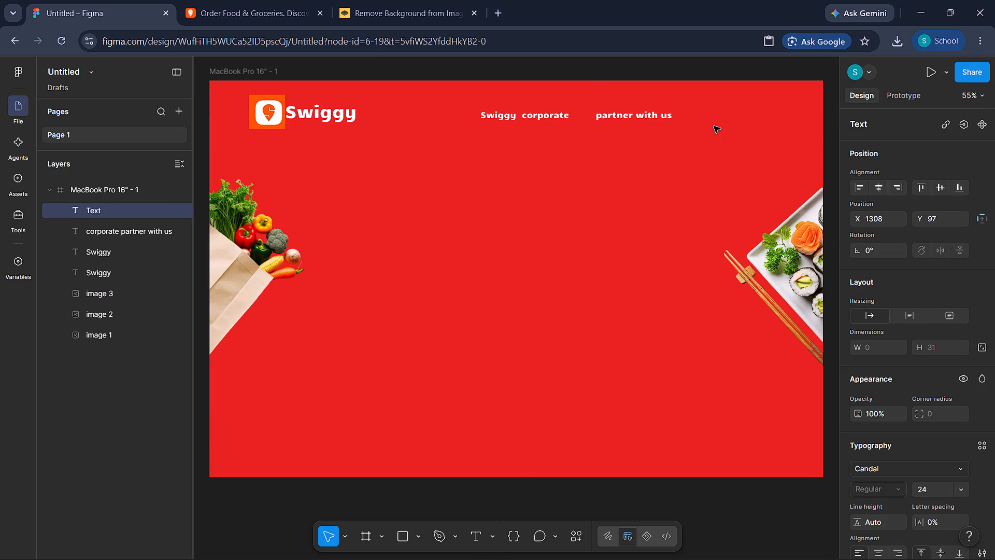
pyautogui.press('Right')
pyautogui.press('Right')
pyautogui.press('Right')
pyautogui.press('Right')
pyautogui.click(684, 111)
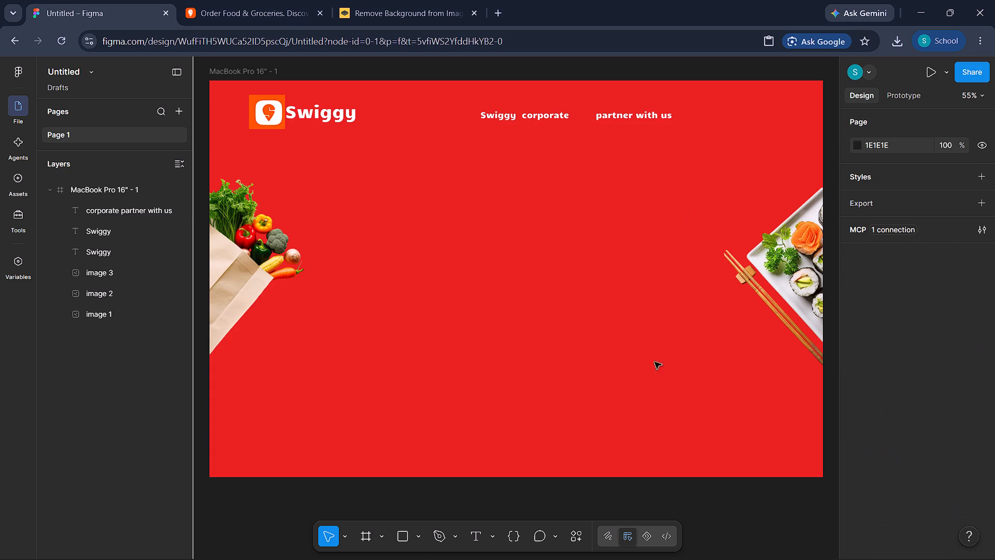
# Add a separate text reading get the app after partner with us, at about X 1400, Y 95.
pyautogui.click(472, 535)
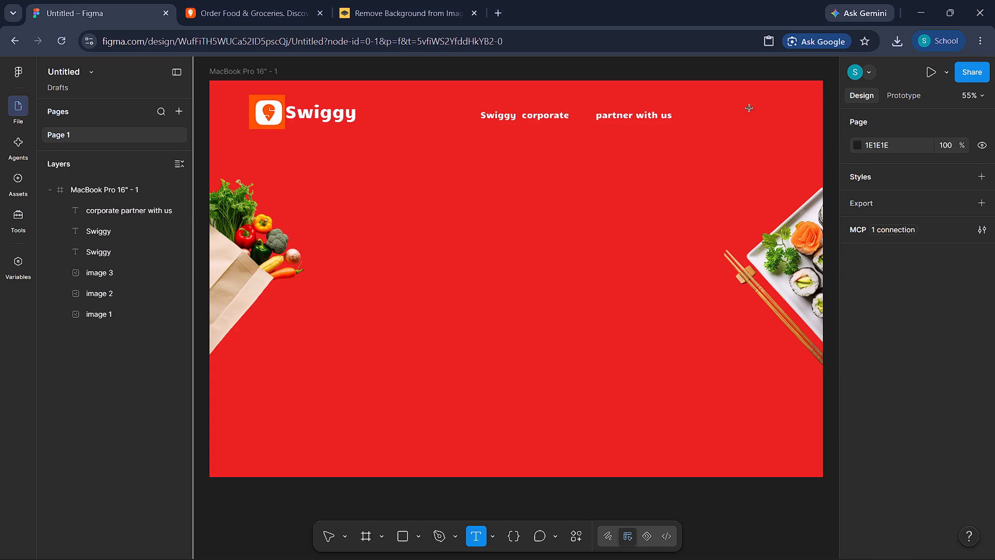
pyautogui.click(706, 114)
pyautogui.click(706, 114)
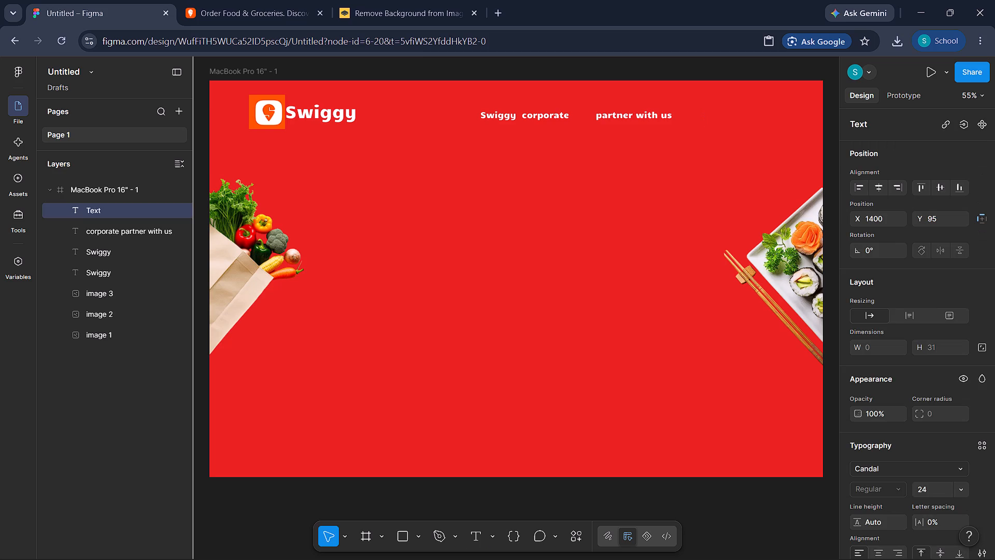
pyautogui.write('get the app')
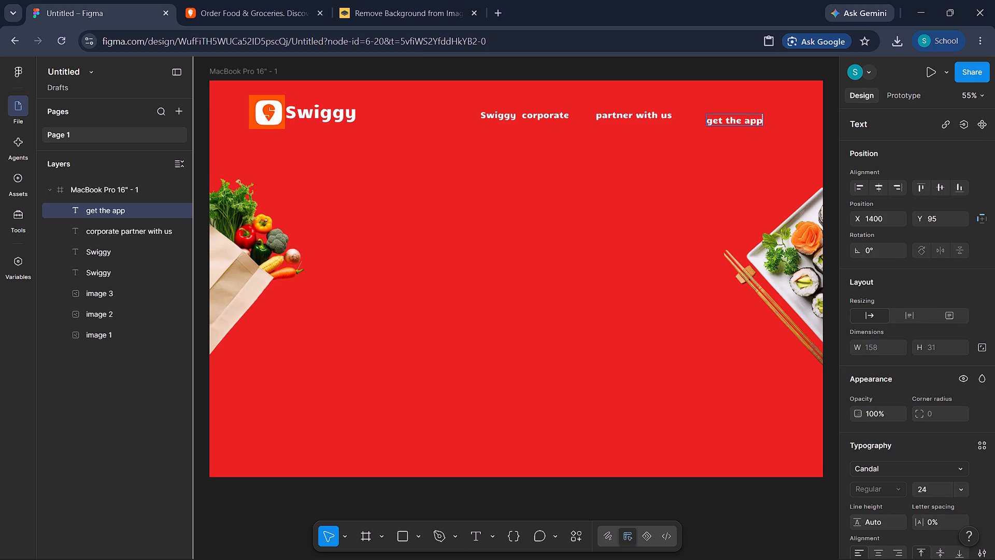
# Append the words sign in to the get the app header text, separated from it by a wide run of spaces.
pyautogui.click(241, 3)
pyautogui.click(56, 0)
pyautogui.press('Right')
pyautogui.press('Right')
pyautogui.press('Right')
pyautogui.press('Right')
pyautogui.press('Right')
pyautogui.press('Right')
pyautogui.press('space')
pyautogui.press('space')
pyautogui.press('space')
pyautogui.press('space')
pyautogui.press('space')
pyautogui.press('space')
pyautogui.write('sign')
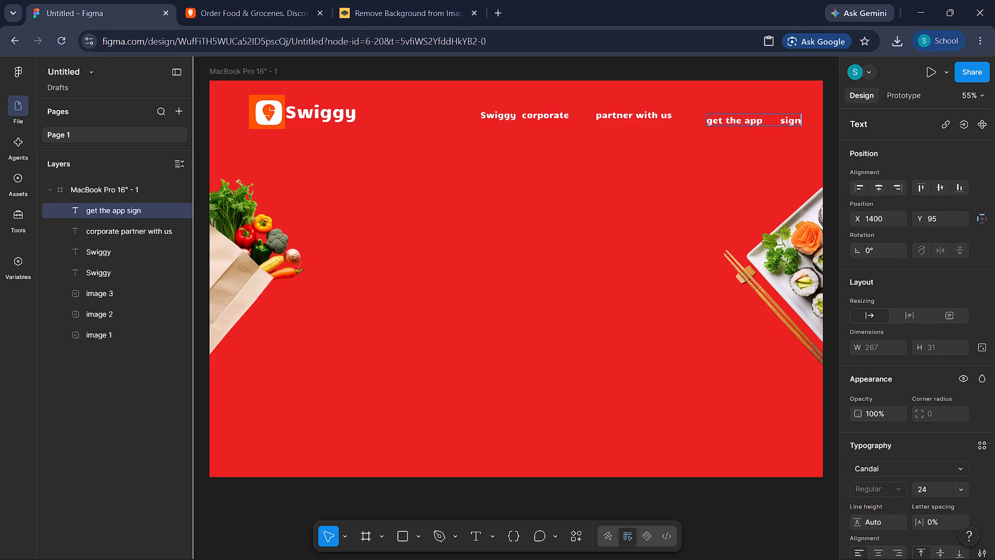
pyautogui.press('space')
pyautogui.write('in')
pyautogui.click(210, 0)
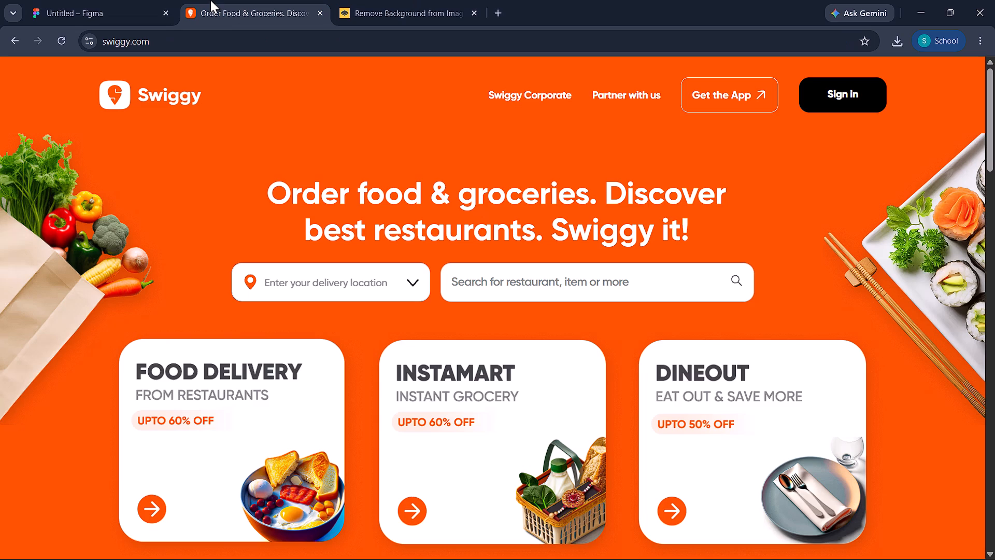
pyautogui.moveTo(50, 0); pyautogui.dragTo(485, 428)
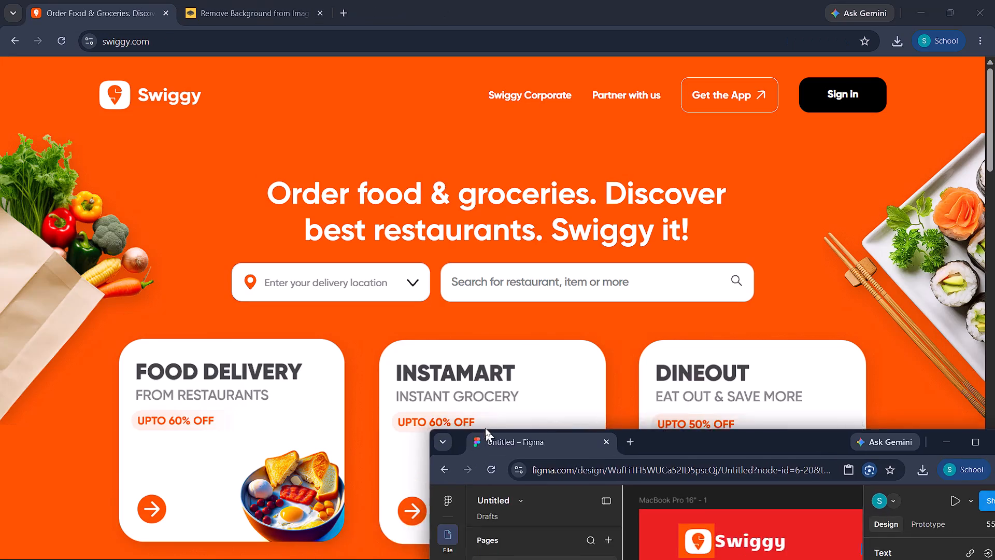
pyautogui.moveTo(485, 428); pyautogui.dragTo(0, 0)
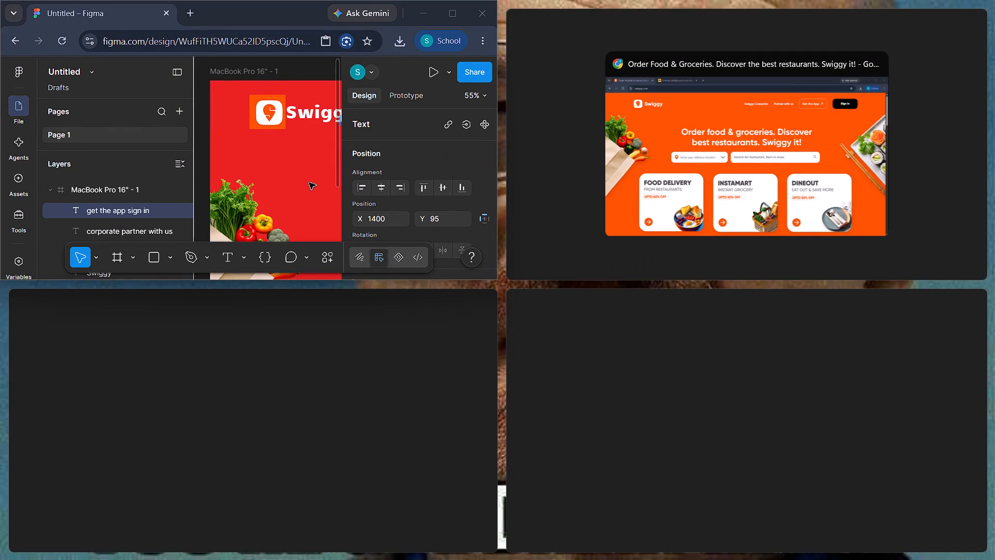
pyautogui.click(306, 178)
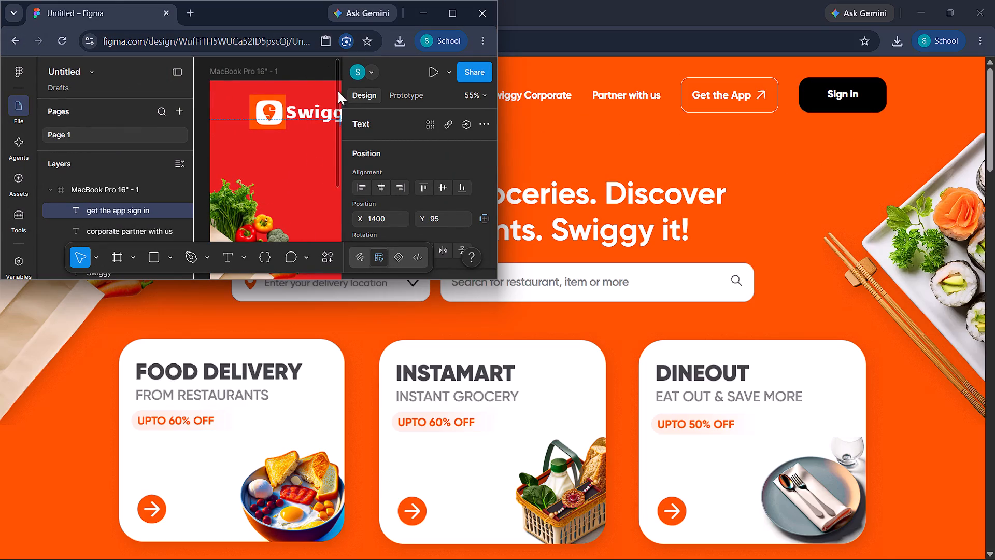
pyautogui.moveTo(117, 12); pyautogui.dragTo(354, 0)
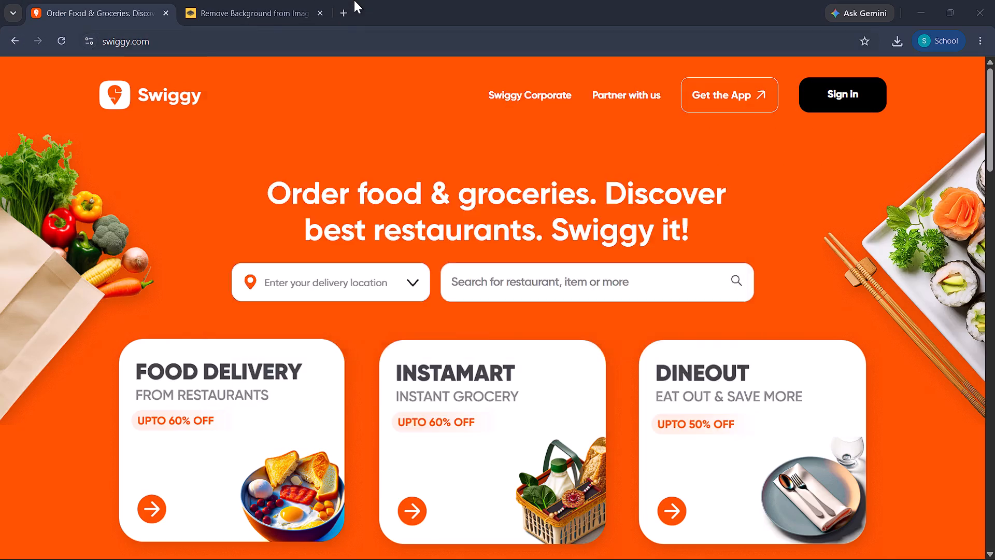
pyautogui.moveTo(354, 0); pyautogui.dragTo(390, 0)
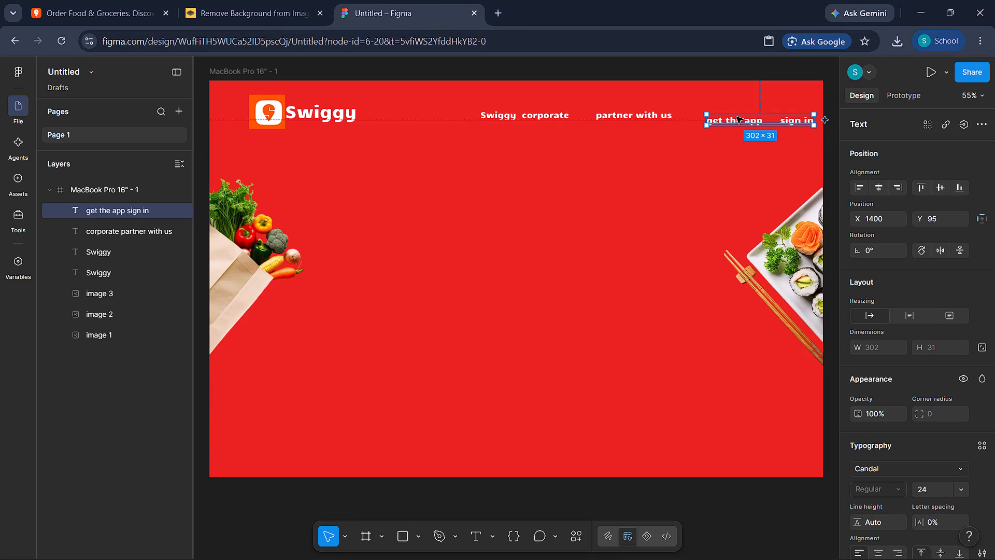
# Move the get the app sign in text left, closer to partner with us and level with it at about Y 80.
pyautogui.moveTo(736, 118); pyautogui.dragTo(724, 113)
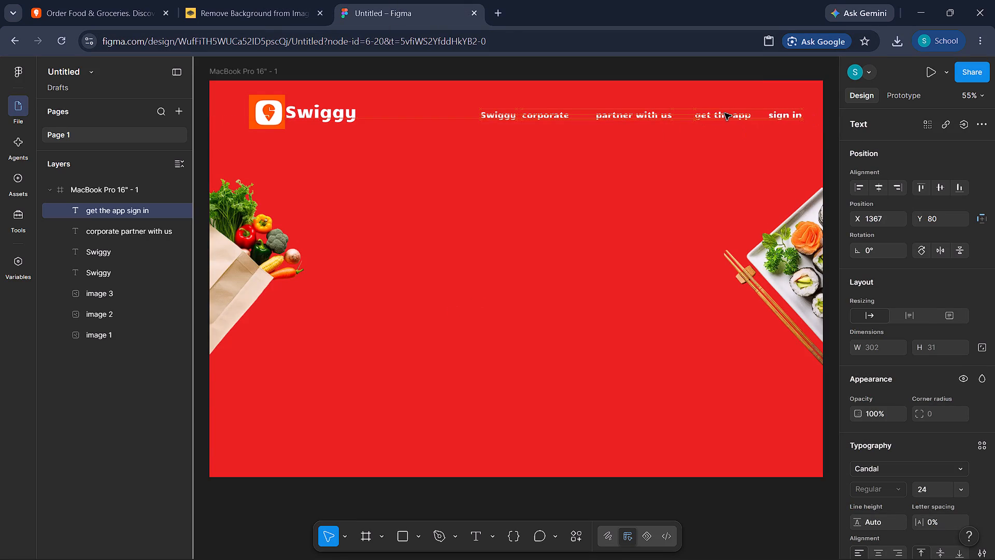
pyautogui.moveTo(724, 113); pyautogui.dragTo(719, 112)
pyautogui.click(668, 185)
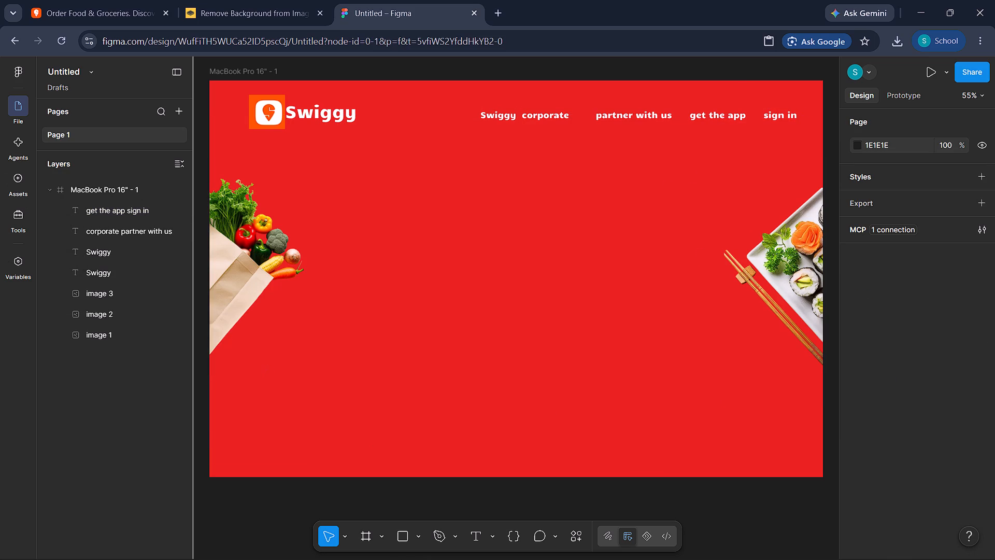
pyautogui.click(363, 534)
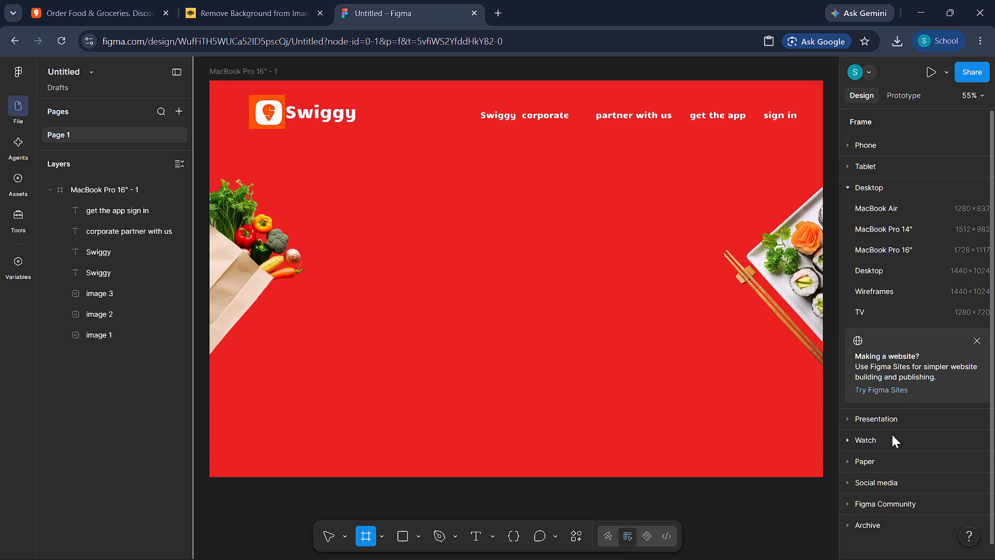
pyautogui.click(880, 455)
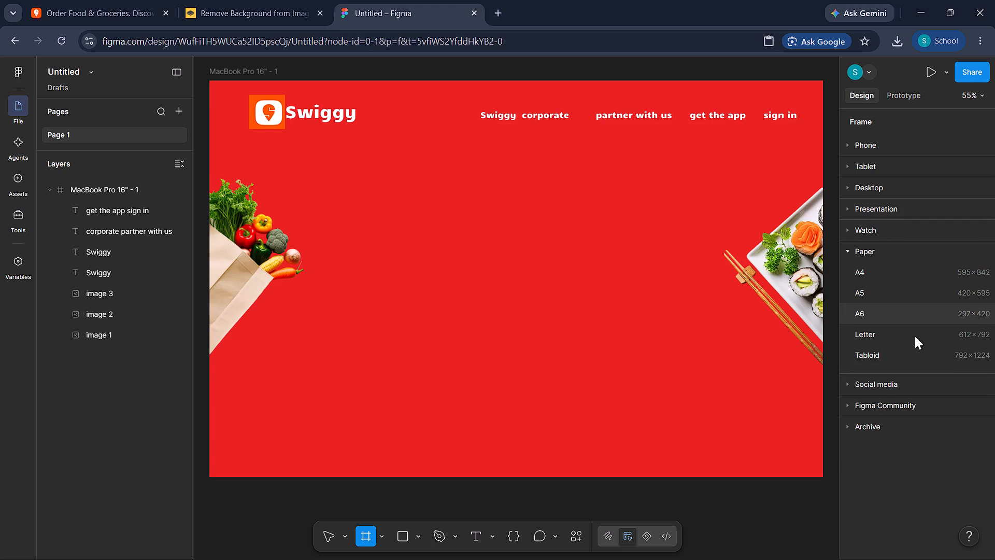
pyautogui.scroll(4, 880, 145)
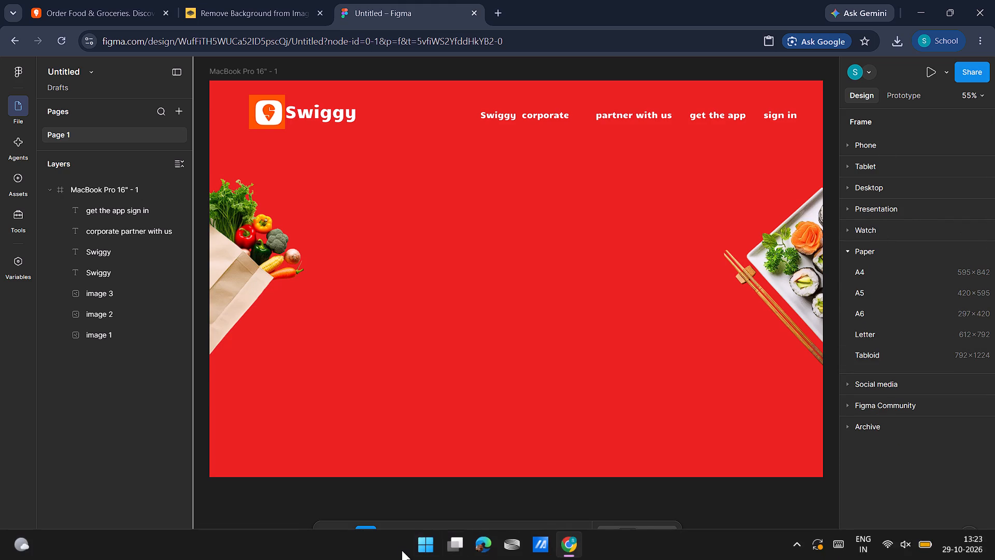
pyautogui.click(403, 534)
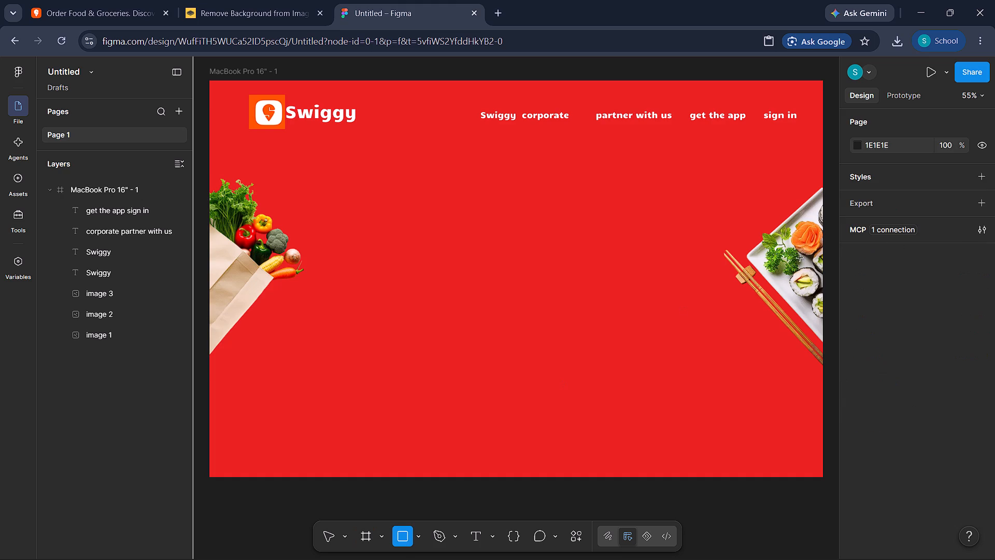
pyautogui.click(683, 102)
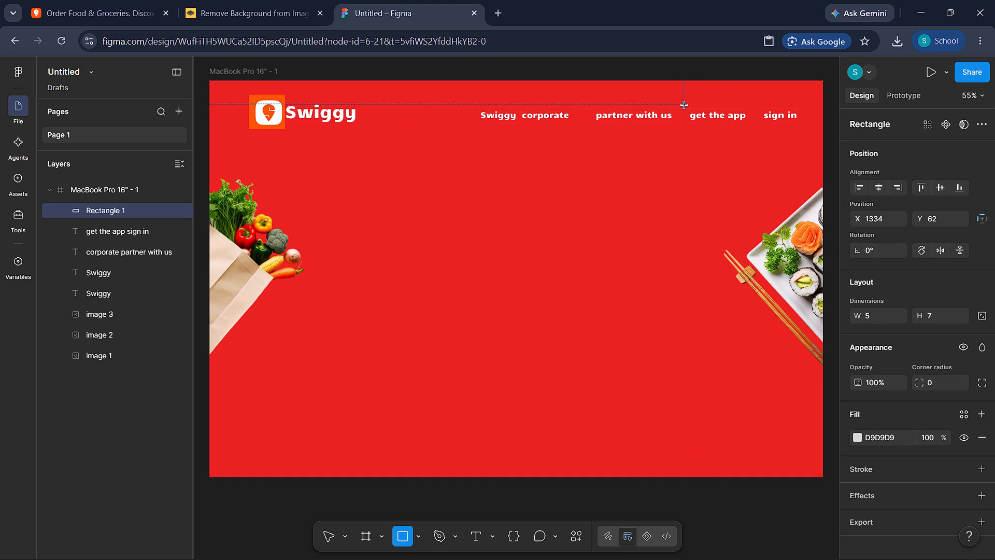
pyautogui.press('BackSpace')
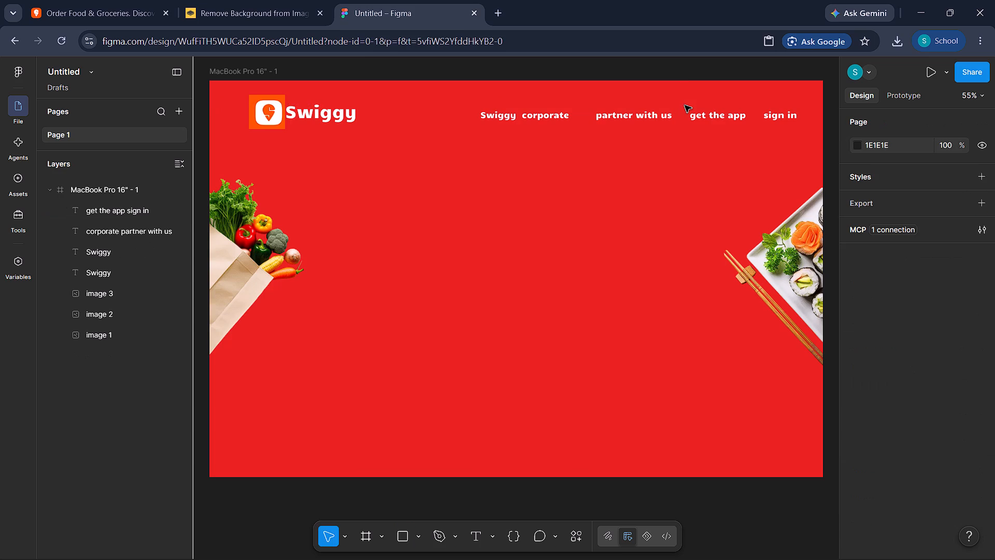
# Activate the Rectangle tool and bring up the available shape types.
pyautogui.click(402, 536)
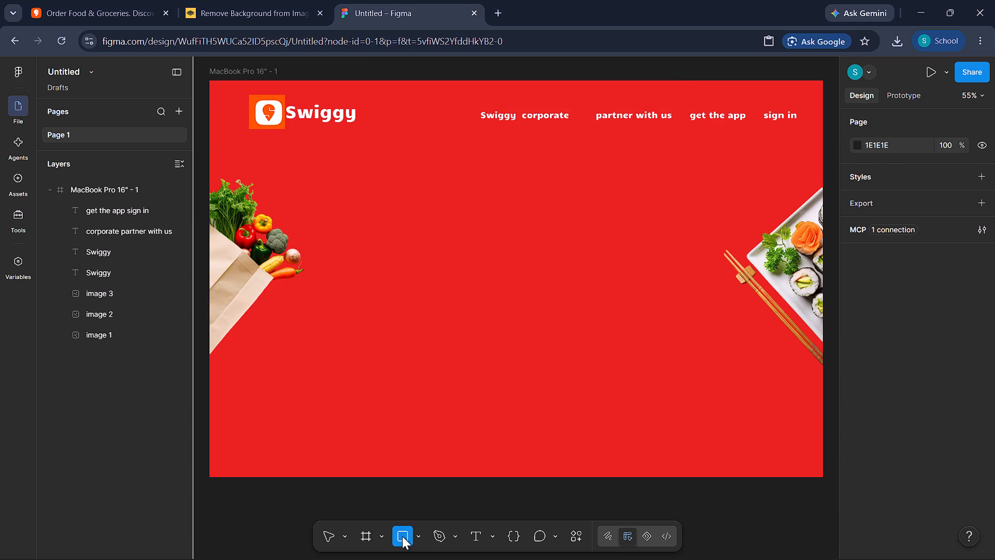
pyautogui.click(862, 143)
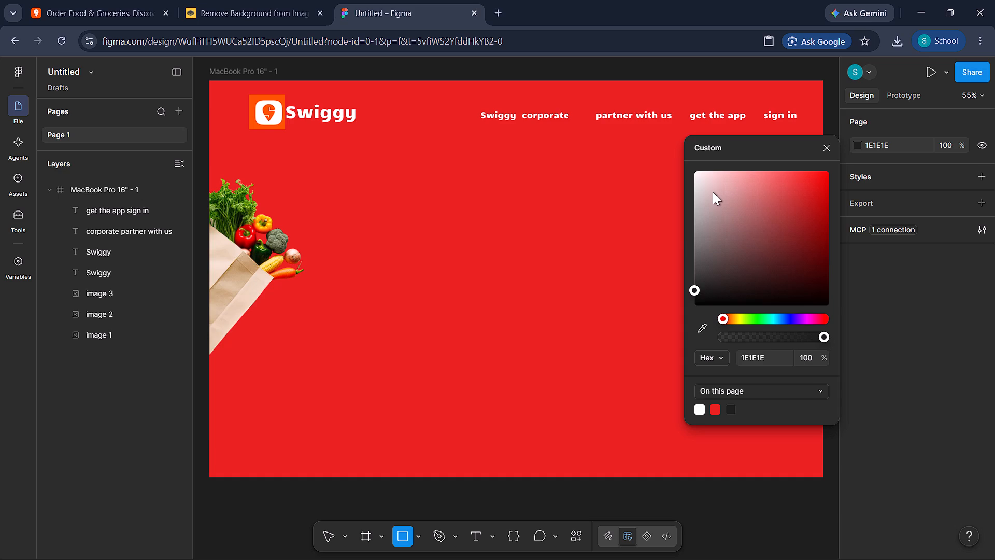
pyautogui.click(420, 535)
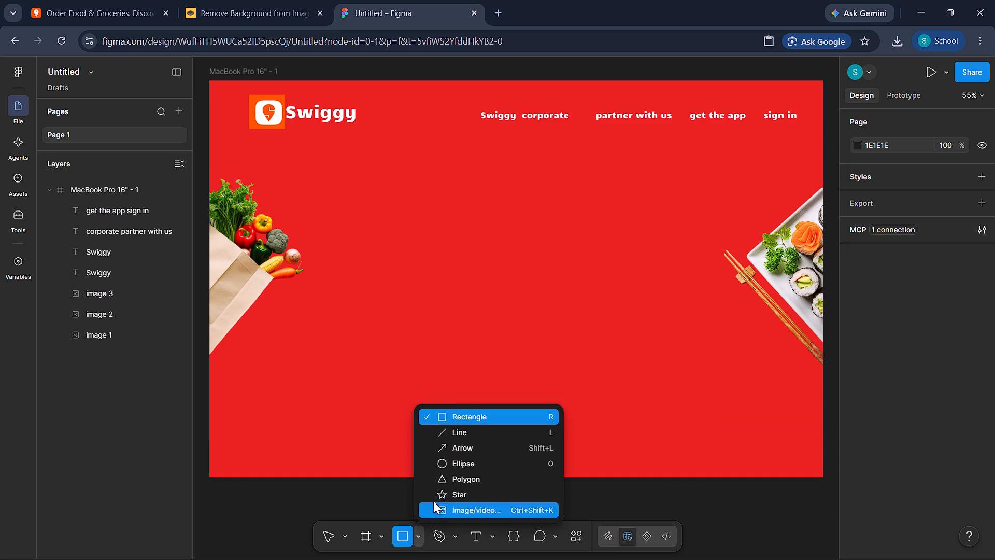
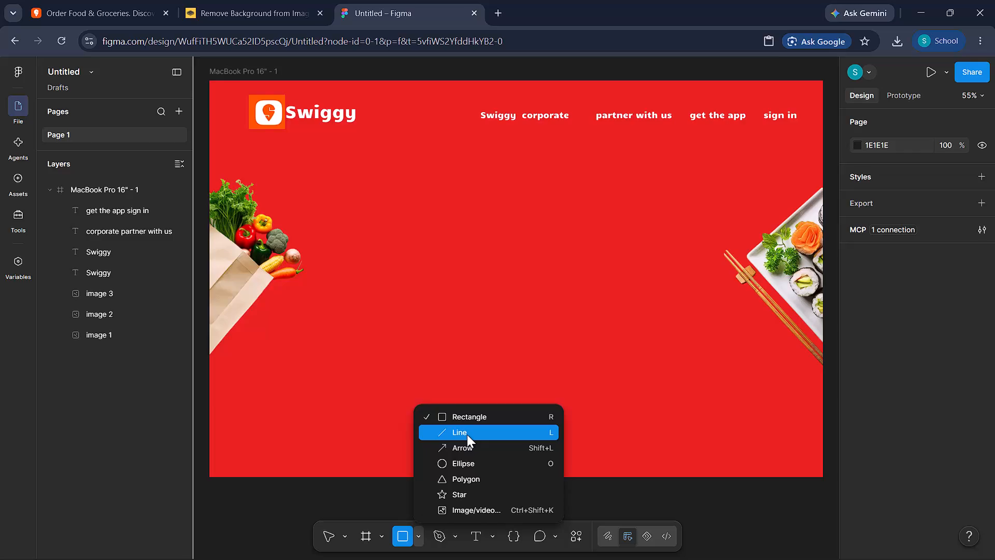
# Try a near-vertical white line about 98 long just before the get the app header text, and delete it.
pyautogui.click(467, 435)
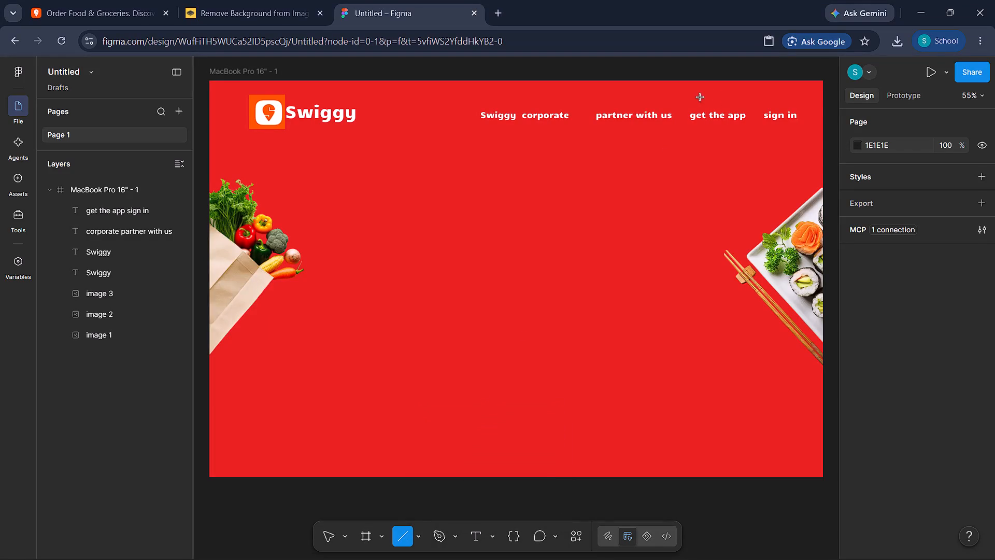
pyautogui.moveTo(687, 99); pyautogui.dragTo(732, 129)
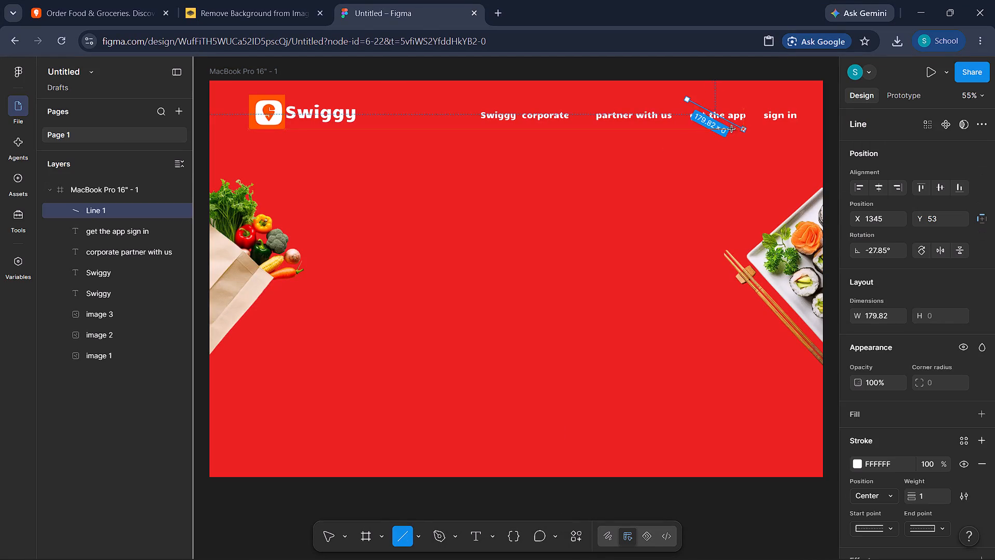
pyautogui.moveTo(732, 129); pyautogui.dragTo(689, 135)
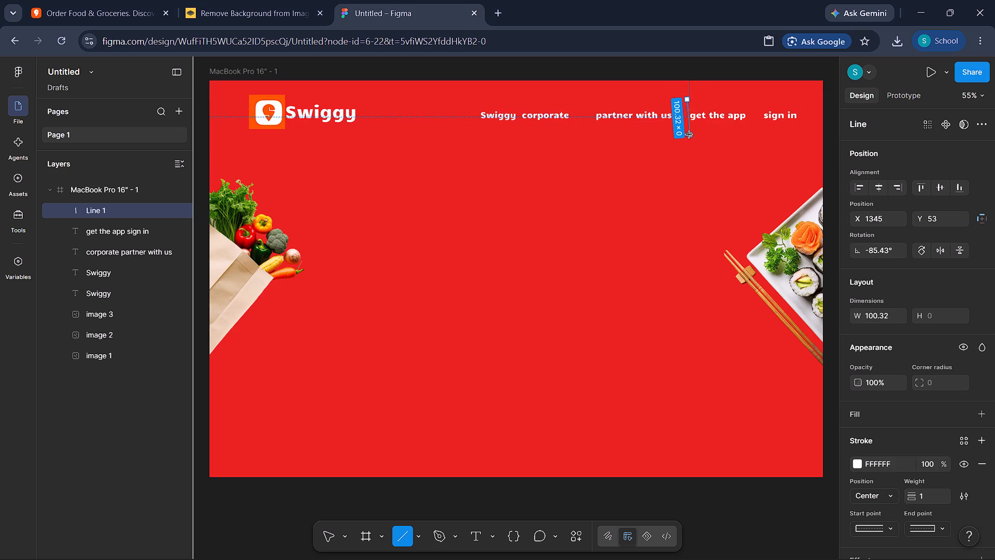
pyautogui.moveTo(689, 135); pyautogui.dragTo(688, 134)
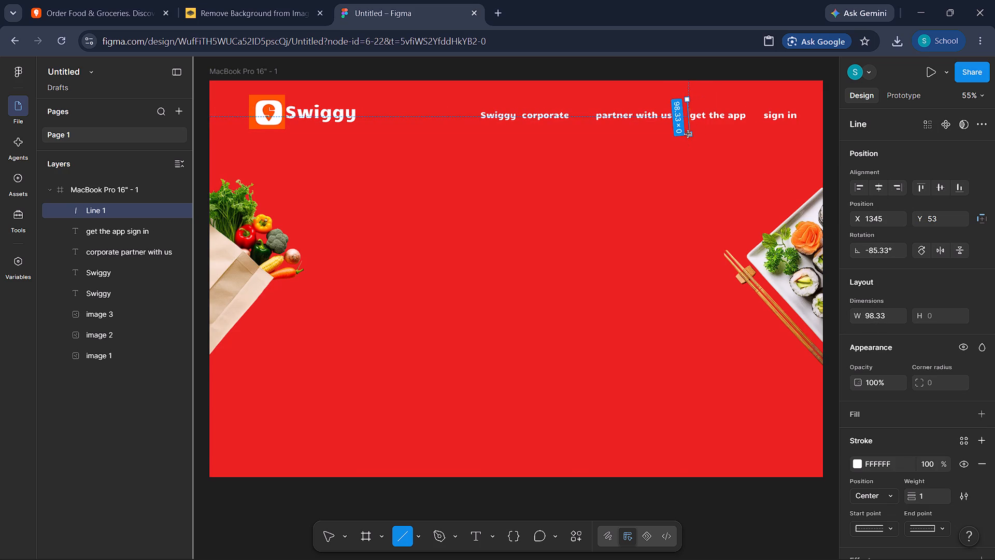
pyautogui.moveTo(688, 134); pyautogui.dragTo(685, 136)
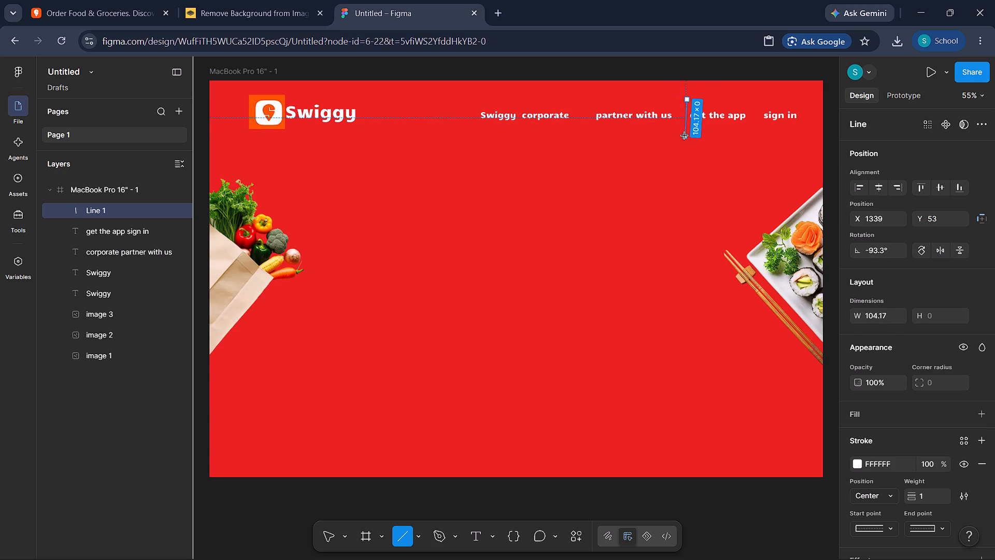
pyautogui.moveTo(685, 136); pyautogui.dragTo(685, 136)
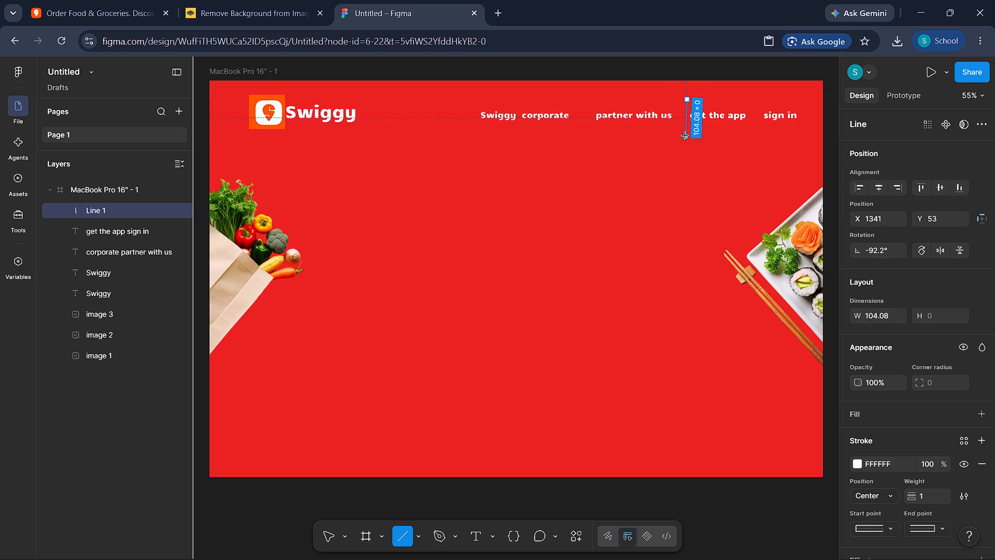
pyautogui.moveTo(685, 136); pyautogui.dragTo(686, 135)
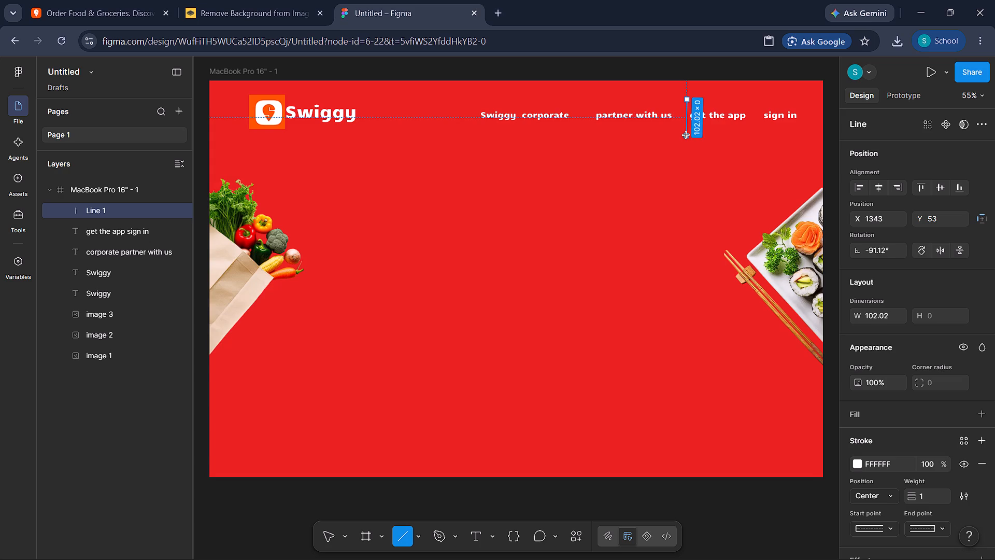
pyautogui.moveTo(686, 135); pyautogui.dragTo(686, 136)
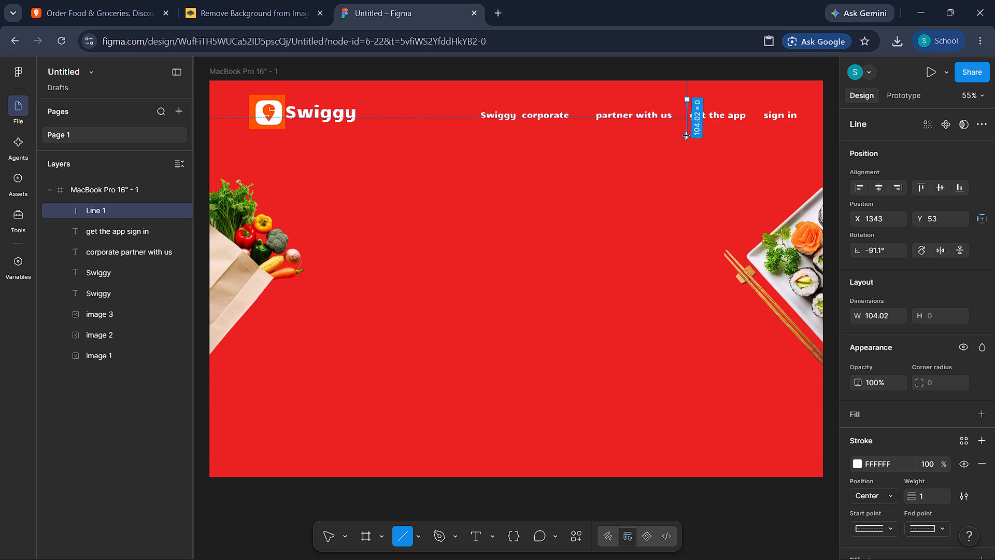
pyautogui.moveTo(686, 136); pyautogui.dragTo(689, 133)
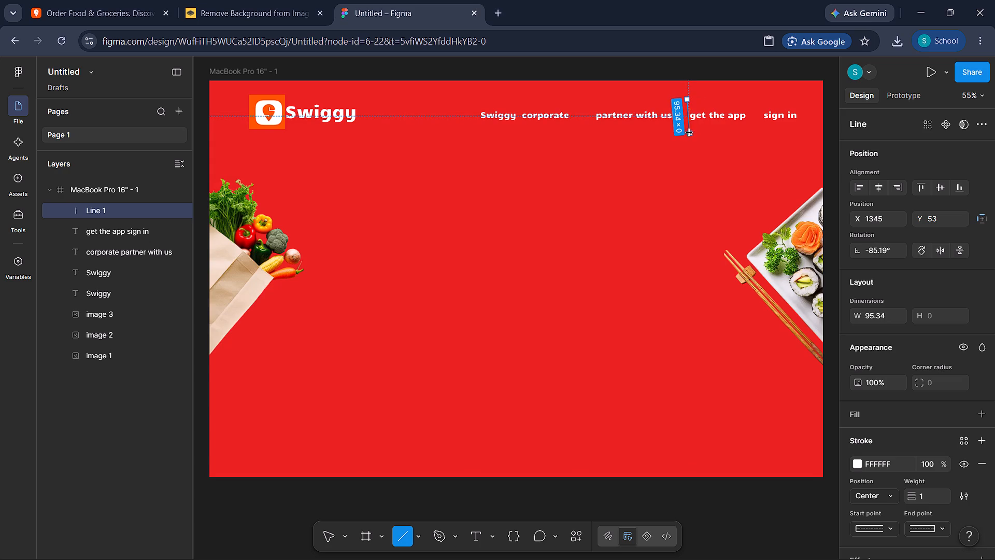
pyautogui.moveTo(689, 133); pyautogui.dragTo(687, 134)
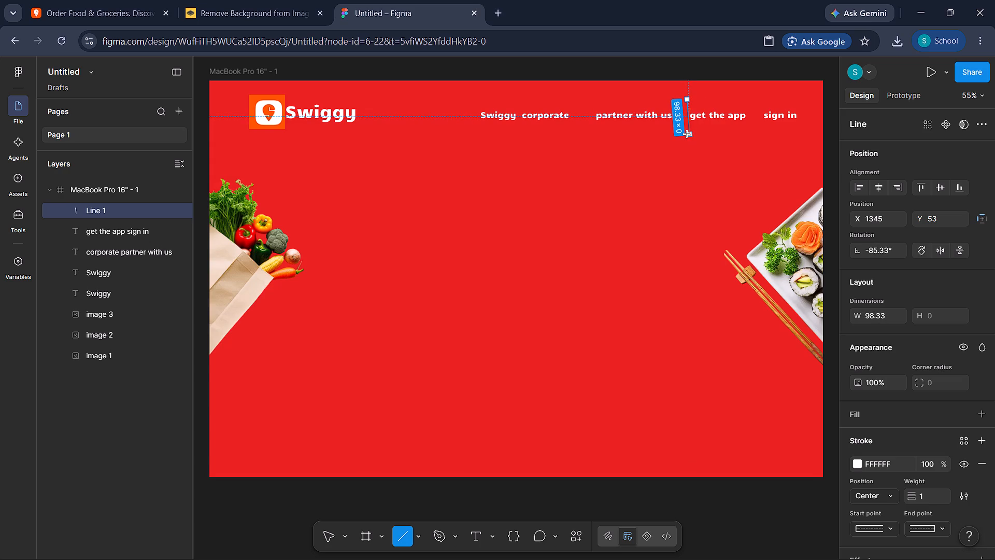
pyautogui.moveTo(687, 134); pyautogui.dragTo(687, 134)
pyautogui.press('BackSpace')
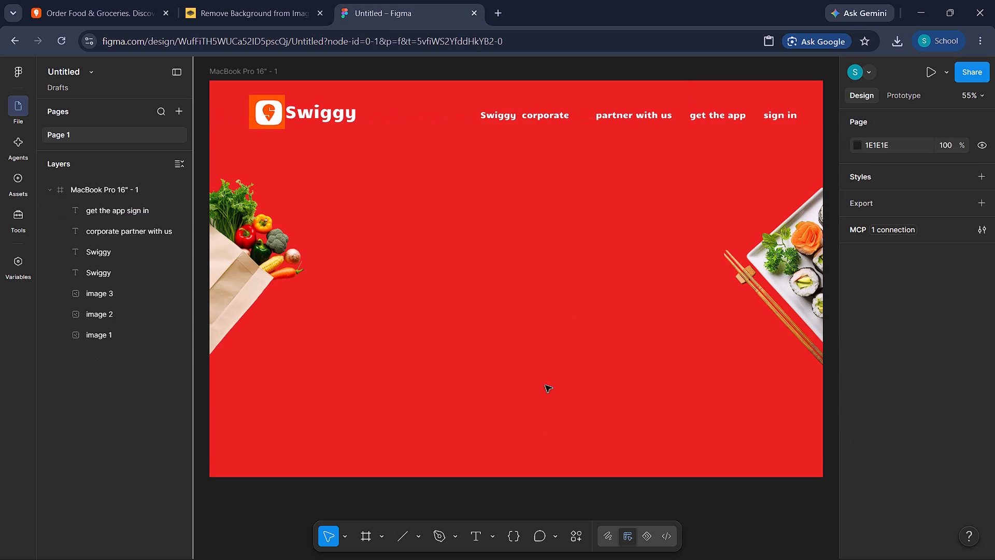
# Activate the Rectangle tool and change the page background colour to black, 000000.
pyautogui.click(401, 545)
pyautogui.click(420, 539)
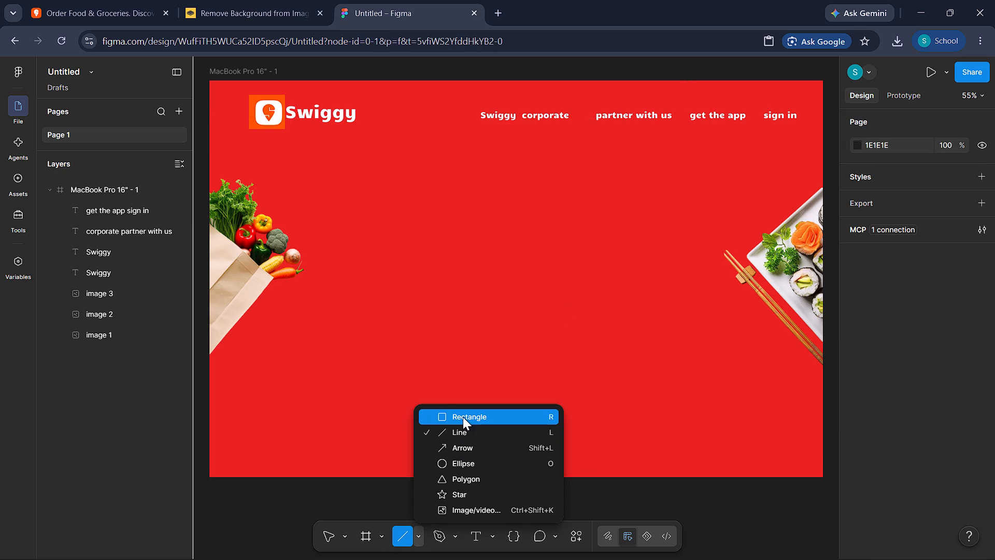
pyautogui.click(463, 417)
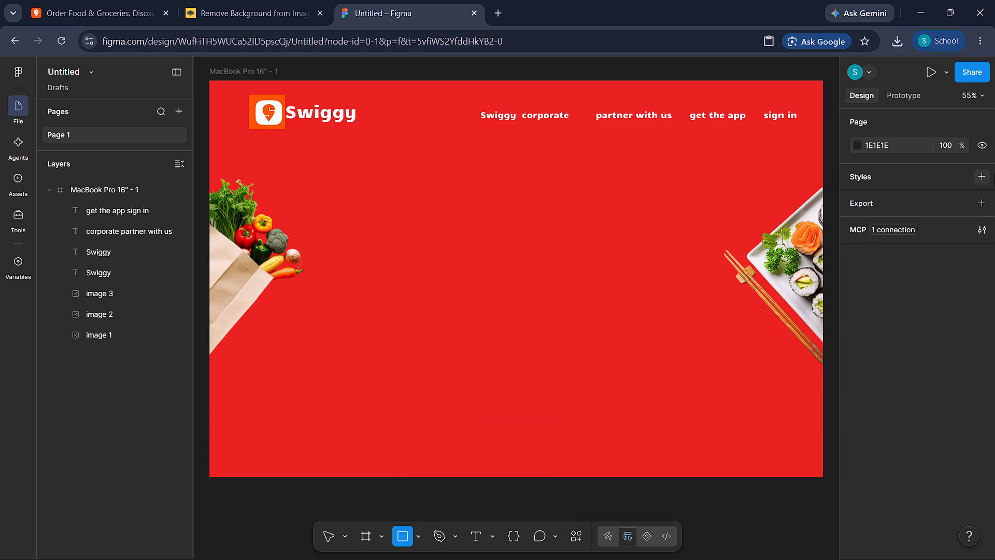
pyautogui.click(855, 147)
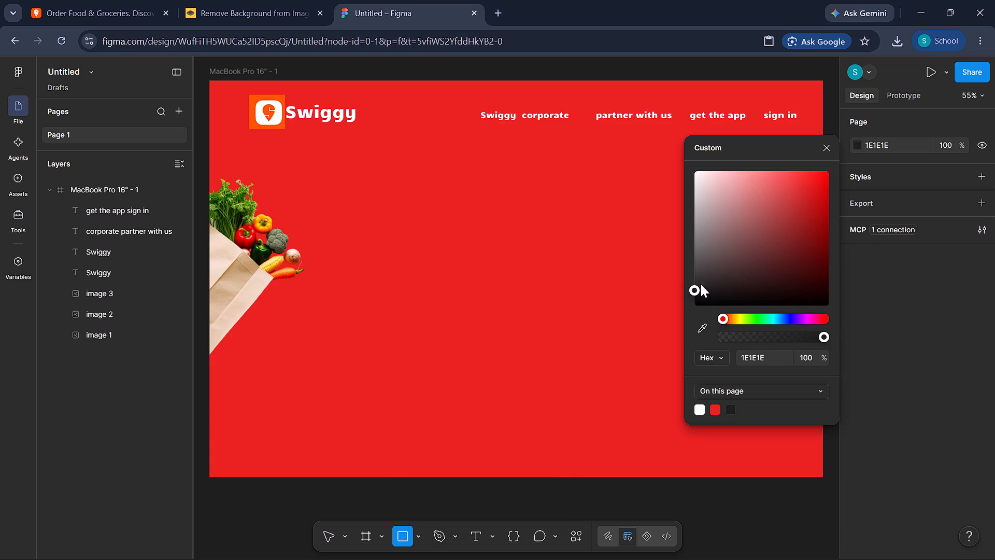
pyautogui.moveTo(692, 287); pyautogui.dragTo(711, 188)
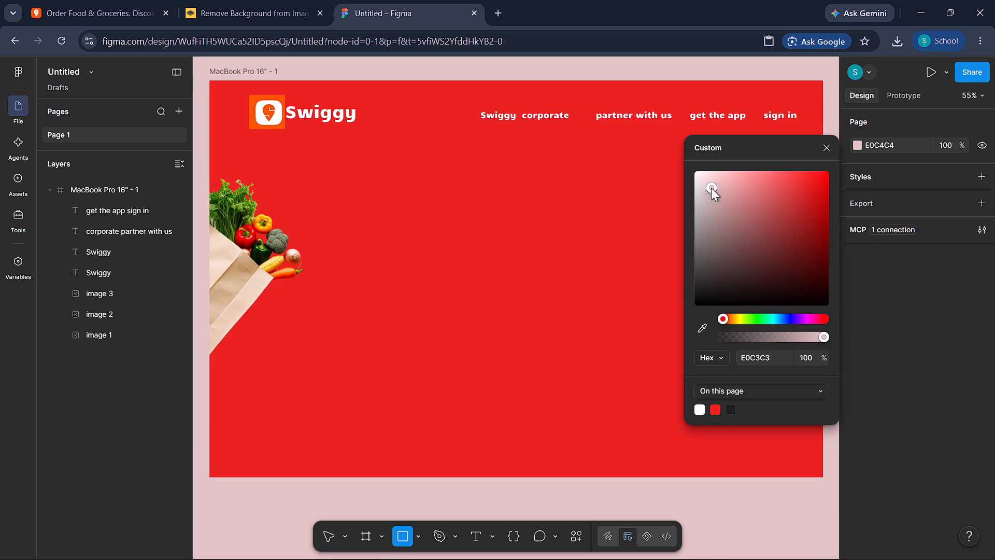
pyautogui.moveTo(711, 188); pyautogui.dragTo(715, 197)
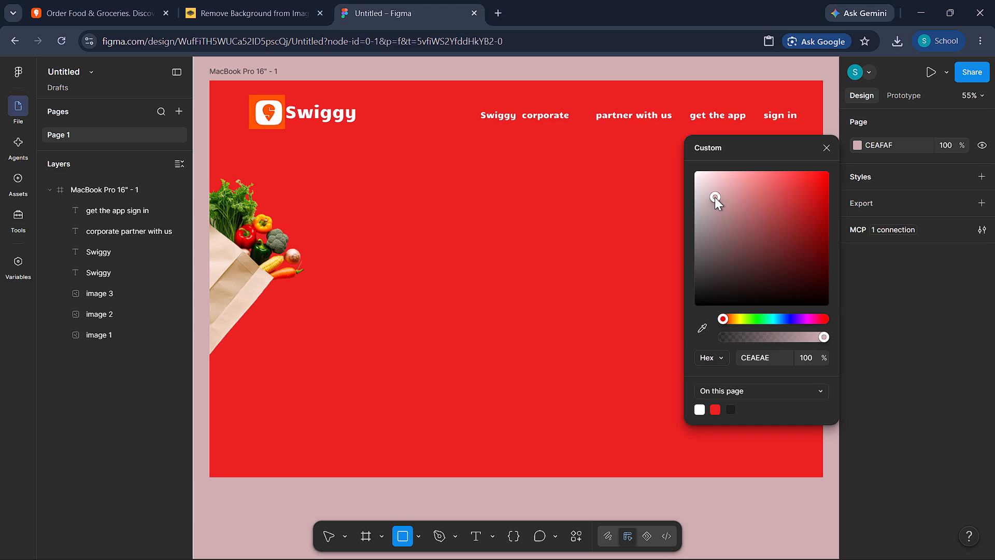
pyautogui.moveTo(715, 197); pyautogui.dragTo(715, 201)
pyautogui.moveTo(711, 199); pyautogui.dragTo(702, 289)
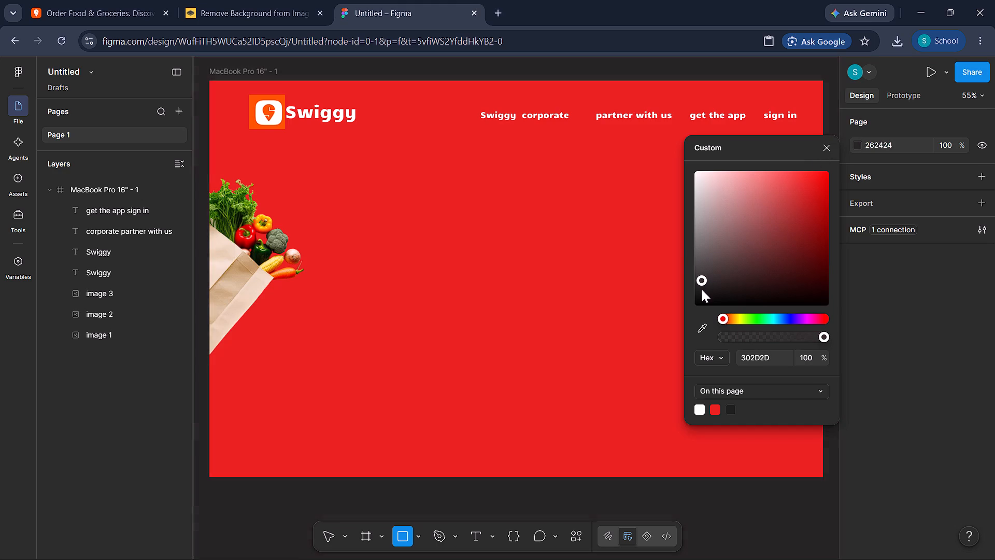
pyautogui.moveTo(702, 289); pyautogui.dragTo(699, 319)
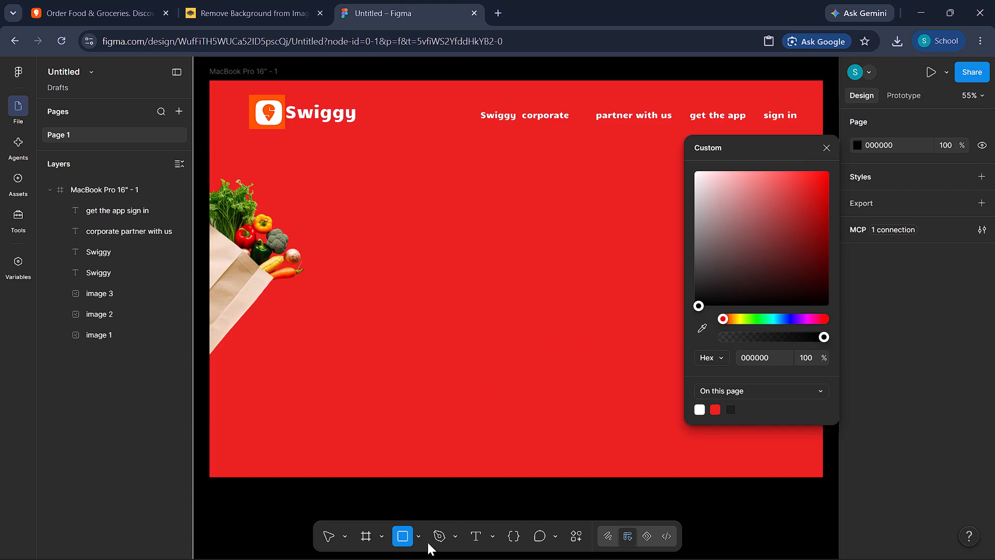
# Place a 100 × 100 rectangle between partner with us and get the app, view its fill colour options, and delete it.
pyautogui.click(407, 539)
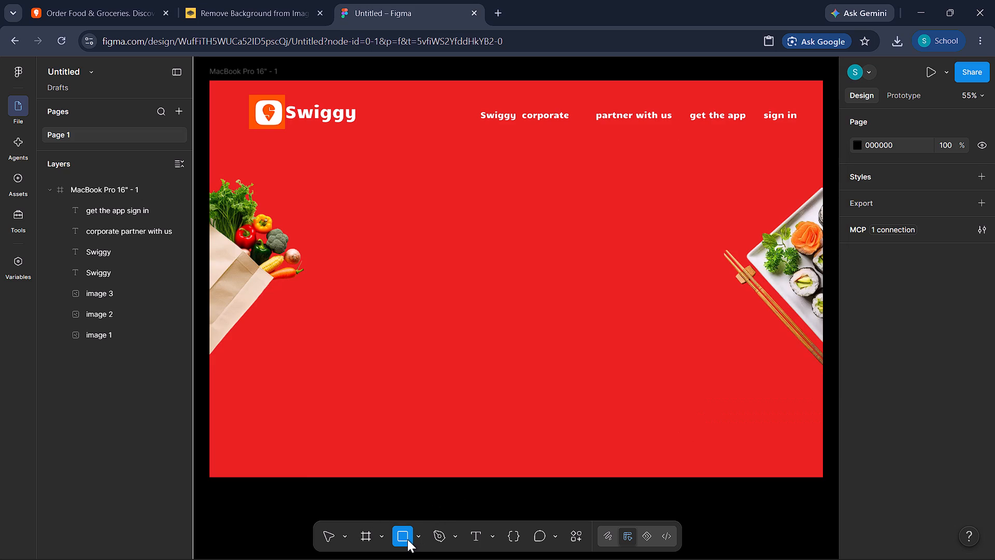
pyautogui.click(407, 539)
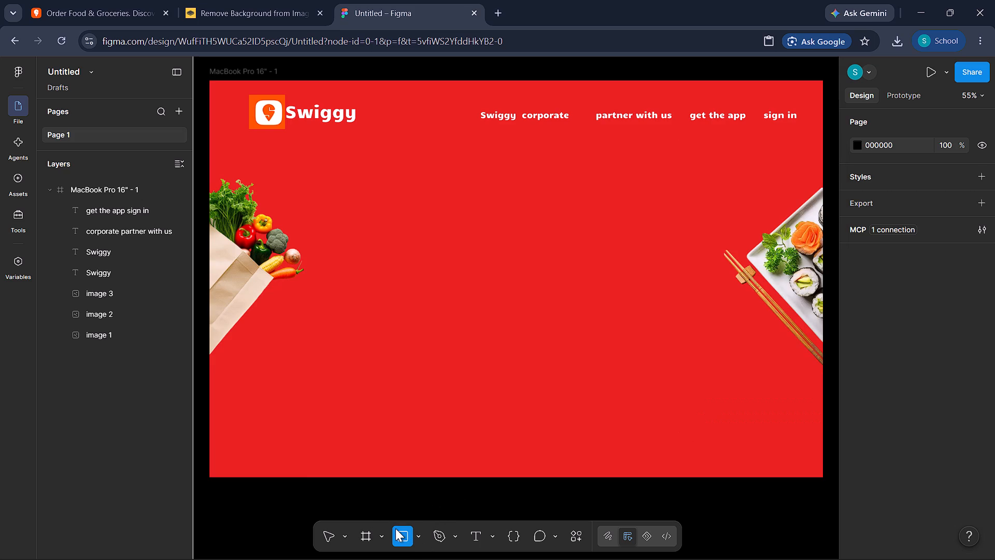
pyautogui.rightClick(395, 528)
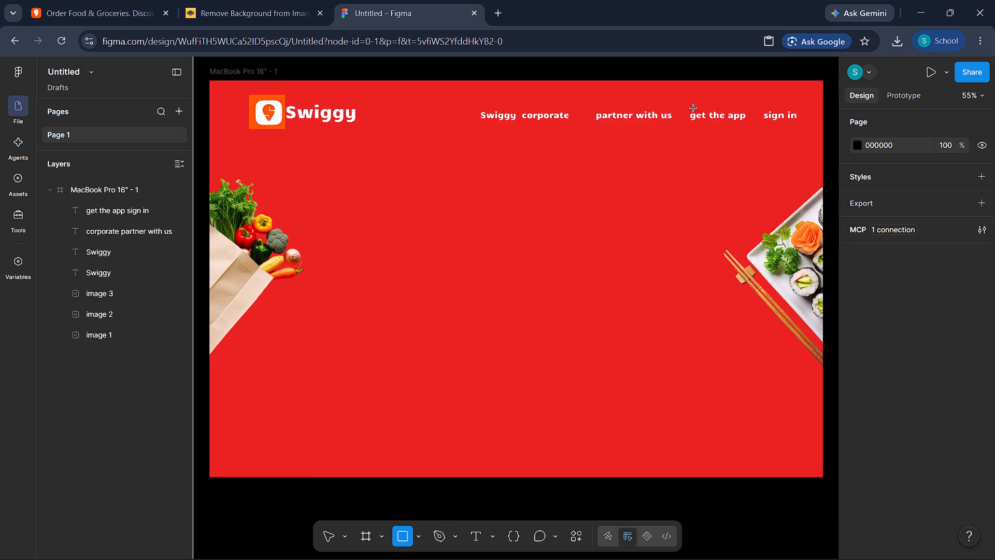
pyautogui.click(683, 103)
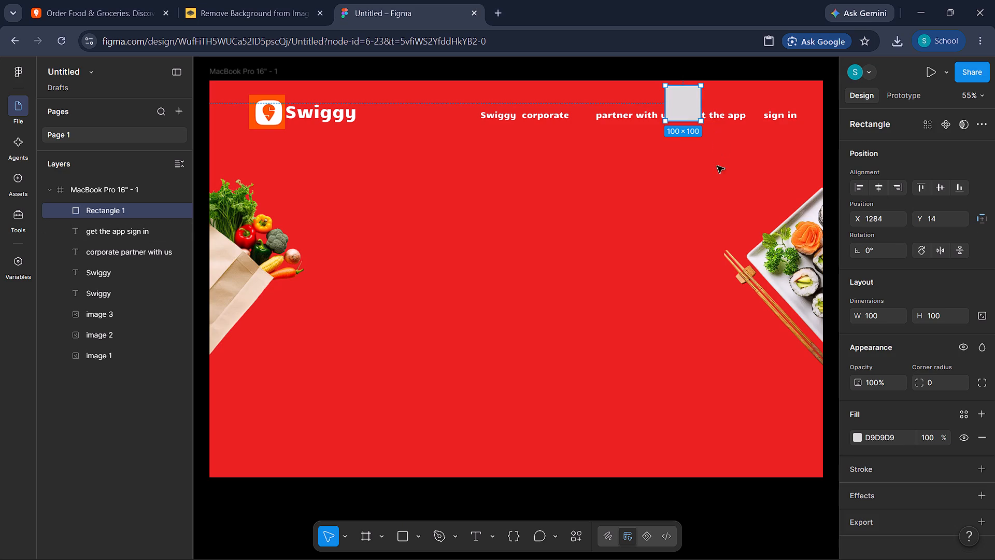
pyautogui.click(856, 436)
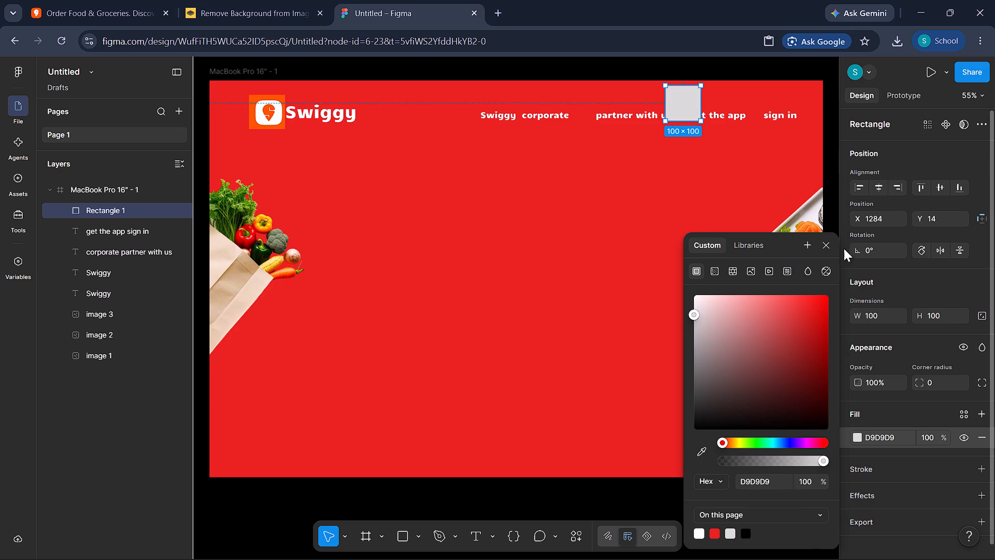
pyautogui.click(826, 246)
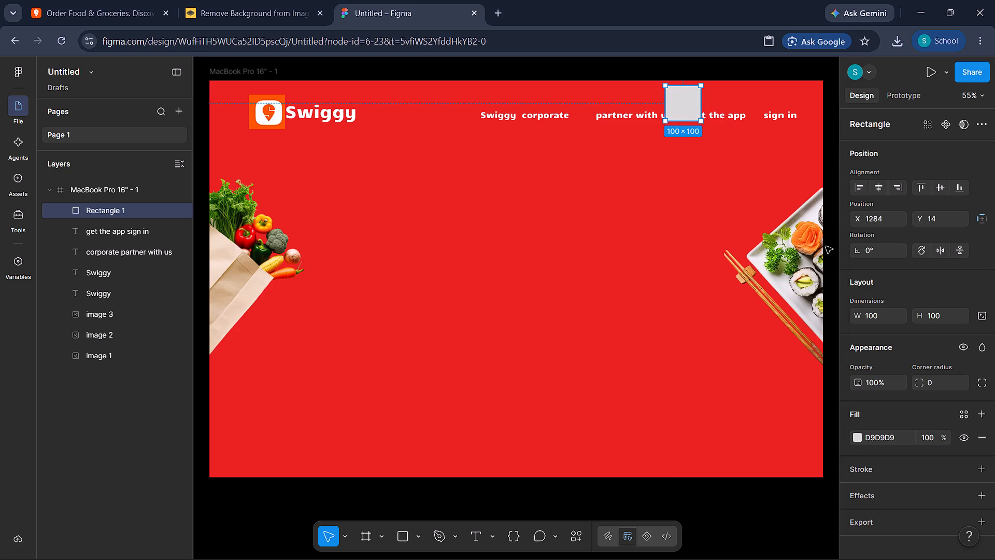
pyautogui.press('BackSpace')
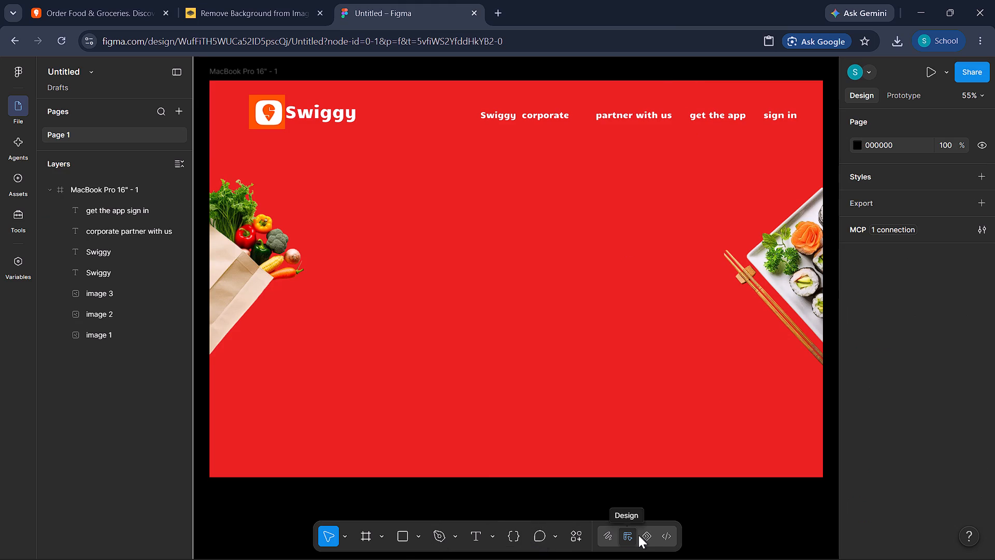
# Switch to Draw mode and draw a section about 190 × 82 over the get the app text, positioned at about X 1336, Y 66.
pyautogui.click(602, 533)
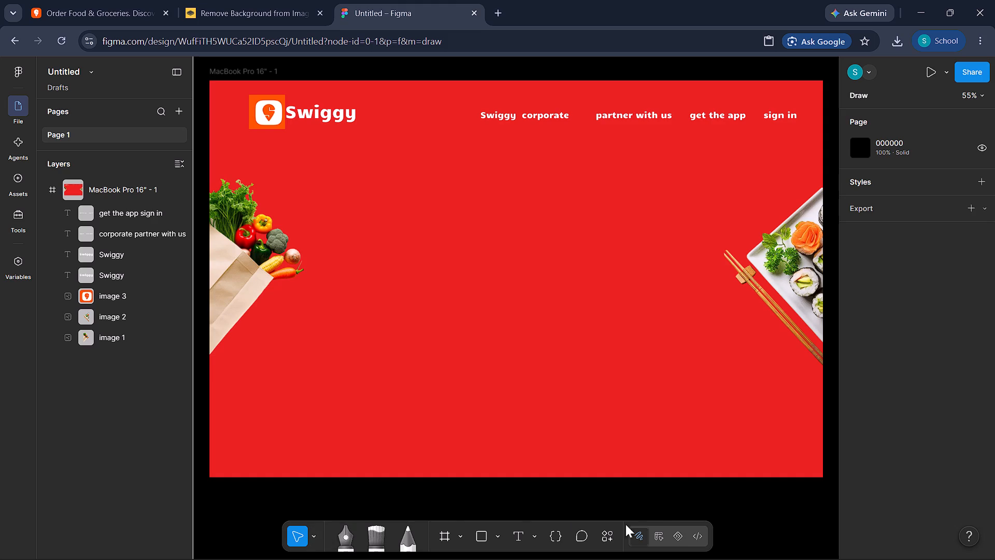
pyautogui.click(494, 529)
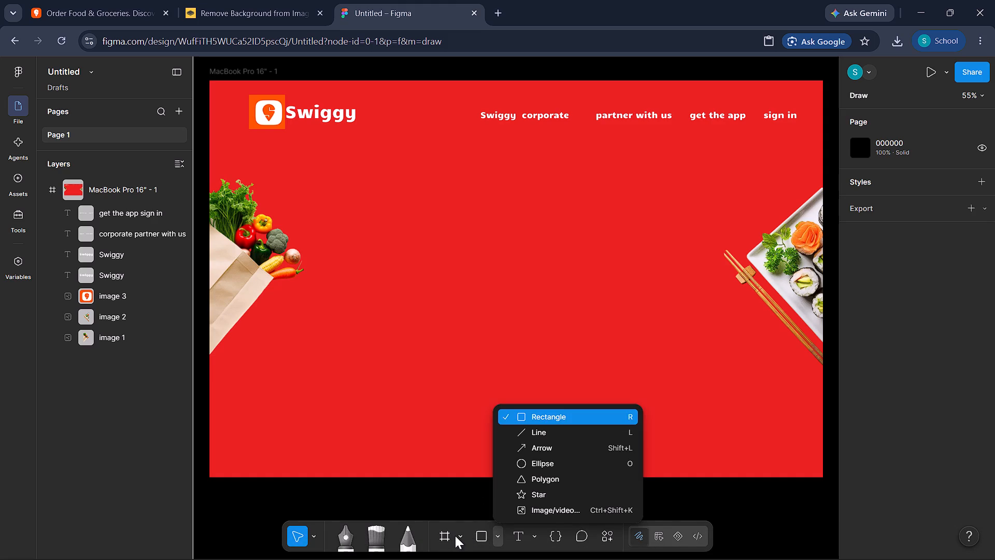
pyautogui.click(458, 536)
pyautogui.click(458, 536)
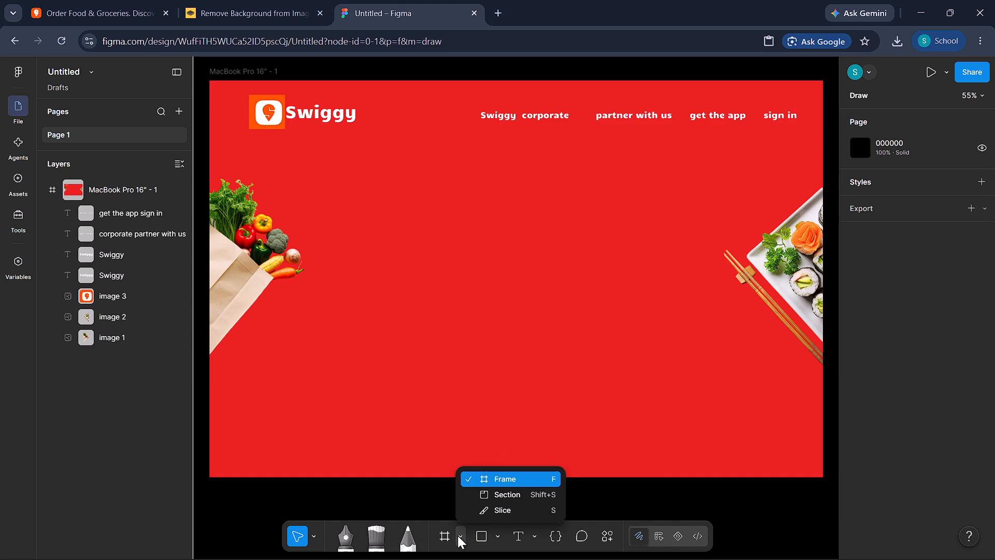
pyautogui.click(515, 488)
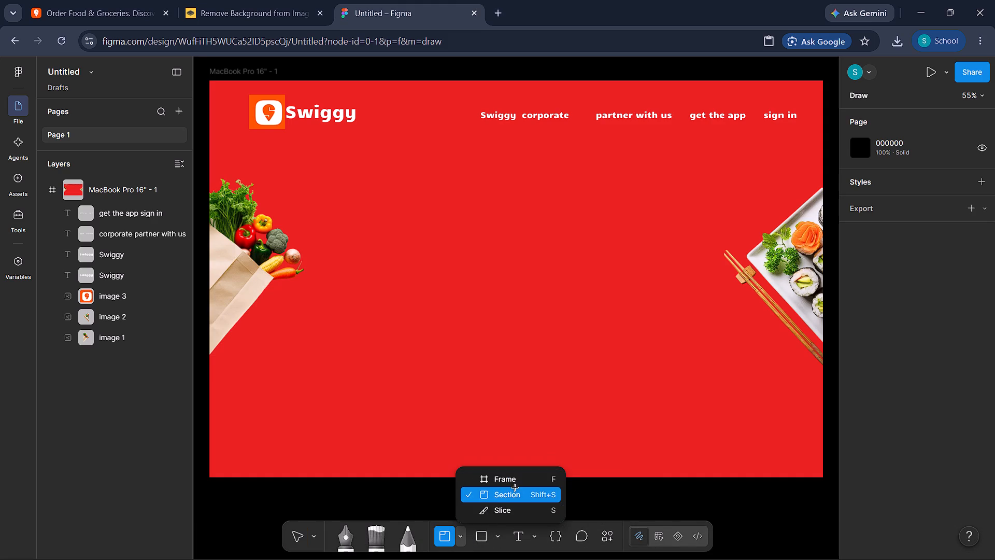
pyautogui.moveTo(685, 107); pyautogui.dragTo(753, 136)
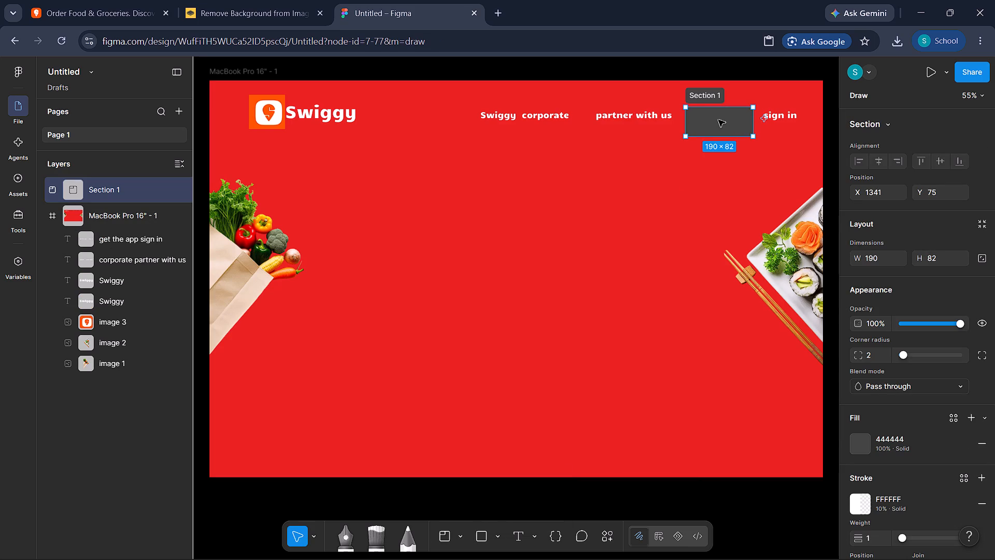
pyautogui.click(715, 116)
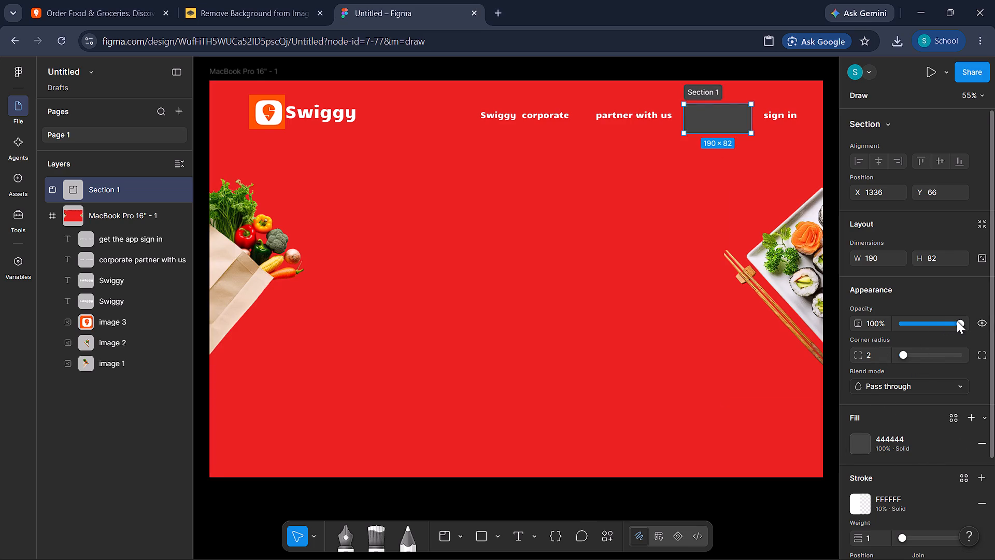
# Lower the opacity of the section over get the app to about 29%.
pyautogui.moveTo(957, 320); pyautogui.dragTo(916, 320)
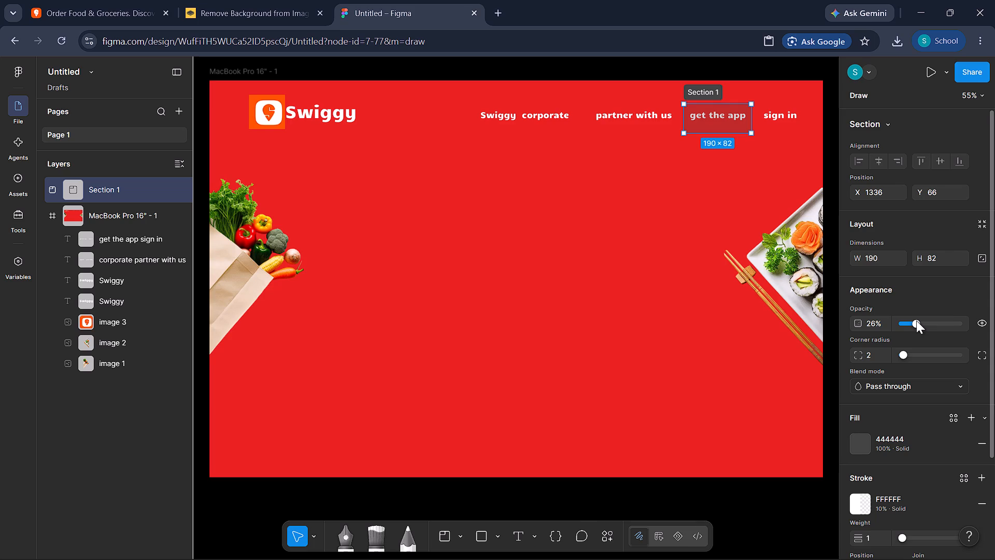
pyautogui.moveTo(916, 320); pyautogui.dragTo(918, 317)
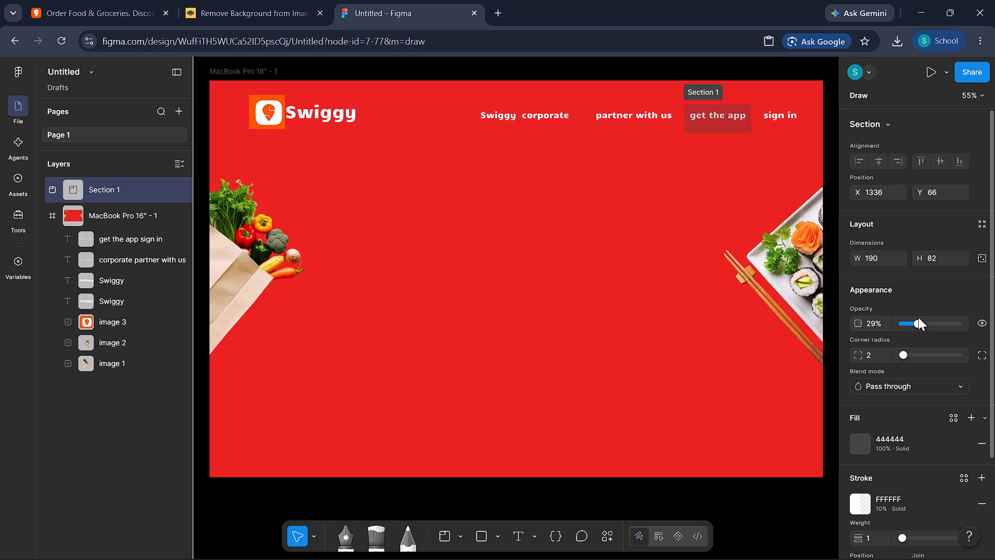
# Move the translucent section over get the app to about X 1332, Y 61 and set its opacity to about 29%.
pyautogui.moveTo(918, 317); pyautogui.dragTo(915, 319)
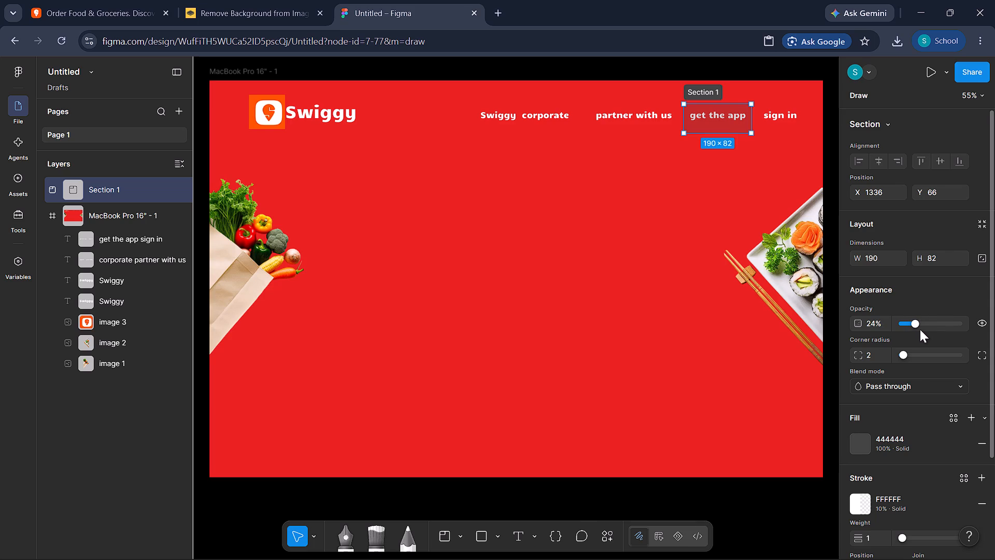
pyautogui.click(725, 117)
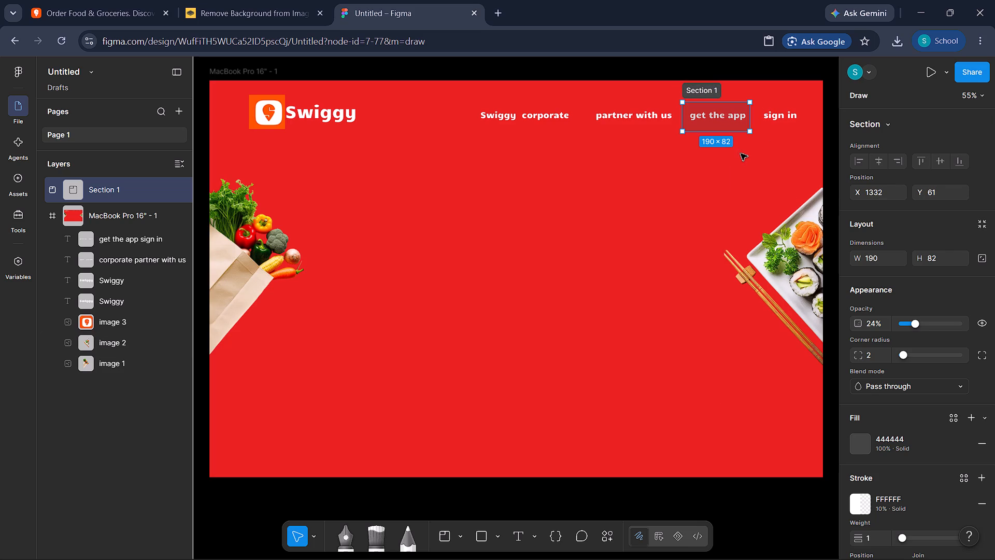
pyautogui.click(915, 321)
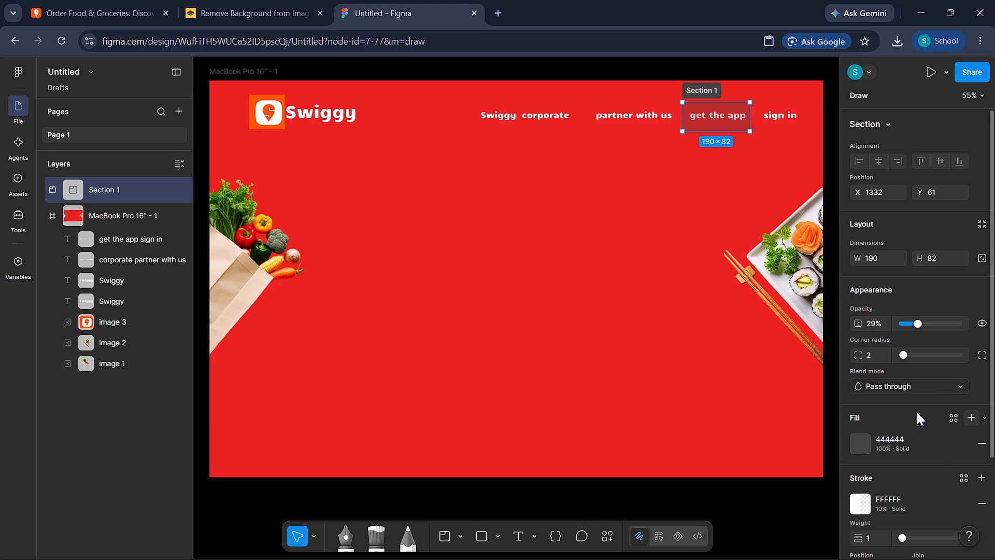
# Round the corners of the section over get the app to a radius of about 38.
pyautogui.moveTo(902, 351); pyautogui.dragTo(914, 355)
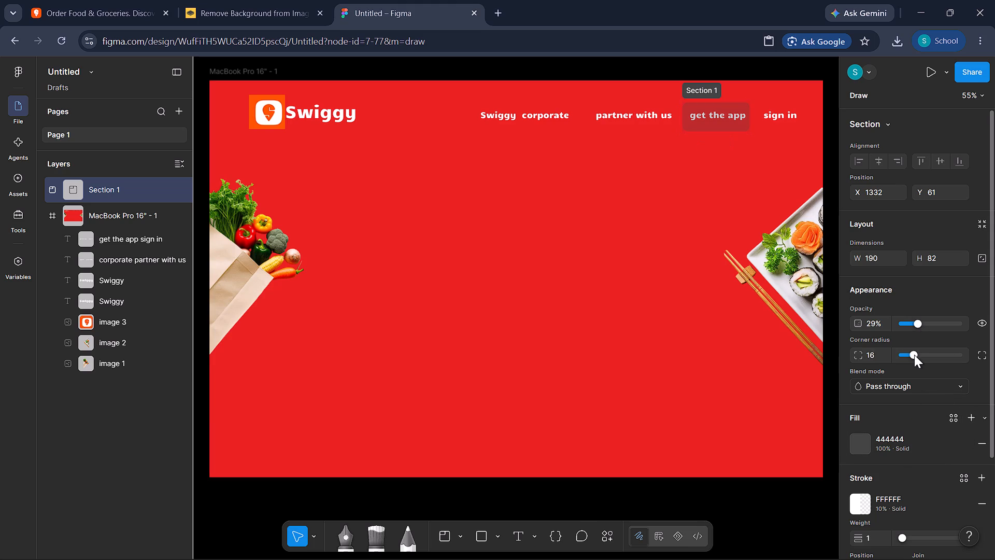
pyautogui.moveTo(914, 355); pyautogui.dragTo(919, 353)
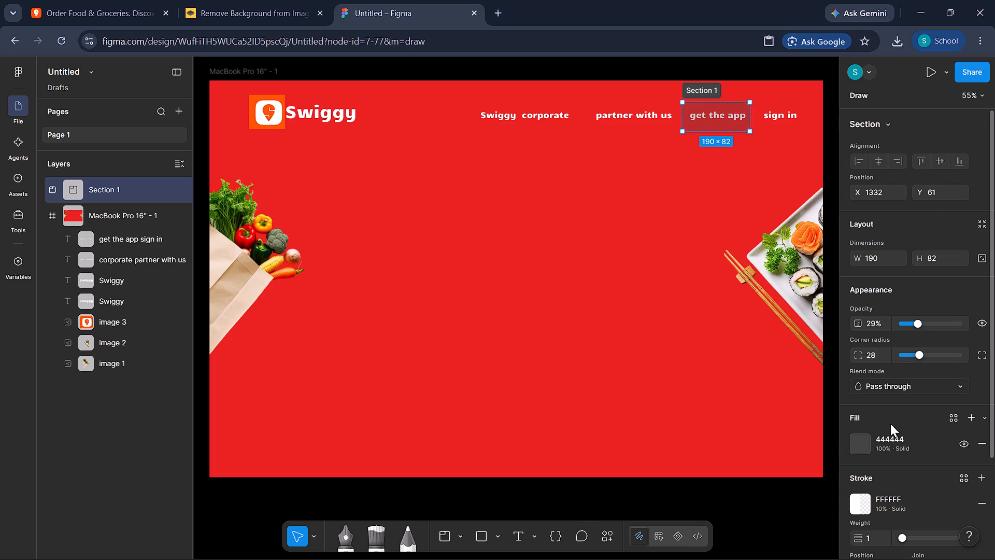
pyautogui.click(921, 353)
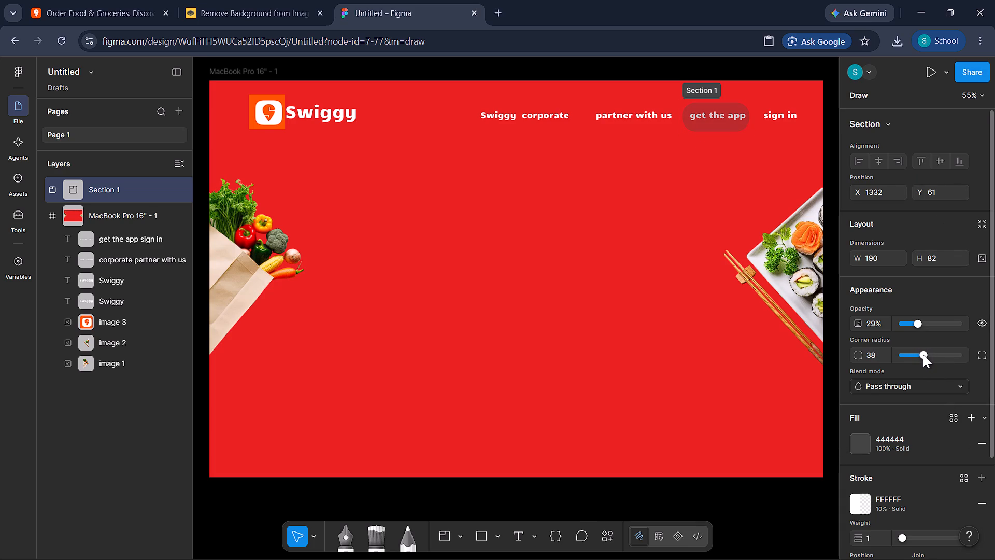
pyautogui.click(790, 519)
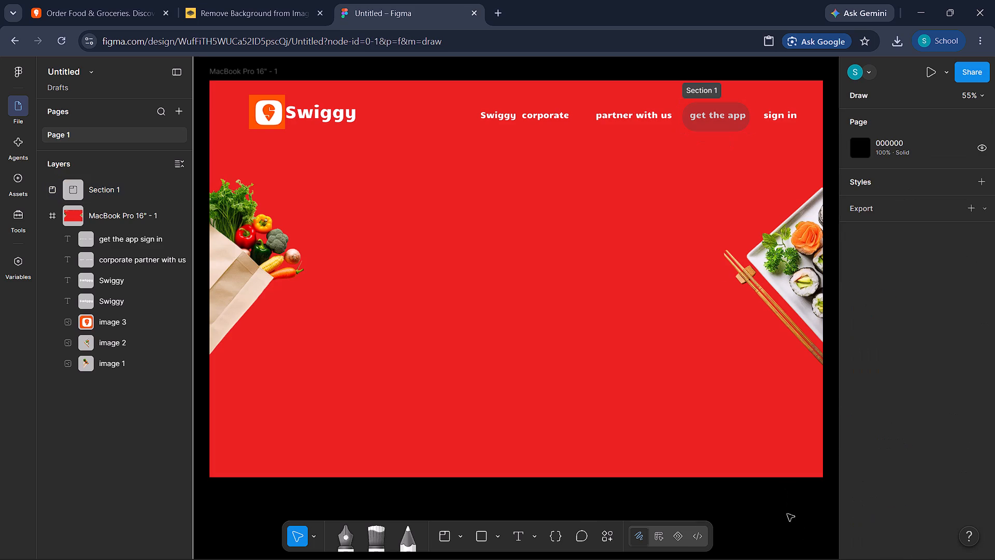
# Draw a rectangle about 153 × 87 over the sign in text, at about X 1546, Y 61.
pyautogui.click(487, 533)
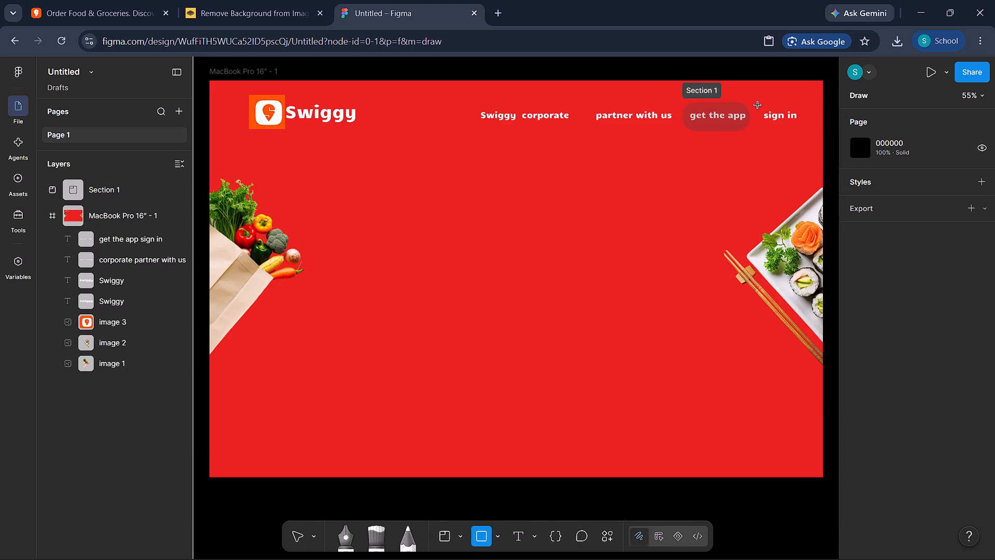
pyautogui.moveTo(758, 106); pyautogui.dragTo(820, 133)
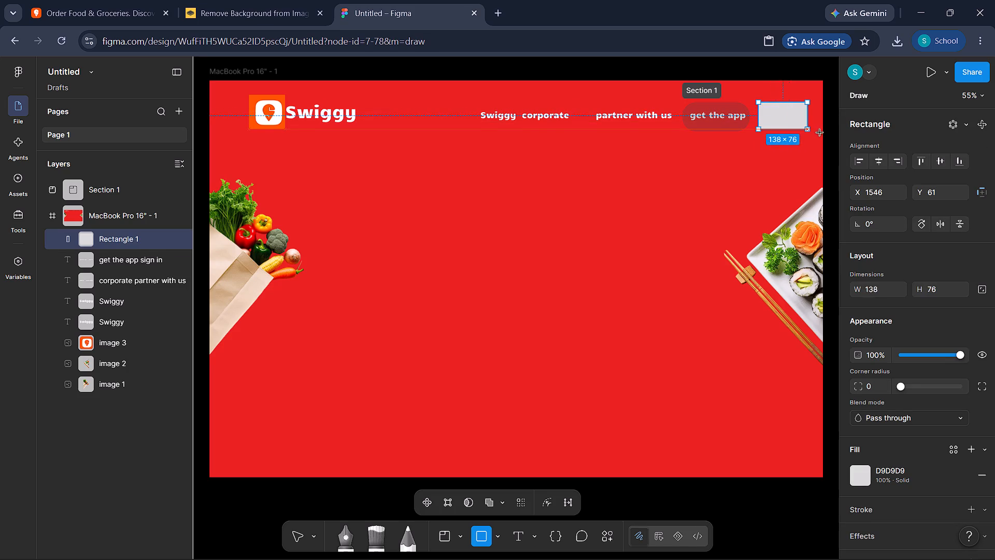
pyautogui.moveTo(820, 133); pyautogui.dragTo(812, 133)
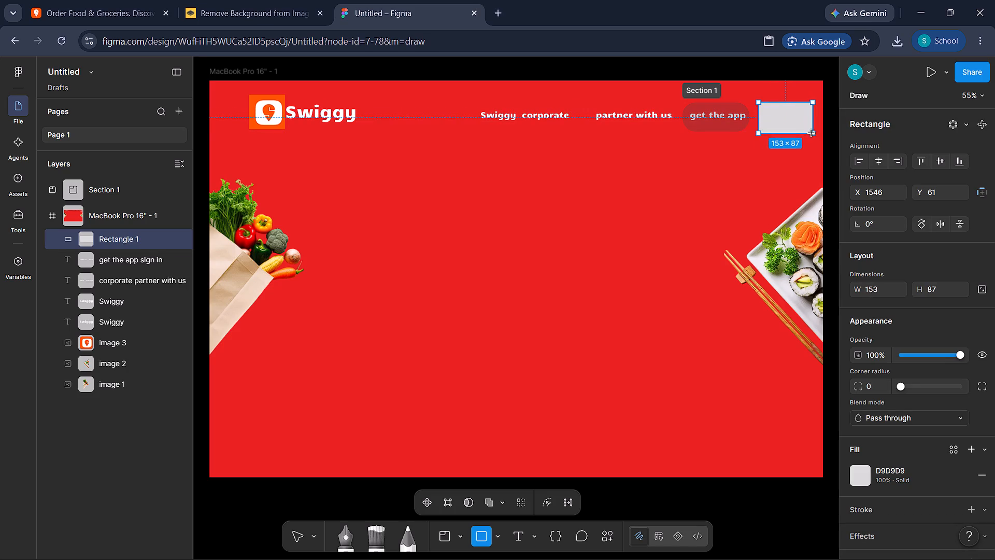
pyautogui.moveTo(812, 133); pyautogui.dragTo(813, 133)
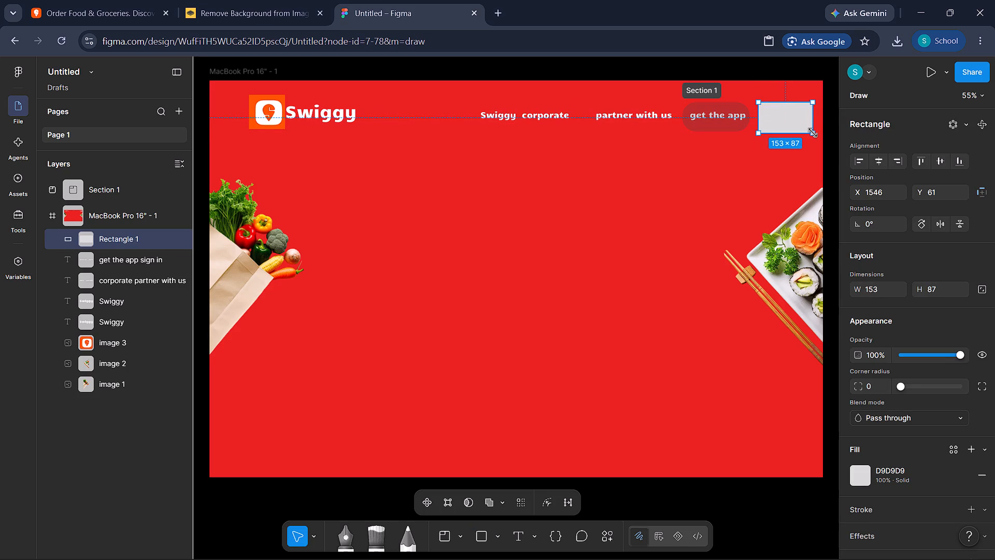
# Change the sign in rectangle's fill to a near-black colour, 2A2626.
pyautogui.click(865, 472)
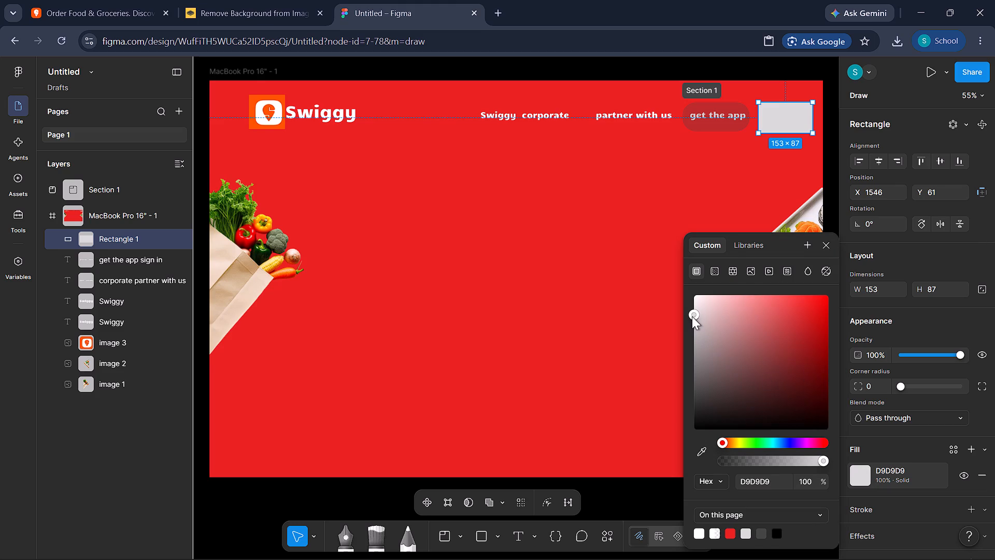
pyautogui.moveTo(692, 316); pyautogui.dragTo(707, 407)
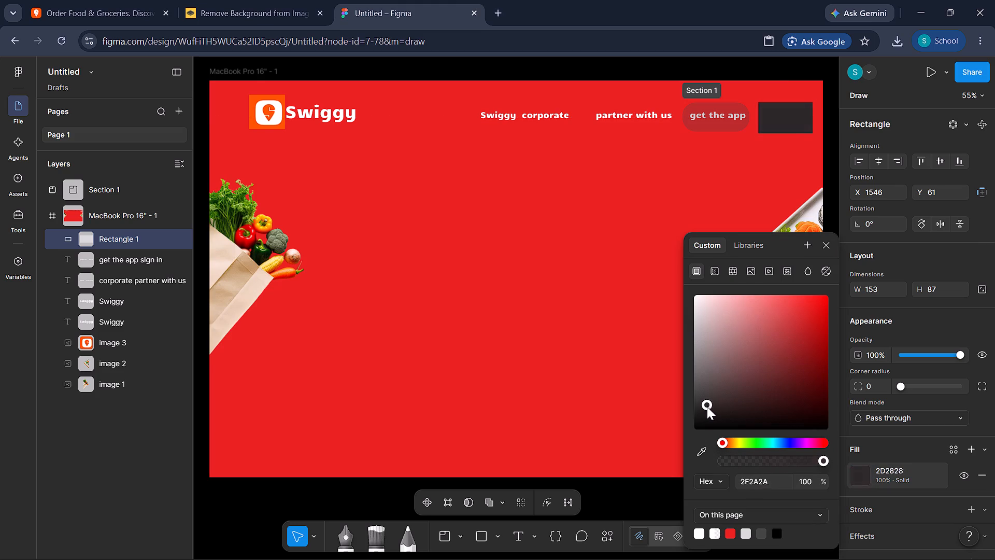
pyautogui.moveTo(707, 407); pyautogui.dragTo(700, 329)
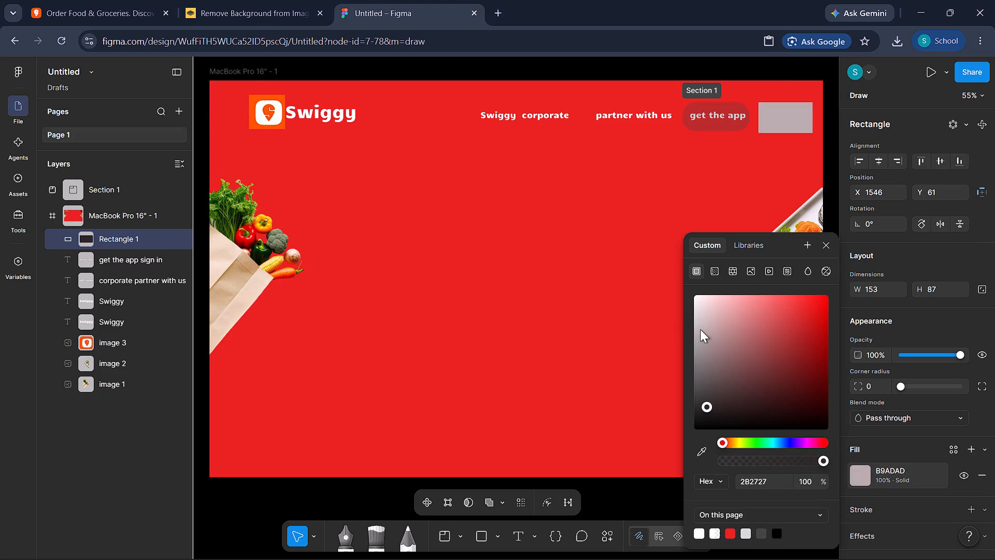
pyautogui.moveTo(700, 329); pyautogui.dragTo(712, 389)
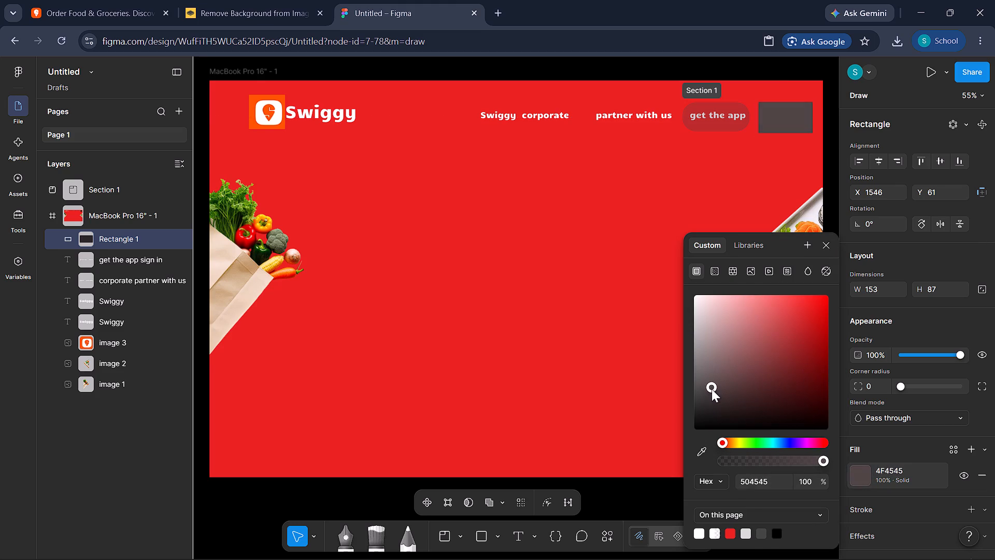
pyautogui.moveTo(712, 389); pyautogui.dragTo(703, 408)
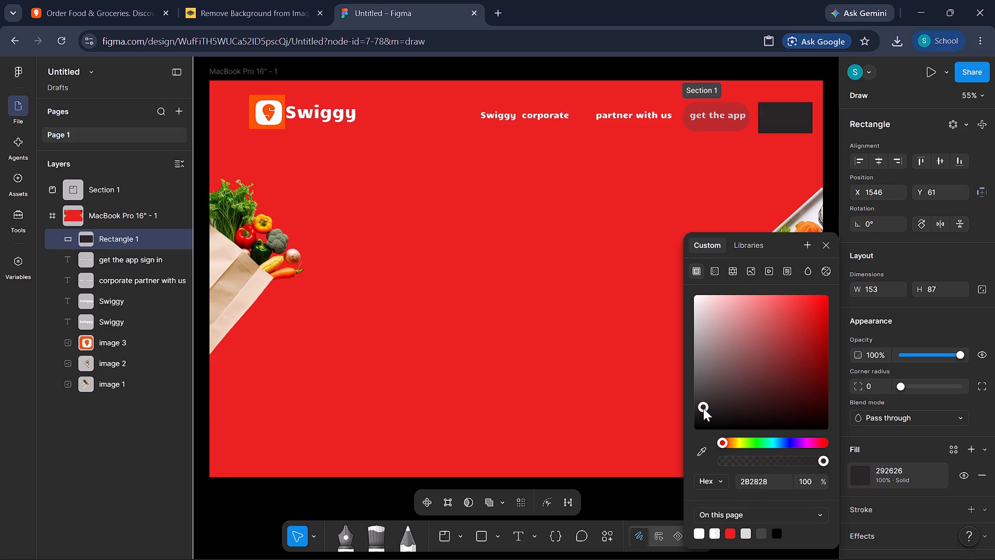
pyautogui.moveTo(703, 408); pyautogui.dragTo(704, 408)
pyautogui.click(822, 240)
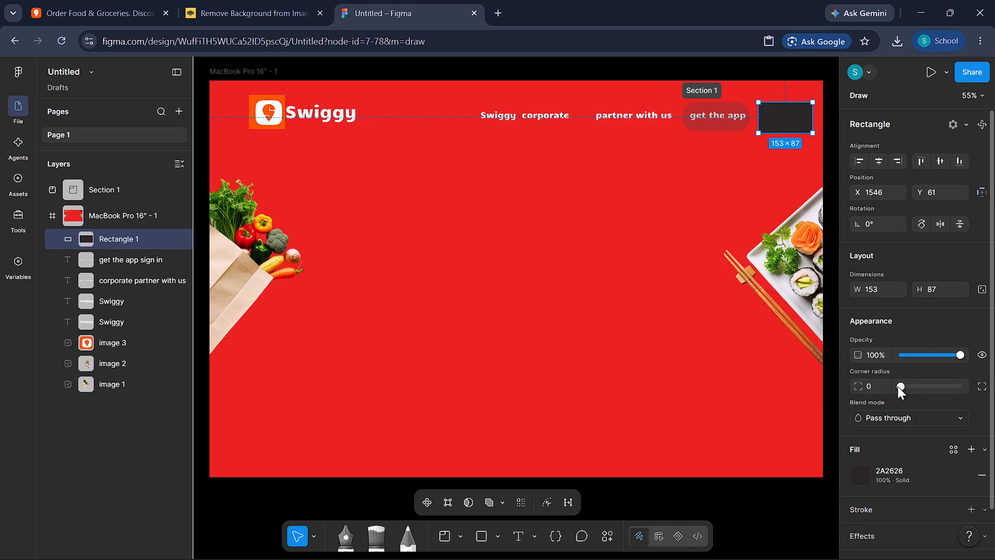
# Round the corners of the dark sign in rectangle to a radius of about 28.
pyautogui.moveTo(898, 386); pyautogui.dragTo(933, 392)
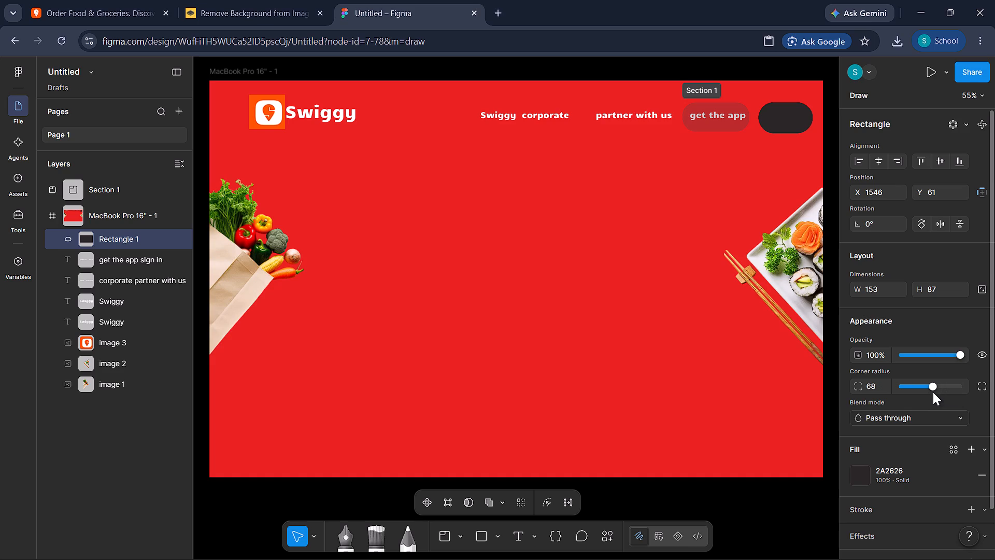
pyautogui.moveTo(933, 392); pyautogui.dragTo(919, 389)
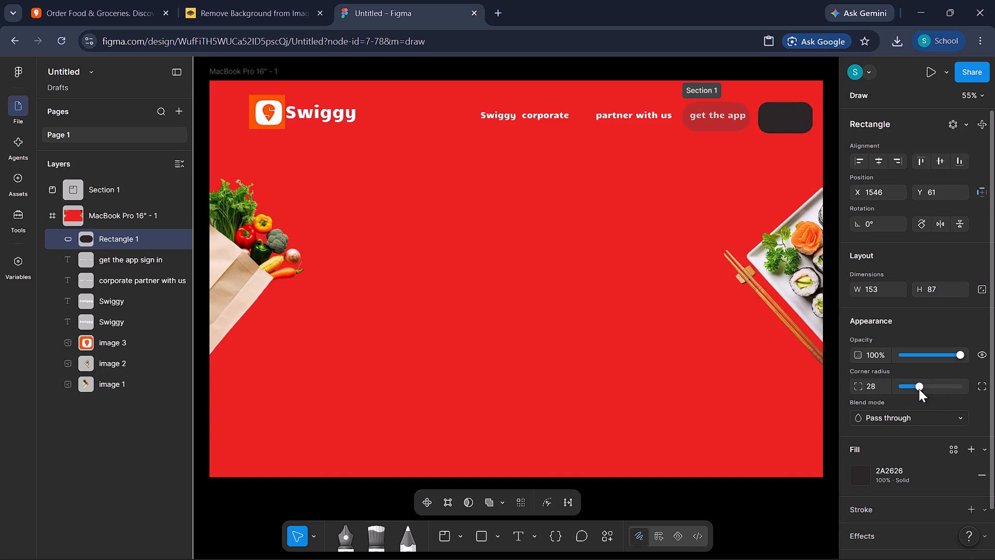
pyautogui.moveTo(919, 389); pyautogui.dragTo(919, 389)
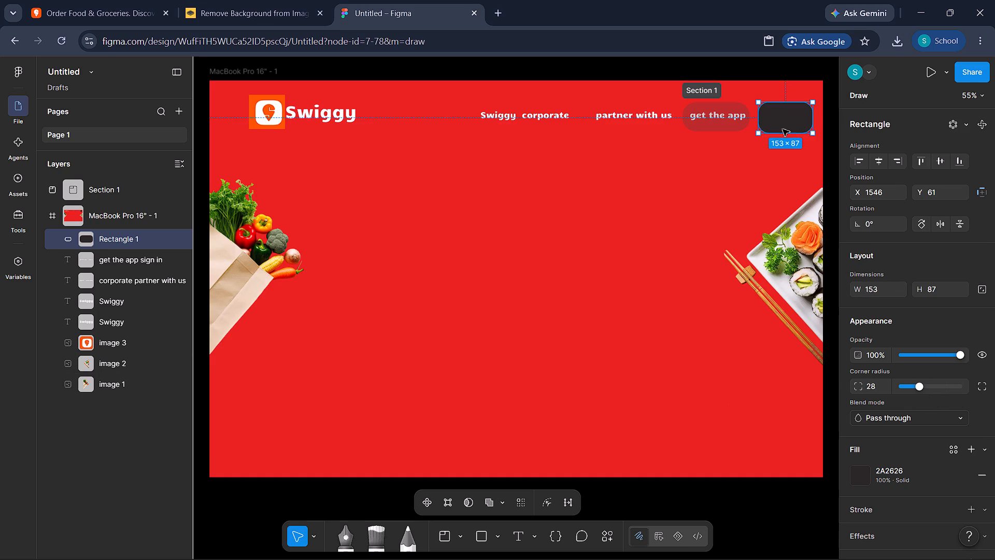
# Send the dark rectangle to the back, behind the sign in text.
pyautogui.click(778, 109)
pyautogui.rightClick(778, 109)
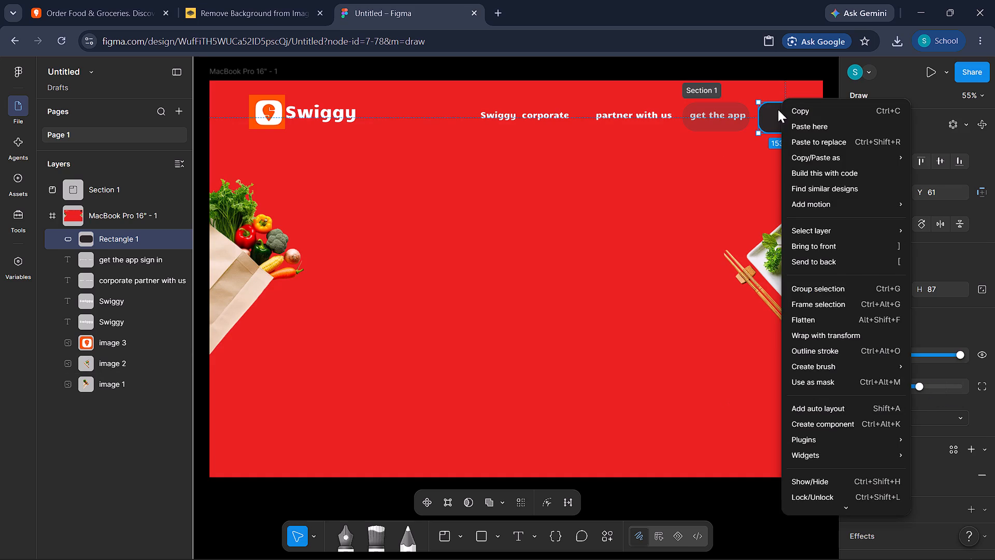
pyautogui.click(827, 258)
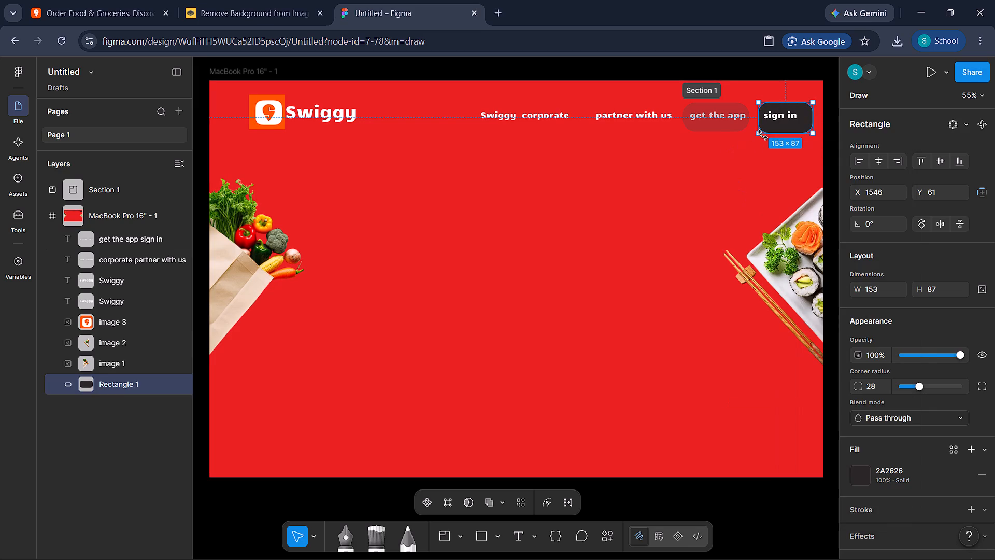
# Centre the dark rectangle around the sign in text by moving it to about X 1535, Y 54.
pyautogui.click(803, 124)
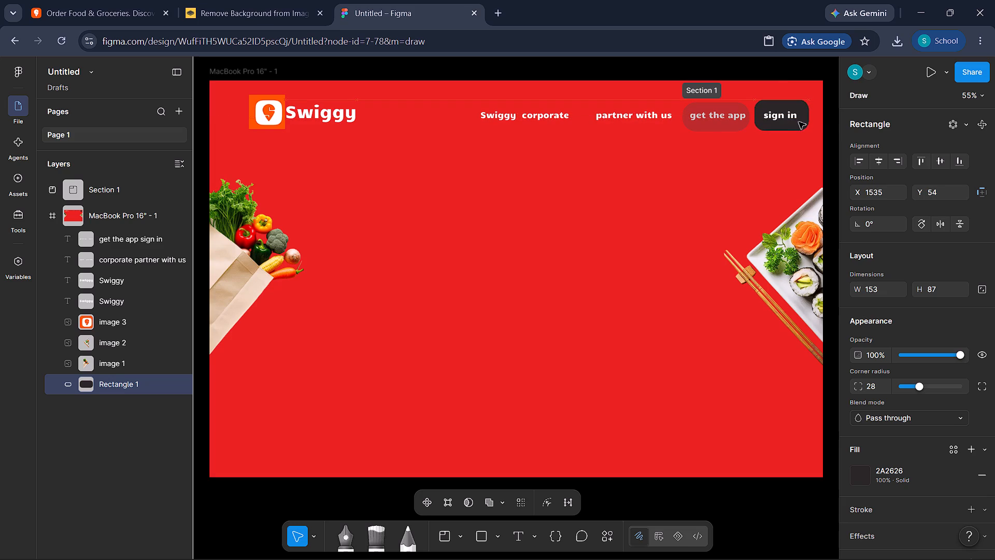
pyautogui.click(746, 169)
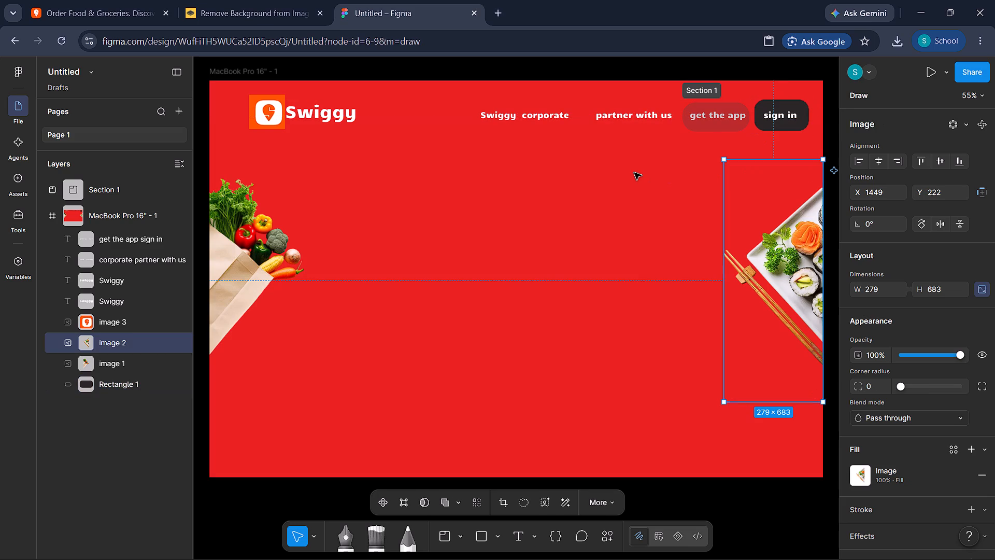
pyautogui.click(634, 173)
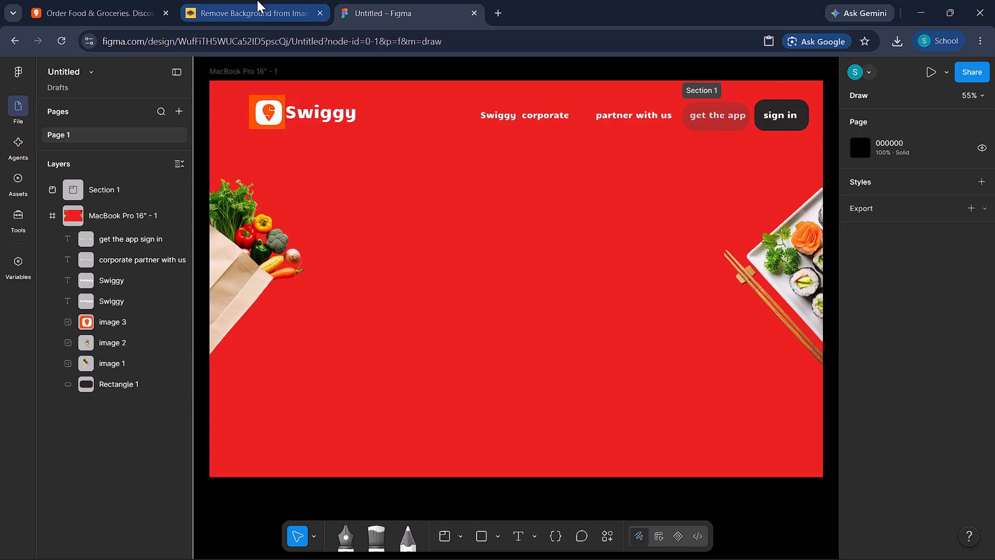
# Copy the headline "Order food & groceries. Discover best restaurants. Swiggy it!" from the Swiggy website and paste it into the Figma design.
pyautogui.click(77, 2)
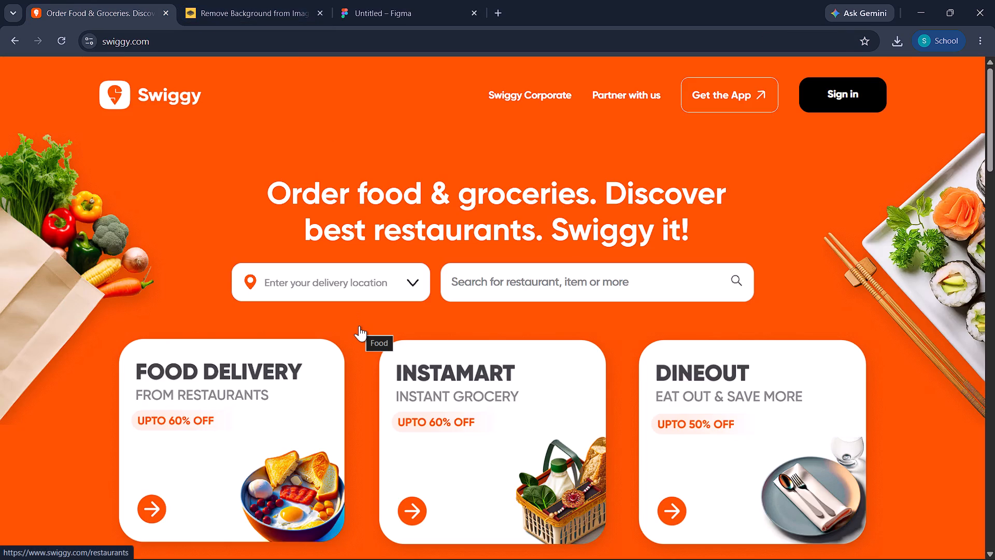
pyautogui.click(212, 12)
pyautogui.click(129, 0)
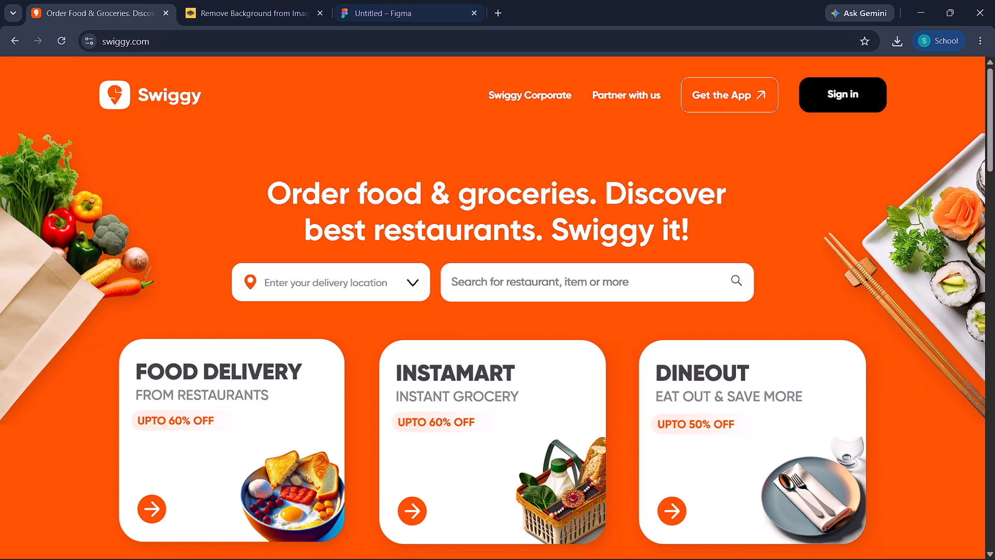
pyautogui.moveTo(267, 189); pyautogui.dragTo(702, 238)
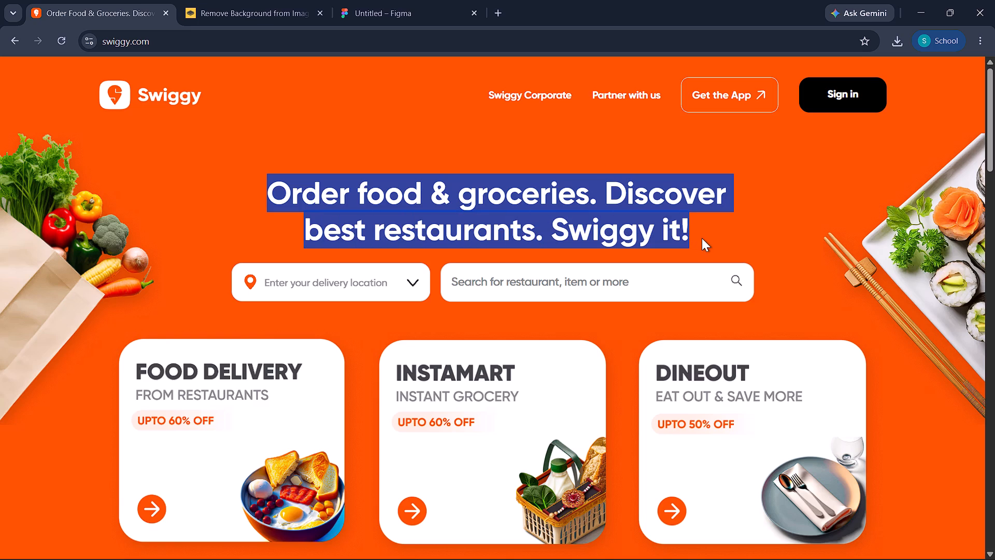
pyautogui.hotkey('ctrl', 'c')
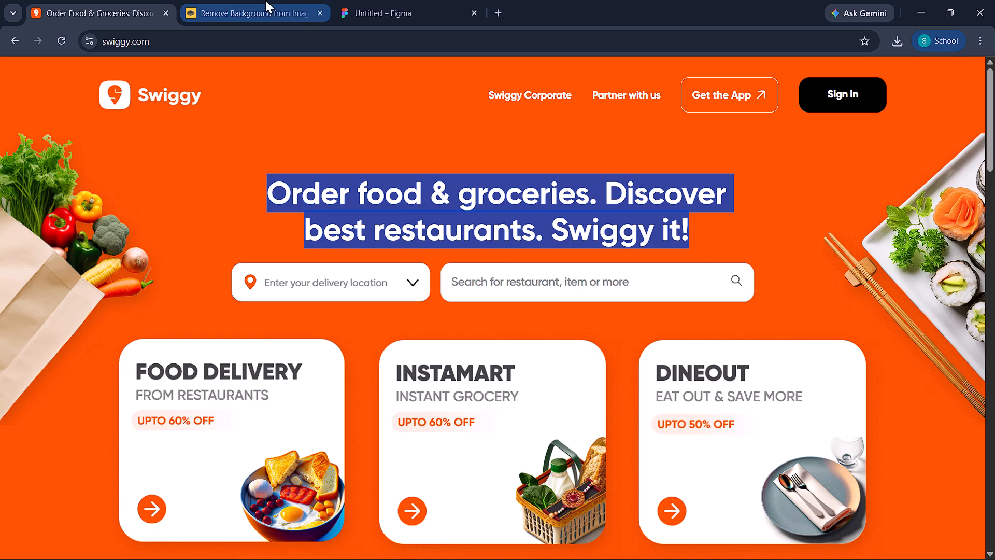
pyautogui.click(382, 0)
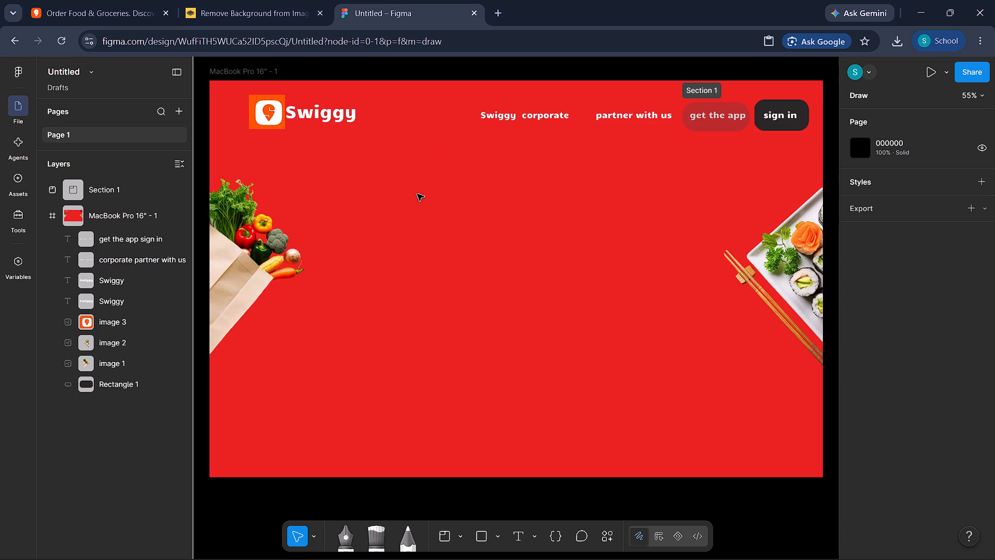
pyautogui.click(416, 194)
pyautogui.click(416, 194)
pyautogui.hotkey('ctrl', 'v')
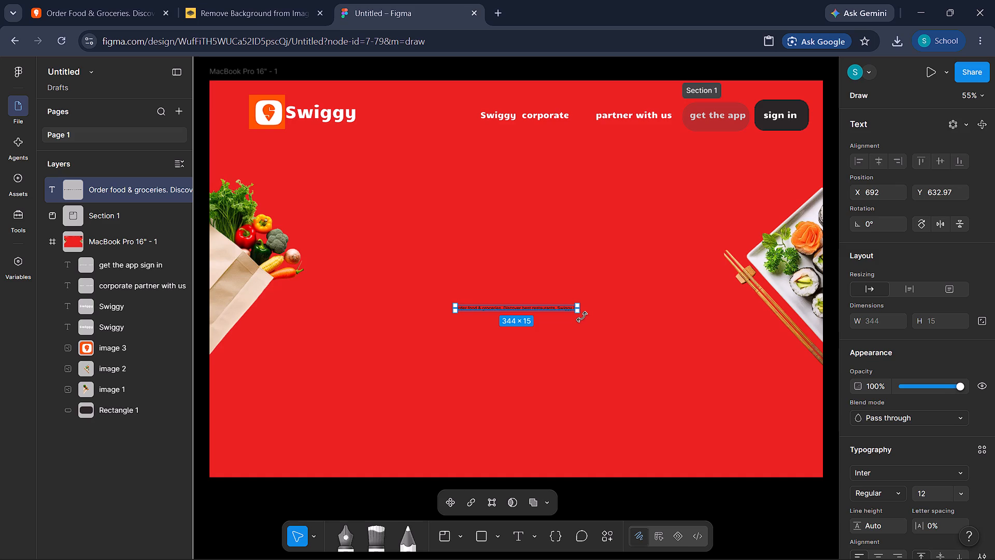
# Enlarge the pasted headline's text box to about 469 × 174.
pyautogui.moveTo(578, 314); pyautogui.dragTo(617, 365)
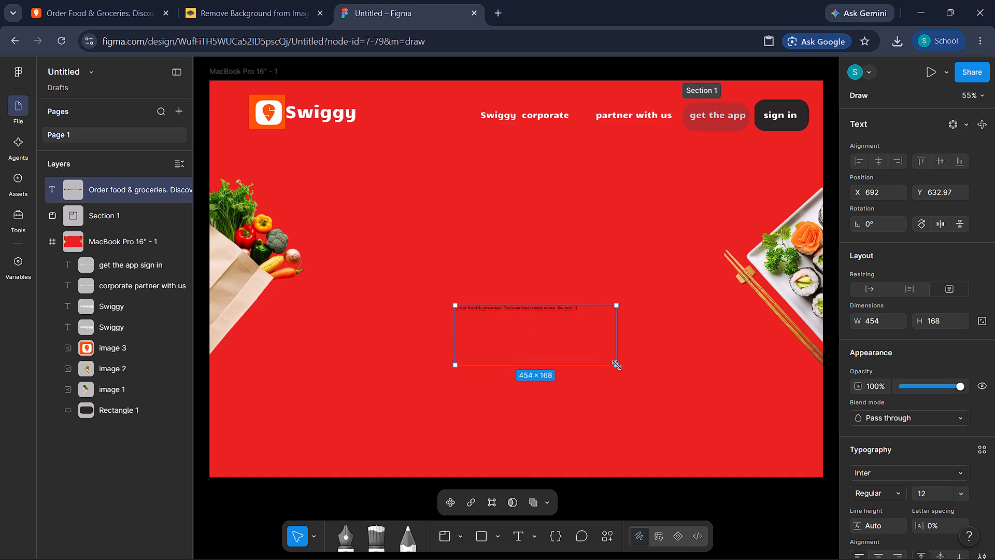
pyautogui.moveTo(617, 365); pyautogui.dragTo(621, 367)
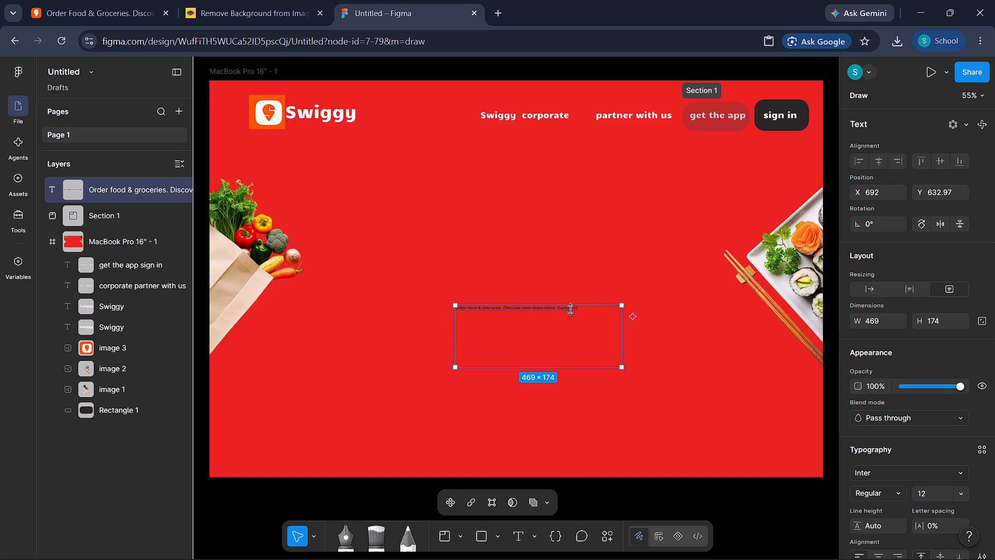
# Set the font size of the headline "Order food & groceries. Discover best restaurants. Swiggy it!" to 96.
pyautogui.moveTo(579, 309); pyautogui.dragTo(454, 297)
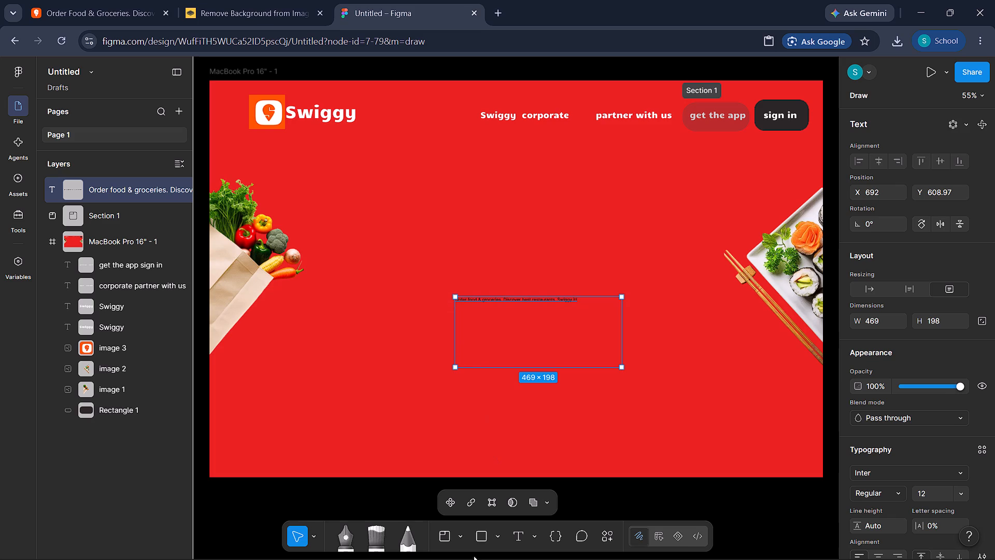
pyautogui.click(519, 527)
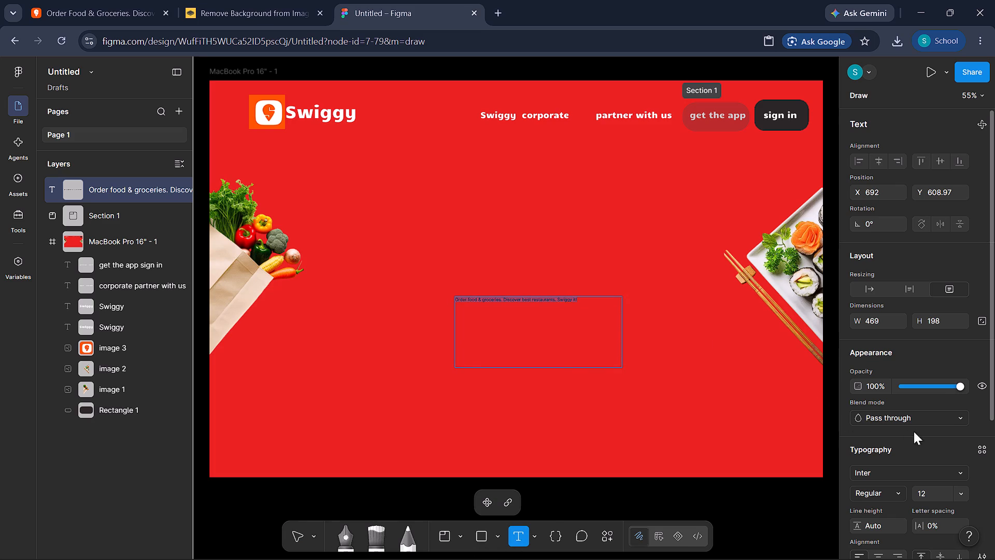
pyautogui.click(964, 489)
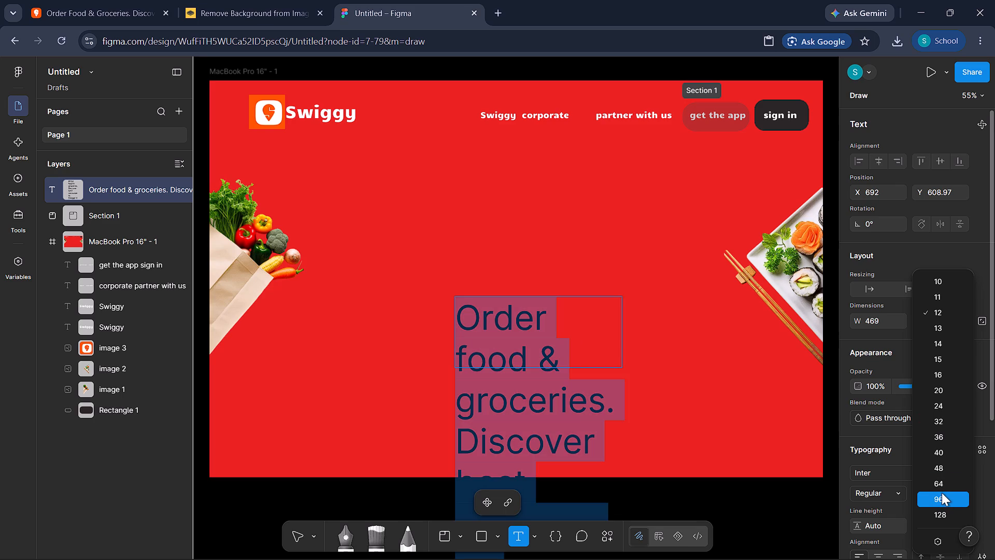
pyautogui.click(942, 492)
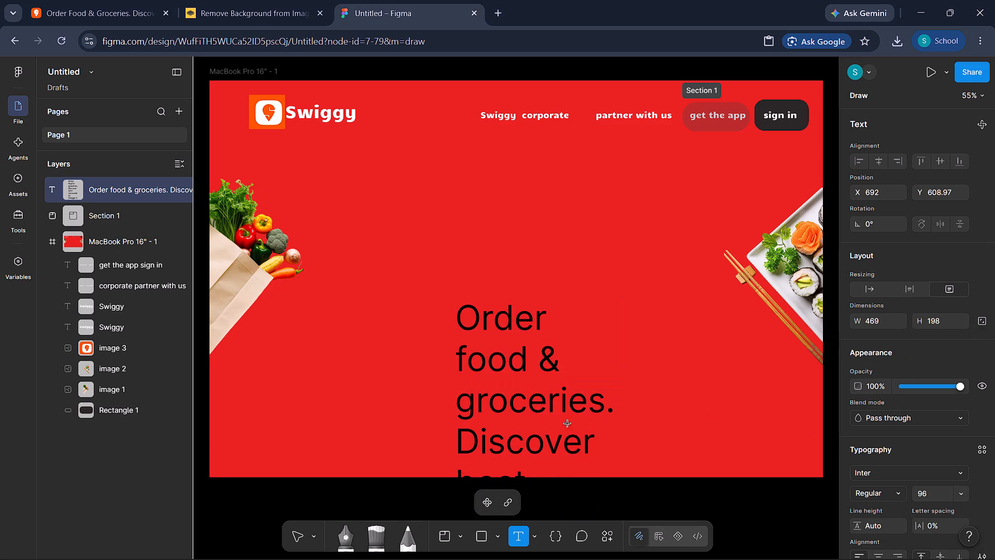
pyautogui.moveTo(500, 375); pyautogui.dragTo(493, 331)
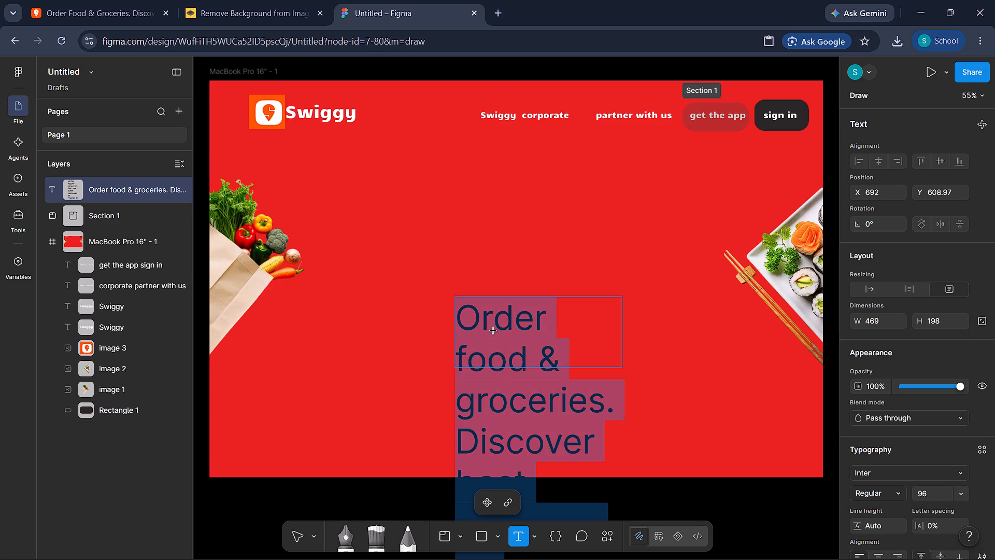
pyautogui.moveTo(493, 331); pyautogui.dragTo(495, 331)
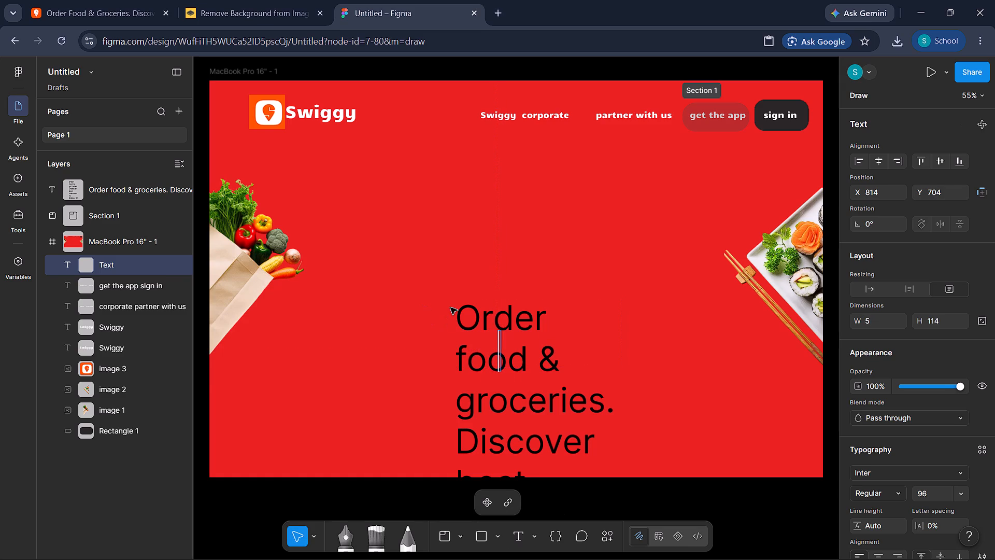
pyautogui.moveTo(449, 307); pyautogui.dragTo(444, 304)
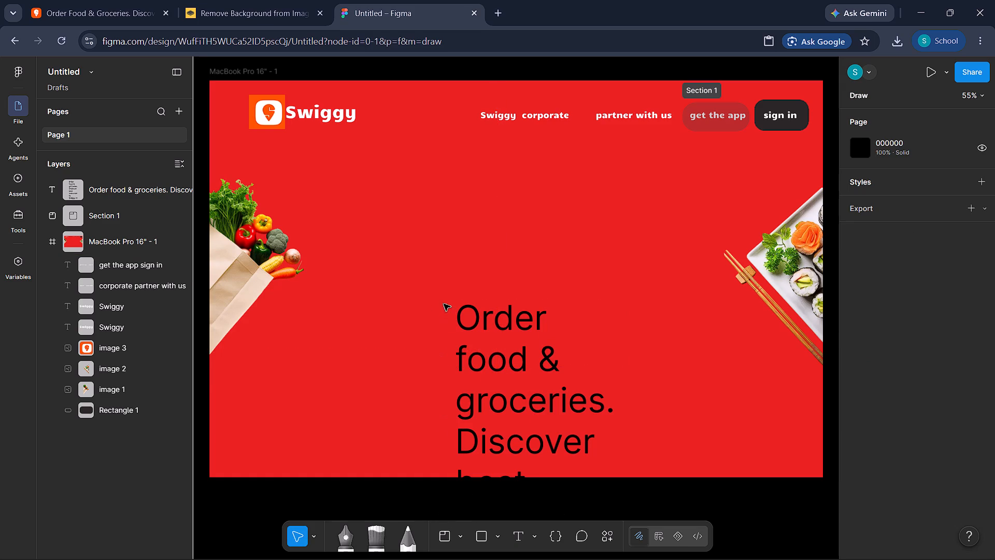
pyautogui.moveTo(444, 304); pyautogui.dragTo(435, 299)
# Move the headline up below the header links, to about X 608, Y 164.
pyautogui.moveTo(435, 299); pyautogui.dragTo(551, 420)
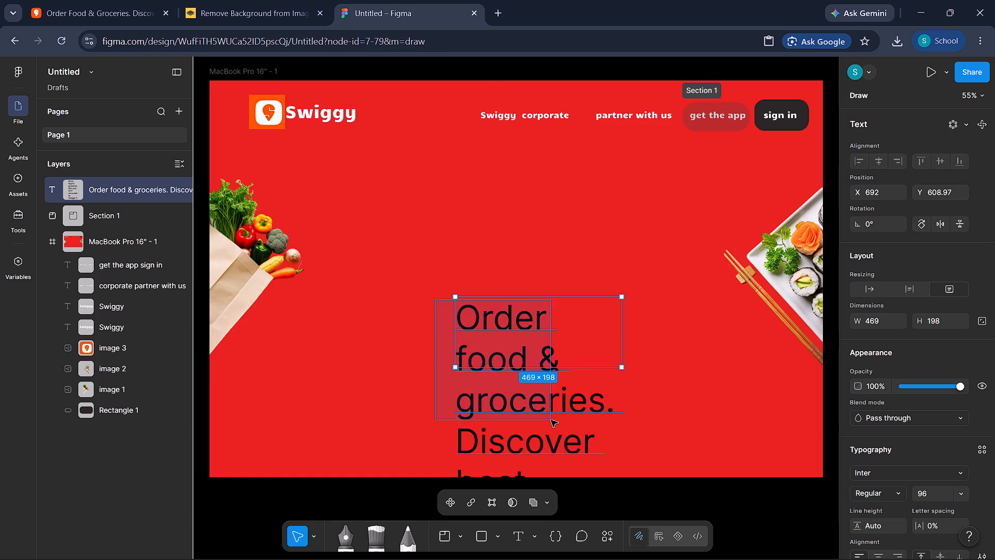
pyautogui.moveTo(551, 420); pyautogui.dragTo(613, 481)
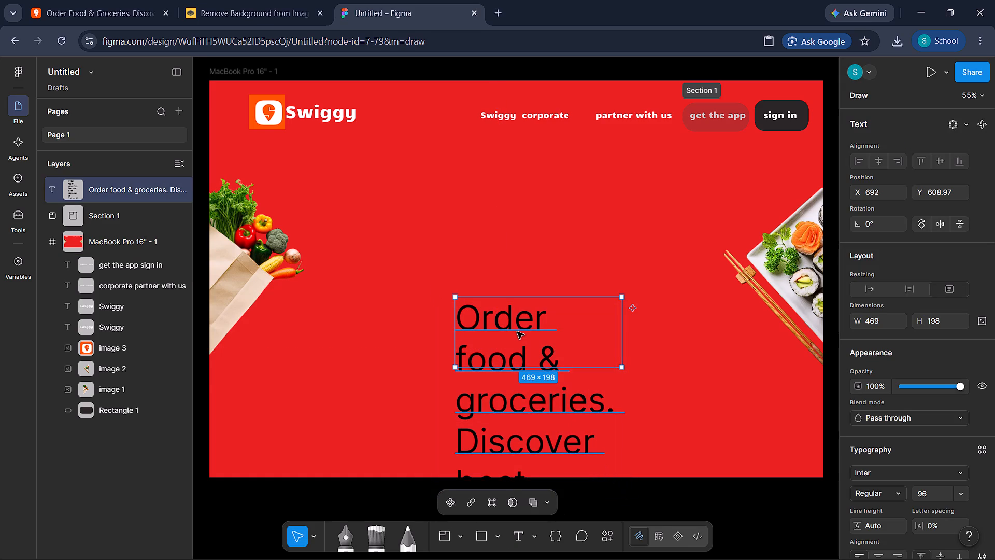
pyautogui.moveTo(517, 331); pyautogui.dragTo(472, 184)
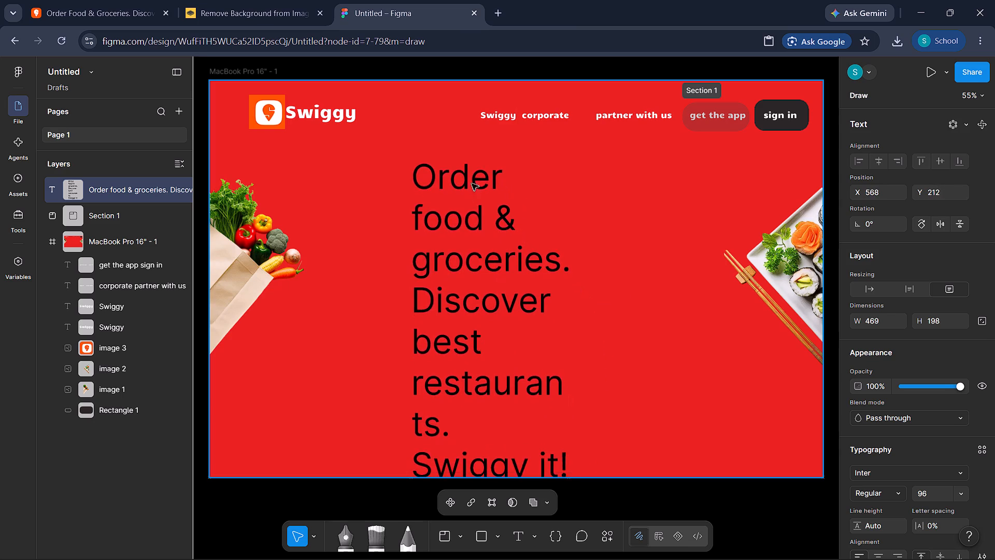
pyautogui.moveTo(472, 184); pyautogui.dragTo(487, 172)
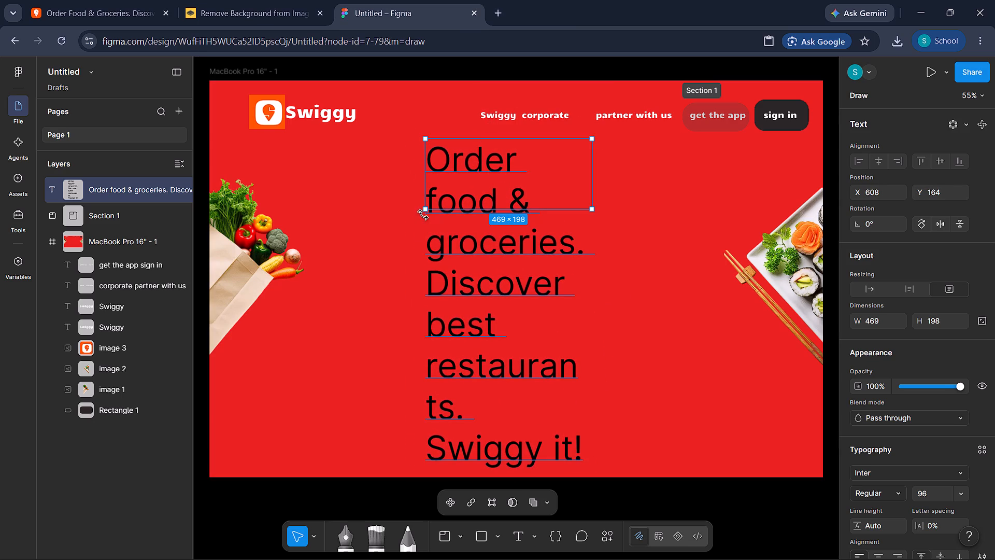
# Enlarge the headline's text box to about 1037 × 546 and place it between the food images at about X 467, Y 208.
pyautogui.moveTo(427, 209); pyautogui.dragTo(234, 435)
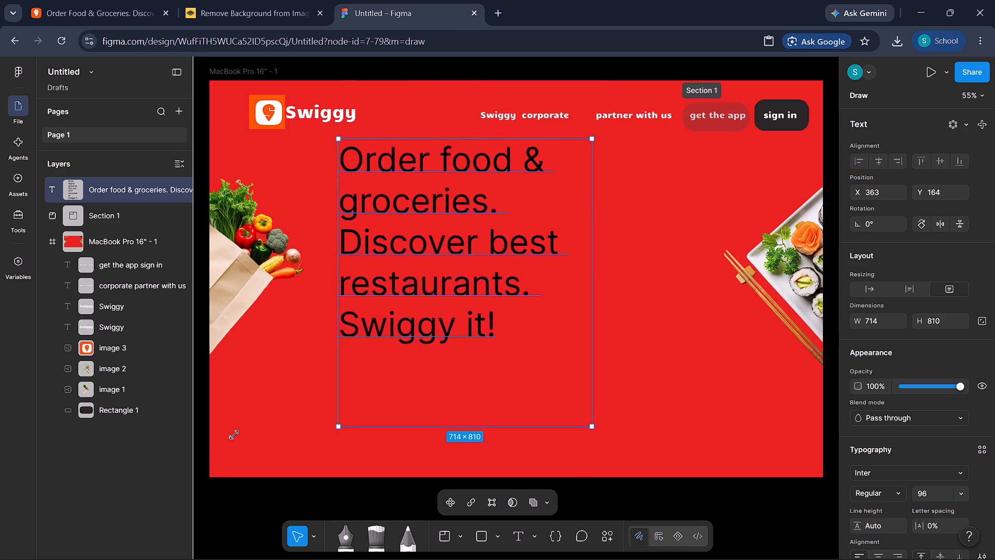
pyautogui.moveTo(234, 435); pyautogui.dragTo(442, 332)
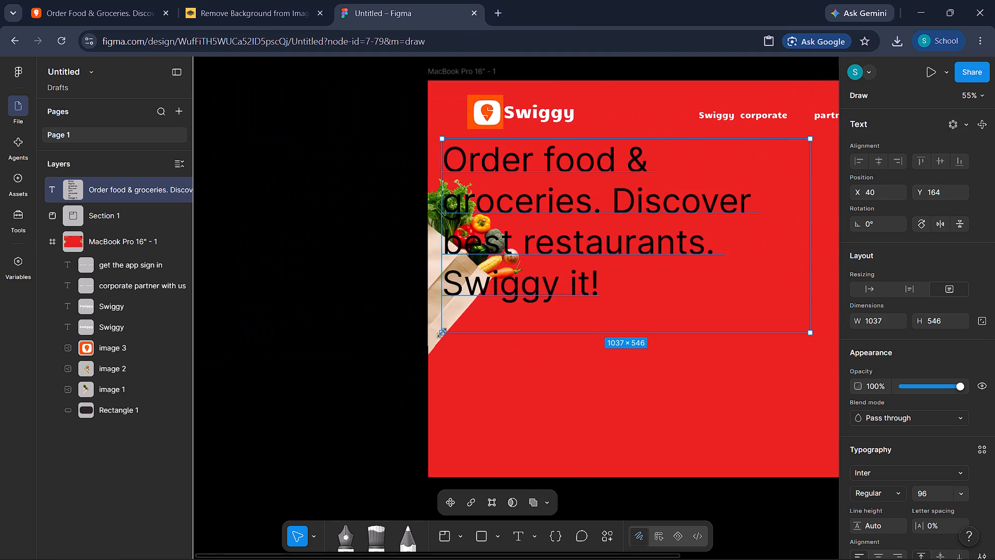
pyautogui.moveTo(605, 235); pyautogui.dragTo(744, 257)
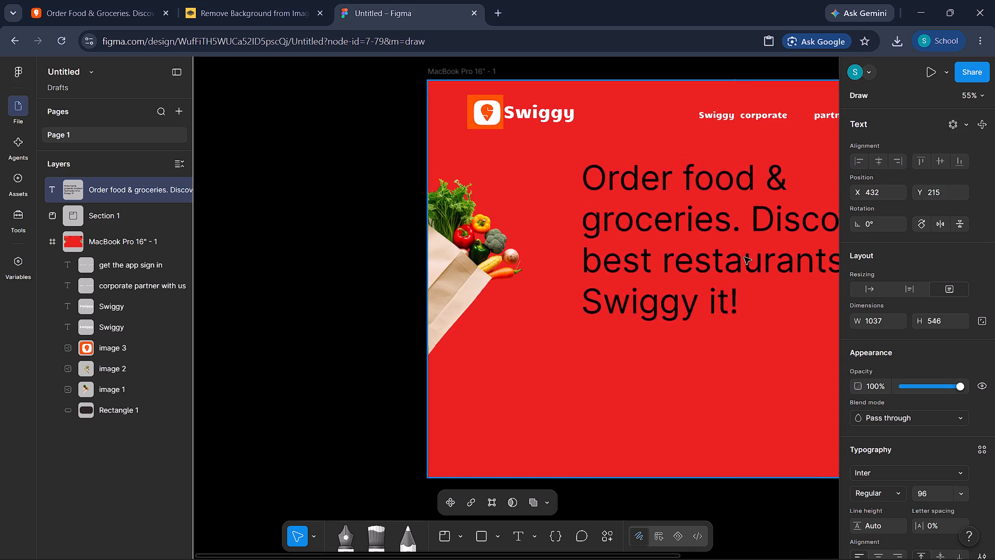
pyautogui.moveTo(744, 257); pyautogui.dragTo(504, 222)
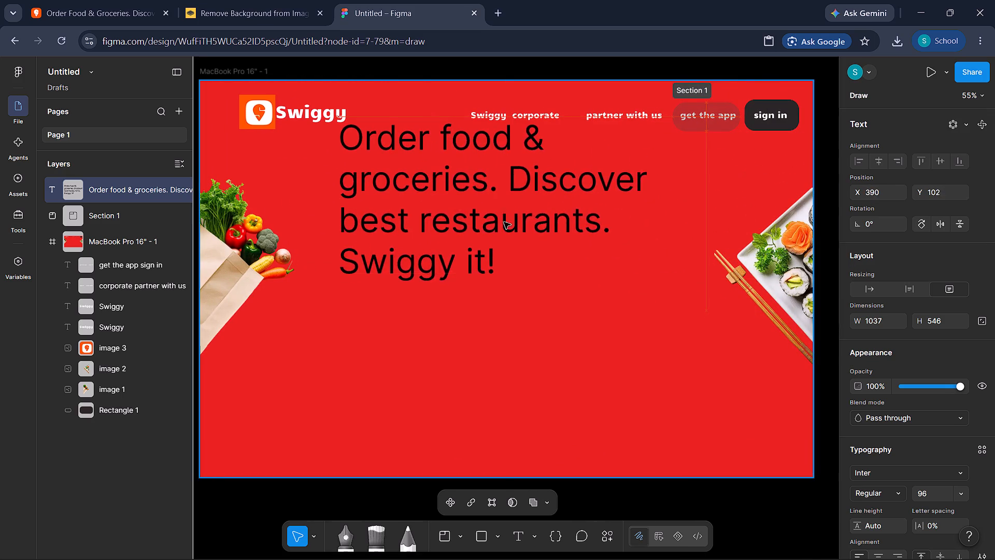
pyautogui.moveTo(504, 222); pyautogui.dragTo(528, 253)
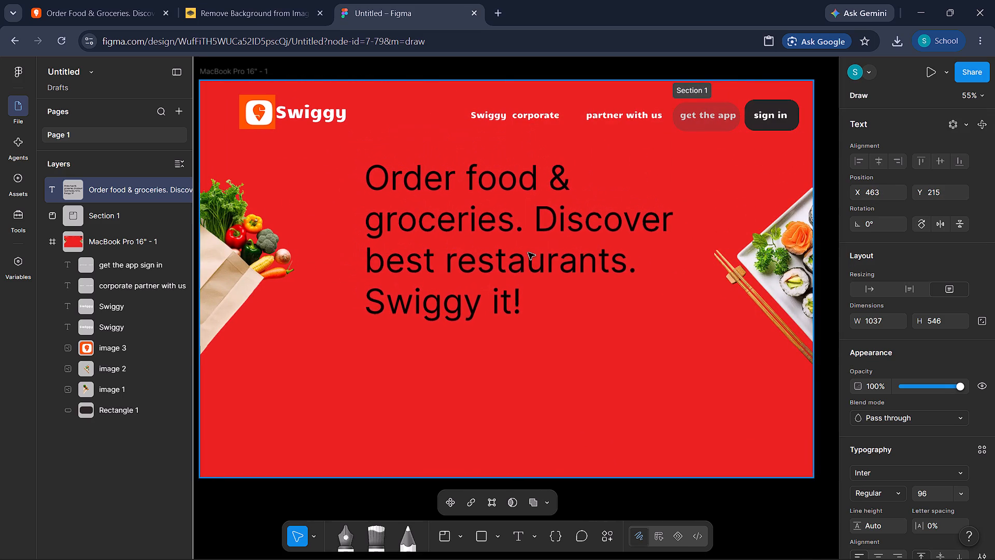
pyautogui.moveTo(528, 253); pyautogui.dragTo(529, 250)
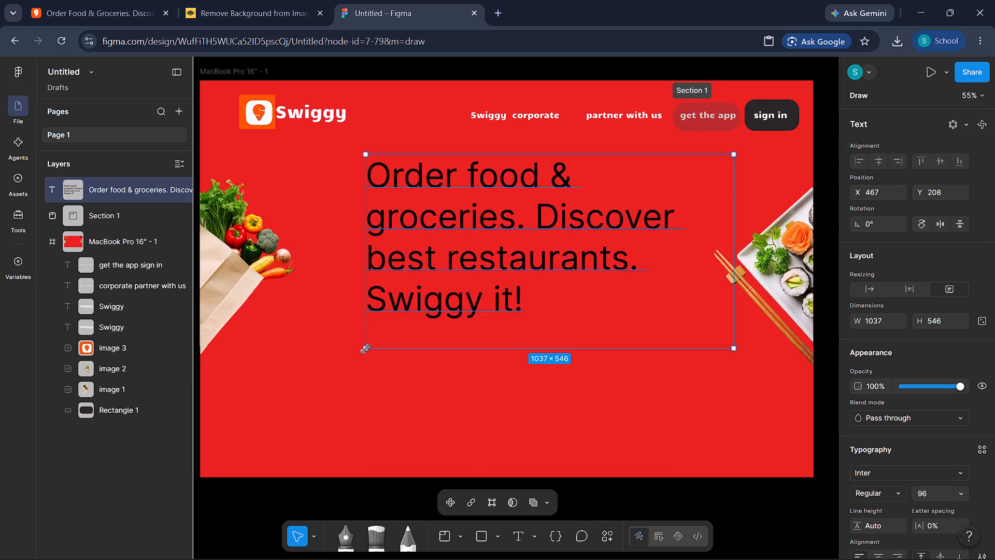
# Enlarge the headline's text box to about 1230 × 648 and lower it to about X 281, Y 296.
pyautogui.moveTo(366, 348); pyautogui.dragTo(316, 371)
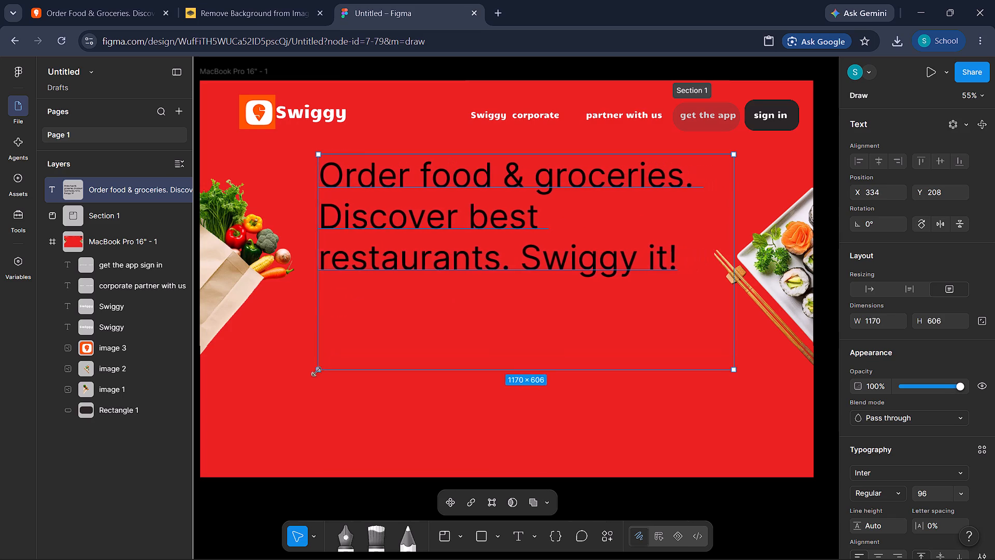
pyautogui.moveTo(316, 371); pyautogui.dragTo(297, 384)
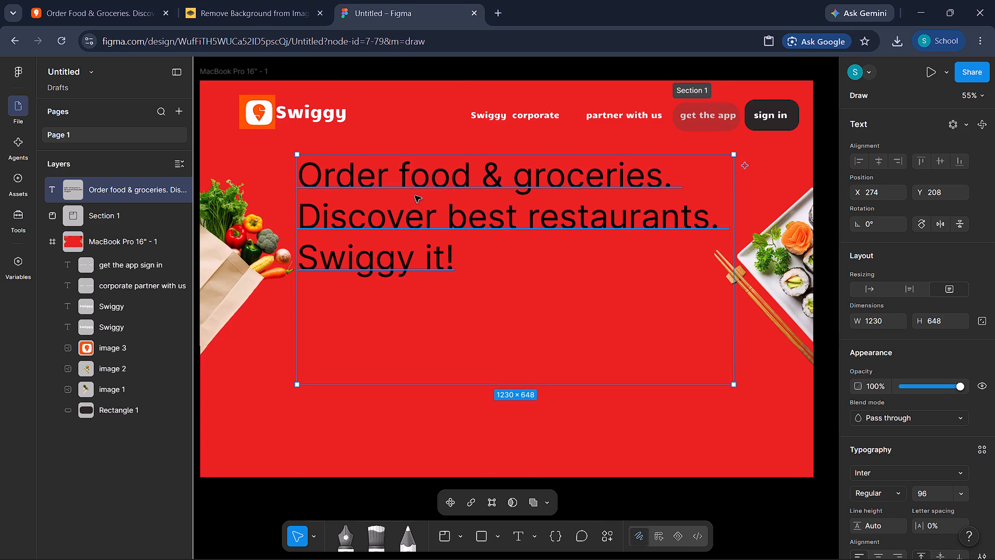
pyautogui.moveTo(415, 195); pyautogui.dragTo(417, 227)
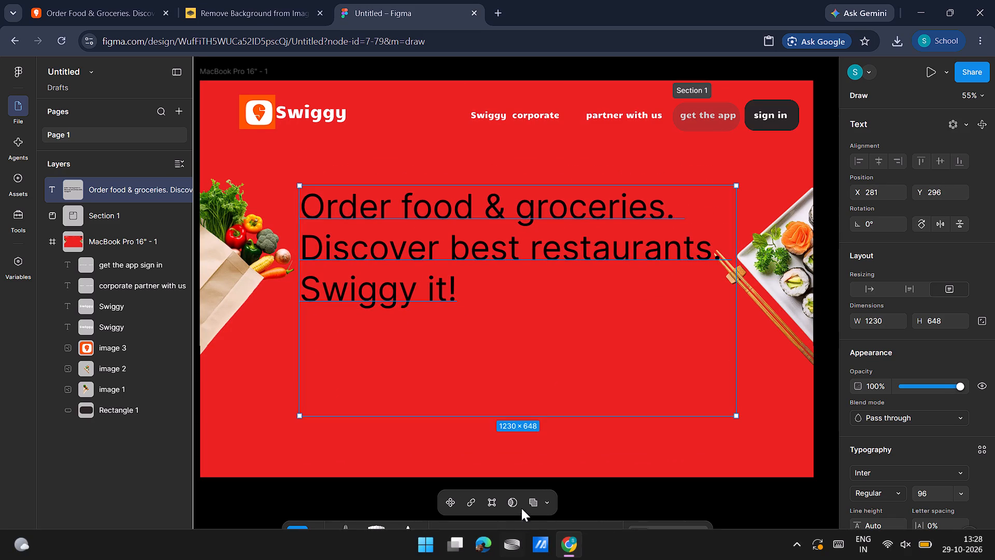
# Select the whole headline text and open its font size for editing.
pyautogui.doubleClick(419, 199)
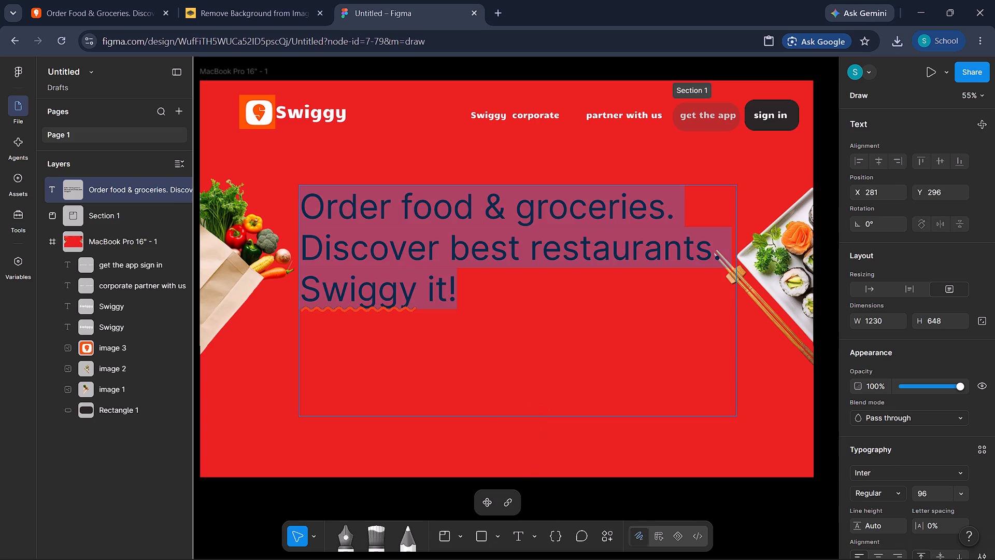
pyautogui.click(961, 492)
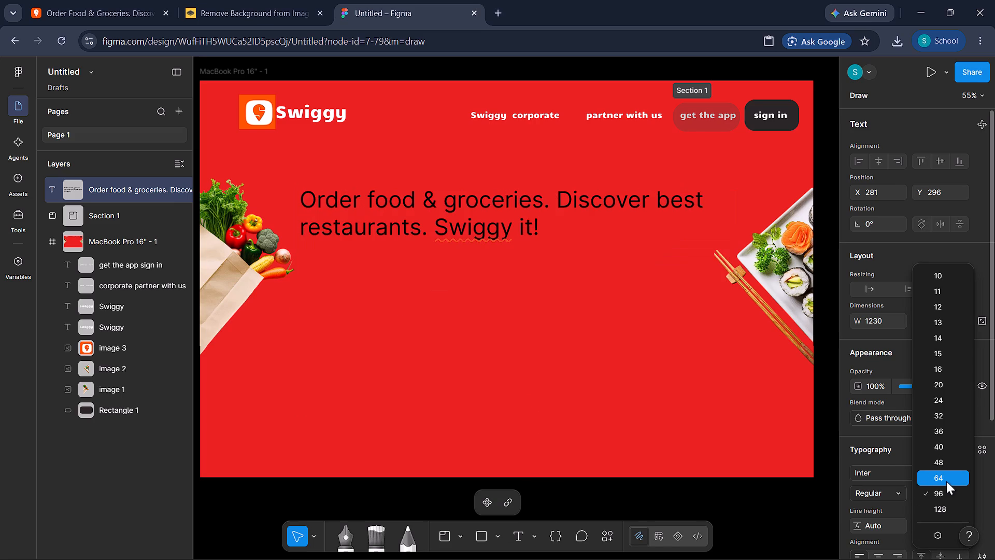
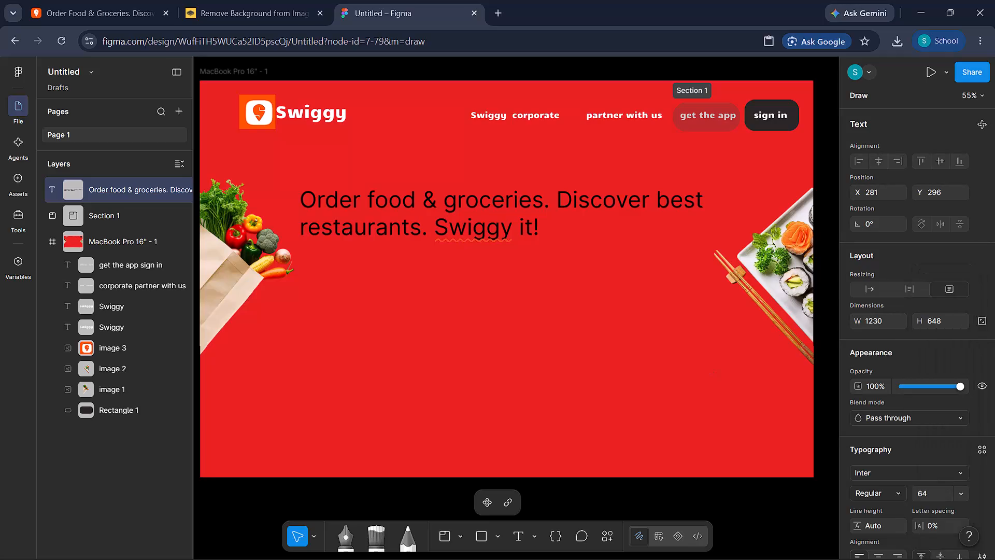
# Select the whole headline text and set its font size to 70.
pyautogui.moveTo(437, 212); pyautogui.dragTo(445, 230)
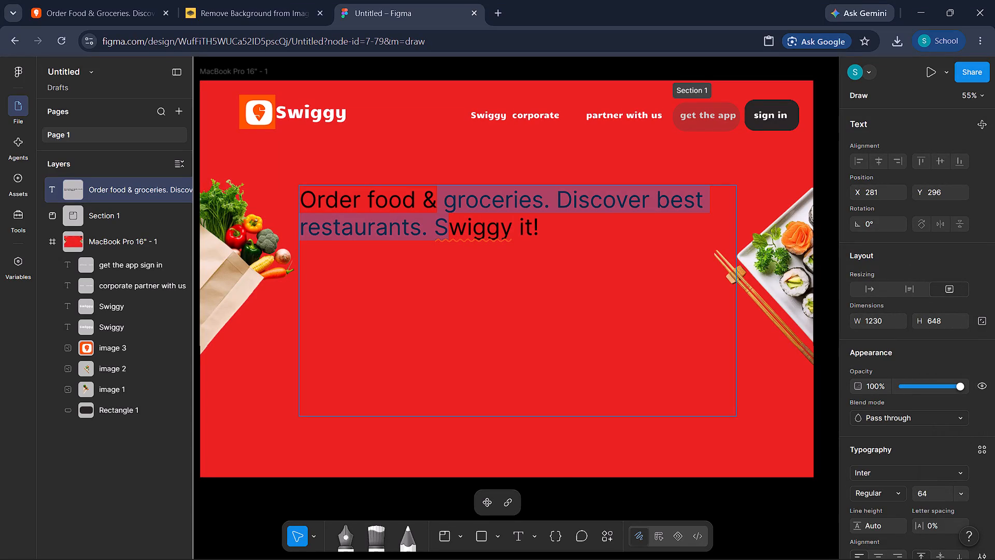
pyautogui.moveTo(445, 230); pyautogui.dragTo(438, 216)
pyautogui.click(557, 273)
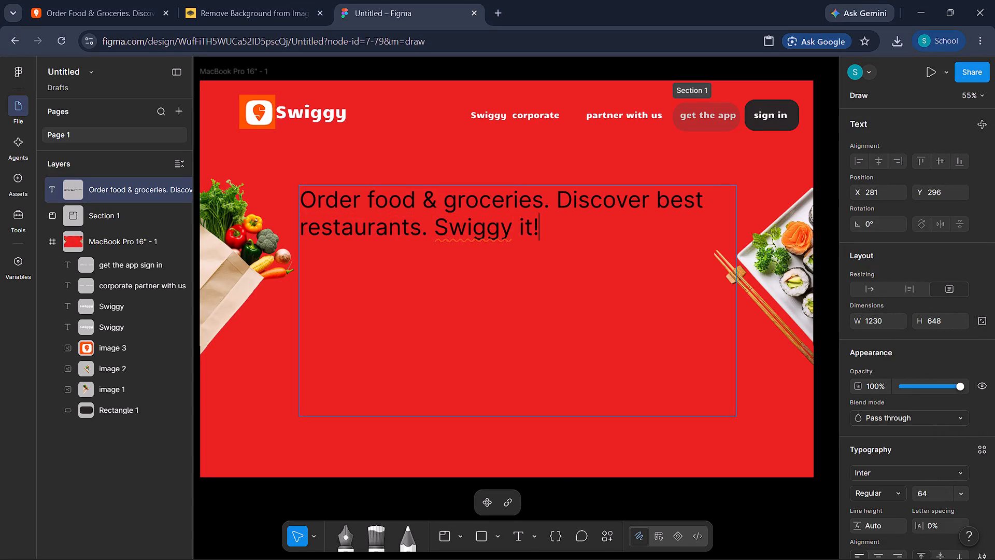
pyautogui.moveTo(541, 223); pyautogui.dragTo(306, 186)
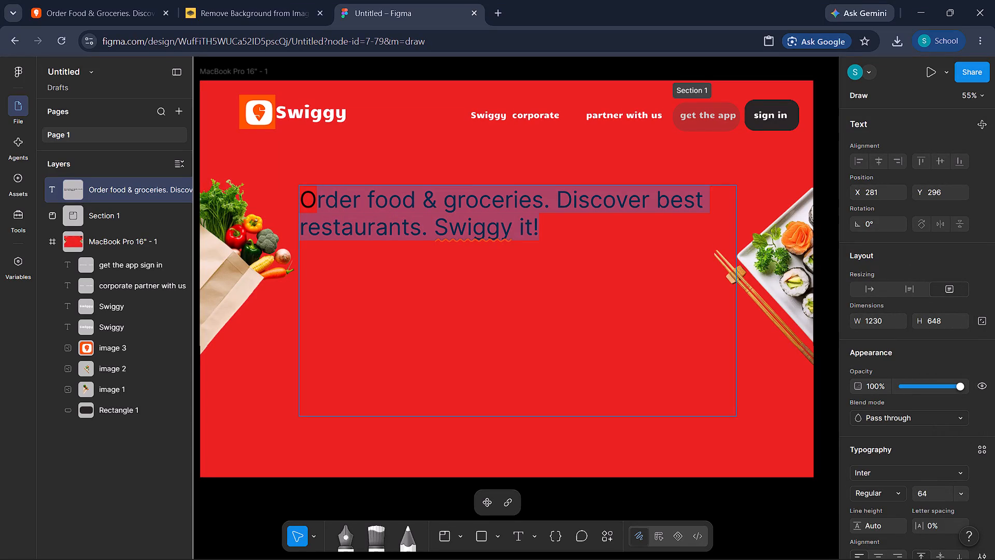
pyautogui.moveTo(306, 186); pyautogui.dragTo(289, 184)
pyautogui.moveTo(408, 232); pyautogui.dragTo(438, 243)
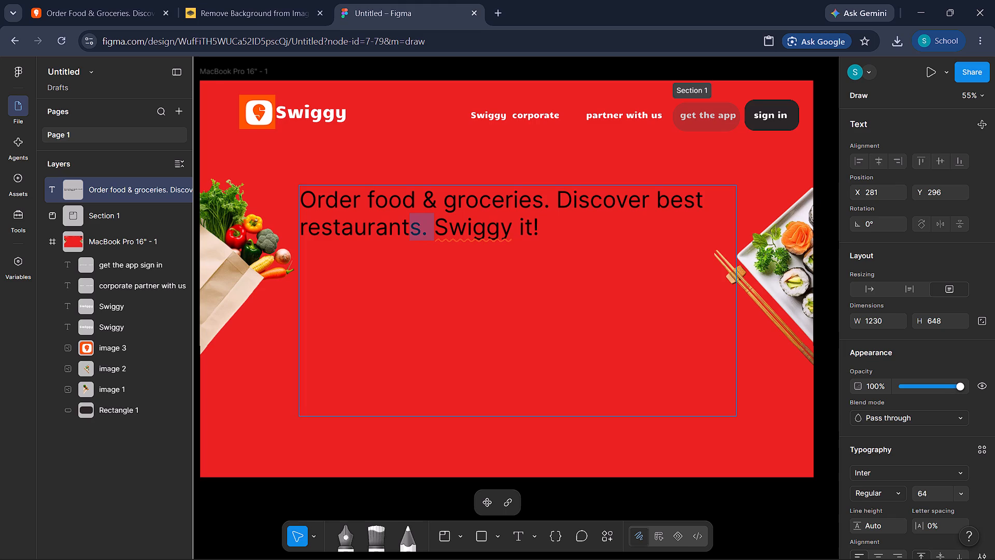
pyautogui.click(548, 296)
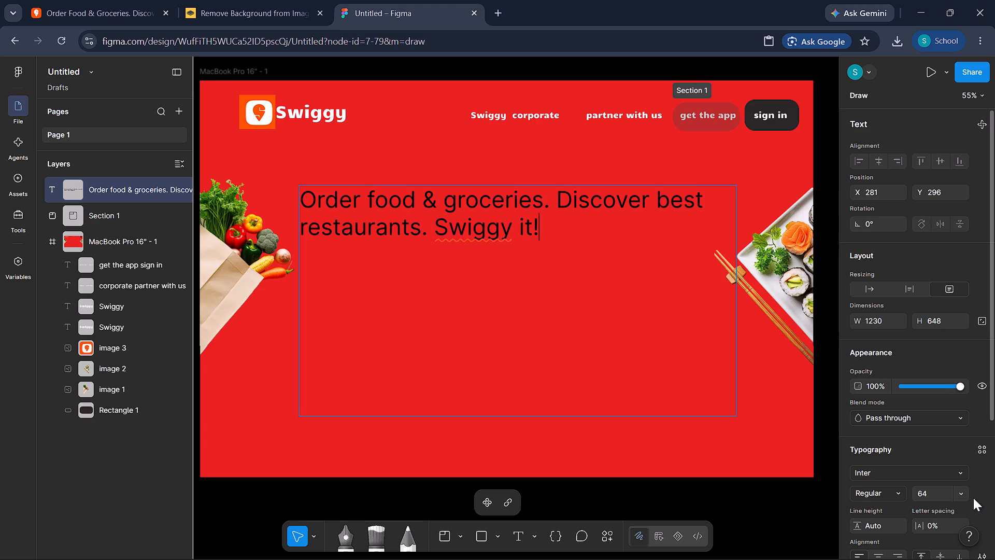
pyautogui.click(959, 494)
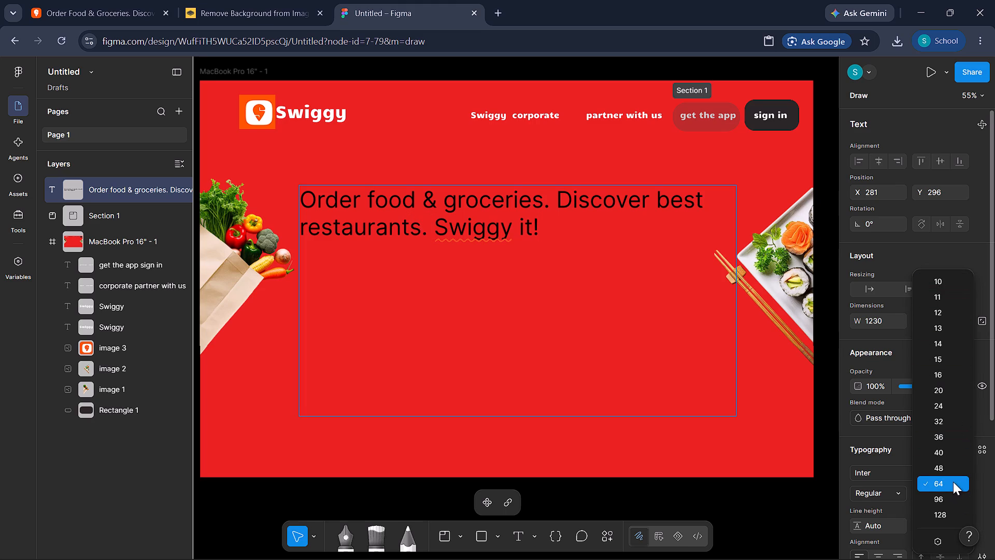
pyautogui.click(956, 482)
pyautogui.click(931, 489)
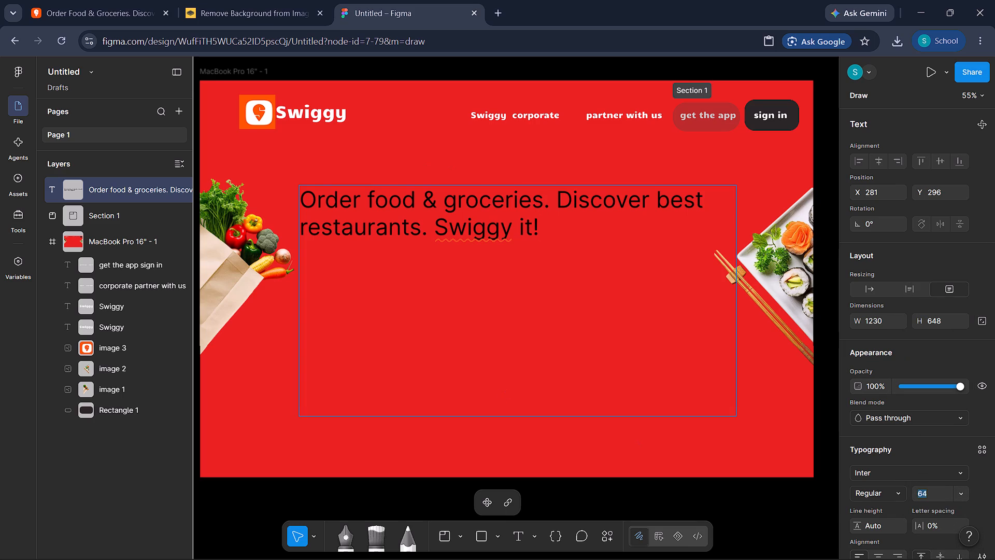
pyautogui.moveTo(544, 232); pyautogui.dragTo(301, 201)
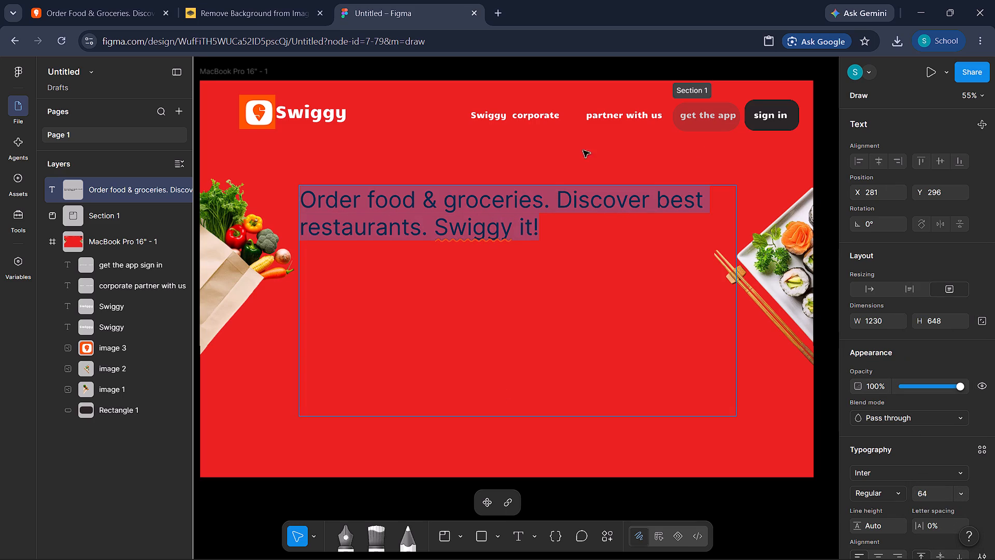
pyautogui.click(932, 488)
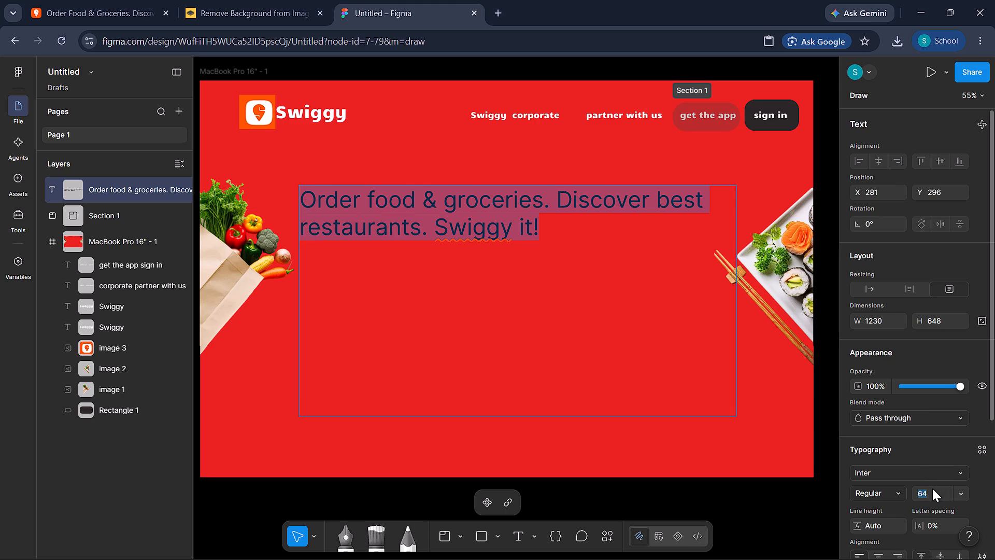
pyautogui.press('BackSpace')
pyautogui.write('70')
pyautogui.press('Return')
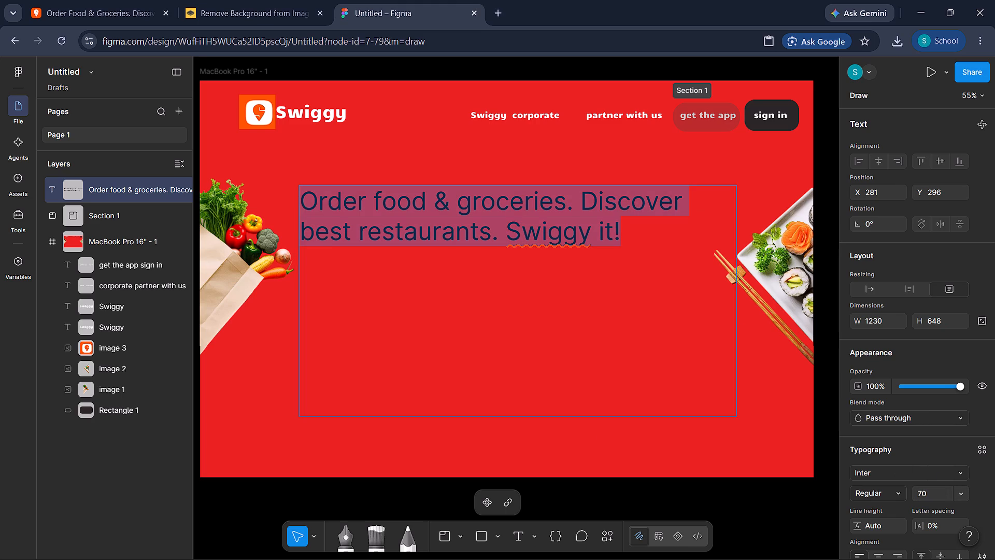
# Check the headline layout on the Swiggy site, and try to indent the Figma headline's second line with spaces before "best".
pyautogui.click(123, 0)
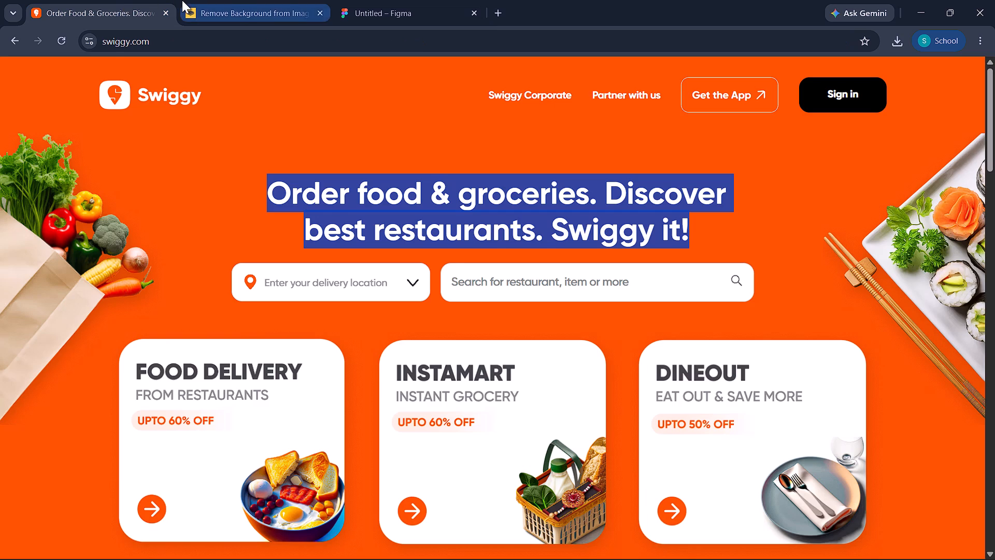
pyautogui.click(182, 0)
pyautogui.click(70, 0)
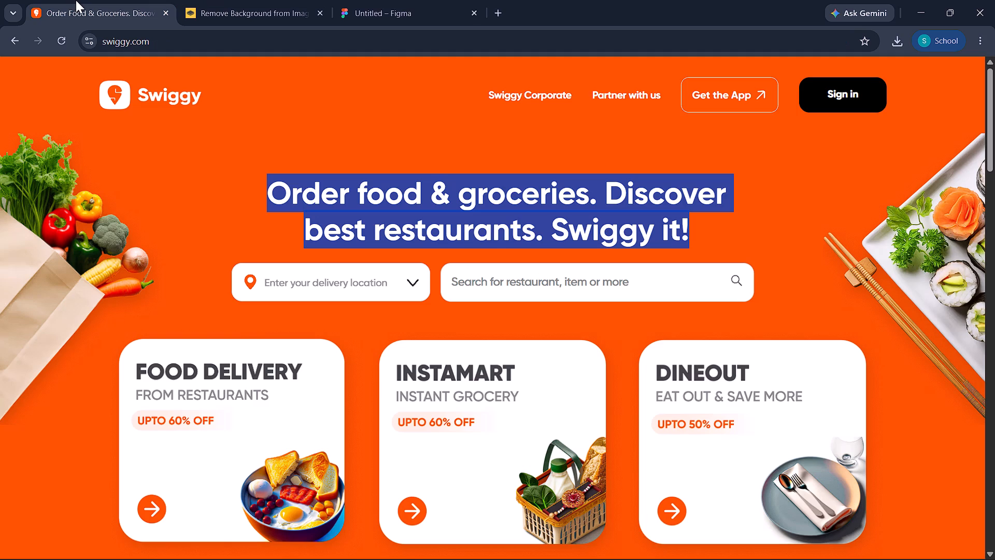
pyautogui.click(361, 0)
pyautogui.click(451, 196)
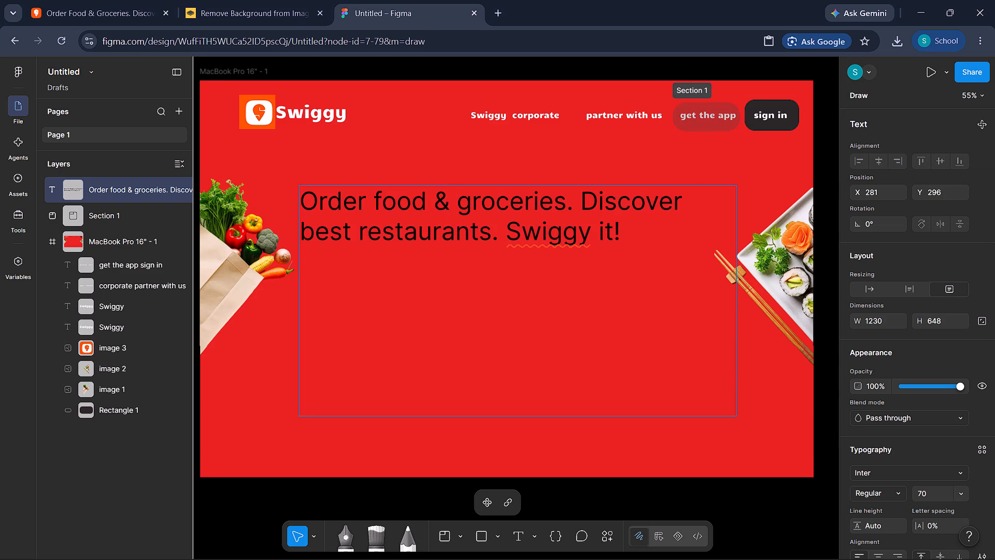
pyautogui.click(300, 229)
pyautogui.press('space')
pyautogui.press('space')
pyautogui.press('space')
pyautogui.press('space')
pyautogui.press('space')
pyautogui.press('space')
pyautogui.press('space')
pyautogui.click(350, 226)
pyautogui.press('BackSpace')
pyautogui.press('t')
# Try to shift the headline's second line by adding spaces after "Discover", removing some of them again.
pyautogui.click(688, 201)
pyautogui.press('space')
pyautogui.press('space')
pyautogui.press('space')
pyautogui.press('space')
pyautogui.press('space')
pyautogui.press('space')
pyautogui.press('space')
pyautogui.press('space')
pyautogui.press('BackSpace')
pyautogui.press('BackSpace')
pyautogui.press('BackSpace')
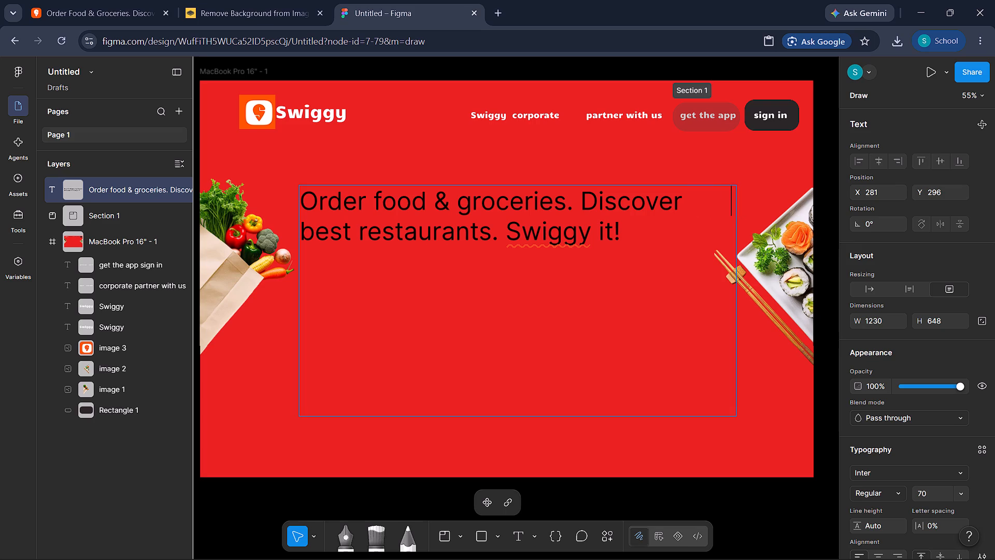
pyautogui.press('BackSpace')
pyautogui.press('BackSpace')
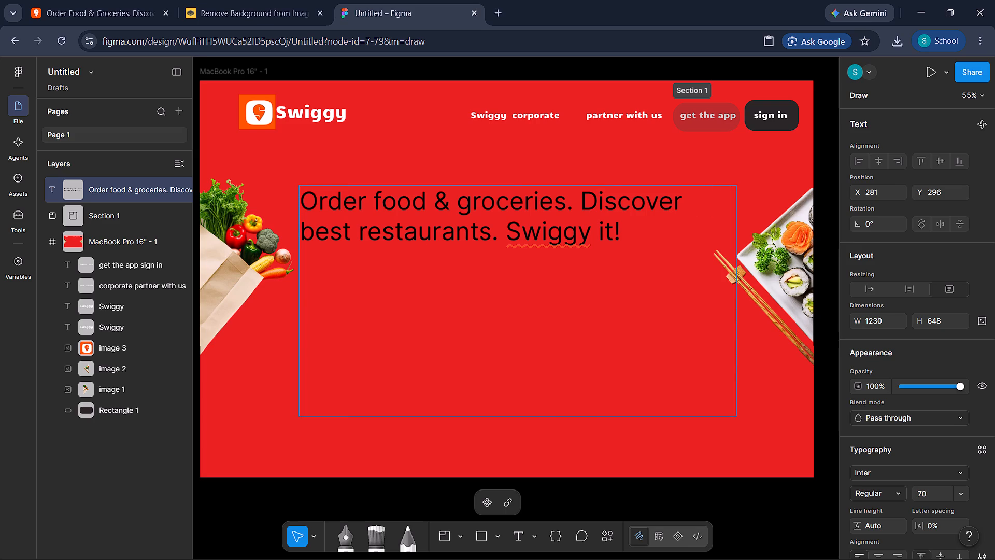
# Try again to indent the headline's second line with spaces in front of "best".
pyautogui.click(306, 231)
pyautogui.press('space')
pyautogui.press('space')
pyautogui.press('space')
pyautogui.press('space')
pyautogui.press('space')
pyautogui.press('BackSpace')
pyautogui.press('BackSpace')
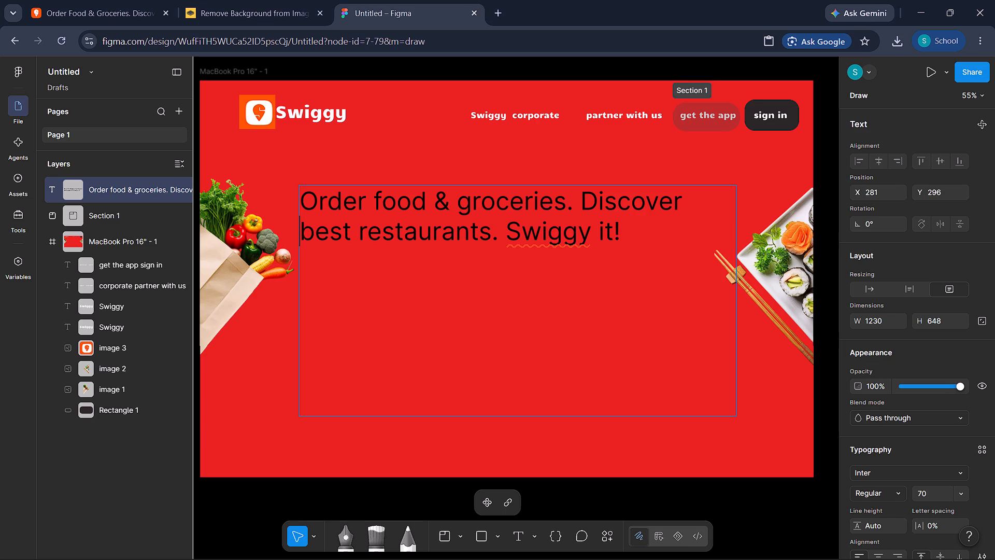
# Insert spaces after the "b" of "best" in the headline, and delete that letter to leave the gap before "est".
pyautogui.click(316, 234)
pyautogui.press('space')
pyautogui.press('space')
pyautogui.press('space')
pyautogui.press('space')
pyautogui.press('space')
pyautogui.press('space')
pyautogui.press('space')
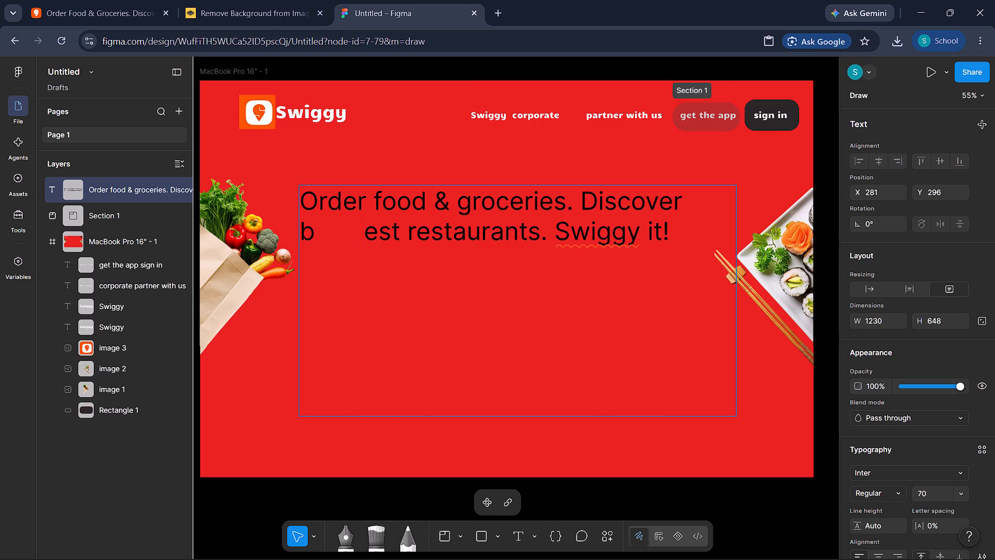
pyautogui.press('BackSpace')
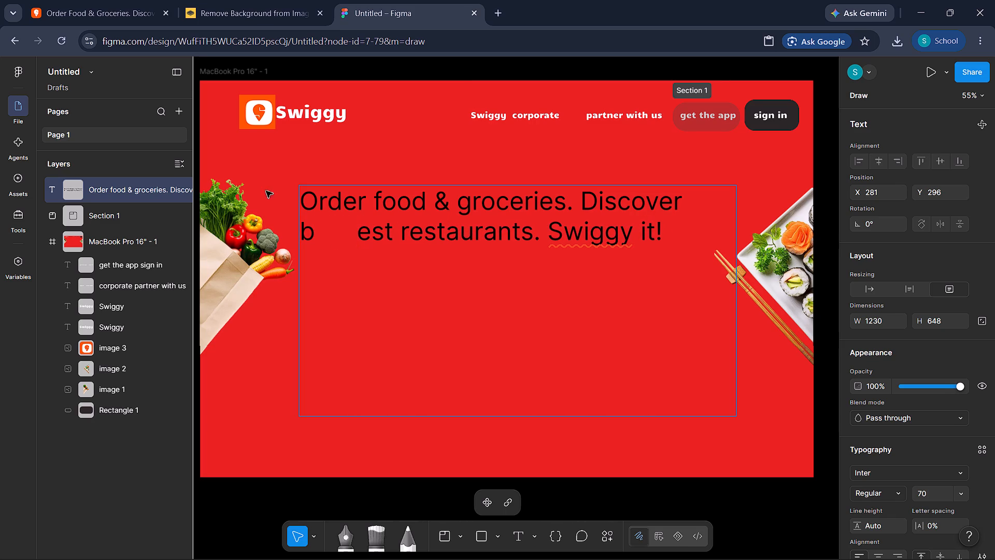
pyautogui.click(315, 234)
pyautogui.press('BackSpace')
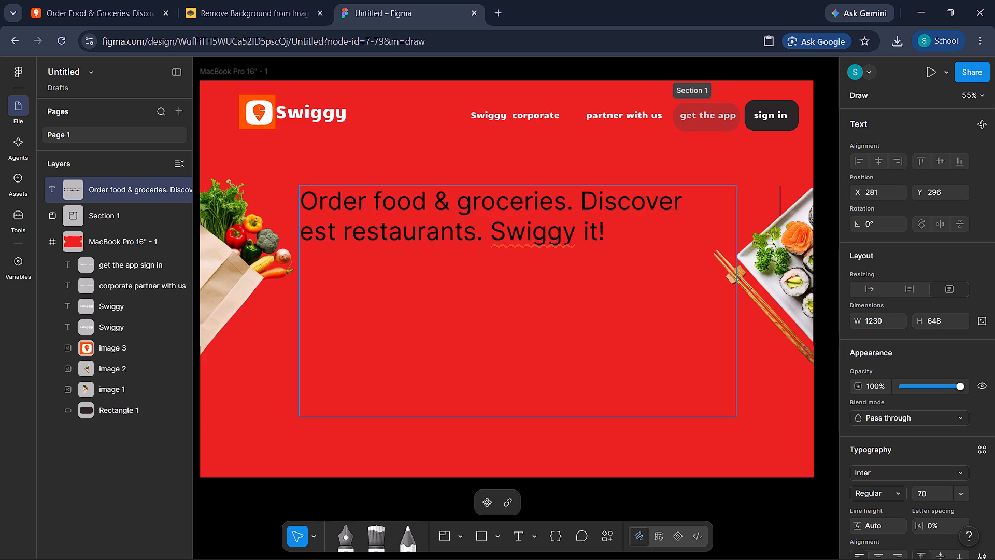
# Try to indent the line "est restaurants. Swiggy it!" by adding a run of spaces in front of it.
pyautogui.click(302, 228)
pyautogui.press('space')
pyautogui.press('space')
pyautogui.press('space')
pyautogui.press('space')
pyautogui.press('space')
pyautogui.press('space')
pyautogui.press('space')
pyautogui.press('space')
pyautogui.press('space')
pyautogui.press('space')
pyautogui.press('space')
# Copy the headline's second line "est restaurants. Swiggy it!" and delete it, leaving only the first line in the text box.
pyautogui.moveTo(301, 233); pyautogui.dragTo(635, 241)
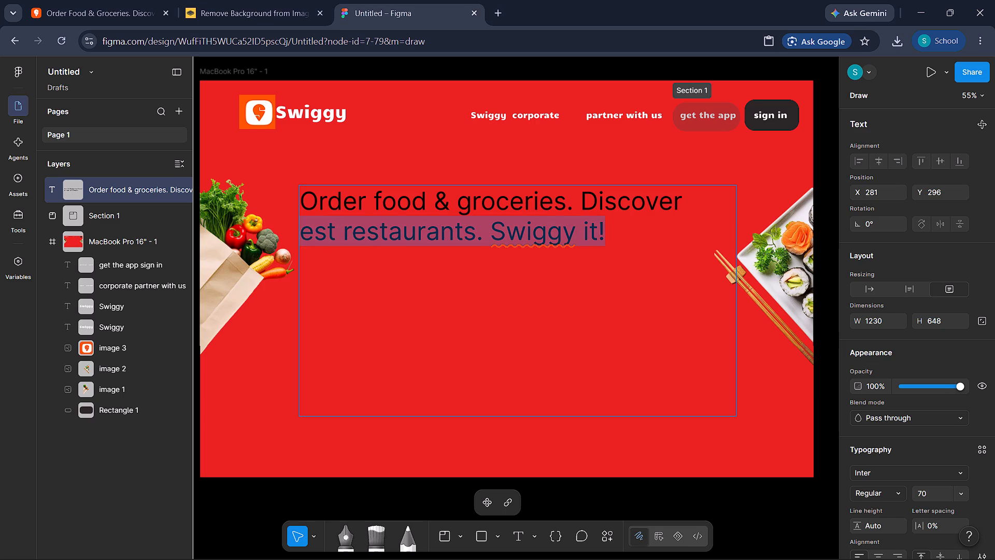
pyautogui.hotkey('ctrl', 'c')
pyautogui.press('BackSpace')
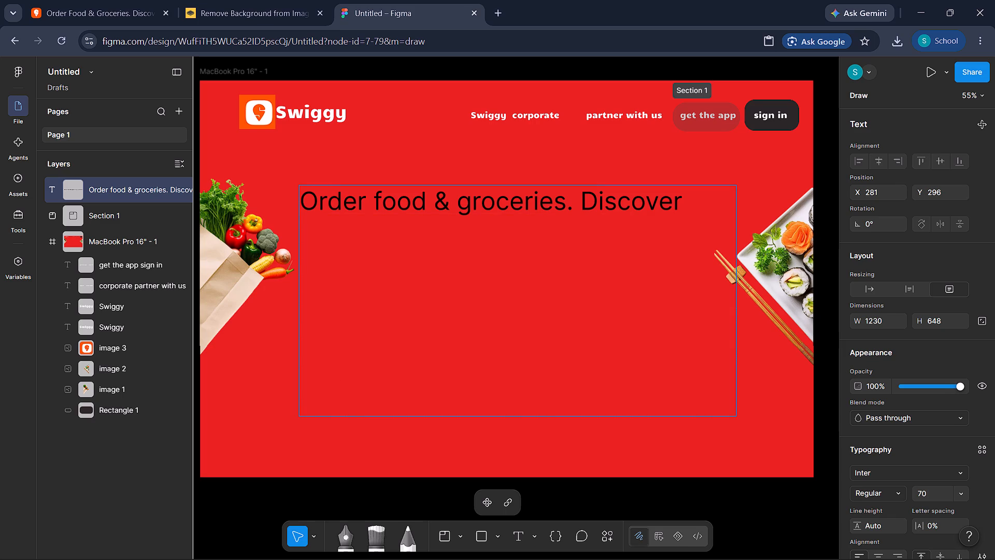
pyautogui.click(396, 231)
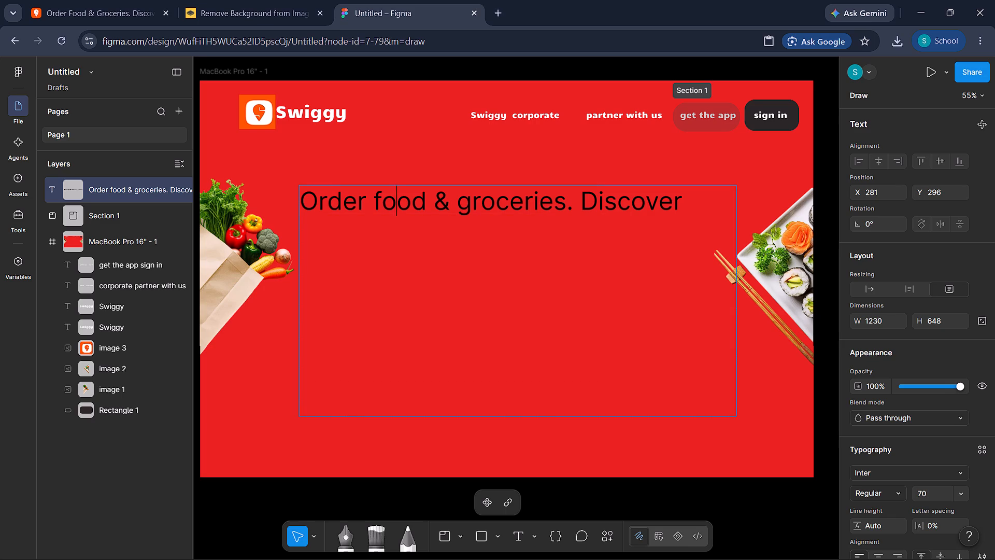
pyautogui.click(388, 233)
pyautogui.click(388, 233)
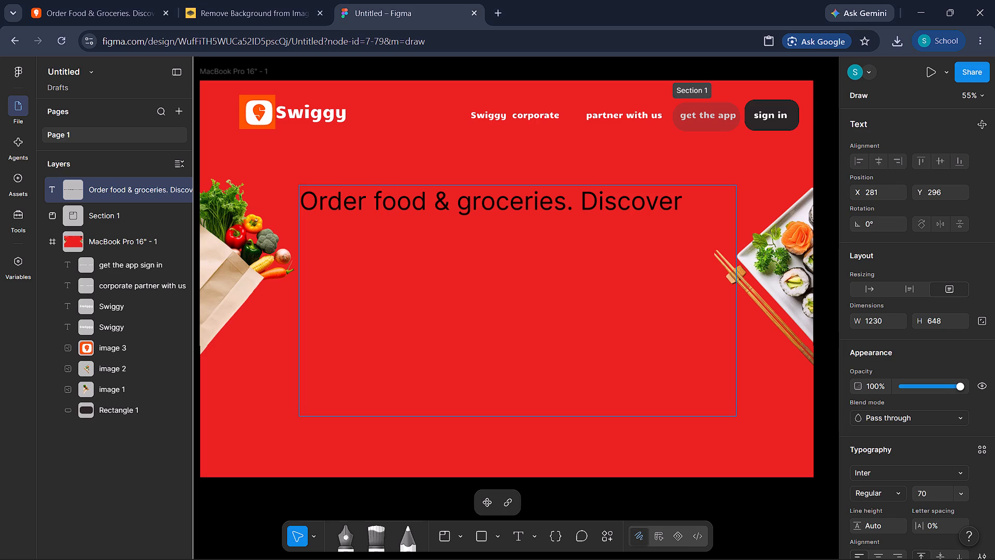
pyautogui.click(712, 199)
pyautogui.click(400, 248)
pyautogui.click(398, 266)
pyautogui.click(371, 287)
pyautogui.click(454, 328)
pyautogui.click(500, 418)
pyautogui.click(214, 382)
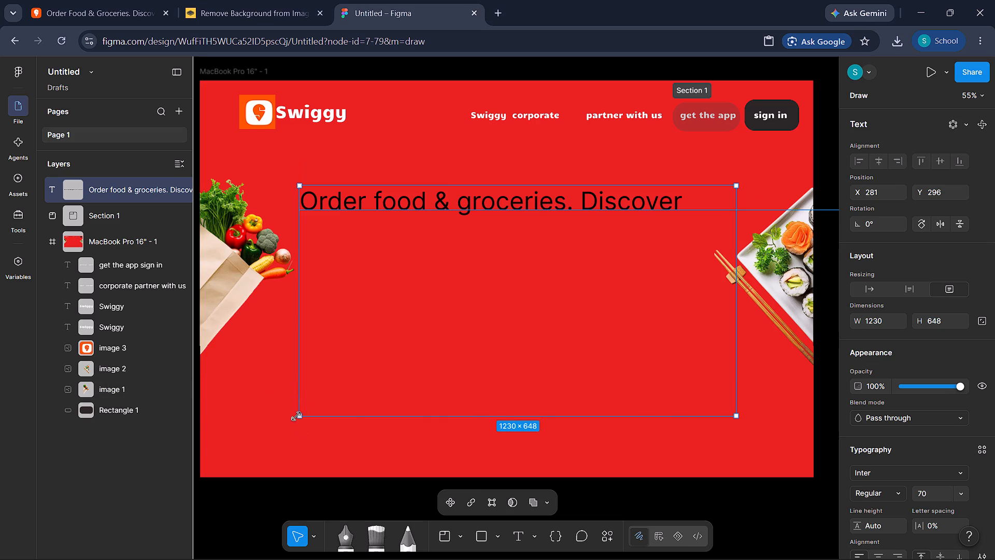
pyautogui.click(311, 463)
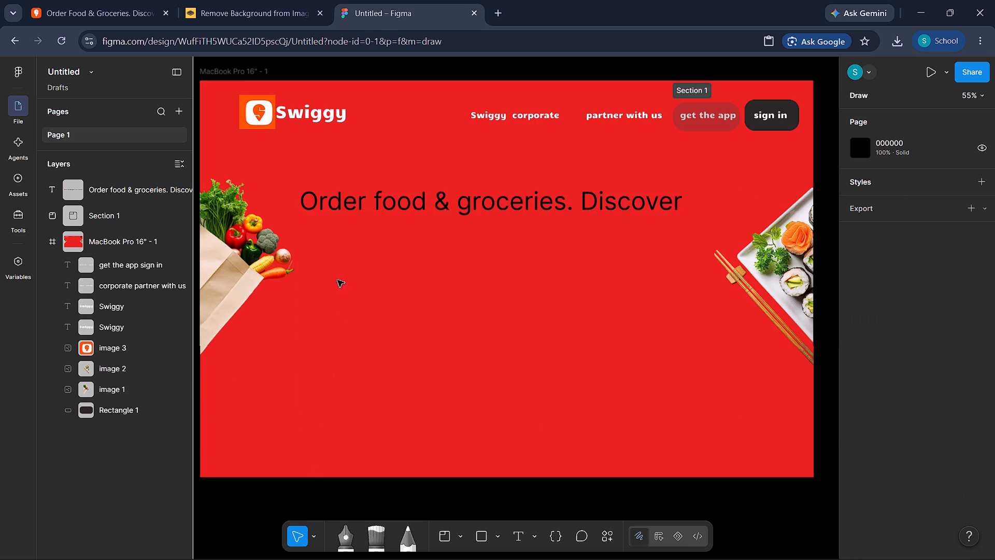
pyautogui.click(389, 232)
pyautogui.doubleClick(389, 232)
# Paste the copied line "est restaurants. Swiggy it!" into a new, separate text layer in the empty lower part of the frame.
pyautogui.click(522, 535)
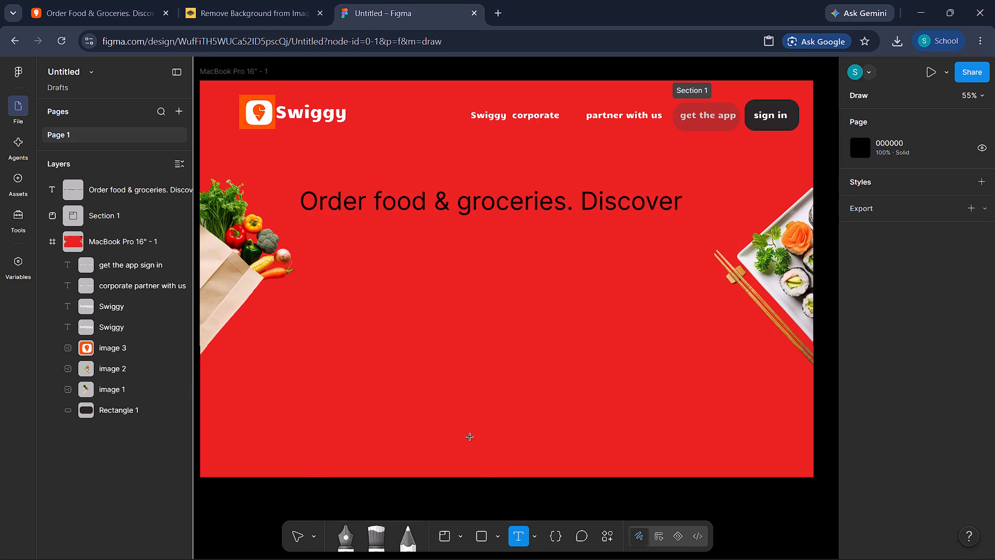
pyautogui.click(380, 243)
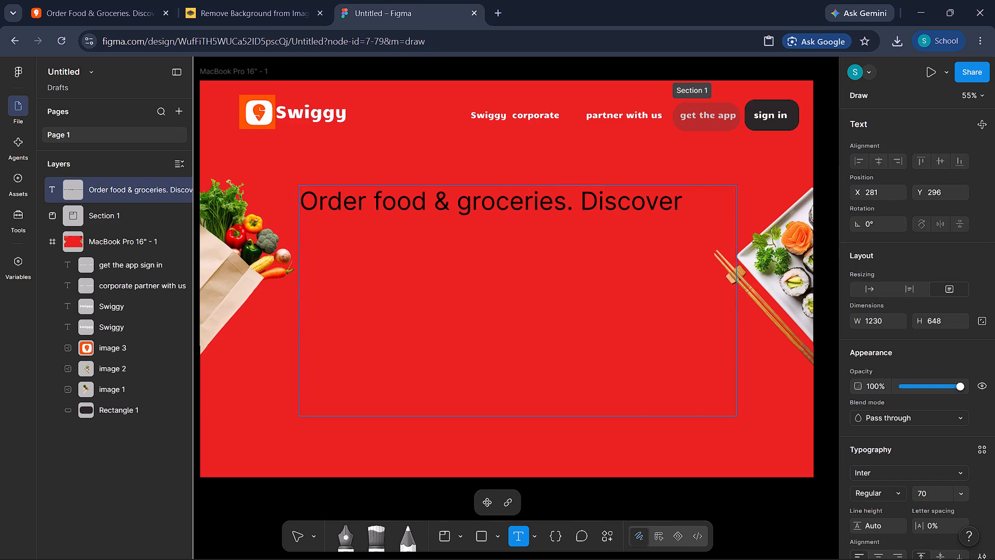
pyautogui.click(254, 355)
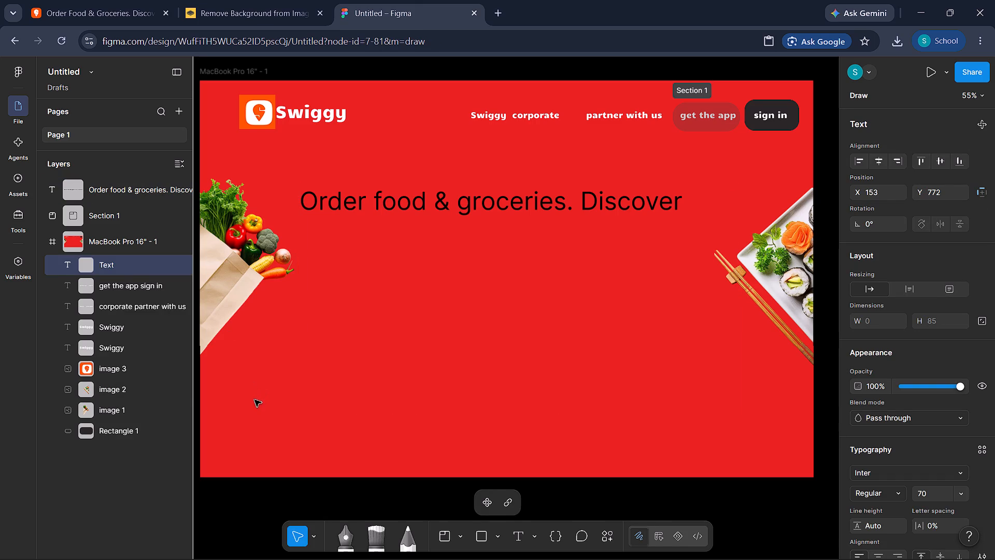
pyautogui.hotkey('ctrl', 'v')
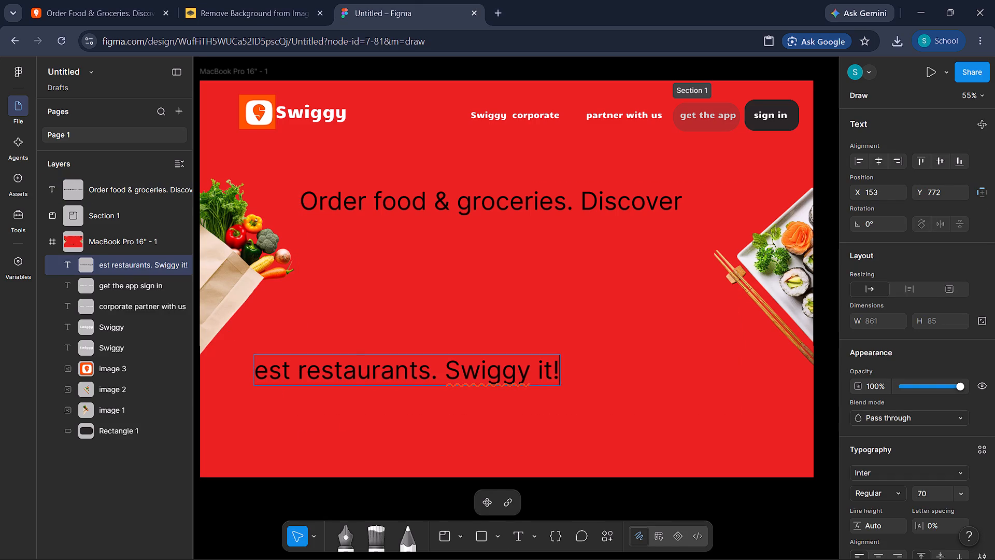
pyautogui.moveTo(354, 374); pyautogui.dragTo(239, 427)
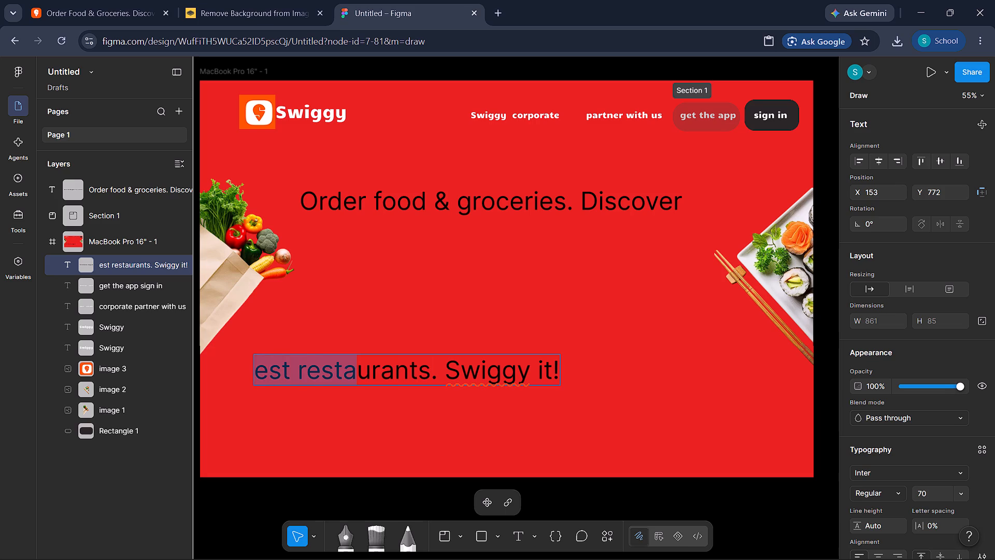
pyautogui.moveTo(239, 427); pyautogui.dragTo(238, 430)
pyautogui.click(238, 430)
# Widen the new text layer to about 875 and move it directly beneath the headline's first line, at about X 442, Y 371.
pyautogui.moveTo(259, 369); pyautogui.dragTo(249, 355)
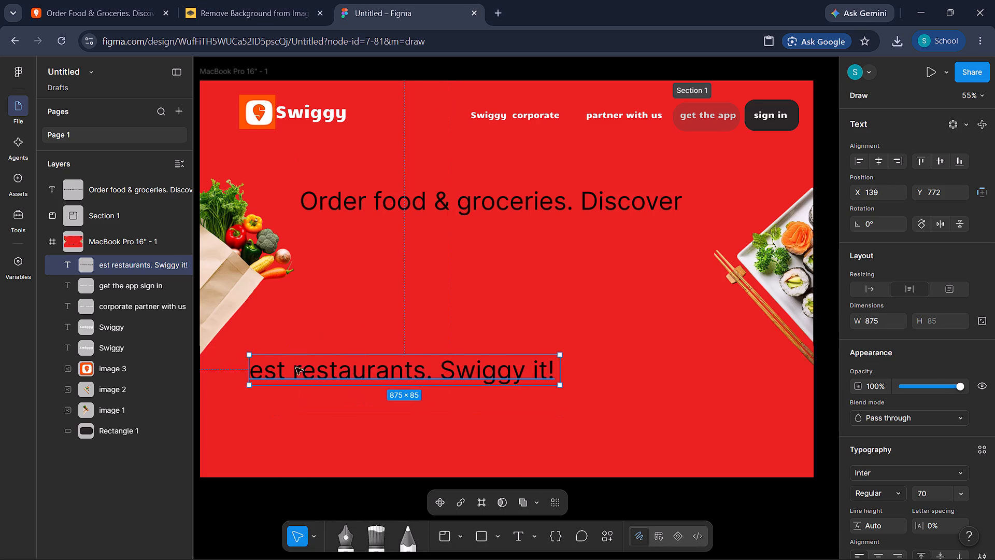
pyautogui.moveTo(336, 358); pyautogui.dragTo(444, 216)
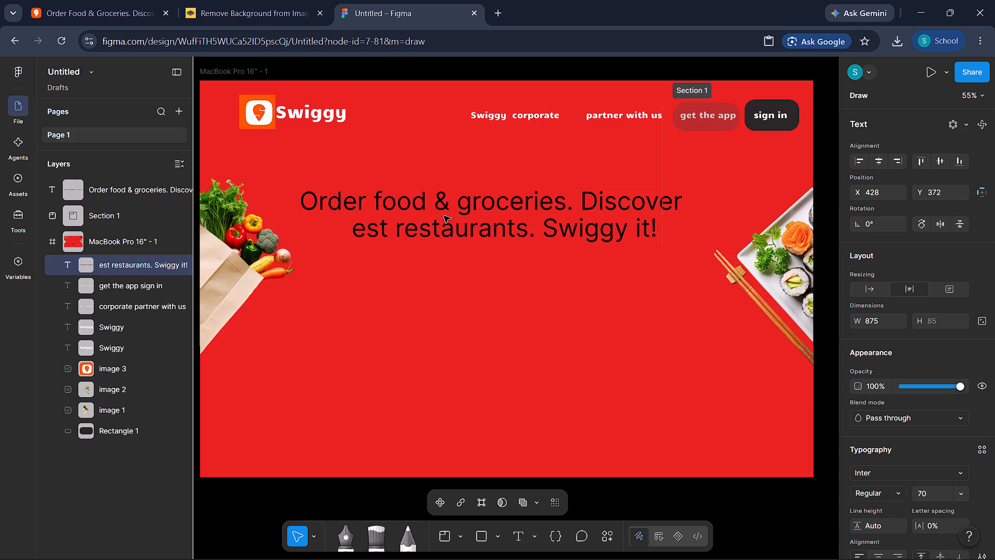
pyautogui.moveTo(444, 216); pyautogui.dragTo(444, 215)
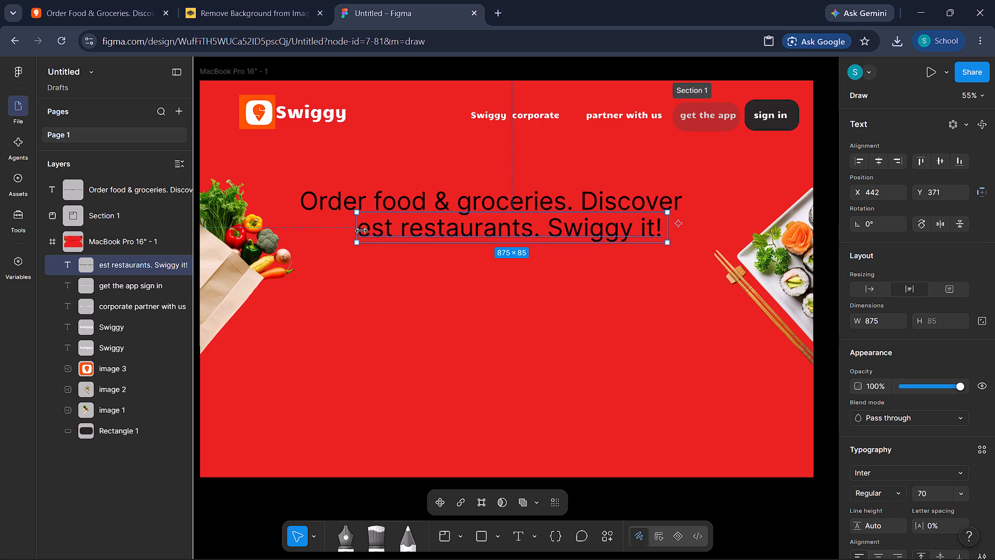
# Add the missing "b" at the start of the second line so it reads "best restaurants. Swiggy it!".
pyautogui.click(516, 525)
pyautogui.click(358, 223)
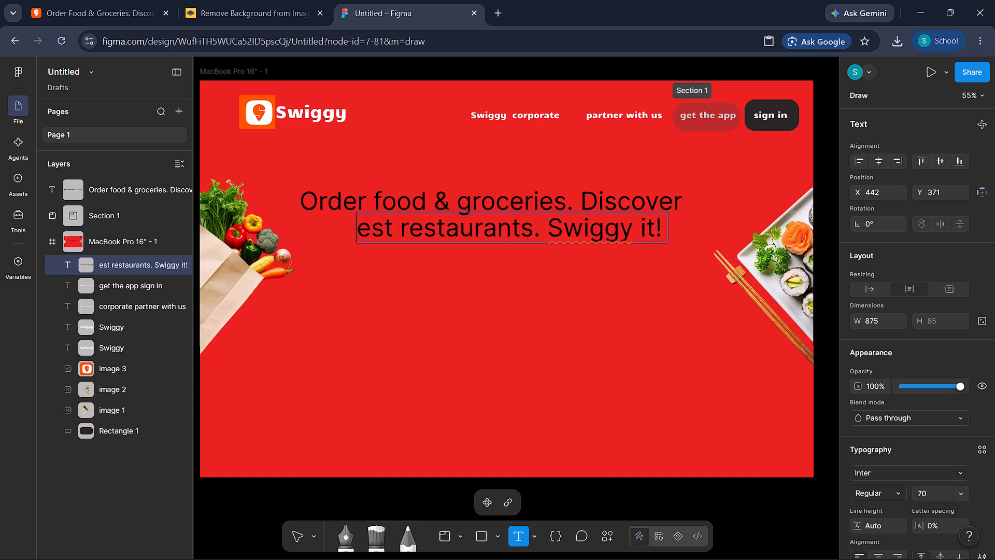
pyautogui.press('b')
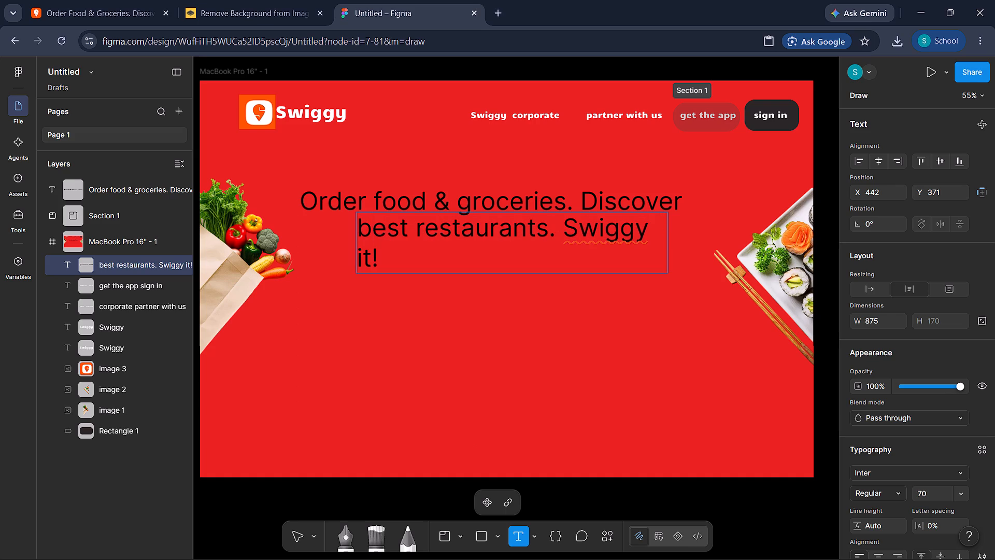
pyautogui.press('BackSpace')
pyautogui.press('b')
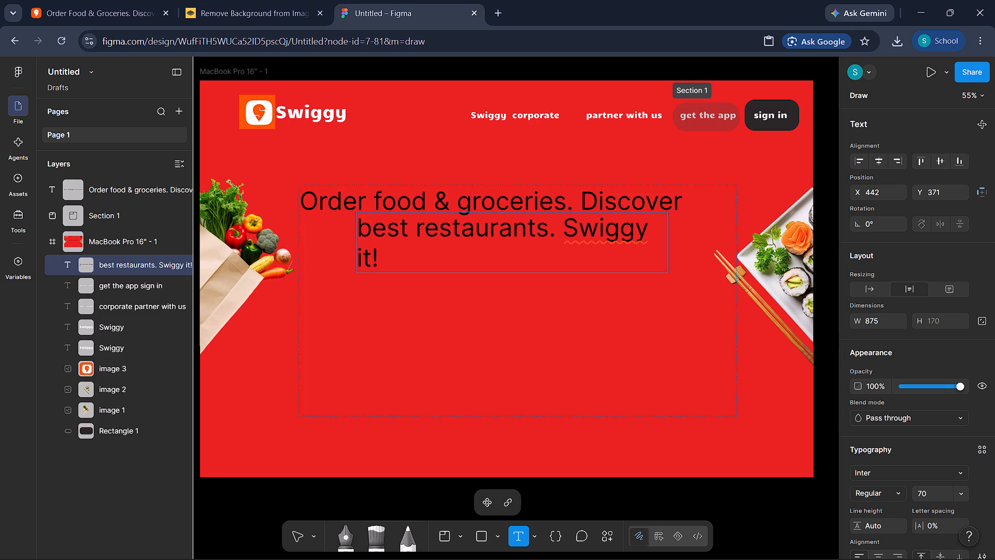
# Enlarge the second line's text box leftwards to about 919 × 188 so "best restaurants. Swiggy it!" fits on one line.
pyautogui.click(294, 536)
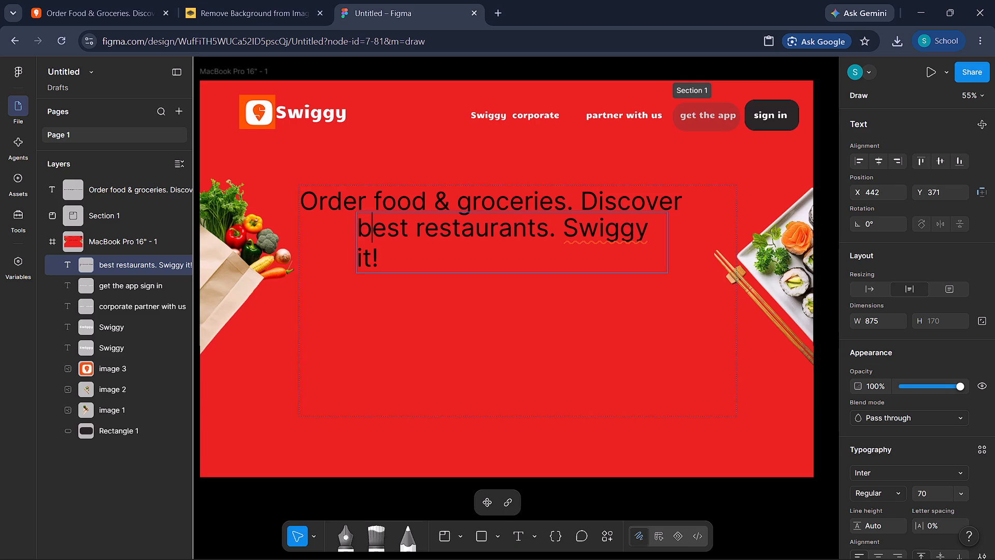
pyautogui.click(357, 272)
pyautogui.doubleClick(406, 249)
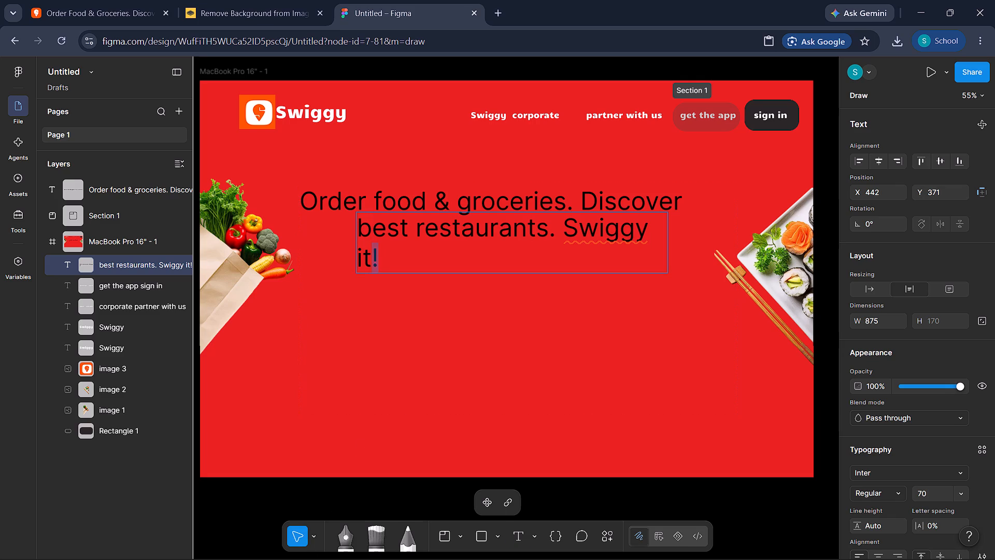
pyautogui.doubleClick(406, 249)
pyautogui.click(236, 346)
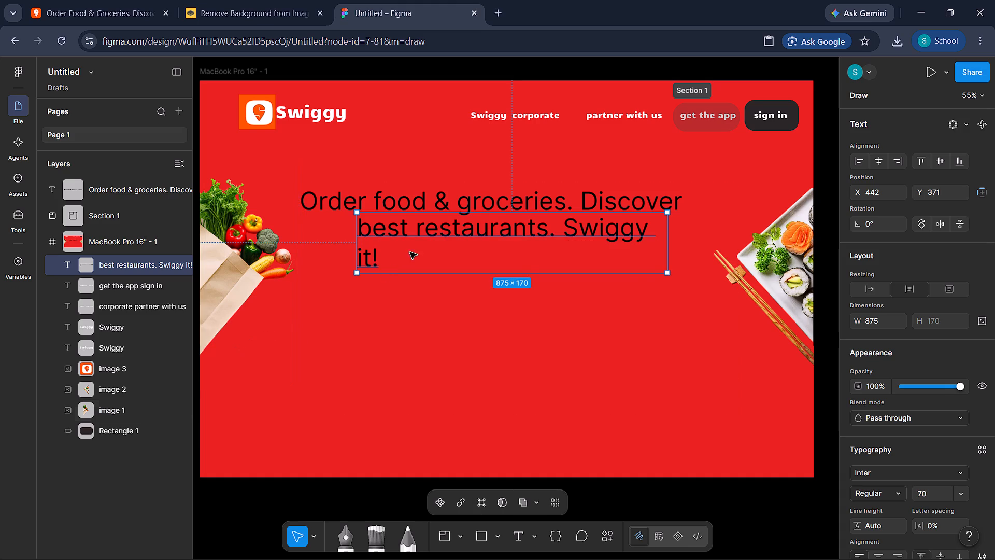
pyautogui.moveTo(361, 272); pyautogui.dragTo(348, 274)
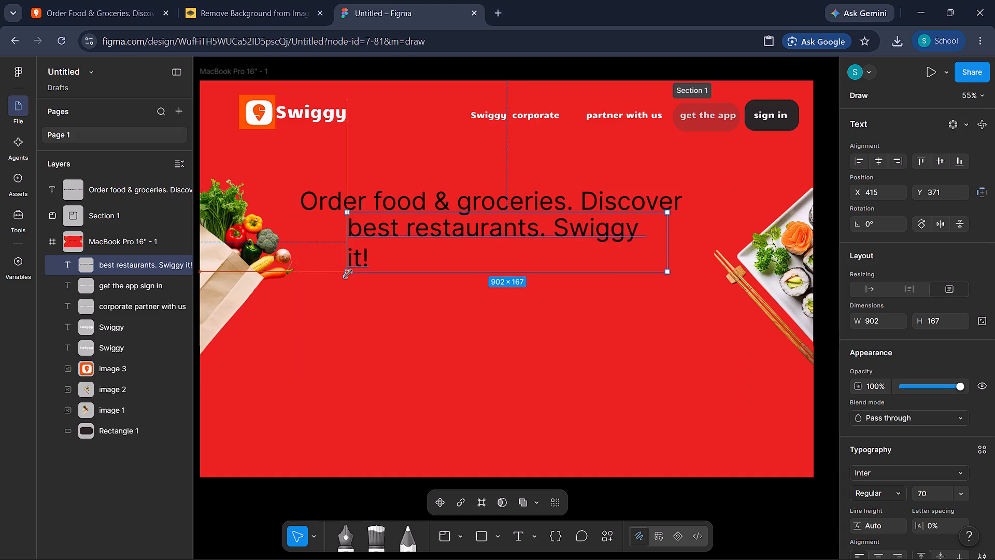
pyautogui.moveTo(348, 274); pyautogui.dragTo(341, 278)
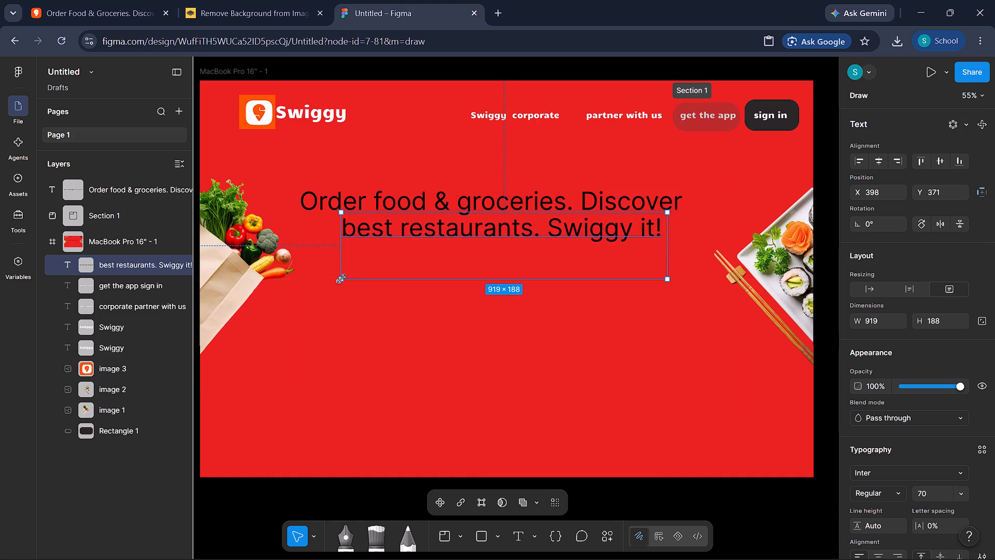
pyautogui.click(269, 438)
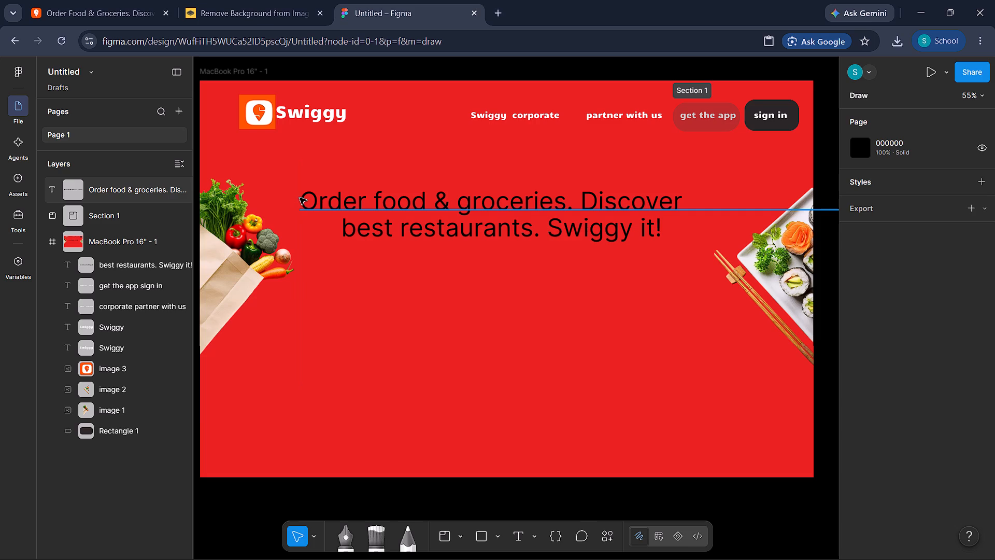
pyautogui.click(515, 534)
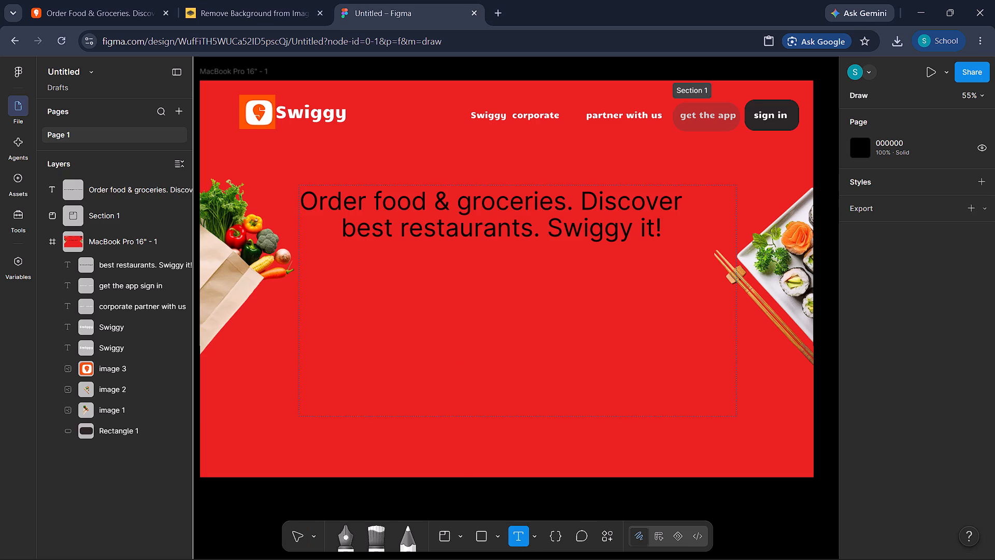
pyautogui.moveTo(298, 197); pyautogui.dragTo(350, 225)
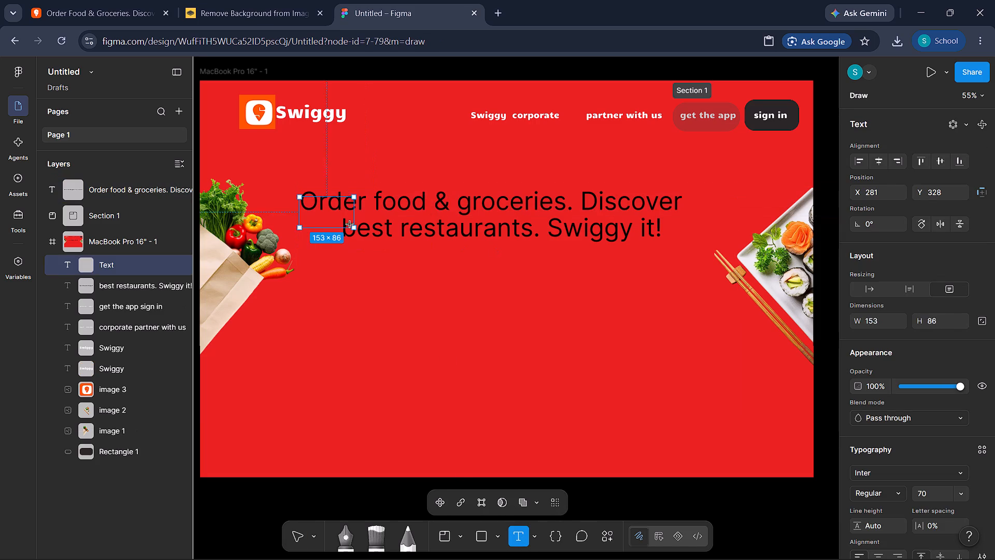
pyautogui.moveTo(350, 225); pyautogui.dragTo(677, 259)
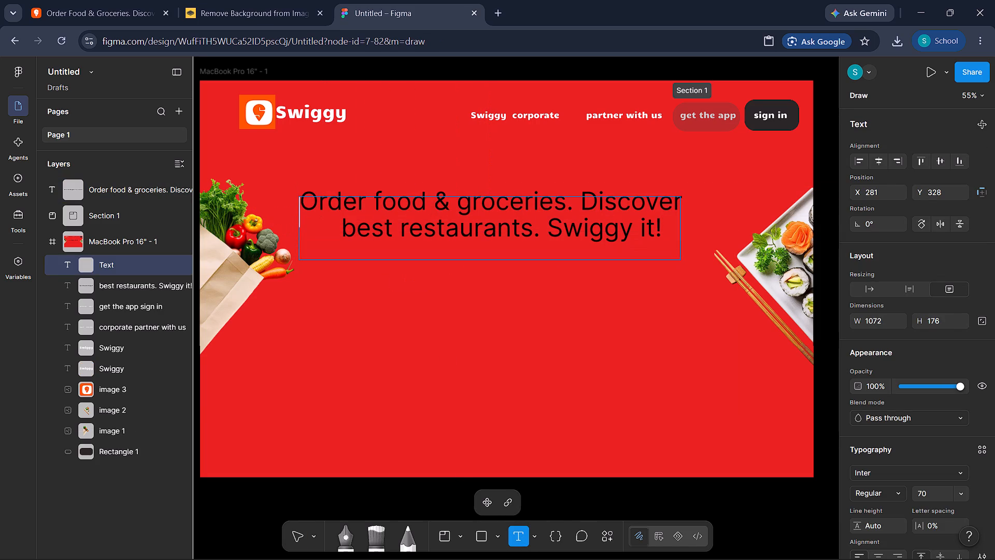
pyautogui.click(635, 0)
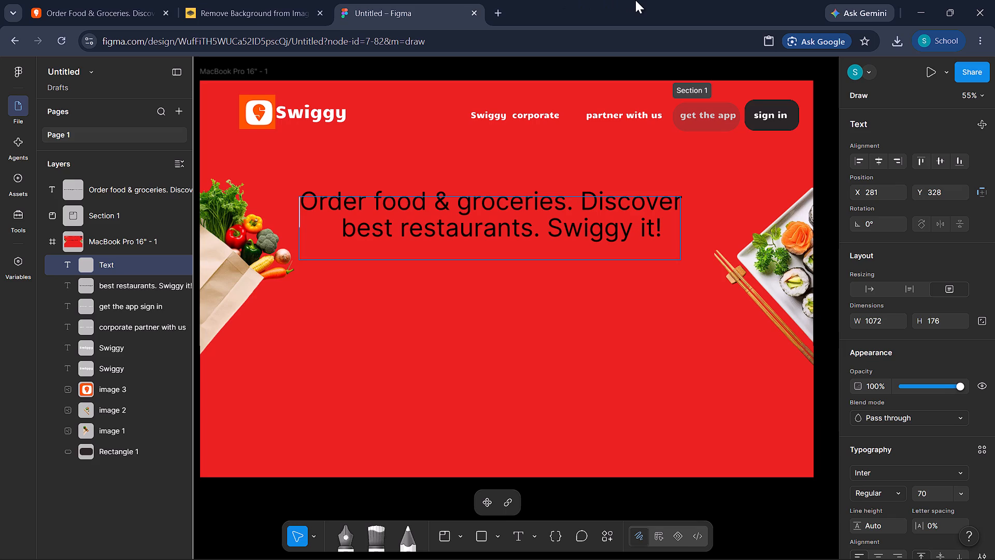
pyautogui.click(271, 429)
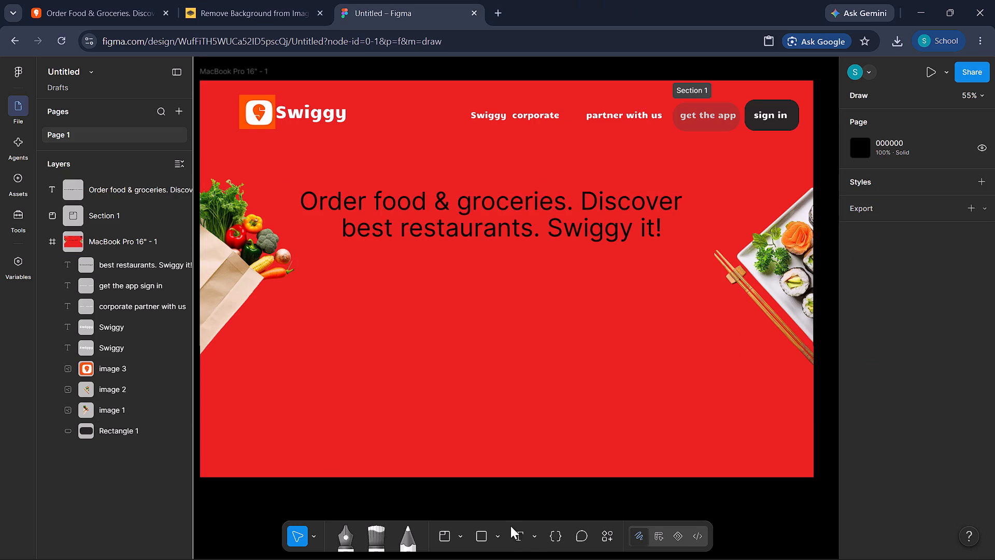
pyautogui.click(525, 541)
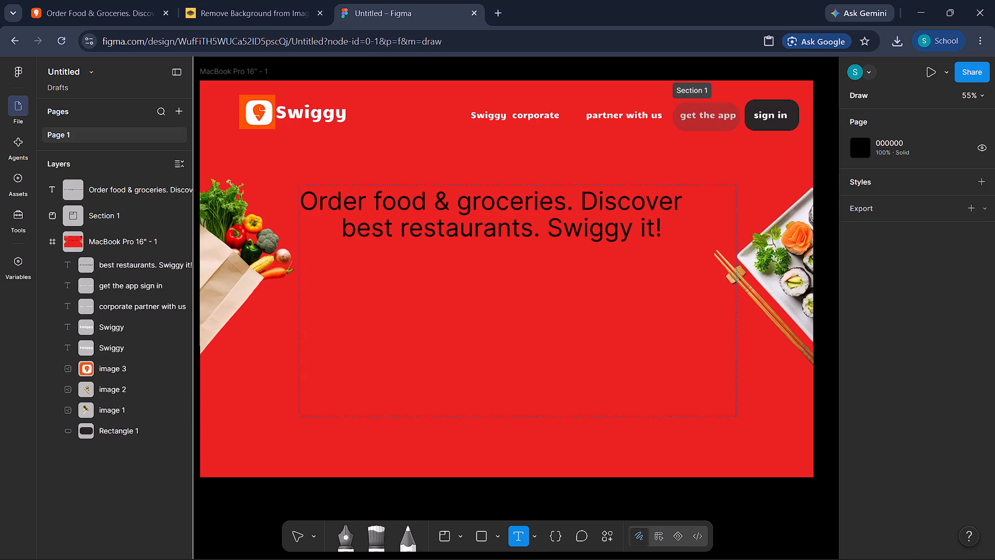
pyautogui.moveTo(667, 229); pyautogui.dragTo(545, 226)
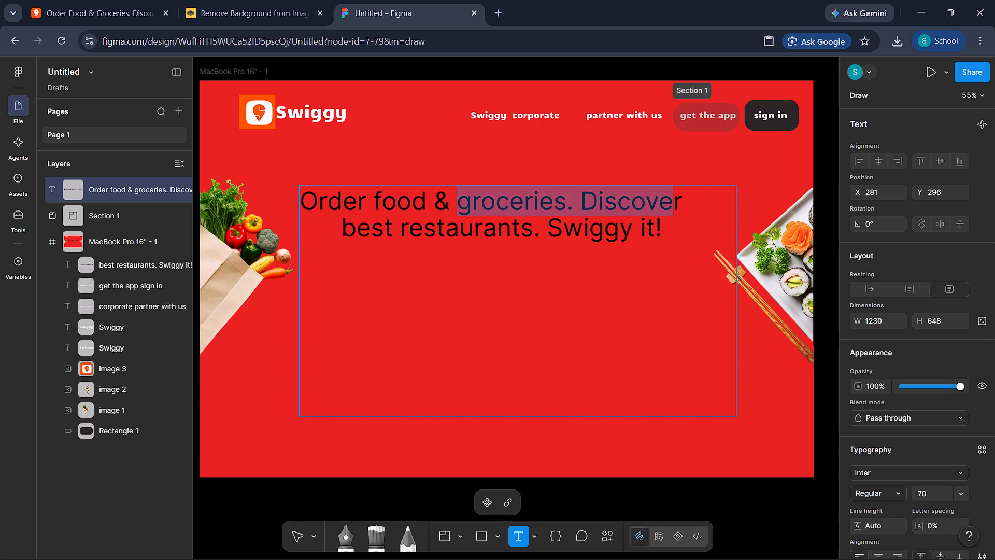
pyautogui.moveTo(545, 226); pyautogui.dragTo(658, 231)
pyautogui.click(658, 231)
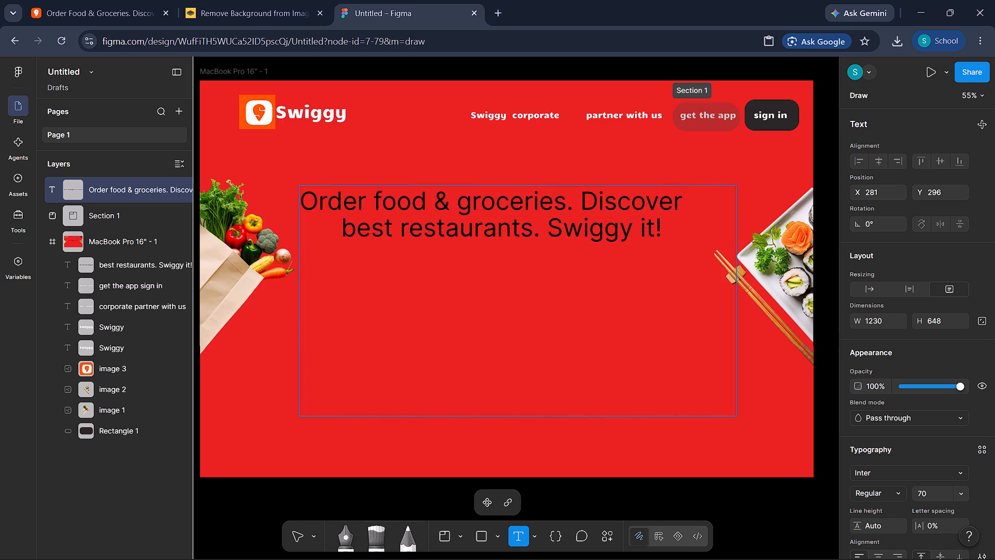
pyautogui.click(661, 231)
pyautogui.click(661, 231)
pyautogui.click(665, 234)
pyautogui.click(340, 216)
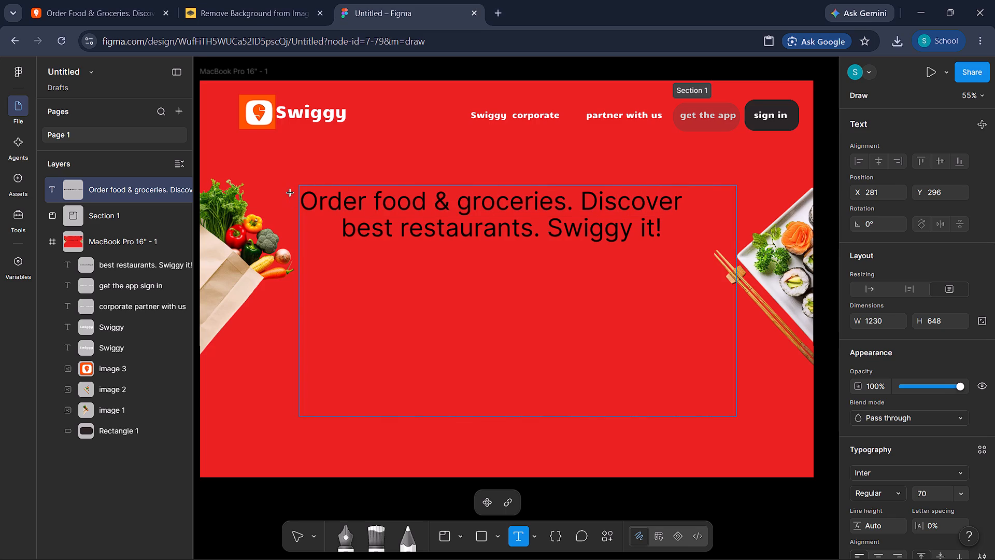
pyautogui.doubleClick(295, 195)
# Change the fill of the headline's first line, "Order food & groceries. Discover", from black to a very light pinkish white.
pyautogui.click(297, 197)
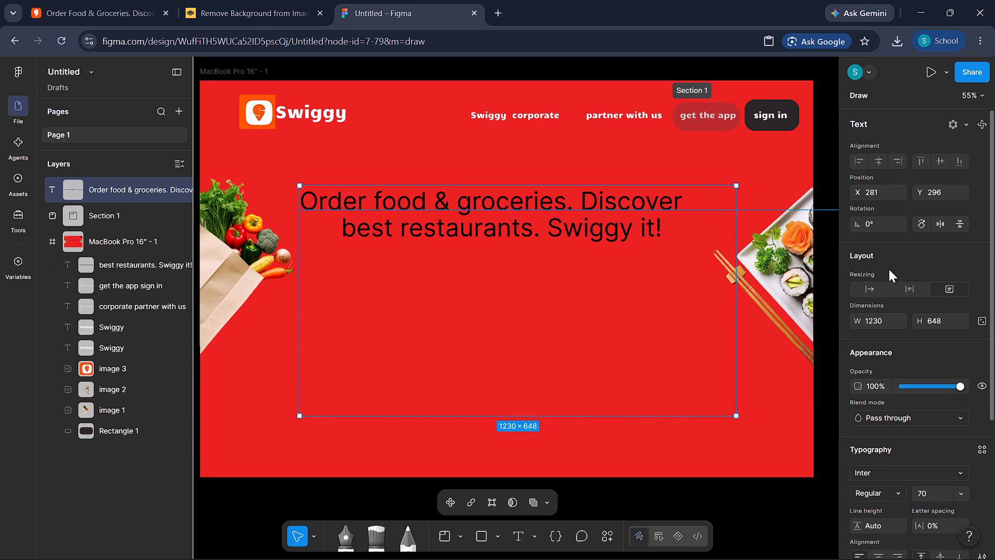
pyautogui.scroll(-2, 882, 274)
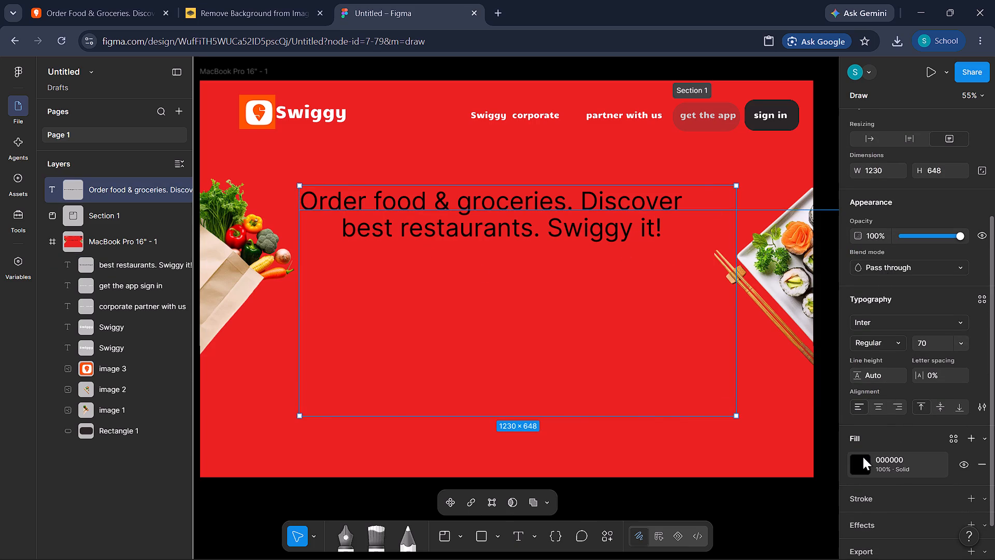
pyautogui.click(863, 457)
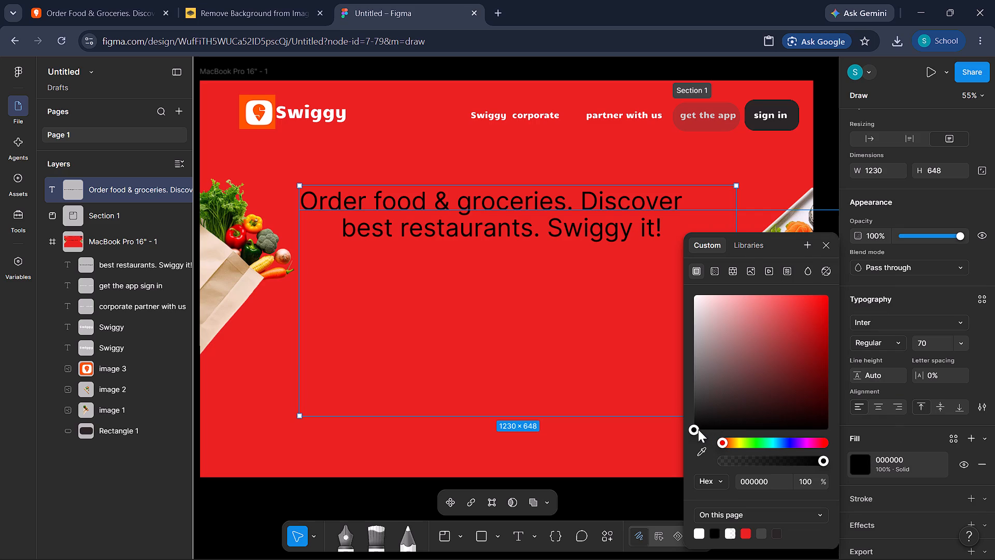
pyautogui.moveTo(693, 427); pyautogui.dragTo(724, 319)
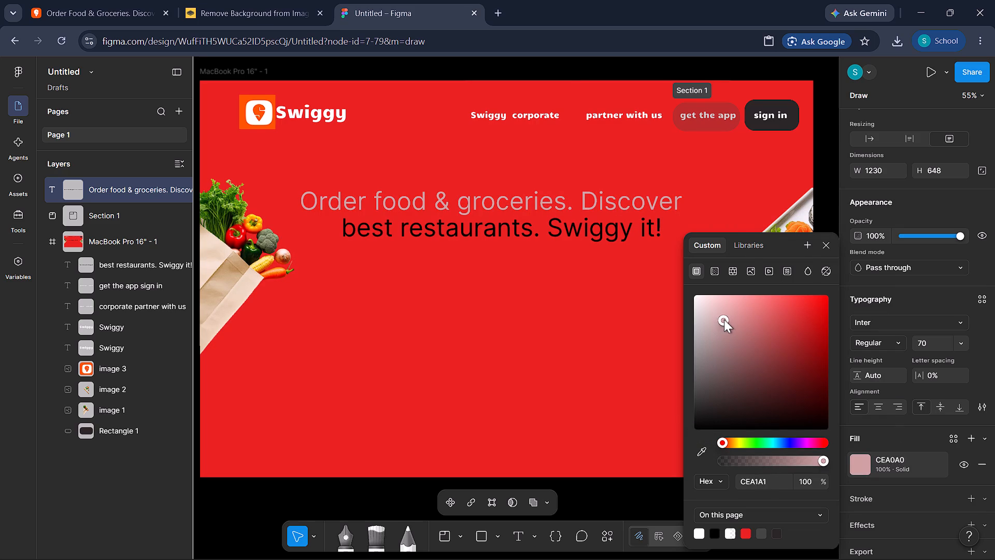
pyautogui.moveTo(724, 319); pyautogui.dragTo(713, 264)
# Set the fill of the second headline line, "best restaurants. Swiggy it!", to the near-white FFFDFD.
pyautogui.click(517, 227)
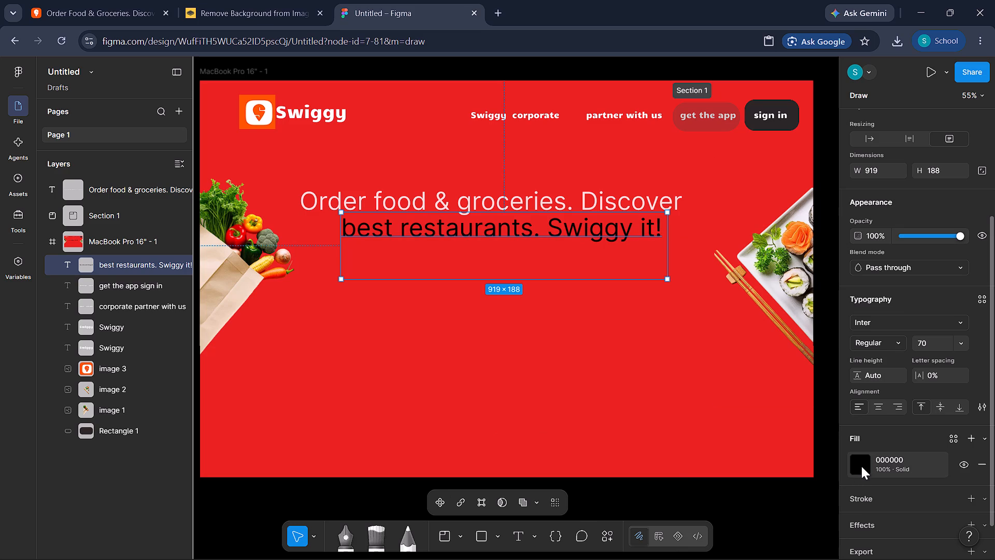
pyautogui.click(861, 466)
pyautogui.moveTo(690, 425); pyautogui.dragTo(773, 102)
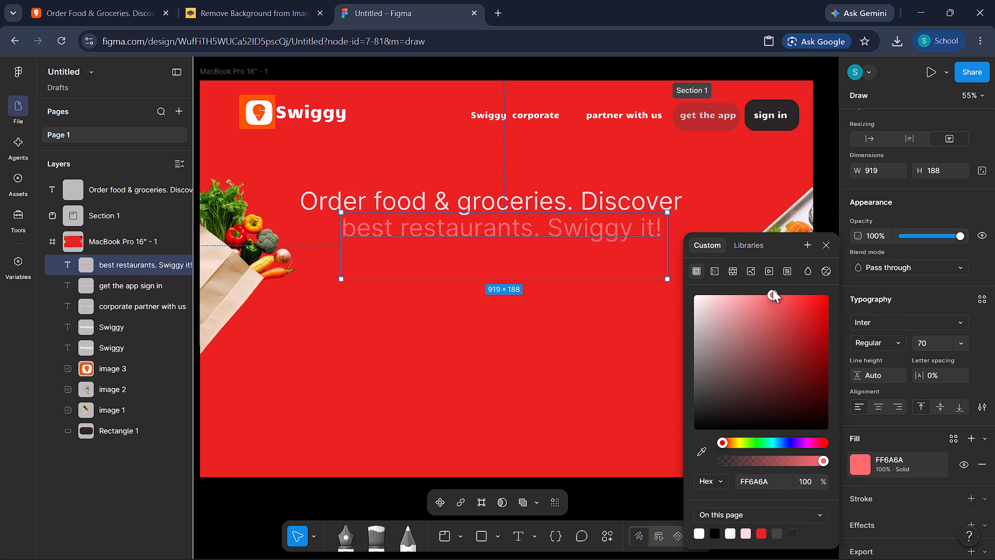
pyautogui.moveTo(773, 289); pyautogui.dragTo(684, 306)
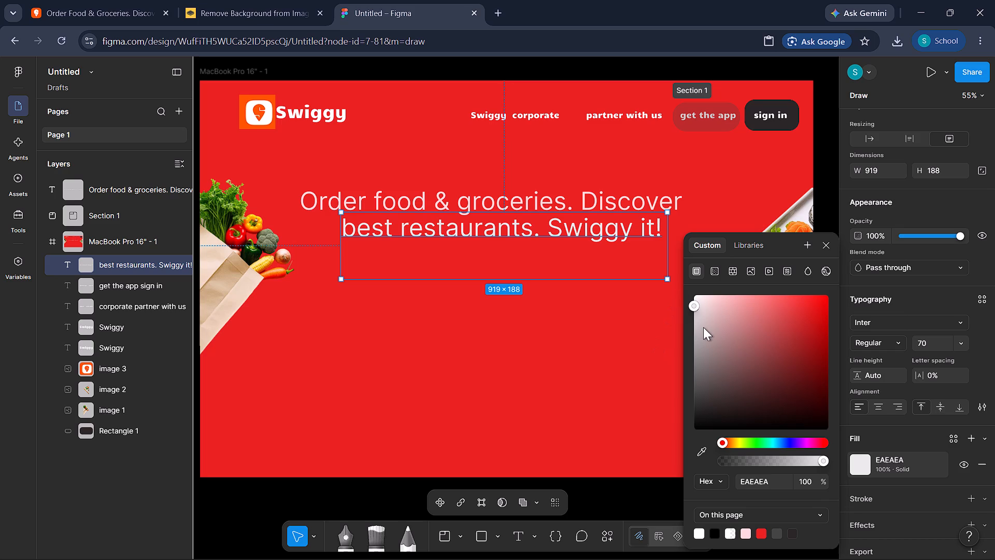
pyautogui.moveTo(692, 307); pyautogui.dragTo(693, 272)
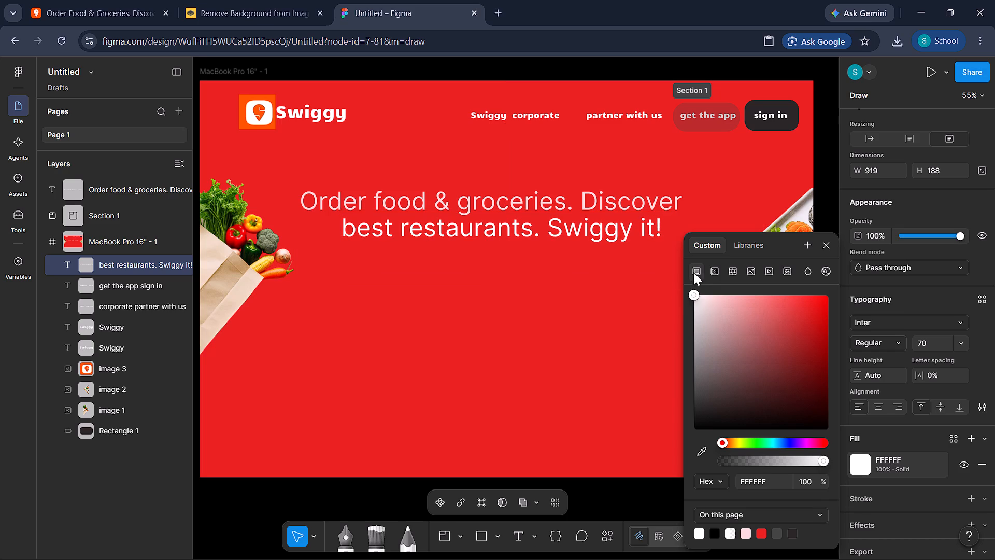
pyautogui.moveTo(693, 272); pyautogui.dragTo(695, 288)
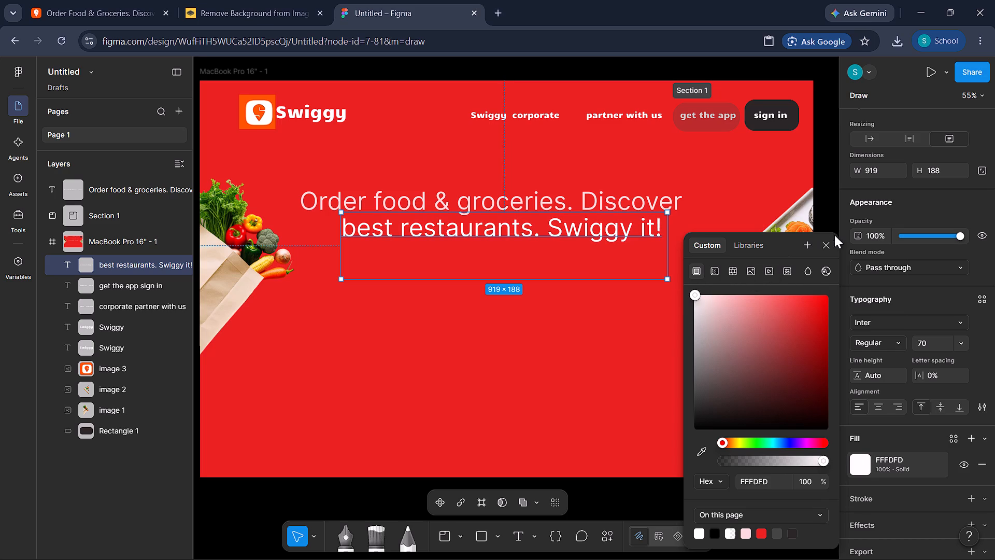
pyautogui.click(818, 238)
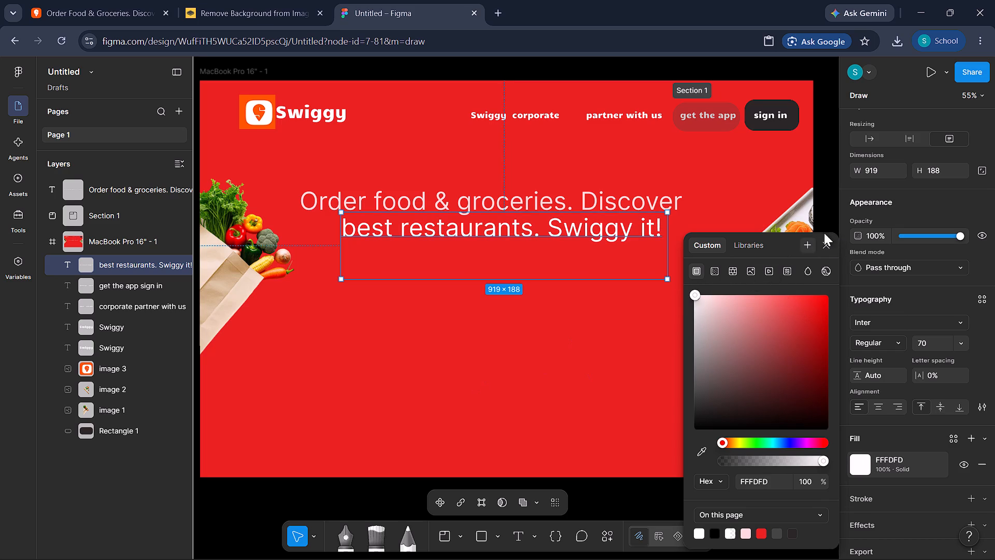
pyautogui.click(823, 244)
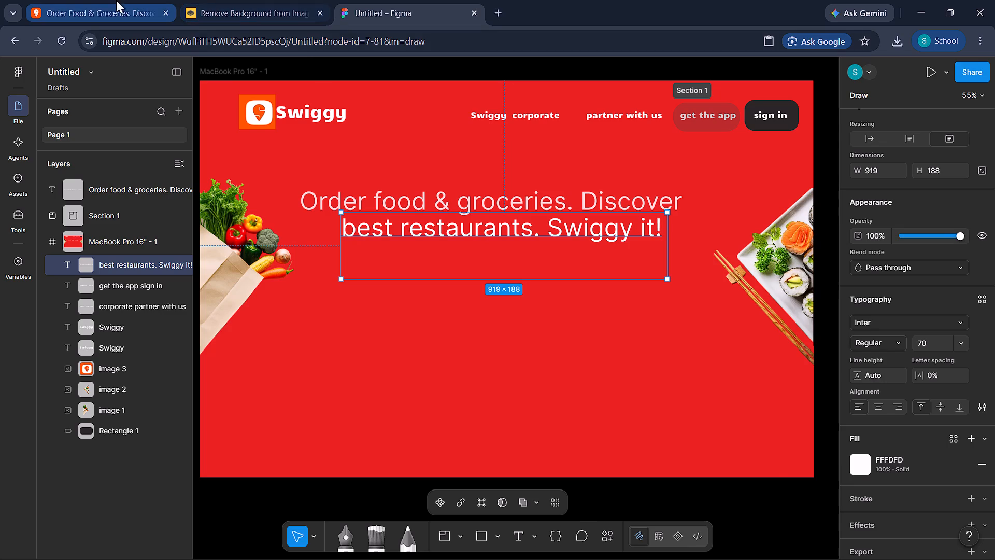
# Check the headline's look on the Swiggy reference page and examine the second line's text properties for a way to bolden it.
pyautogui.click(100, 0)
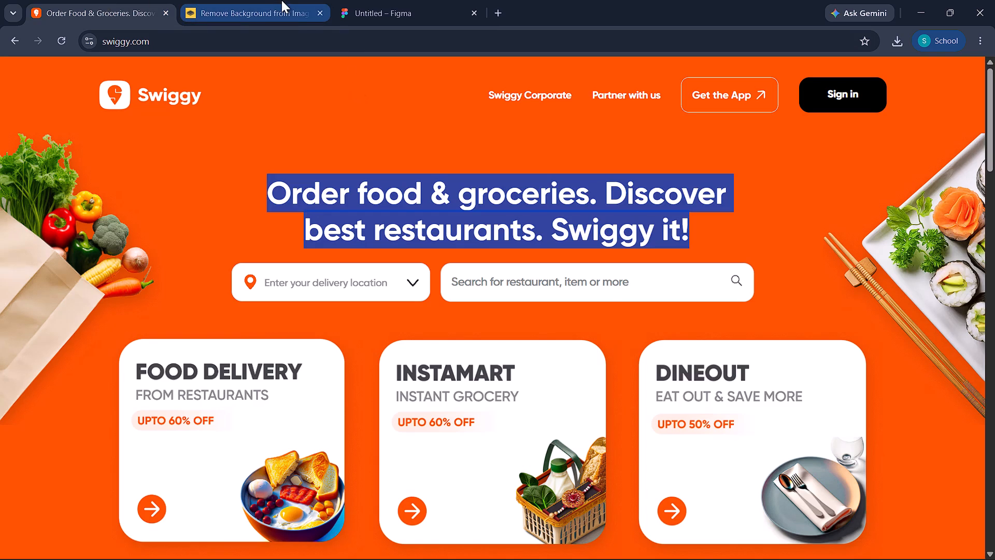
pyautogui.click(281, 0)
pyautogui.click(369, 0)
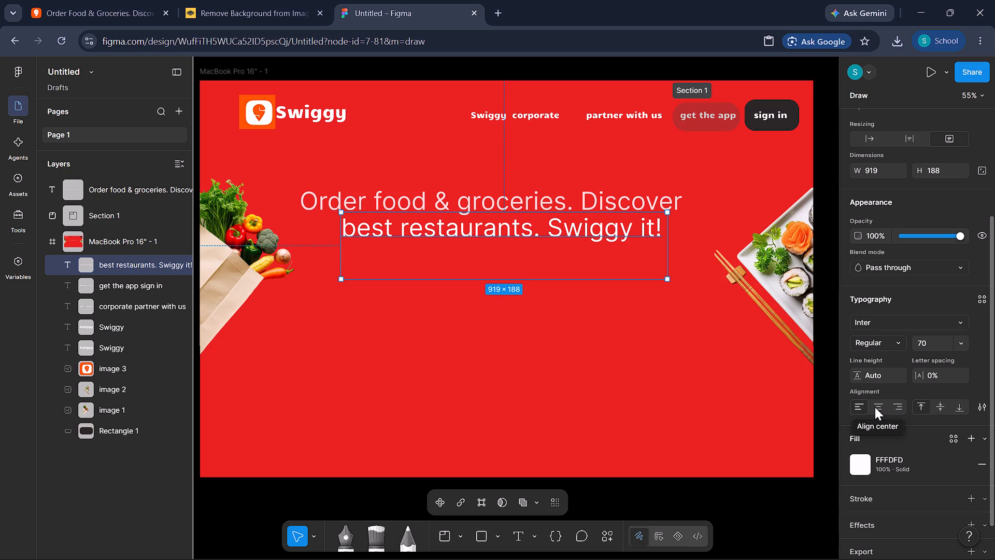
pyautogui.scroll(-2, 875, 407)
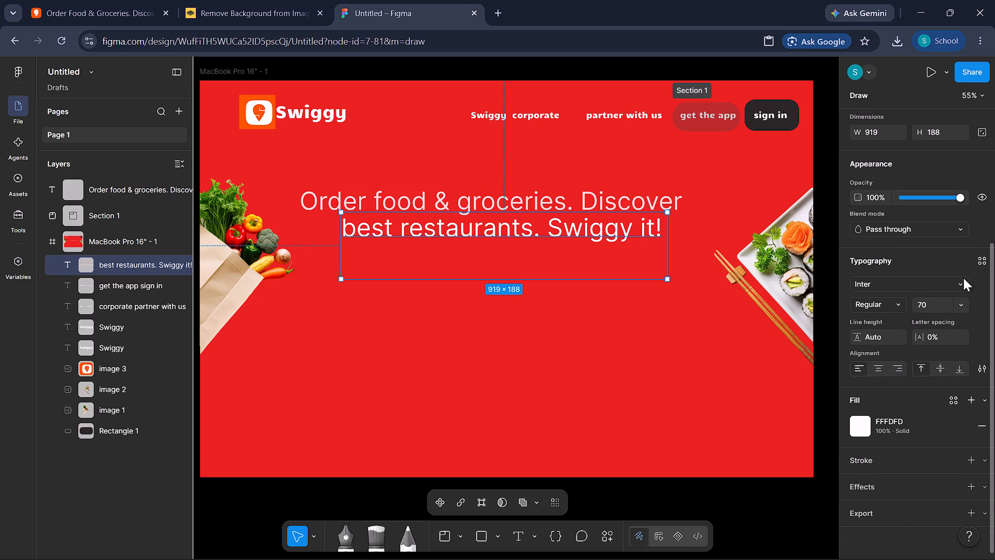
pyautogui.scroll(-2, 902, 370)
pyautogui.scroll(6, 894, 275)
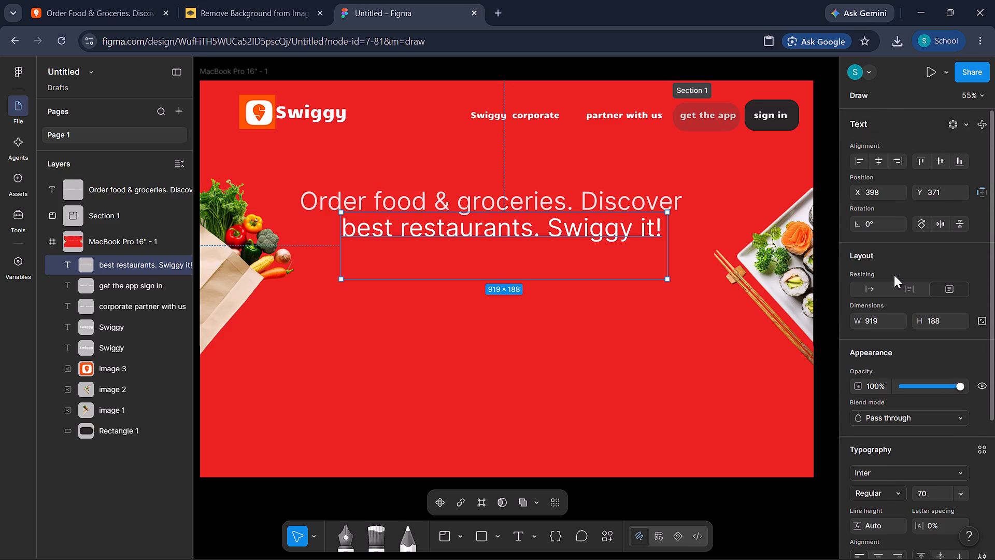
pyautogui.scroll(1, 894, 275)
pyautogui.scroll(-1, 910, 289)
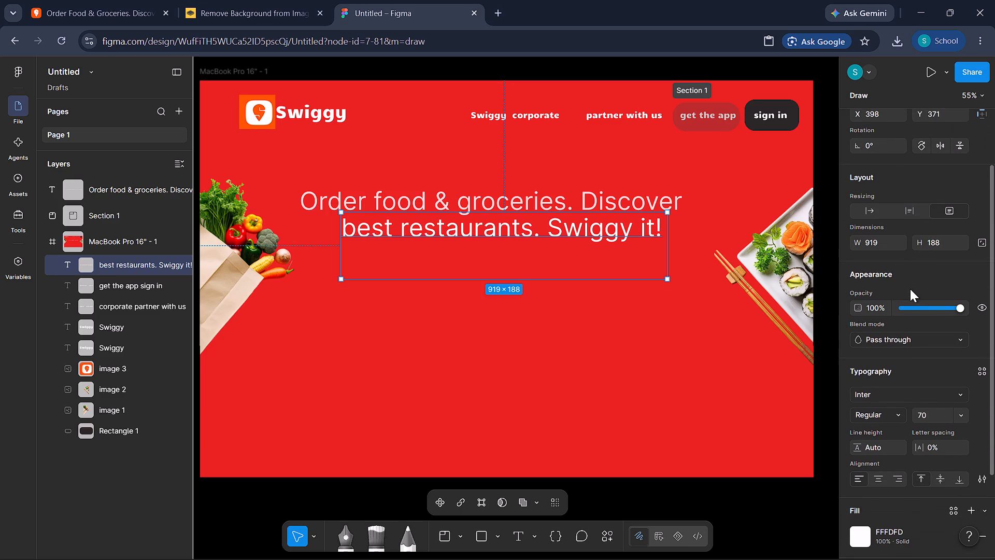
pyautogui.click(883, 243)
pyautogui.press('BackSpace')
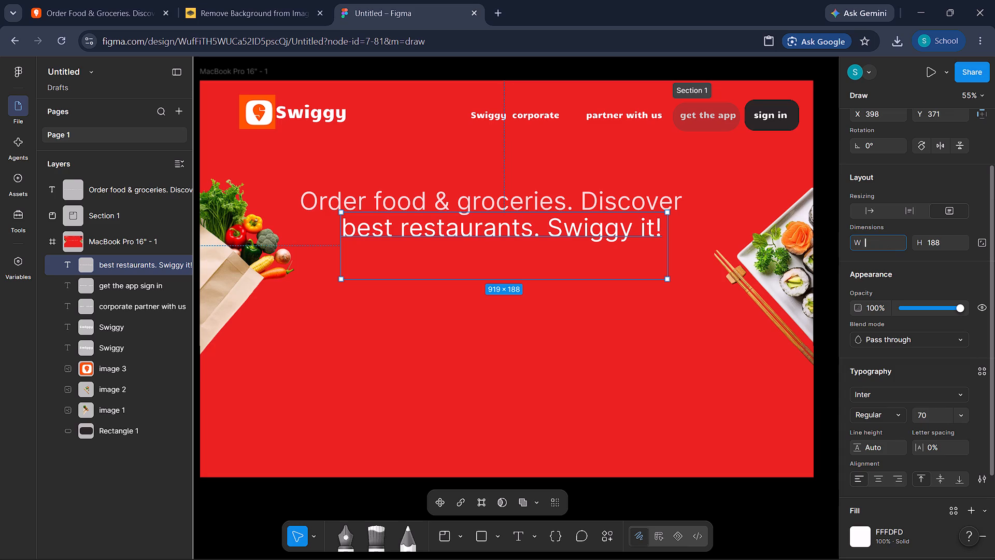
pyautogui.click(956, 272)
pyautogui.scroll(-2, 902, 368)
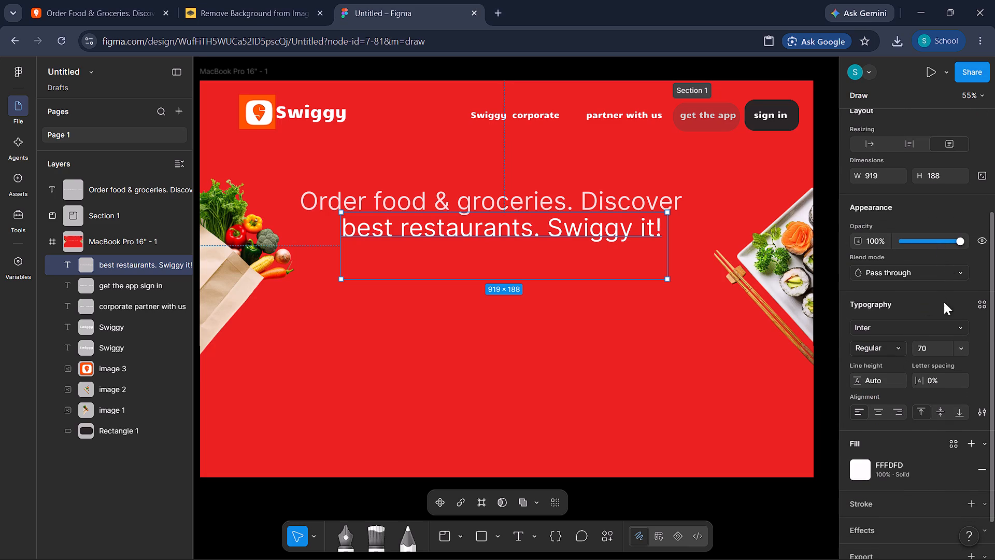
pyautogui.scroll(-1, 899, 400)
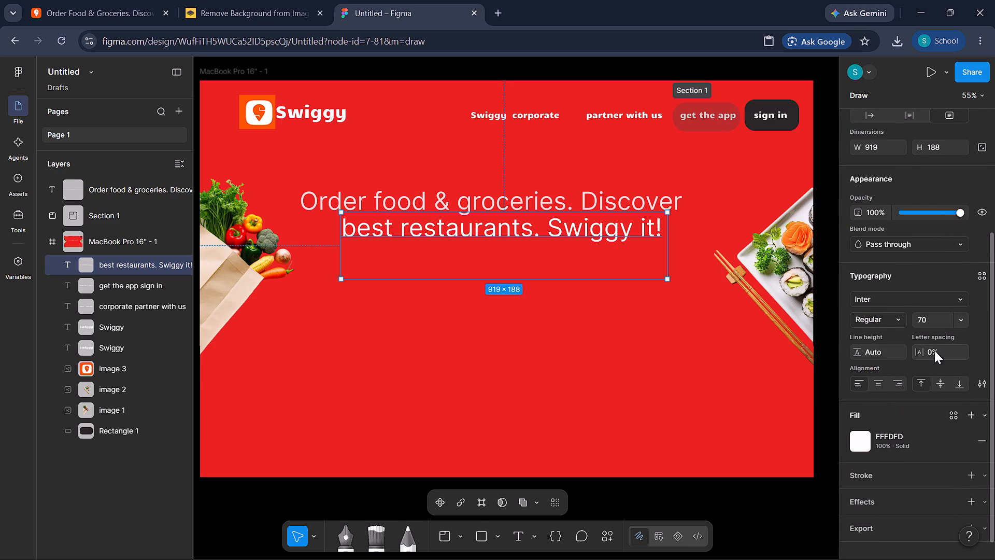
pyautogui.scroll(-1, 947, 349)
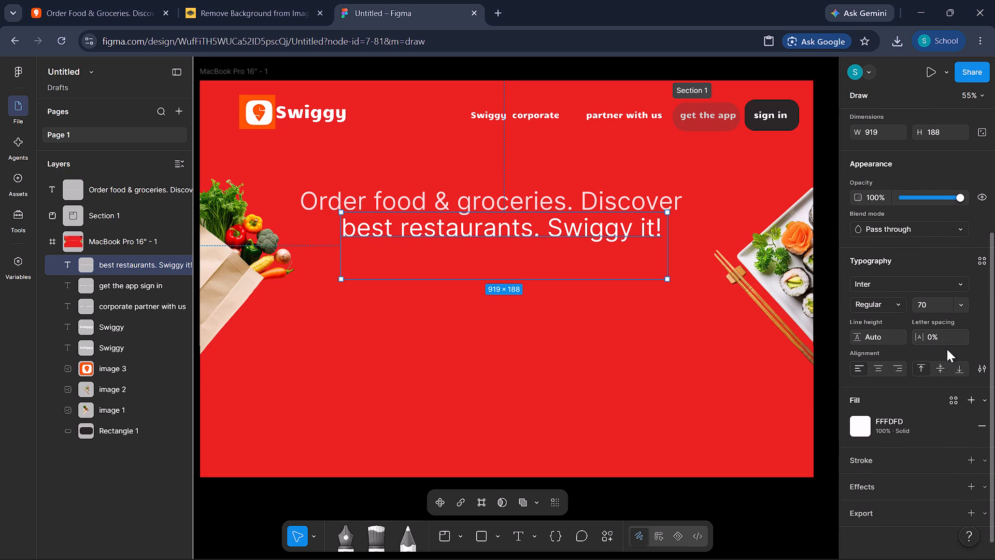
pyautogui.scroll(-1, 947, 349)
pyautogui.scroll(8, 900, 194)
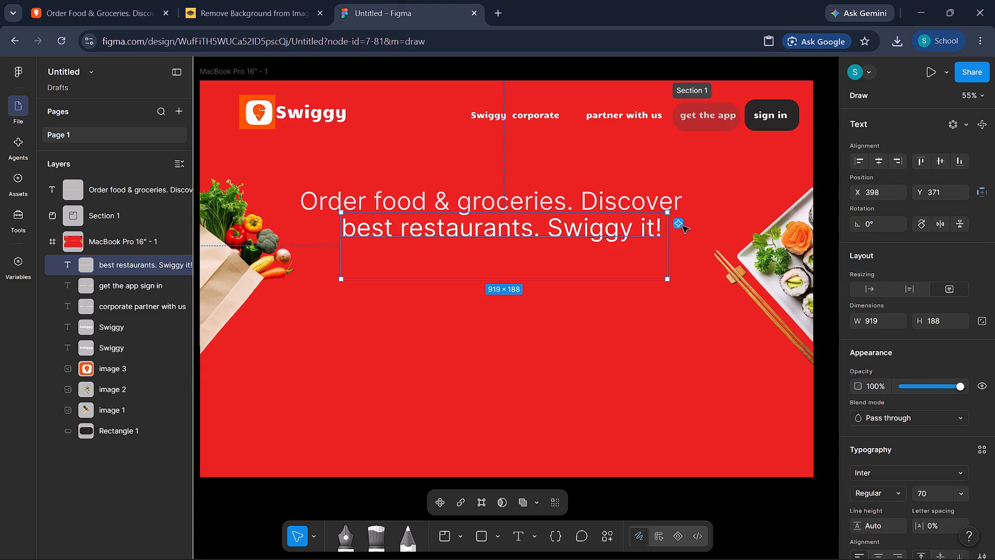
# Ask the AI assistant to change the second headline line with the prompt "bolden it".
pyautogui.click(679, 222)
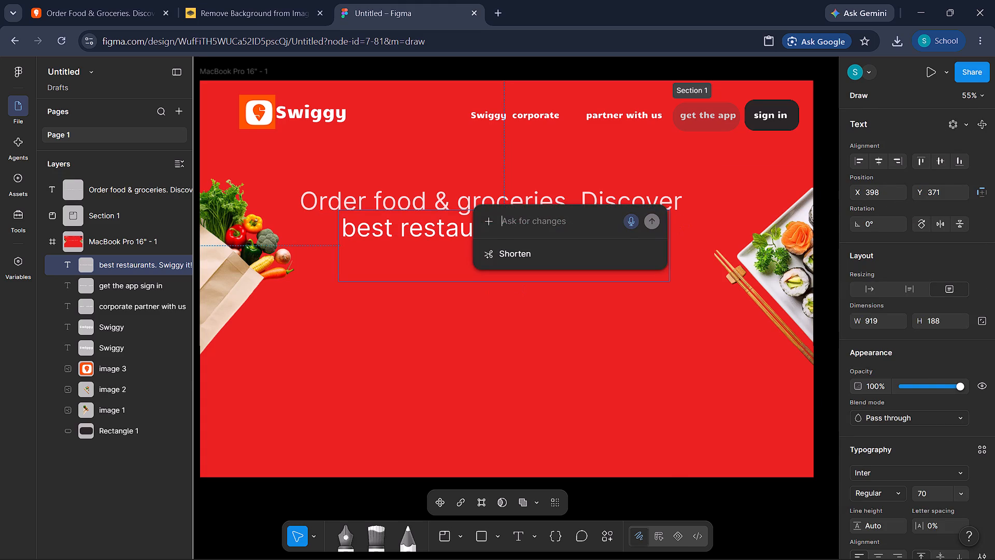
pyautogui.write('bolden it')
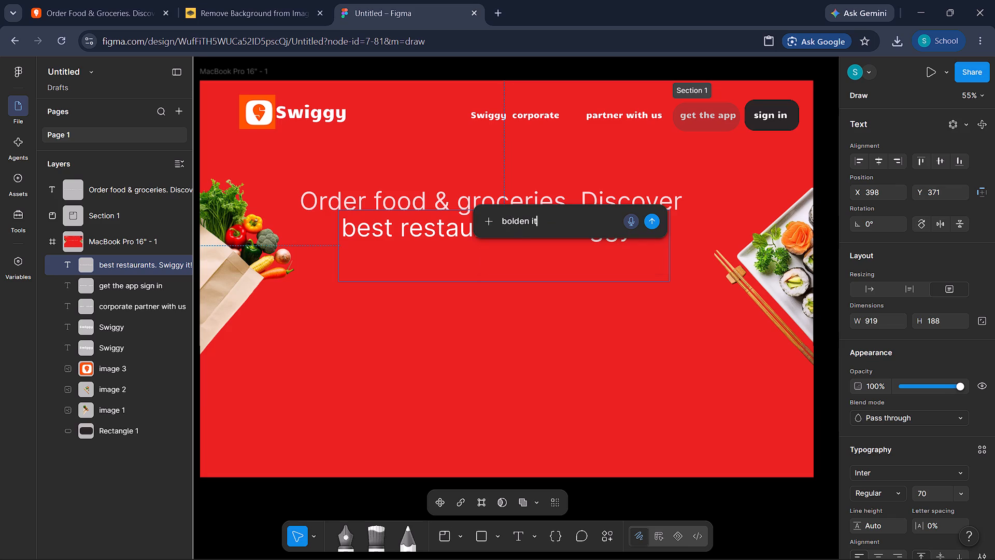
pyautogui.press('Return')
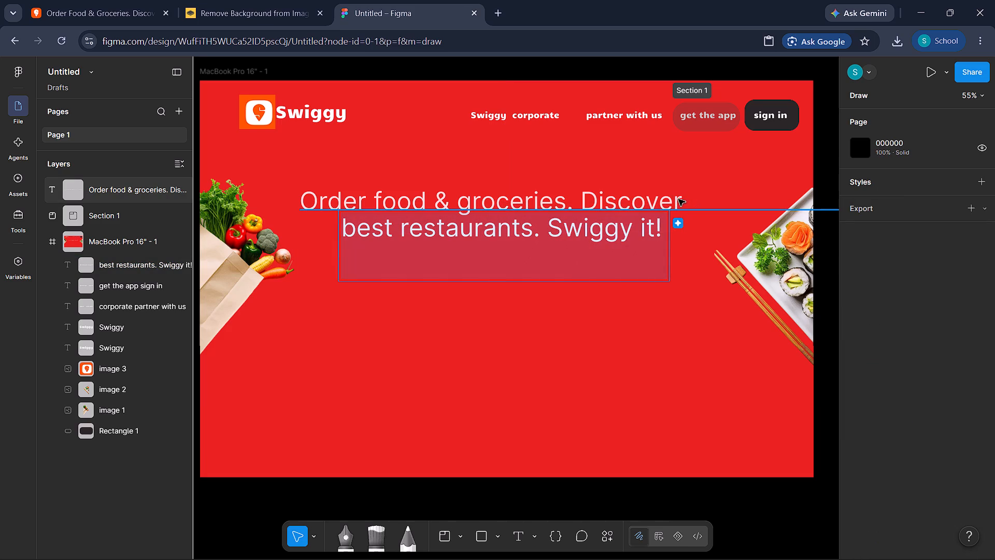
# Ask the AI assistant to change the first headline line, "Order food & groceries. Discover", with the prompt "bolen it".
pyautogui.click(677, 200)
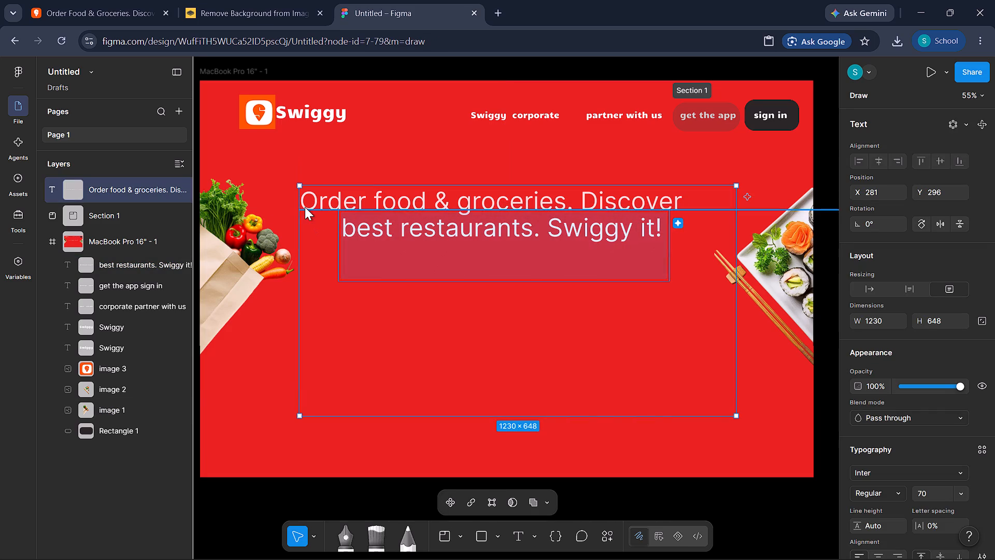
pyautogui.click(748, 195)
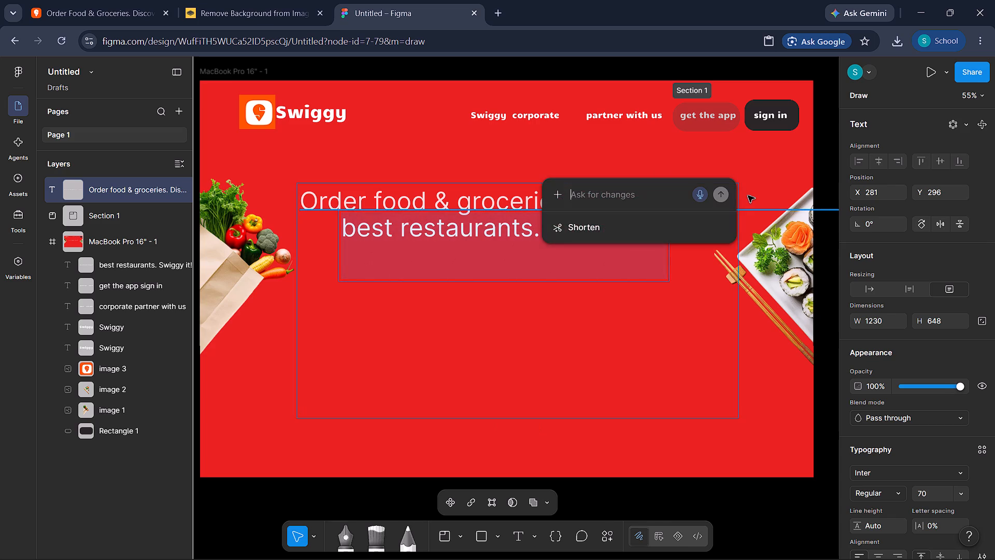
pyautogui.write('bolen it')
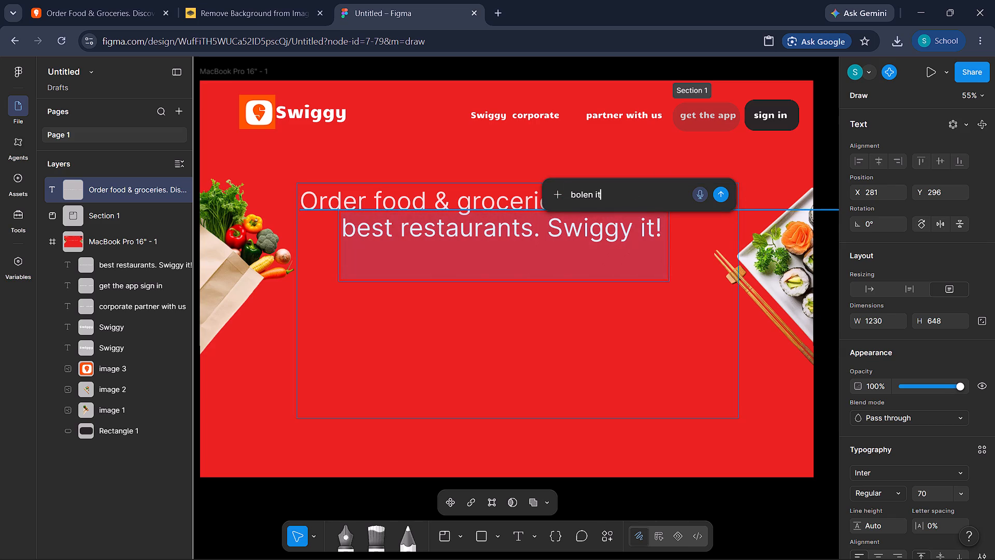
pyautogui.press('Return')
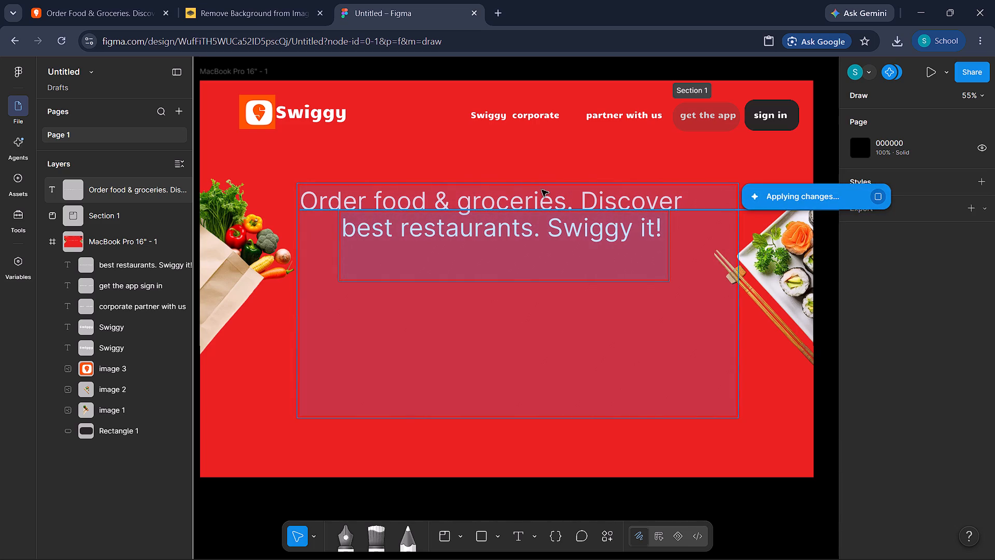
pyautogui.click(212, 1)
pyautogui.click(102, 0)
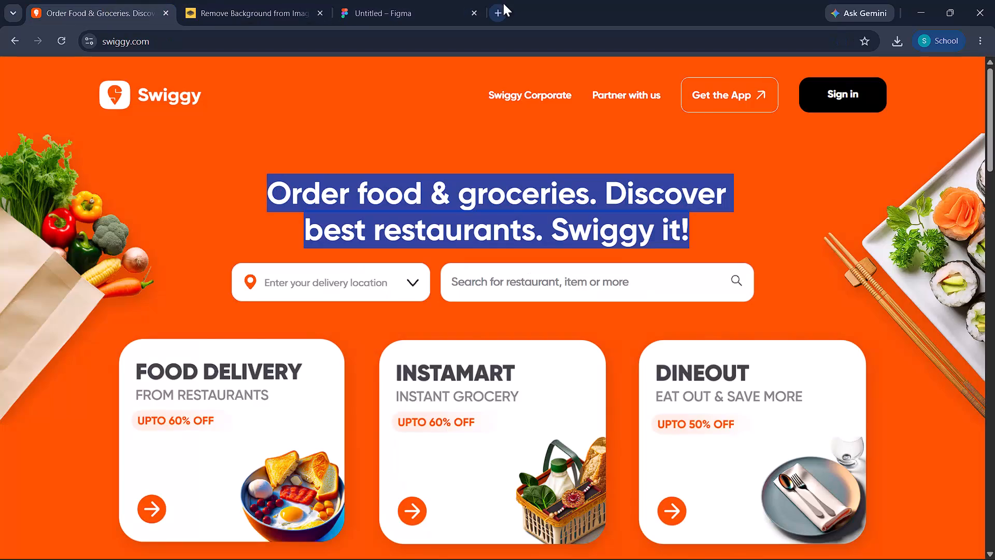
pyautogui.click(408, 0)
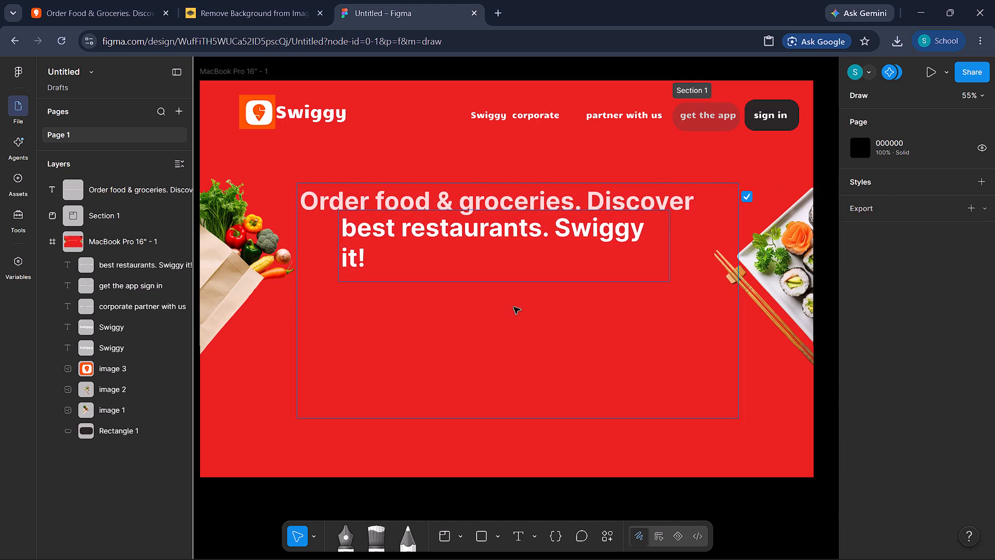
# Enlarge the text box of "best restaurants. Swiggy it!" to about 950 × 193 so the text fits on one line.
pyautogui.click(370, 255)
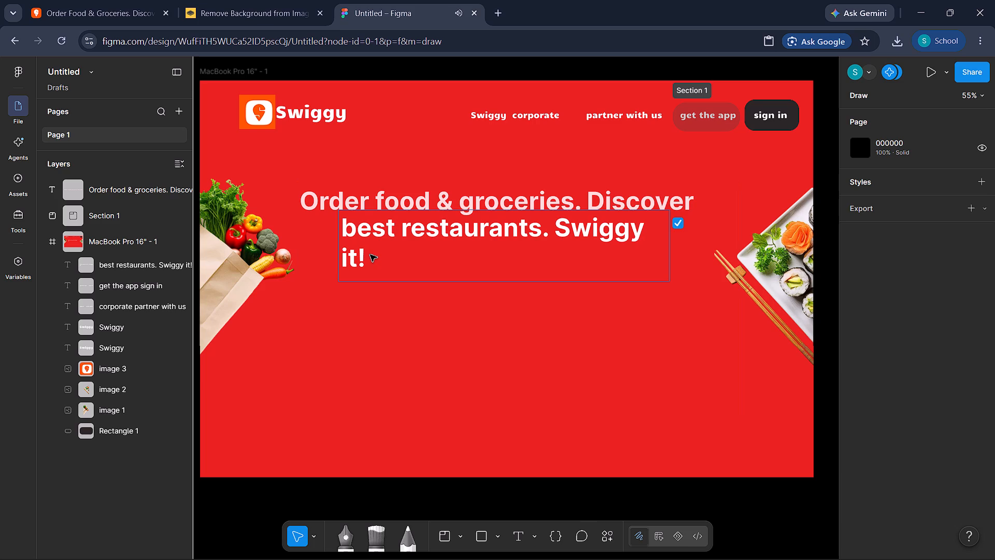
pyautogui.click(370, 255)
pyautogui.click(701, 200)
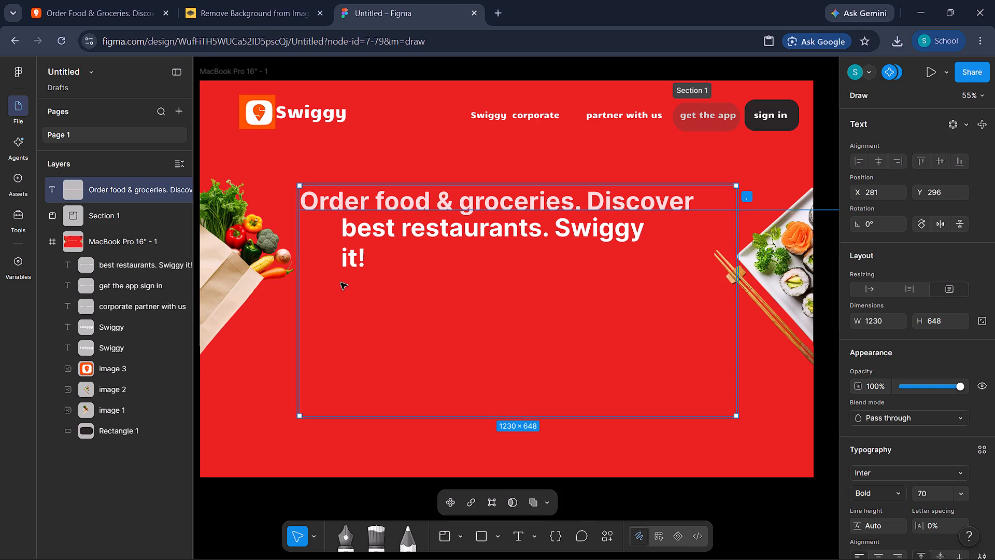
pyautogui.click(353, 263)
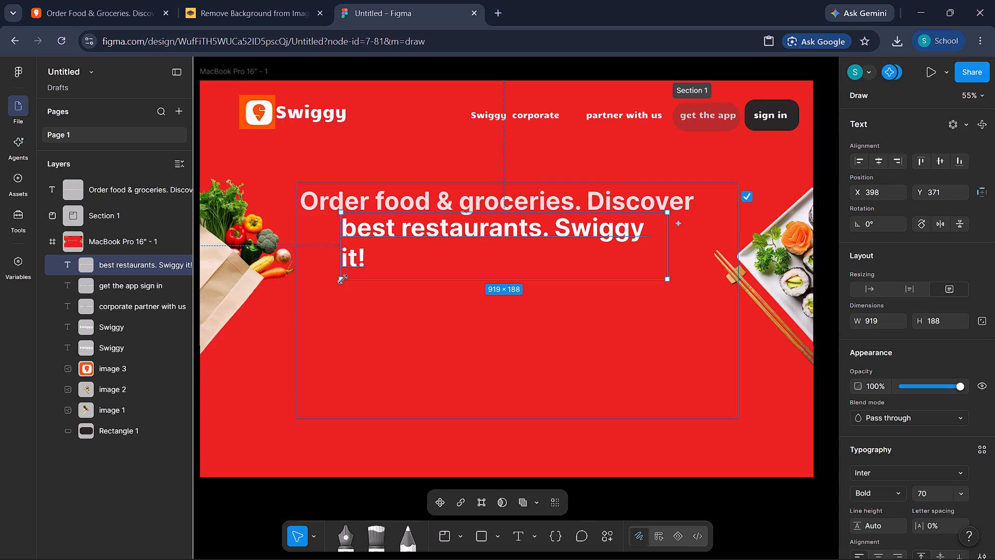
pyautogui.moveTo(342, 279); pyautogui.dragTo(330, 284)
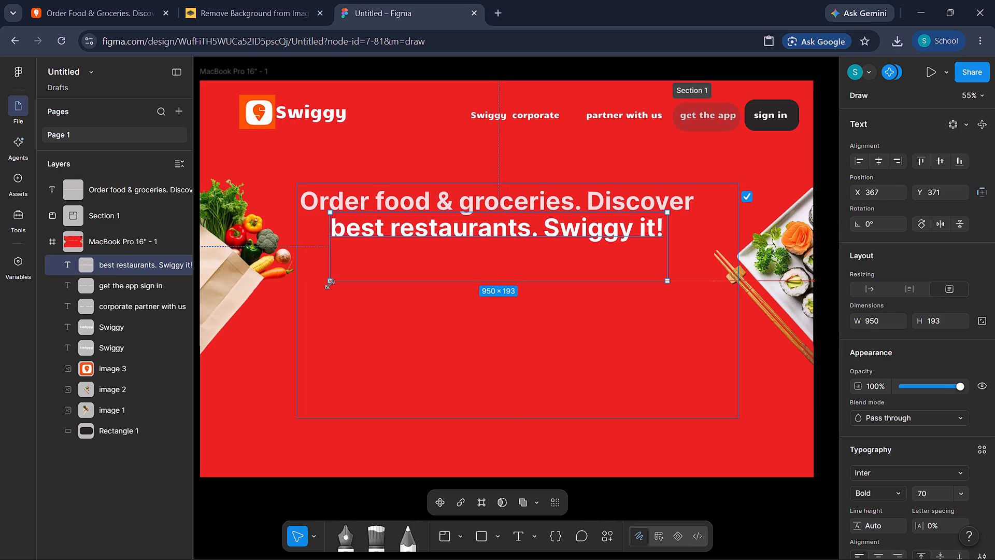
pyautogui.moveTo(330, 284); pyautogui.dragTo(330, 285)
pyautogui.click(250, 390)
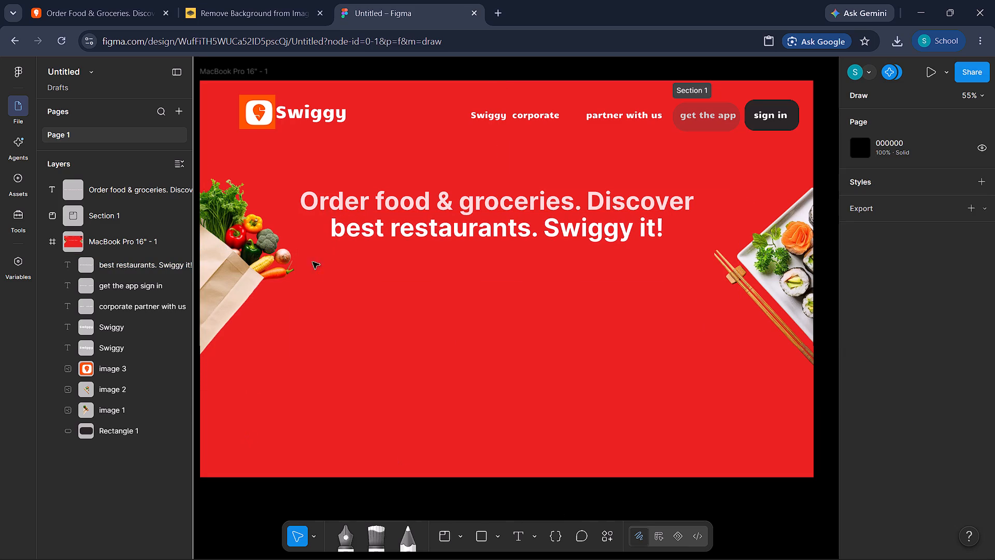
# Examine the delivery location and search fields below the headline on the Swiggy reference page, then return to the Figma design.
pyautogui.click(86, 0)
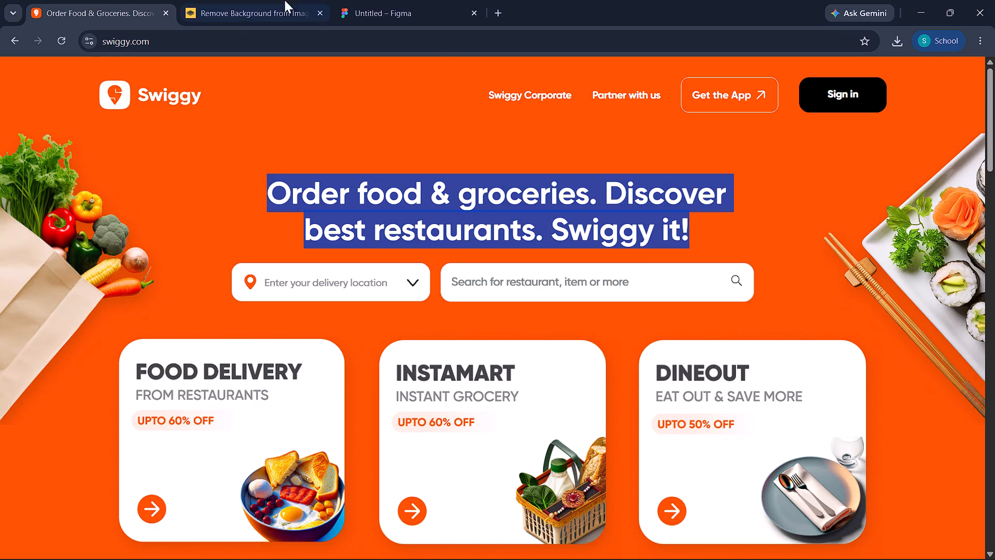
pyautogui.click(267, 0)
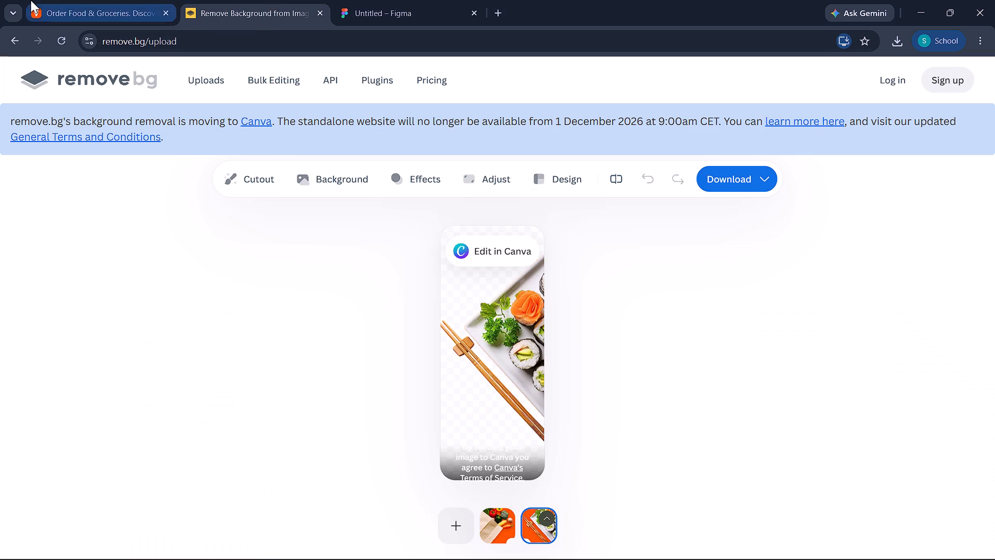
pyautogui.click(31, 0)
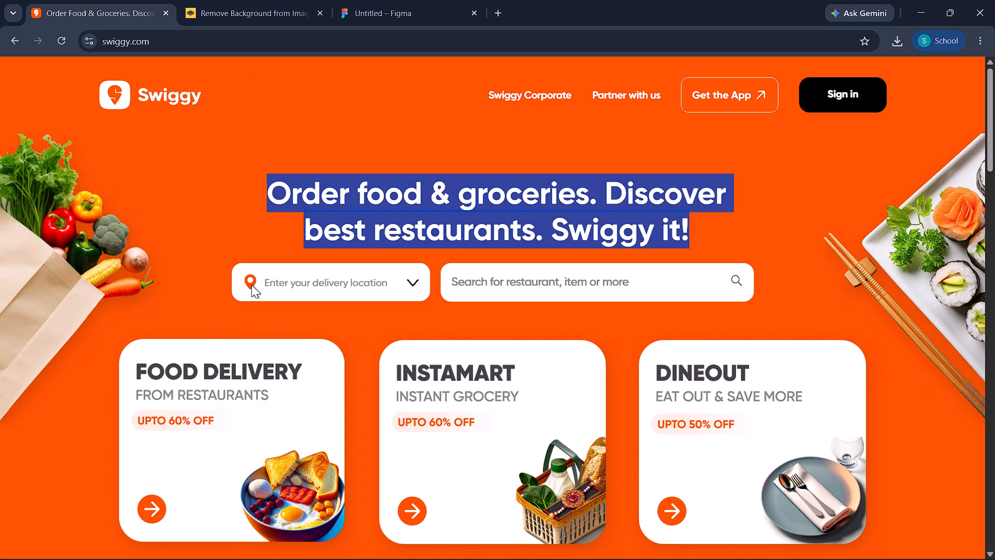
pyautogui.click(246, 0)
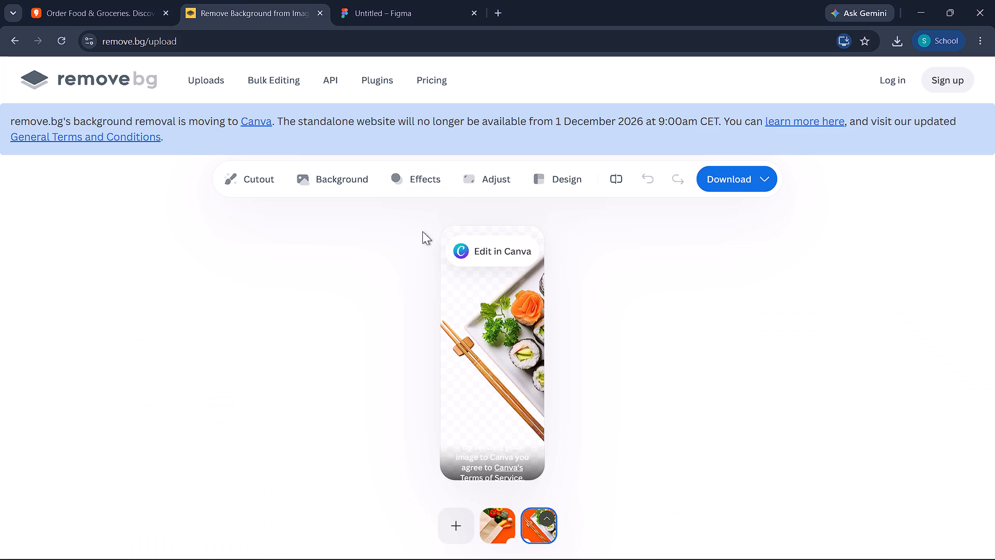
pyautogui.click(95, 0)
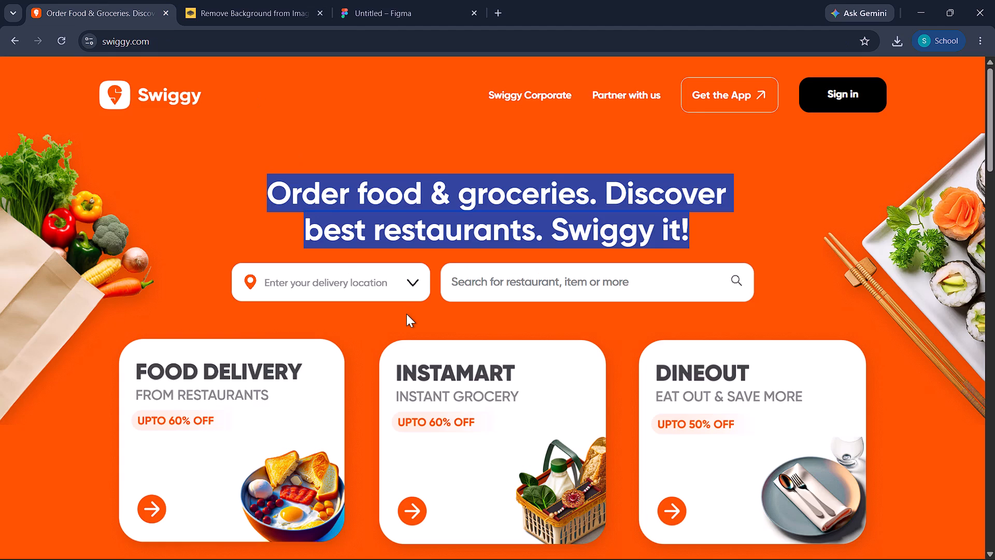
pyautogui.click(198, 0)
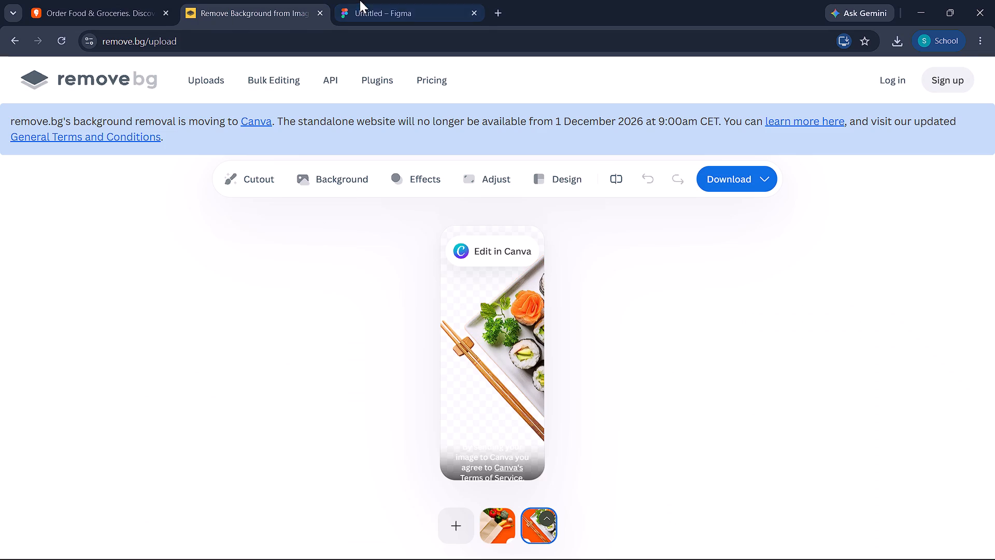
pyautogui.click(360, 1)
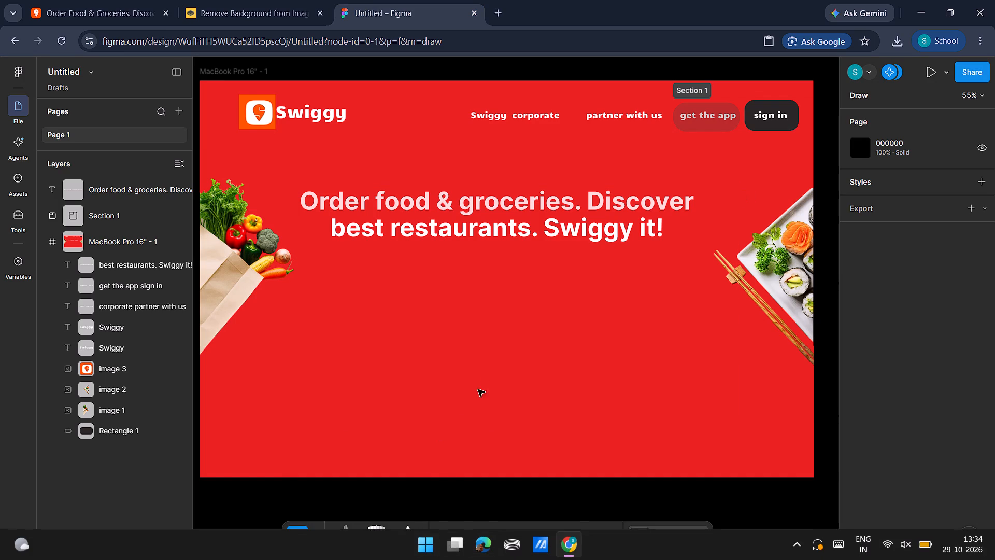
# Draw a rectangle about 387 × 98 below the headline for the delivery location field and position it at about X 314, Y 526.
pyautogui.click(482, 534)
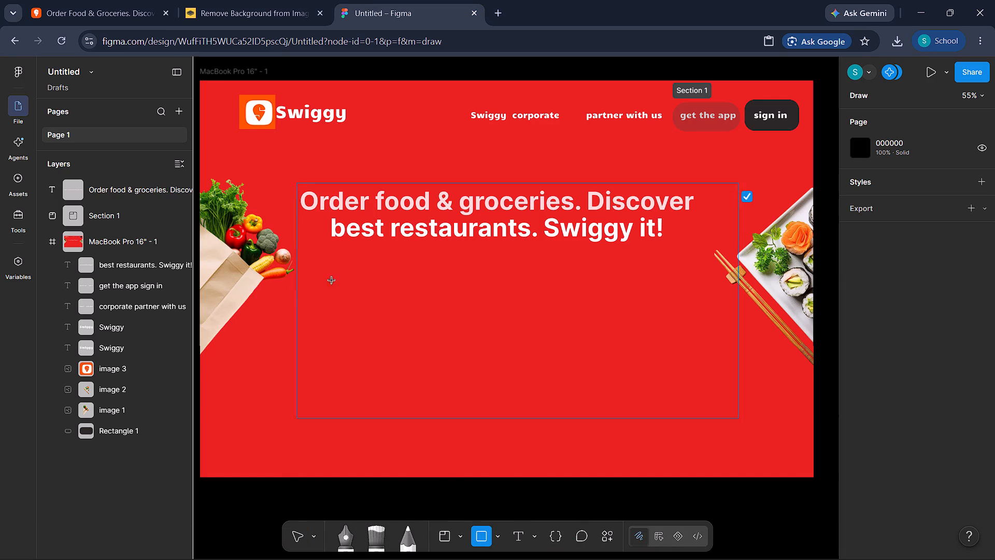
pyautogui.moveTo(312, 275); pyautogui.dragTo(335, 282)
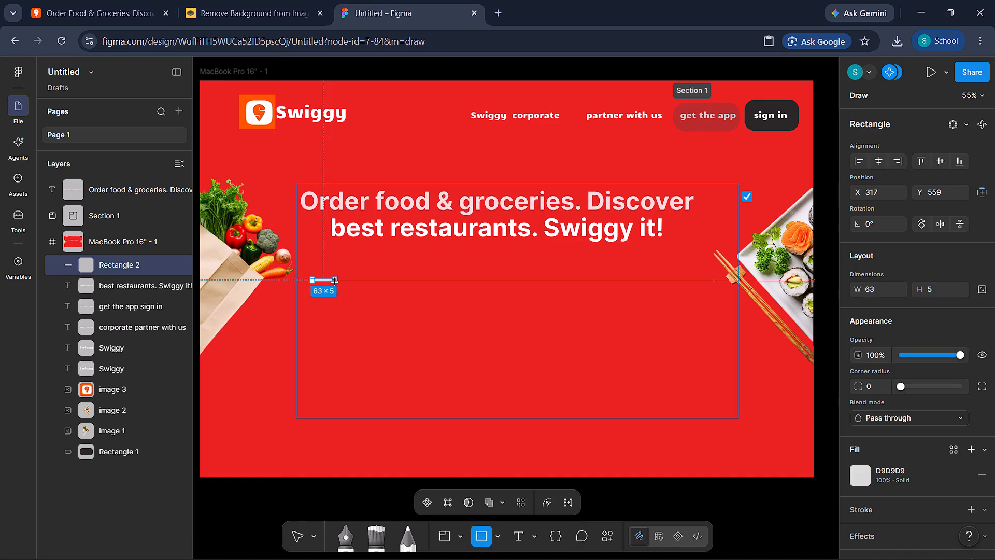
pyautogui.moveTo(335, 282); pyautogui.dragTo(431, 316)
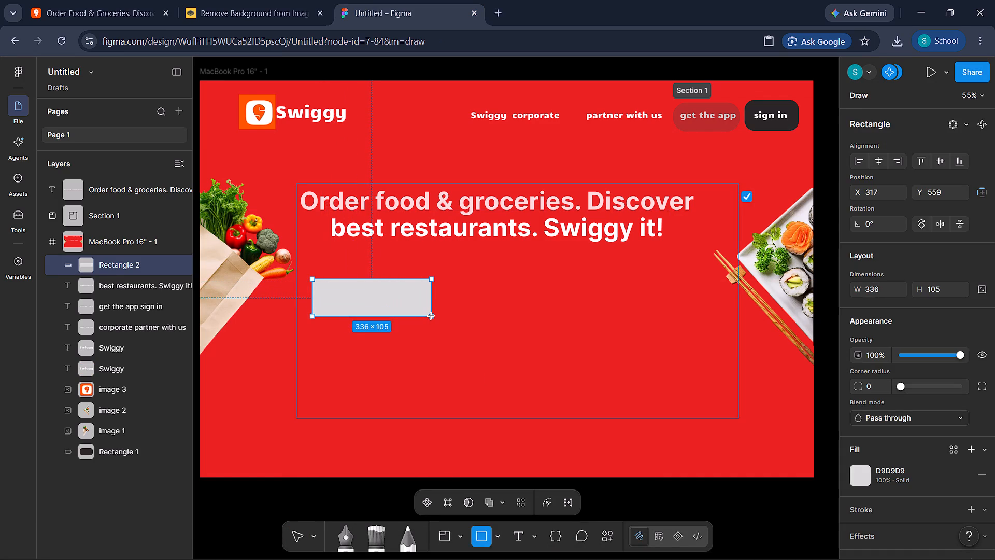
pyautogui.moveTo(431, 316); pyautogui.dragTo(451, 312)
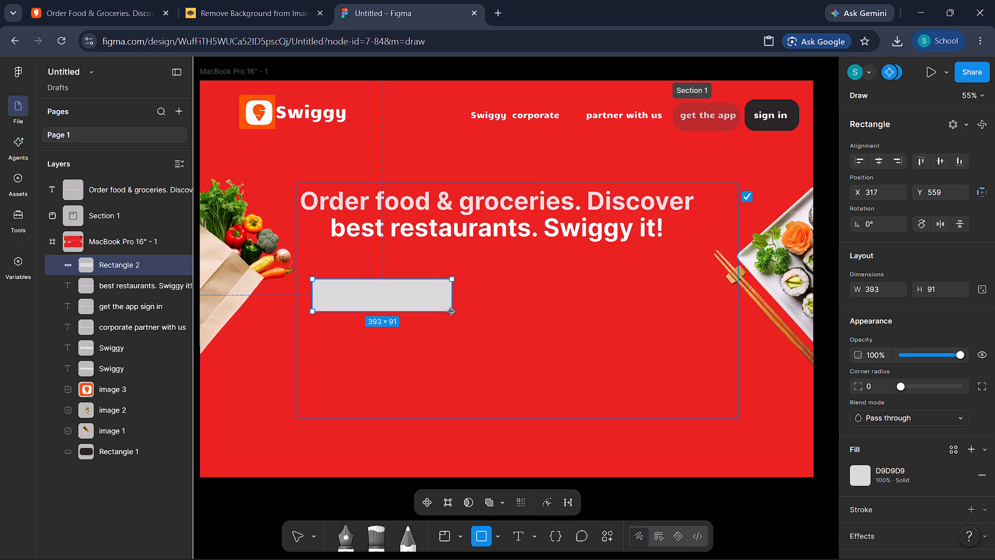
pyautogui.moveTo(451, 312); pyautogui.dragTo(449, 314)
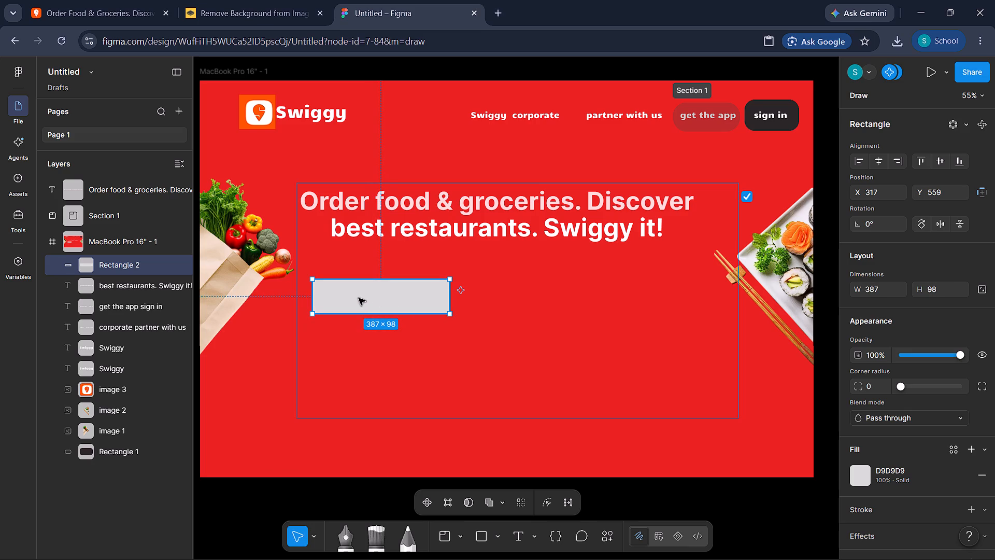
pyautogui.moveTo(376, 296); pyautogui.dragTo(367, 280)
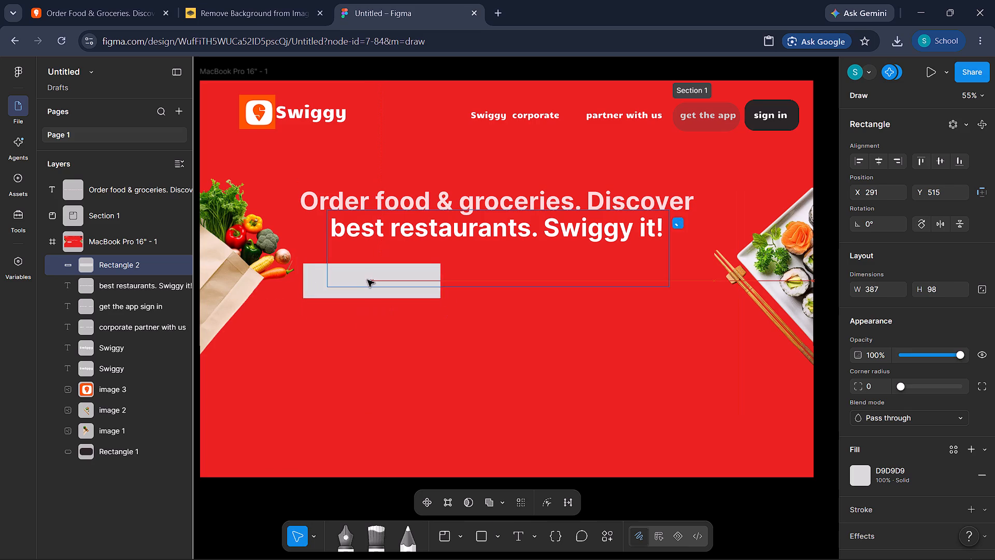
pyautogui.moveTo(367, 280); pyautogui.dragTo(372, 282)
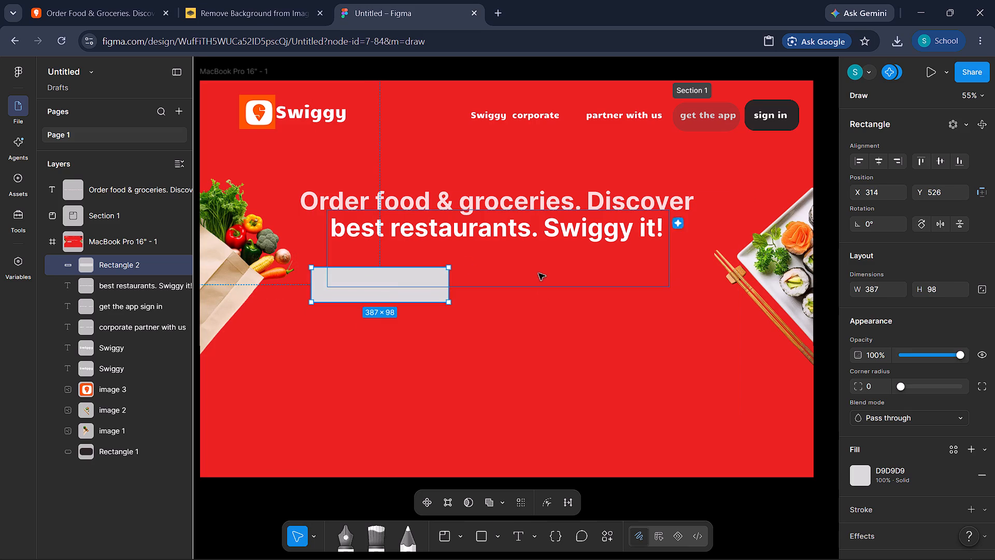
pyautogui.click(534, 267)
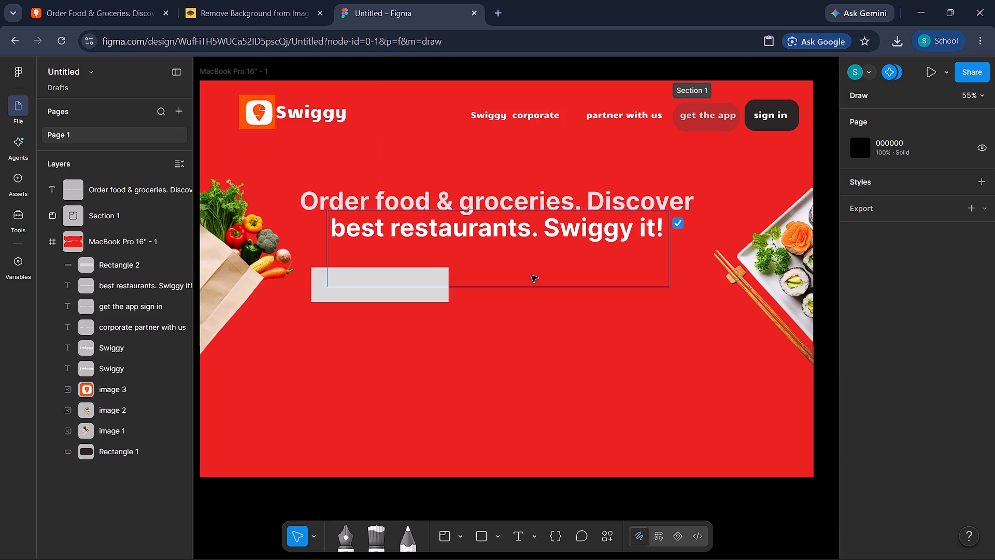
# Draw a second rectangle about 405 × 102 beside the first one for the search field, at about X 912, Y 522.
pyautogui.click(477, 536)
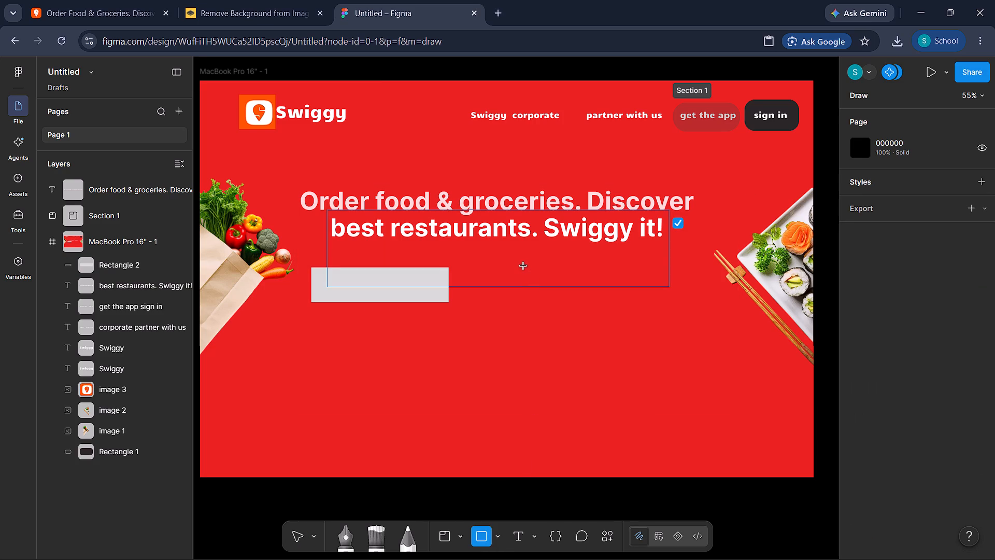
pyautogui.moveTo(523, 266); pyautogui.dragTo(642, 304)
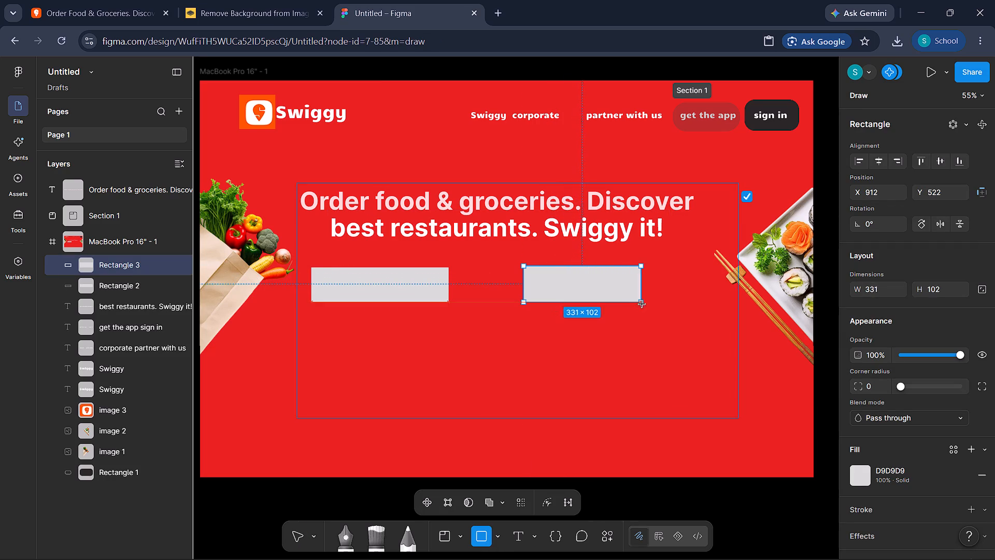
pyautogui.moveTo(642, 304); pyautogui.dragTo(648, 306)
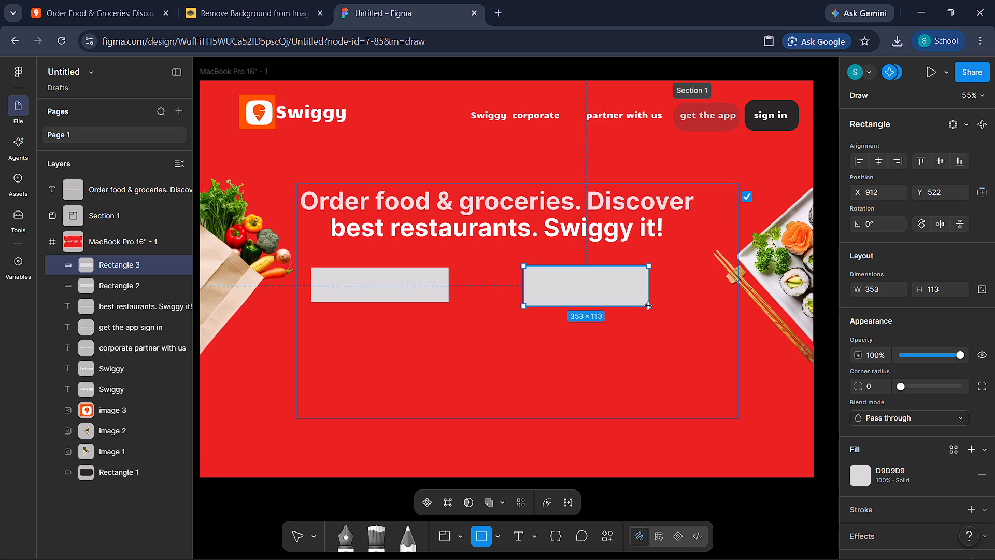
pyautogui.moveTo(648, 306); pyautogui.dragTo(659, 303)
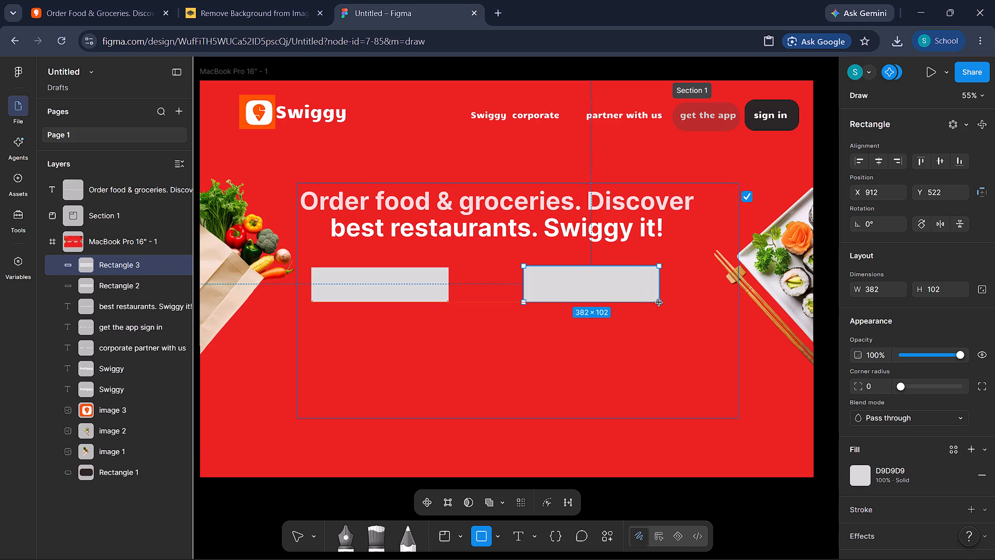
pyautogui.moveTo(659, 303); pyautogui.dragTo(651, 305)
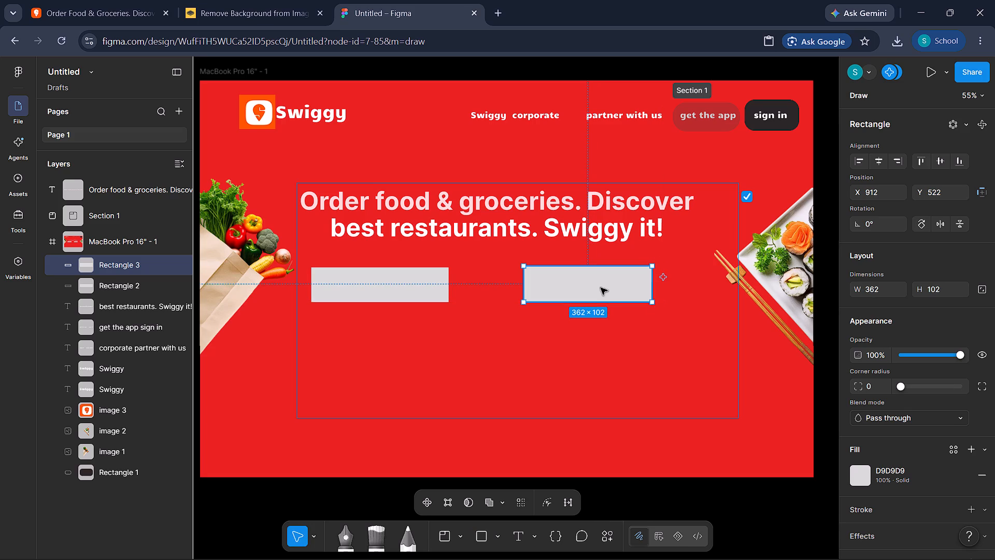
pyautogui.click(598, 285)
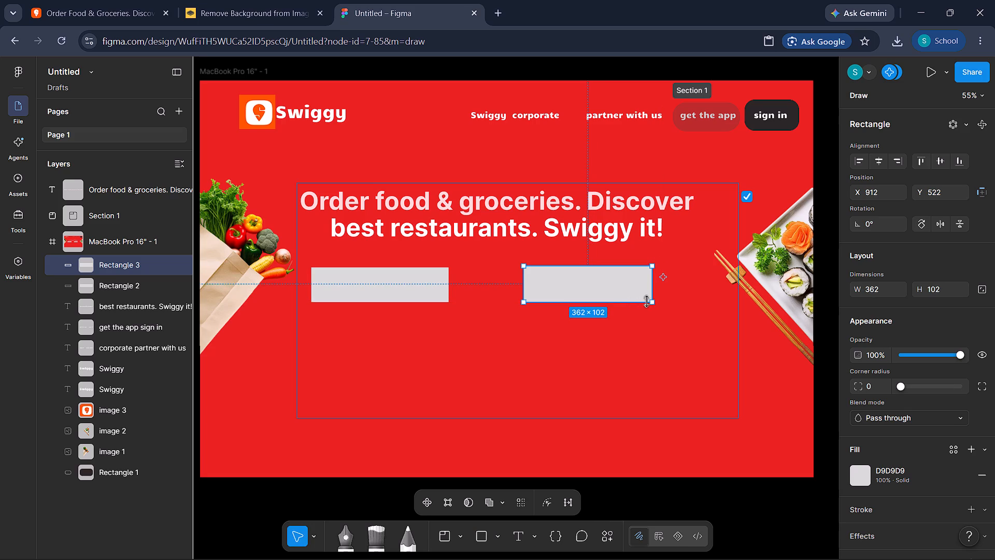
pyautogui.moveTo(655, 305); pyautogui.dragTo(670, 306)
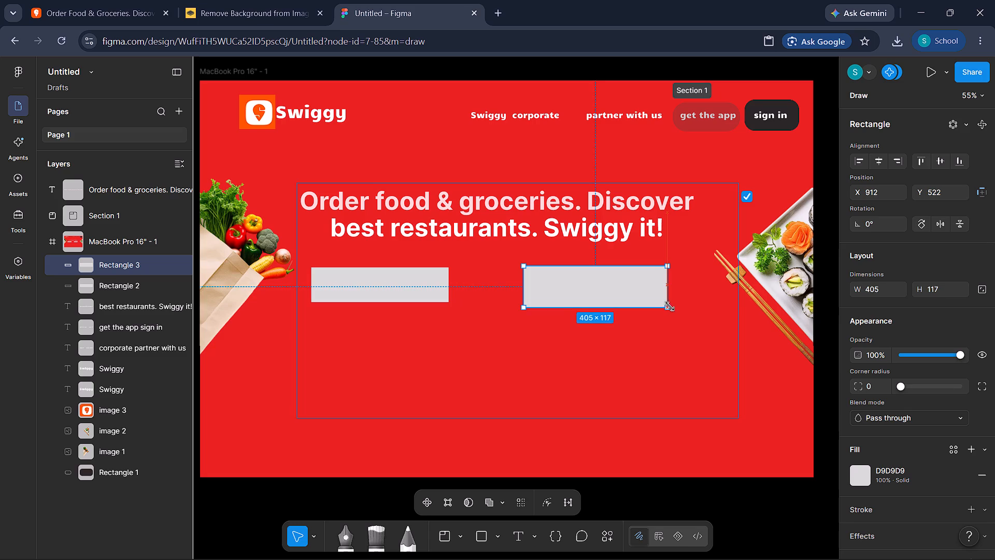
pyautogui.moveTo(670, 306); pyautogui.dragTo(667, 305)
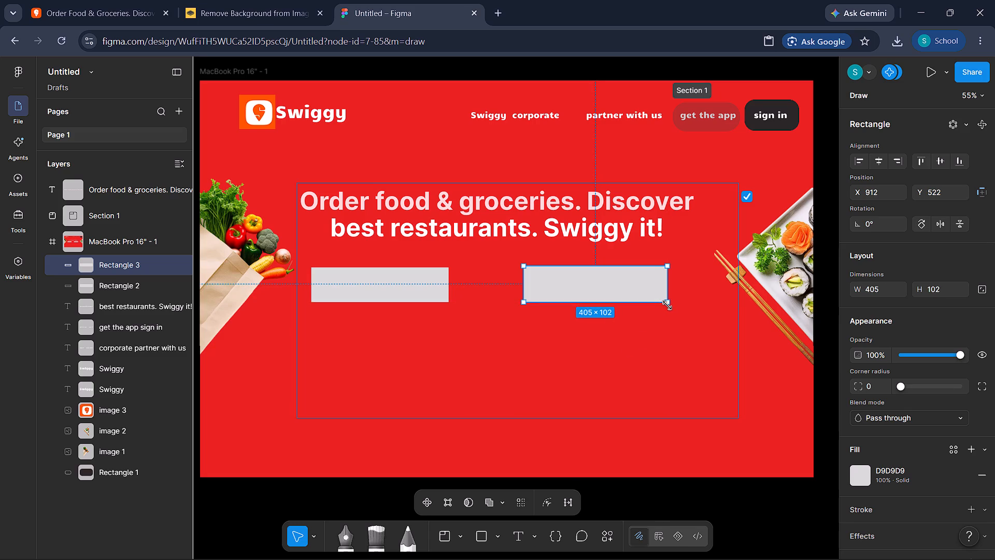
# Nudge the search field rectangle down to about Y 524, keeping X at 912.
pyautogui.click(614, 356)
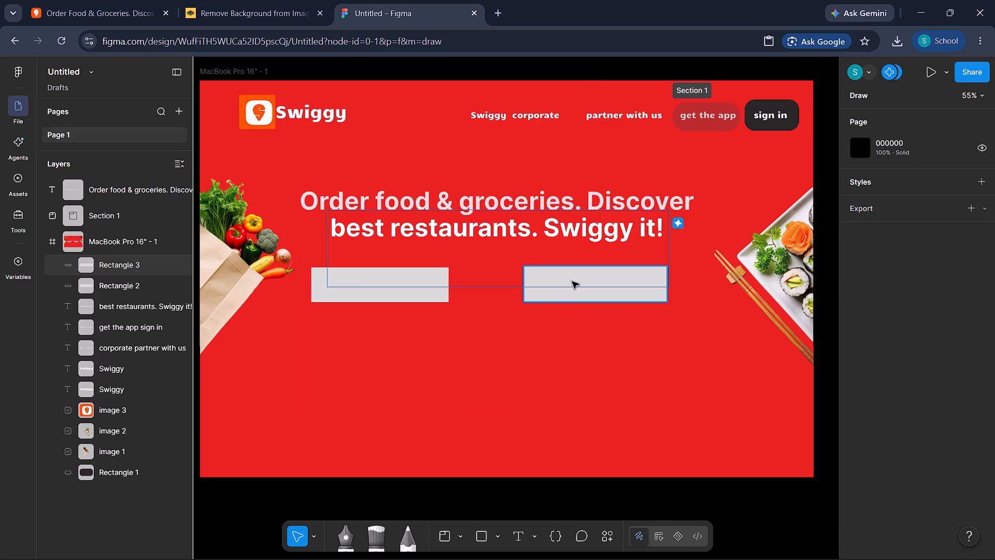
pyautogui.click(572, 282)
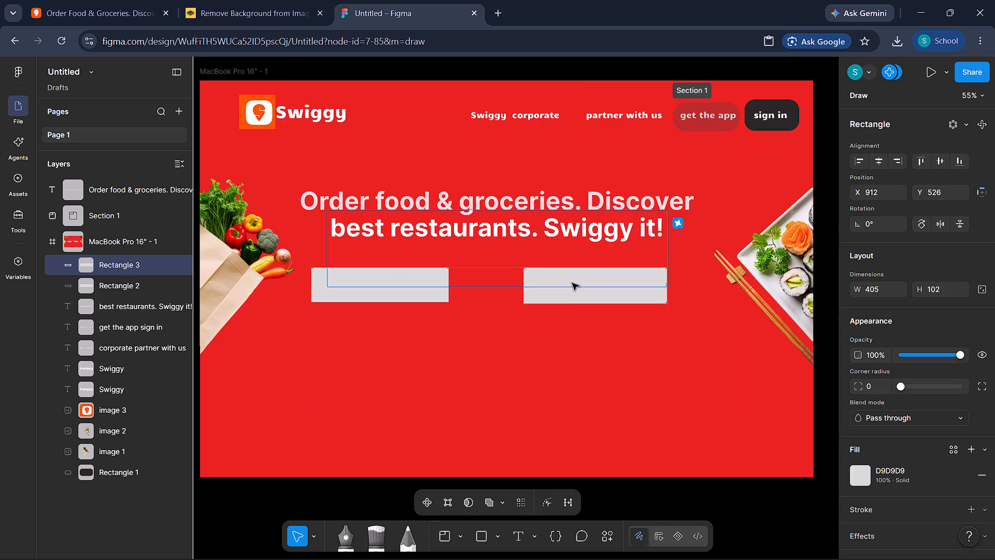
pyautogui.click(225, 387)
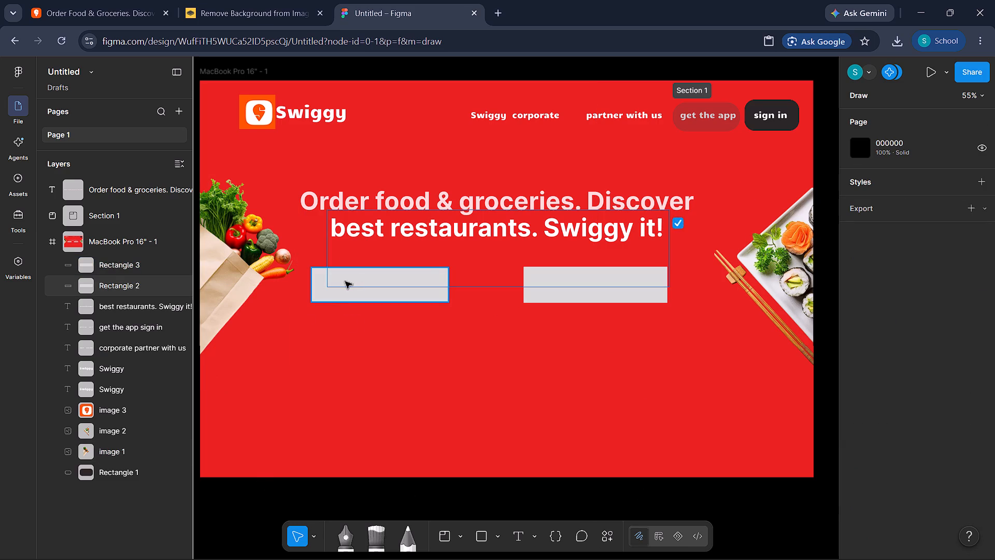
# Round the corners of the delivery location rectangle to a radius of about 26.
pyautogui.click(325, 292)
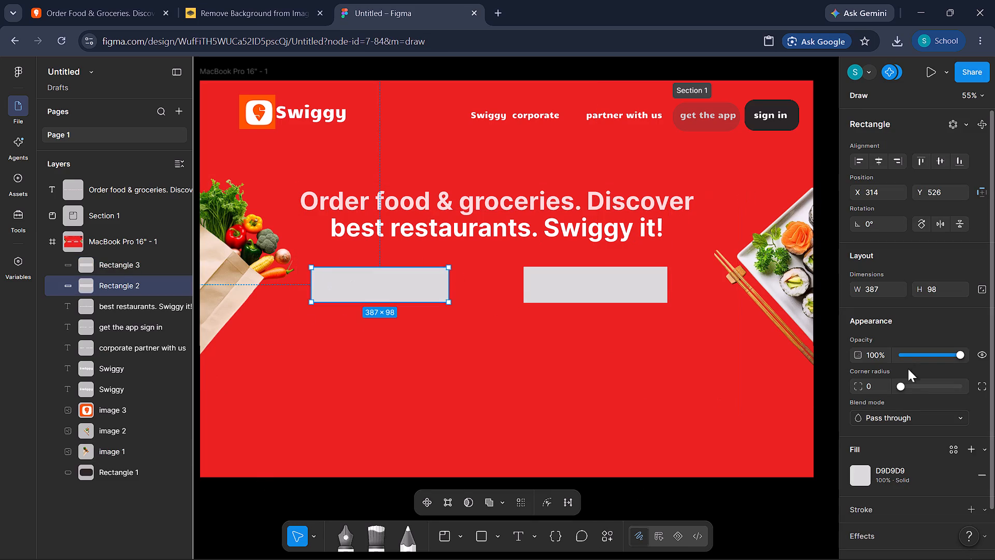
pyautogui.moveTo(898, 384); pyautogui.dragTo(908, 386)
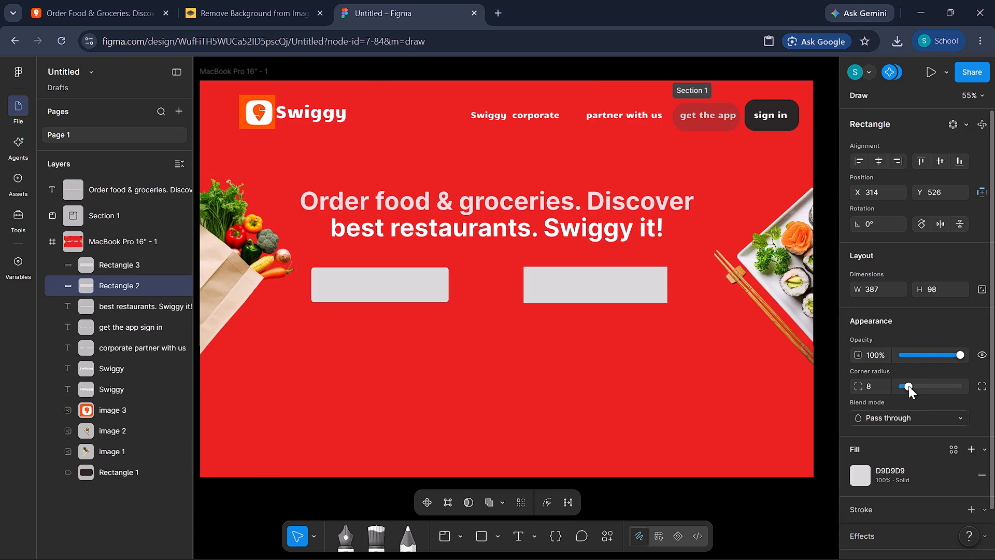
pyautogui.moveTo(908, 386); pyautogui.dragTo(918, 389)
# Round the corners of the search field rectangle to a radius of about 31 and deselect it.
pyautogui.click(598, 285)
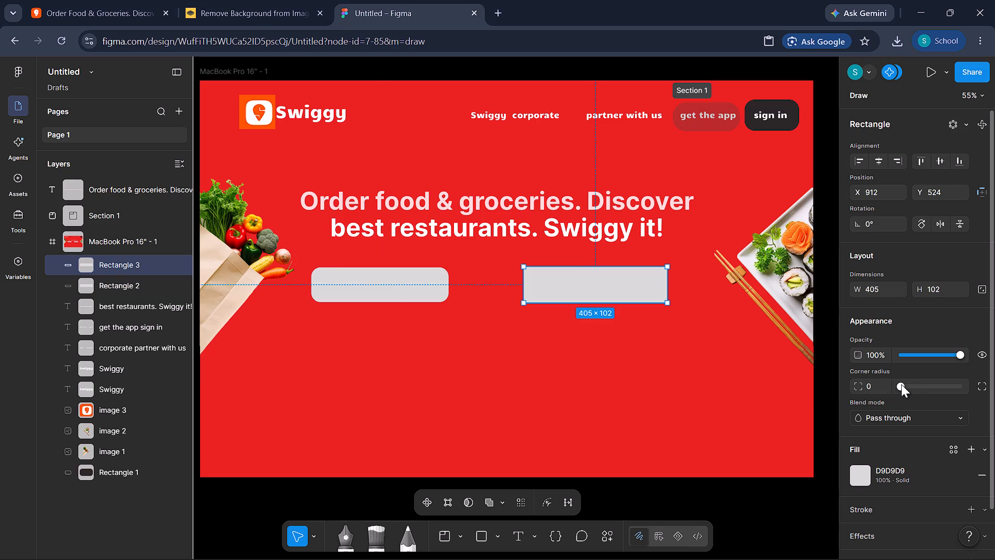
pyautogui.moveTo(901, 384); pyautogui.dragTo(911, 385)
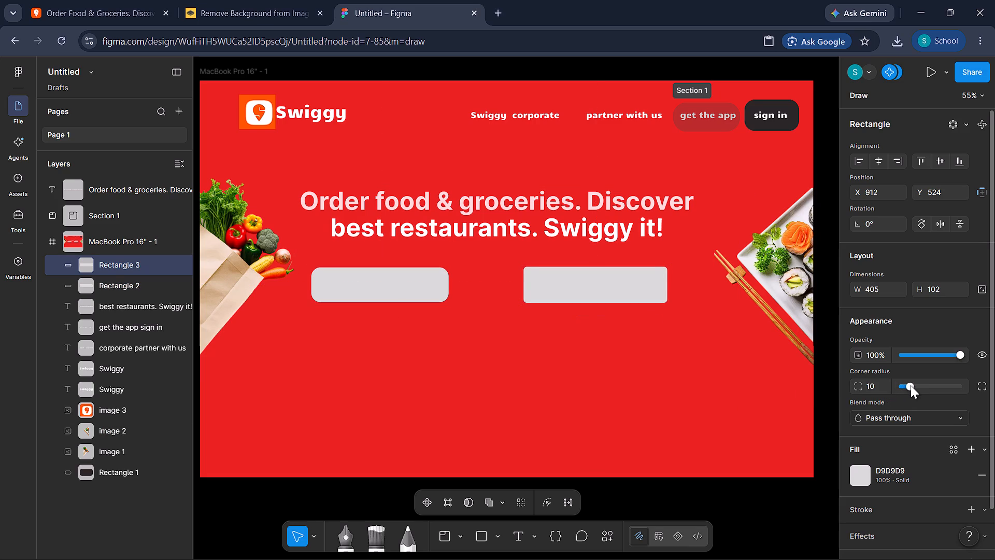
pyautogui.moveTo(911, 385); pyautogui.dragTo(922, 387)
pyautogui.moveTo(922, 387); pyautogui.dragTo(920, 387)
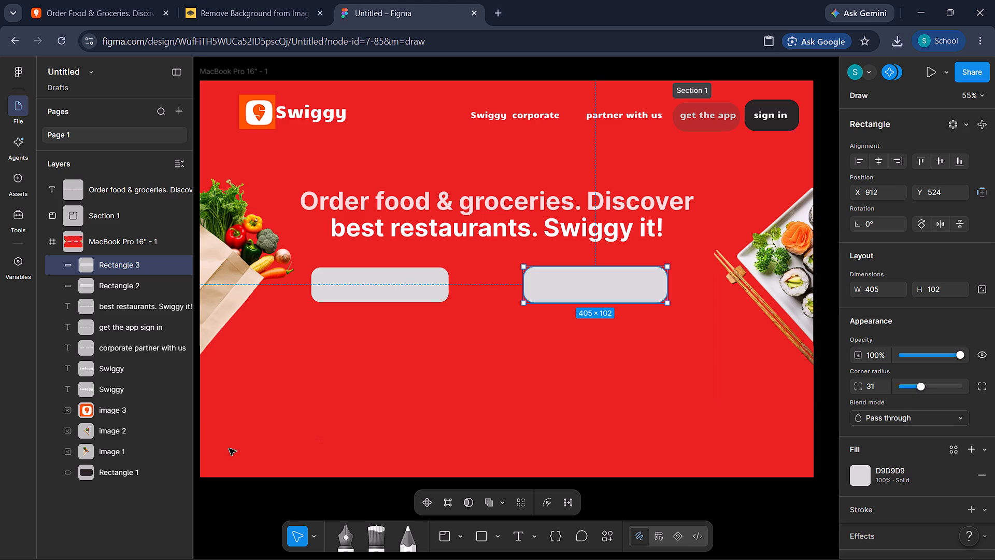
pyautogui.click(218, 431)
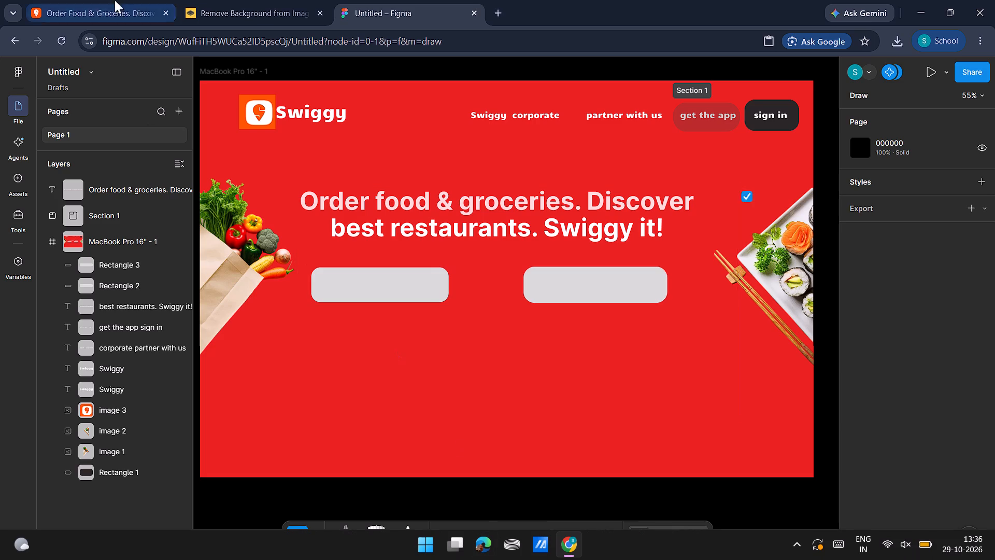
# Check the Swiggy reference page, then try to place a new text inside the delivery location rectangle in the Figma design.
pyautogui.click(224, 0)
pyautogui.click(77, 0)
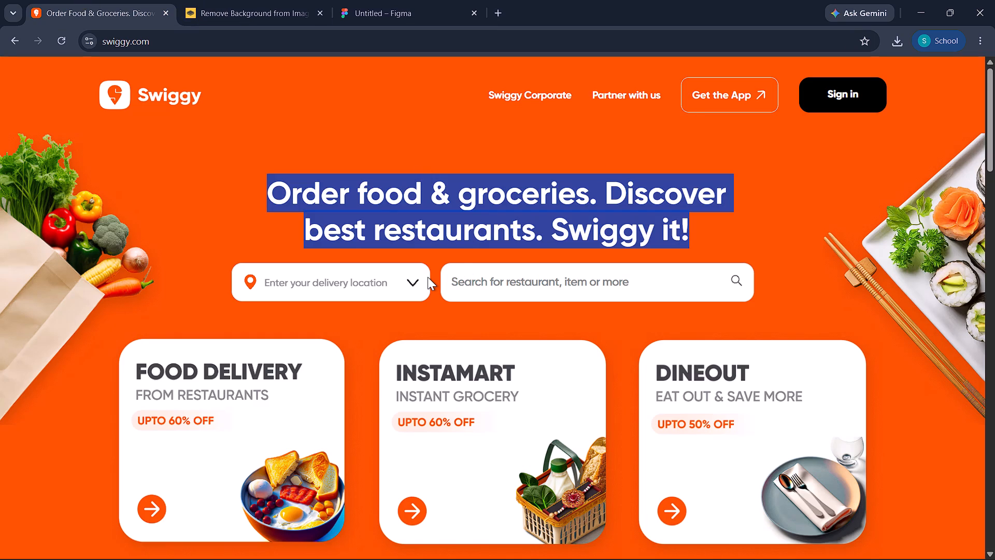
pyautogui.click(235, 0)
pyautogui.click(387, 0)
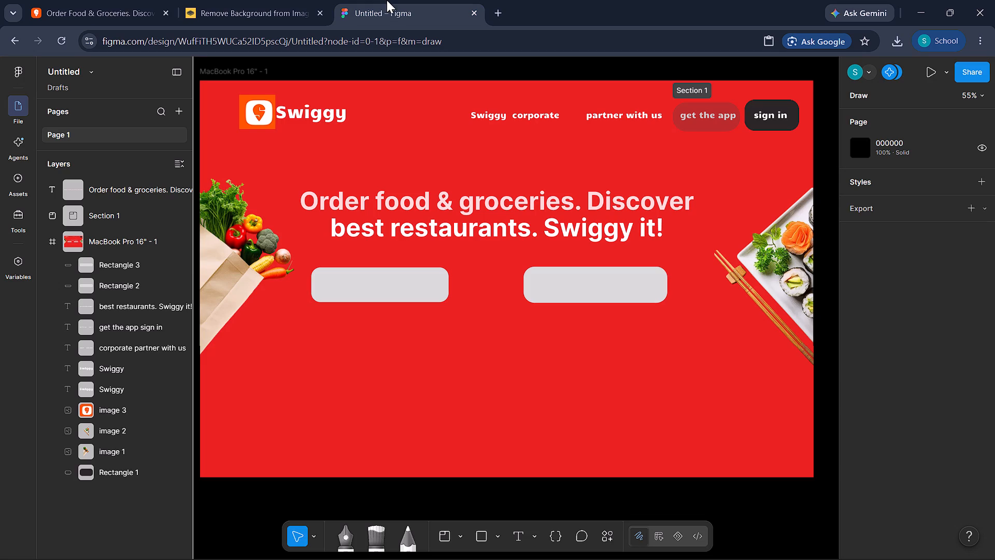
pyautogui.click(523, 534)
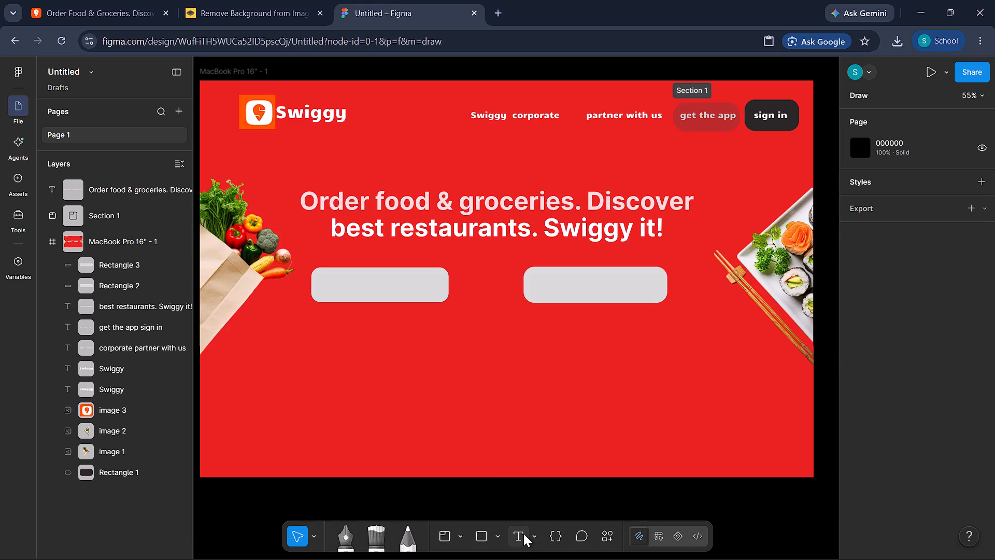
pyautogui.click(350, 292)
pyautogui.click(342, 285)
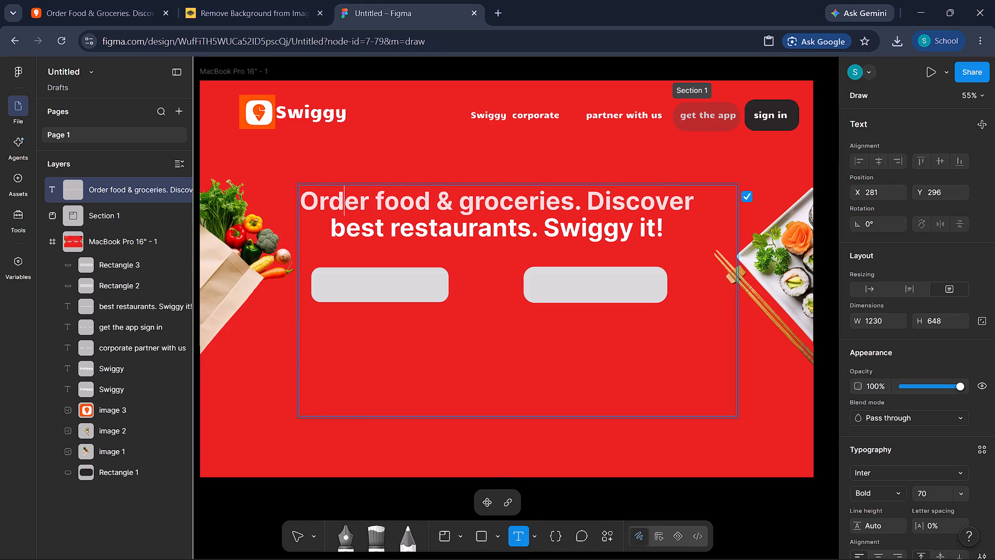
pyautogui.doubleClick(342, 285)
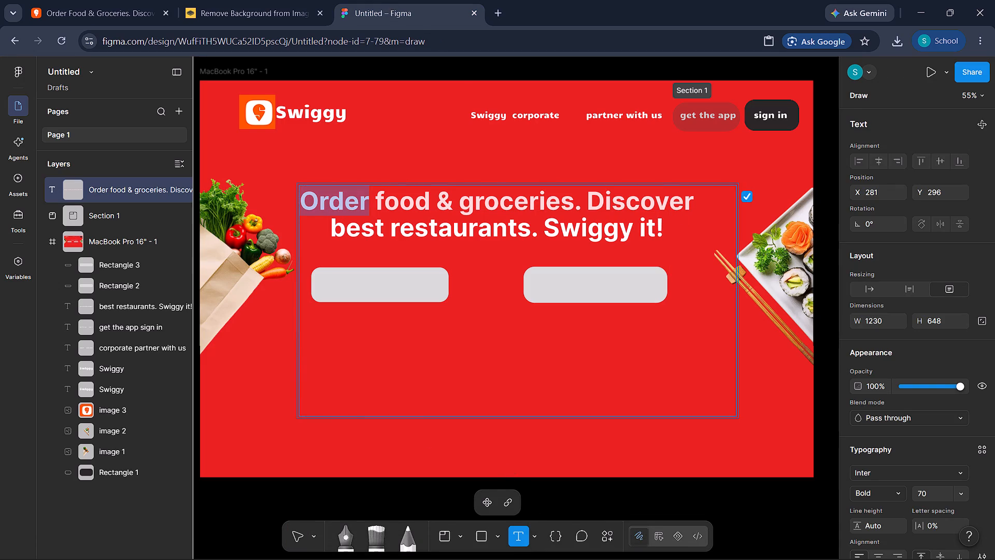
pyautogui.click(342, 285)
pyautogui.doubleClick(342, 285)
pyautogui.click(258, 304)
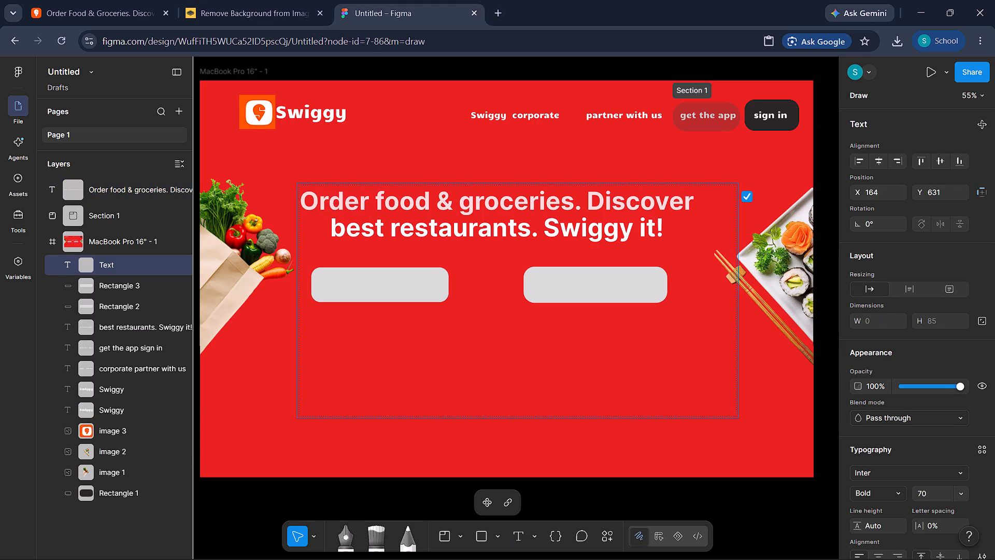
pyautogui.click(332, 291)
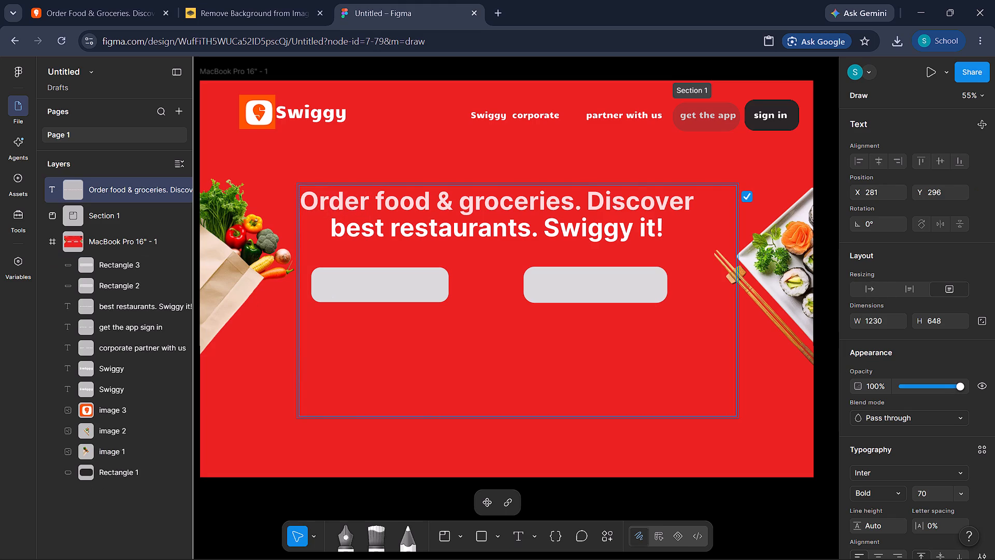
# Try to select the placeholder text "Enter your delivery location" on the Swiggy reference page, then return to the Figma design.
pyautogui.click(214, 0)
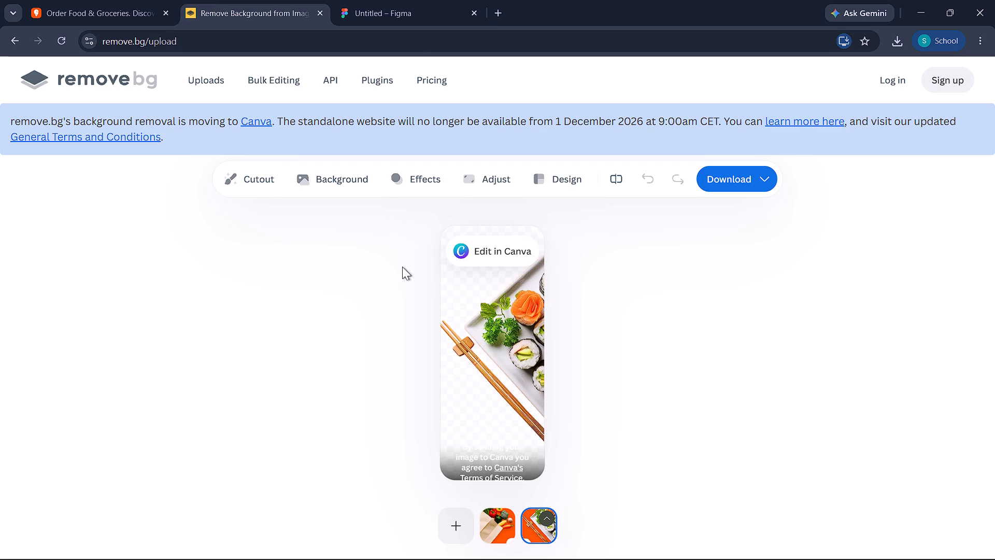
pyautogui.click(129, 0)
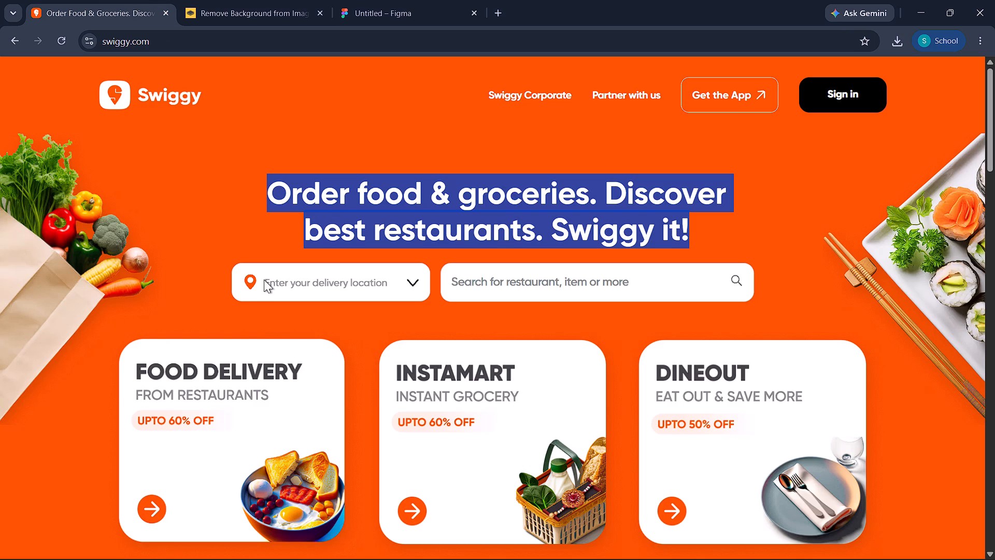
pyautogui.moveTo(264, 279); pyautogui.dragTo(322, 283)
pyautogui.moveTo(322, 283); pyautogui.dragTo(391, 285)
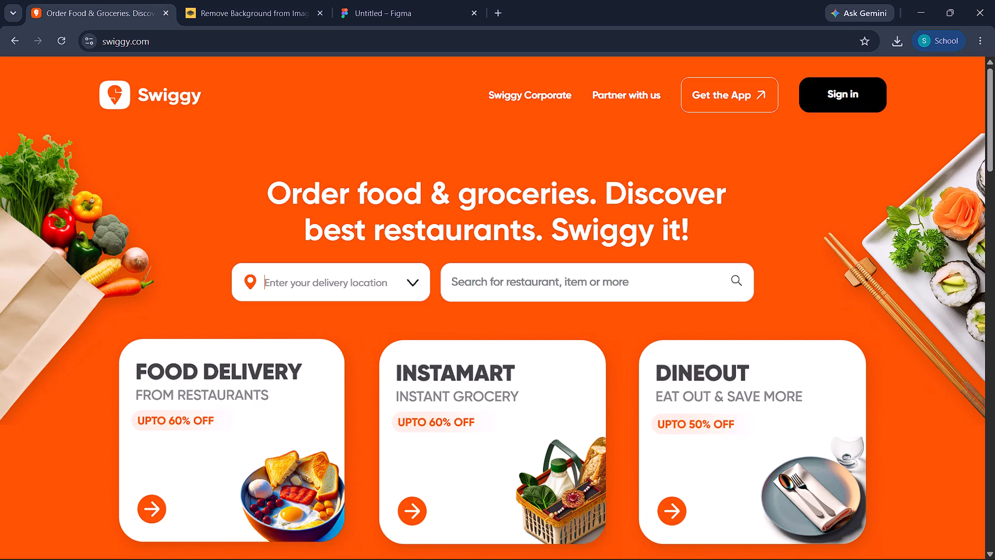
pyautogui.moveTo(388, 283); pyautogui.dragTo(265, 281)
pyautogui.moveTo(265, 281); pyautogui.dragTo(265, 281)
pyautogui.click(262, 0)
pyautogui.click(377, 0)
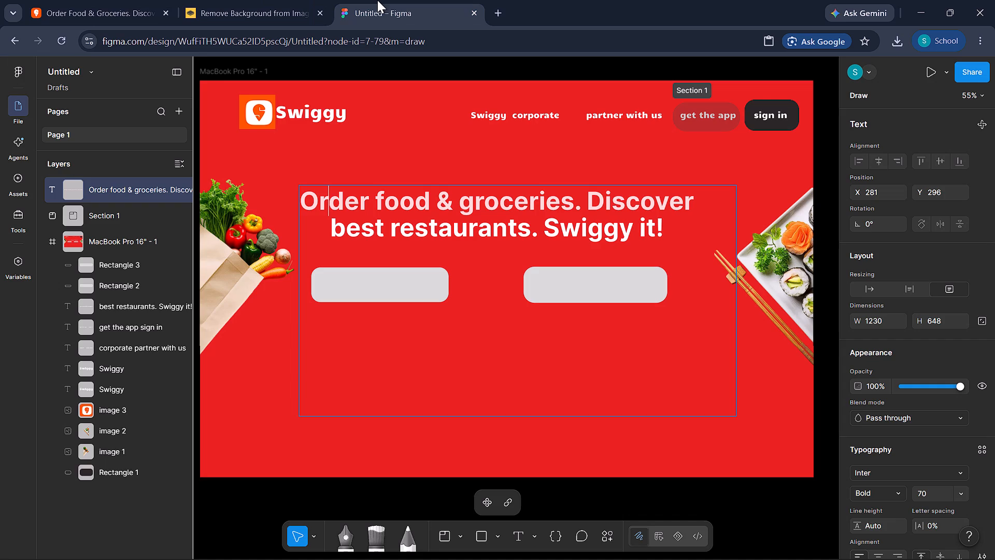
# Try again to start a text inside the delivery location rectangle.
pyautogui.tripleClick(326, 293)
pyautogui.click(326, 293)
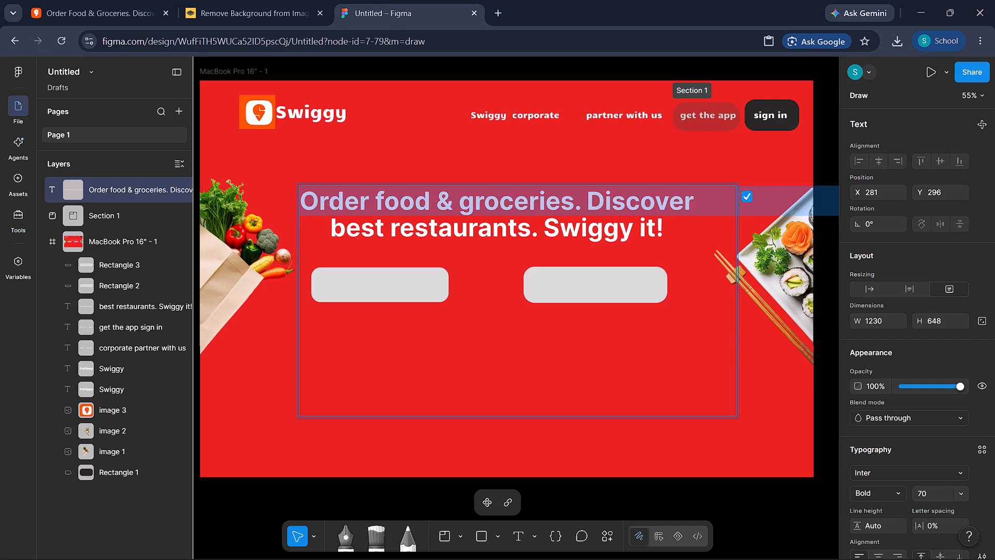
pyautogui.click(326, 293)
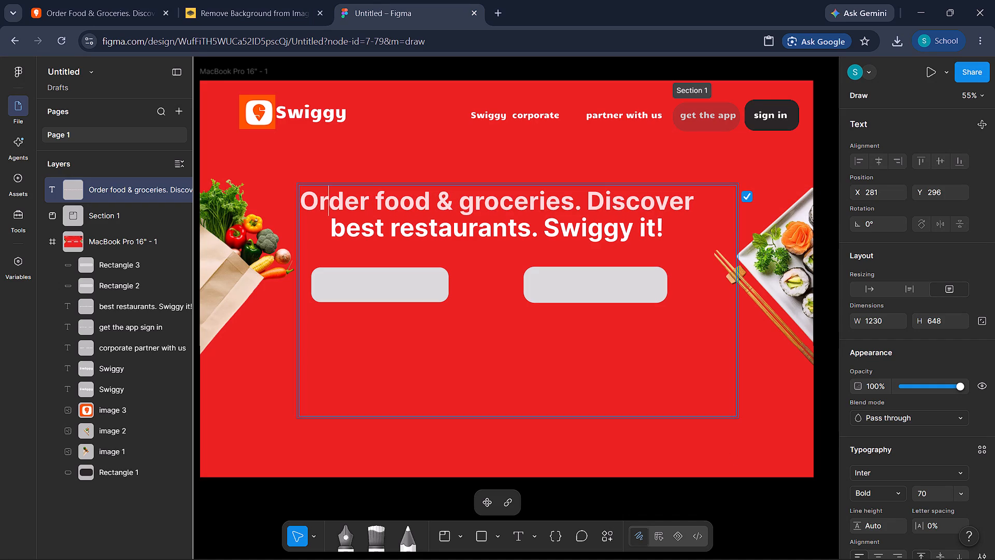
# Shrink the text box of "Order food & groceries. Discover" to about 1223 × 80 at about X 288, Y 296, clear of the field rectangles.
pyautogui.click(734, 410)
pyautogui.click(692, 365)
pyautogui.click(322, 423)
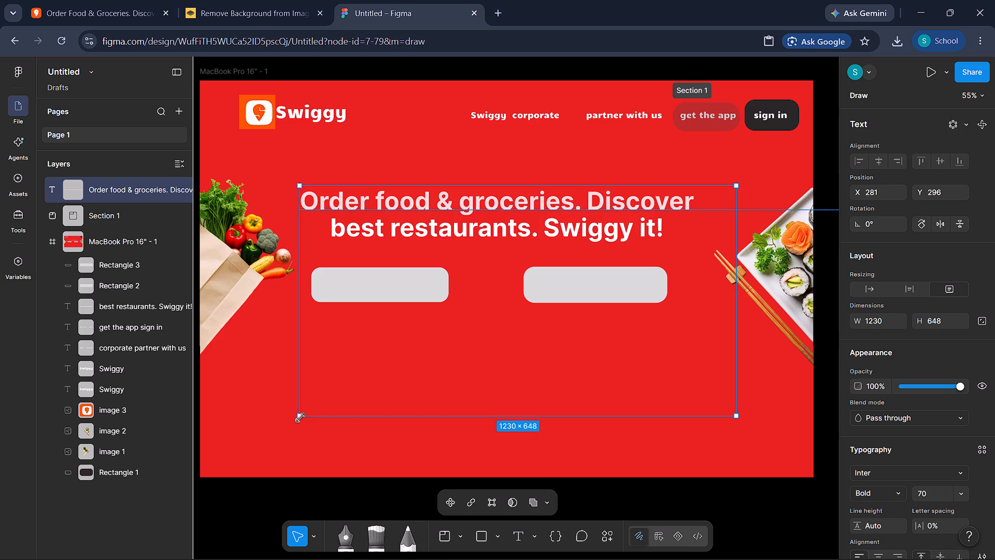
pyautogui.moveTo(300, 417); pyautogui.dragTo(288, 235)
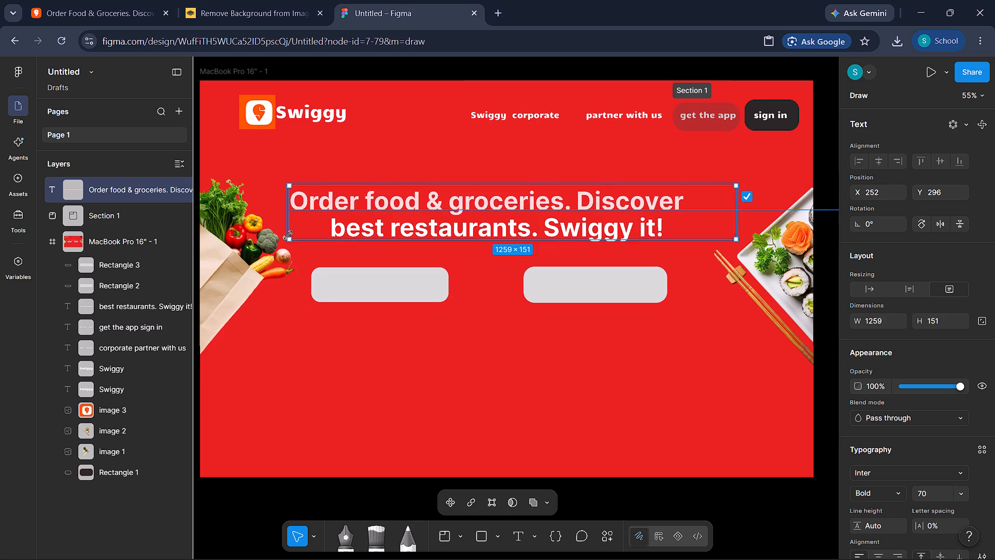
pyautogui.moveTo(288, 235); pyautogui.dragTo(302, 232)
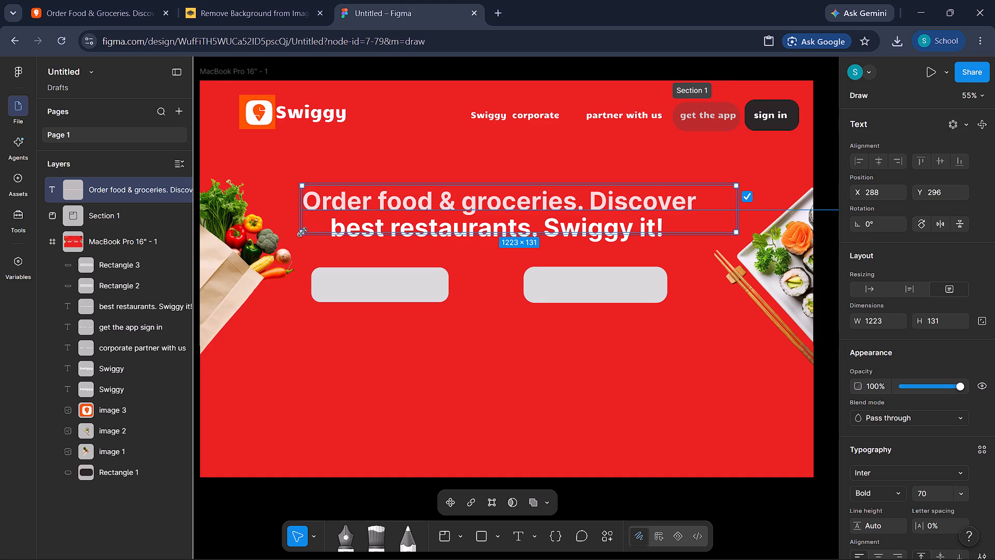
pyautogui.moveTo(302, 232); pyautogui.dragTo(302, 219)
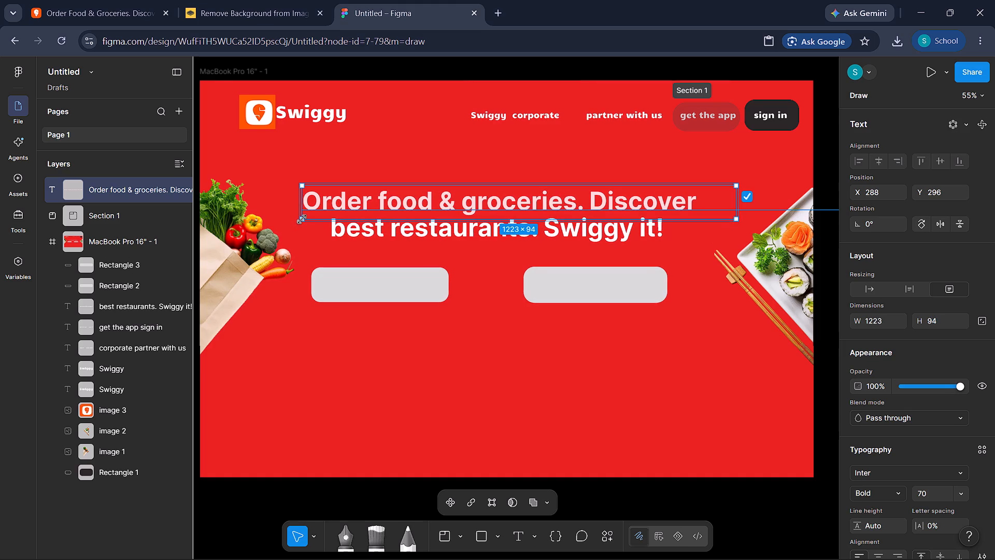
pyautogui.moveTo(302, 219); pyautogui.dragTo(304, 214)
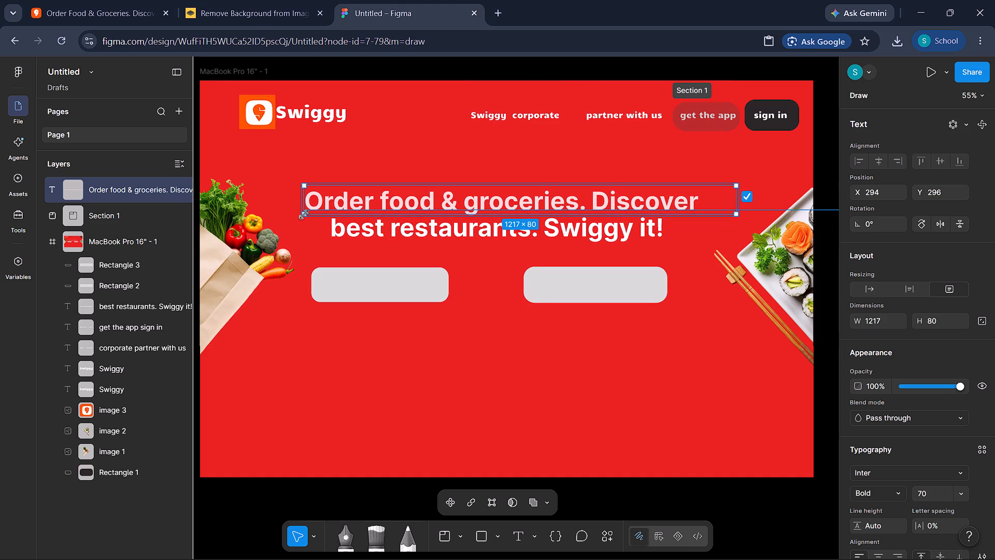
pyautogui.moveTo(304, 214); pyautogui.dragTo(302, 214)
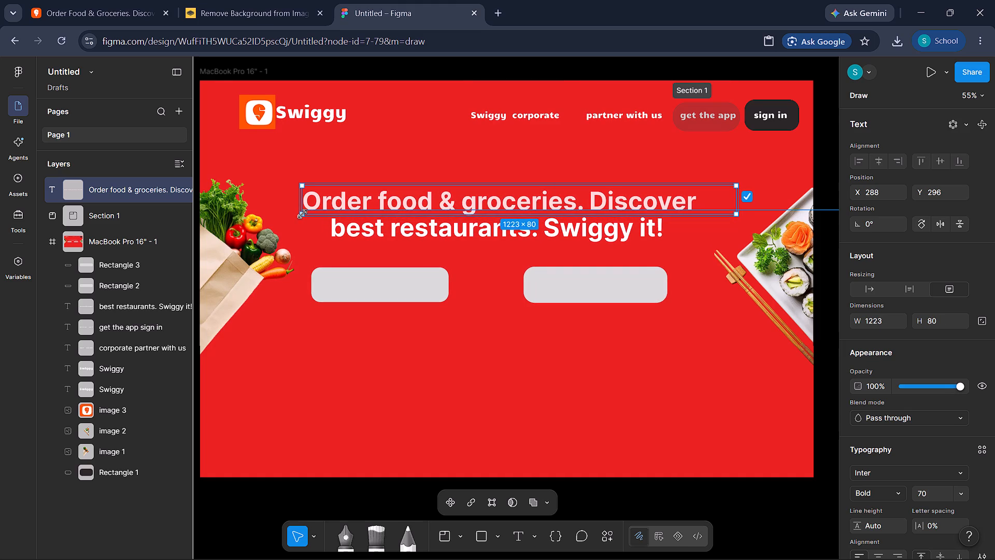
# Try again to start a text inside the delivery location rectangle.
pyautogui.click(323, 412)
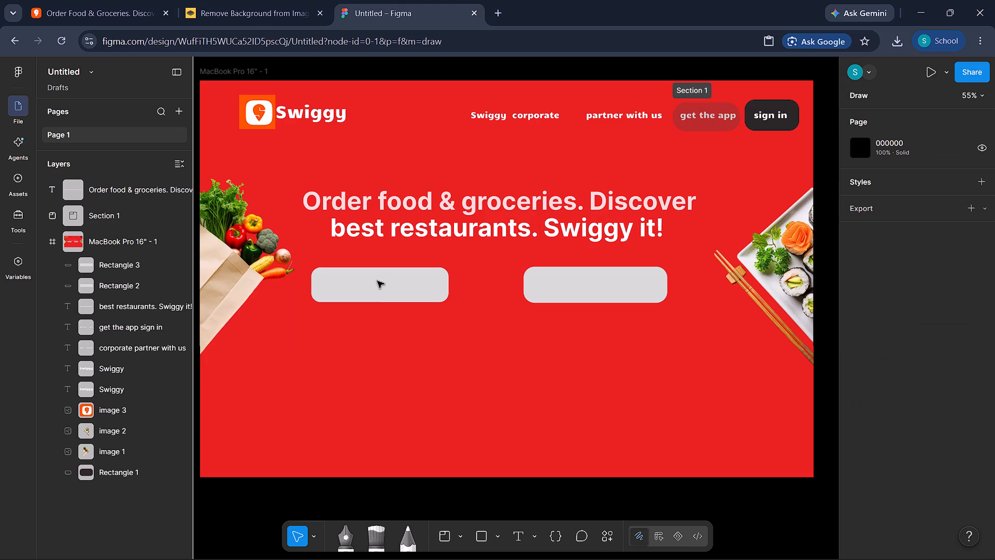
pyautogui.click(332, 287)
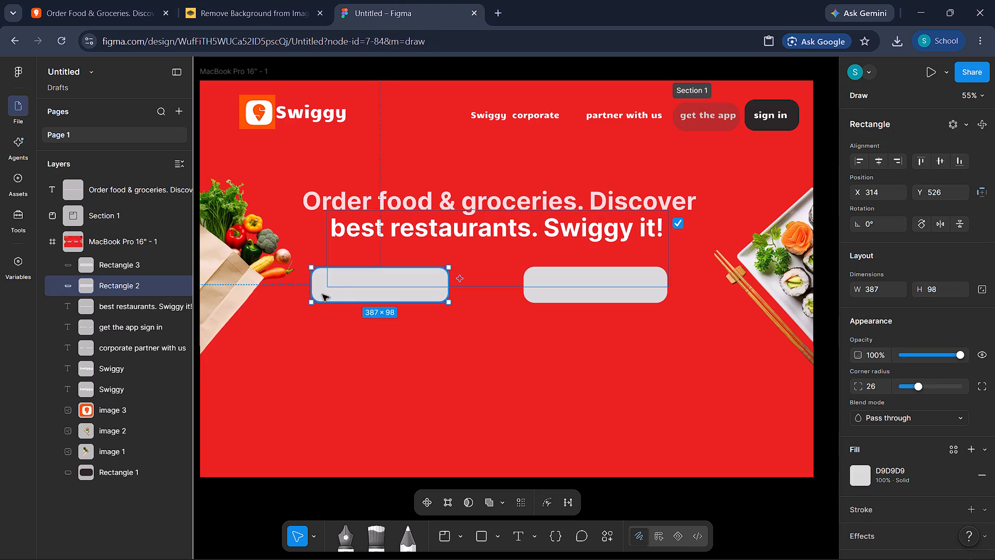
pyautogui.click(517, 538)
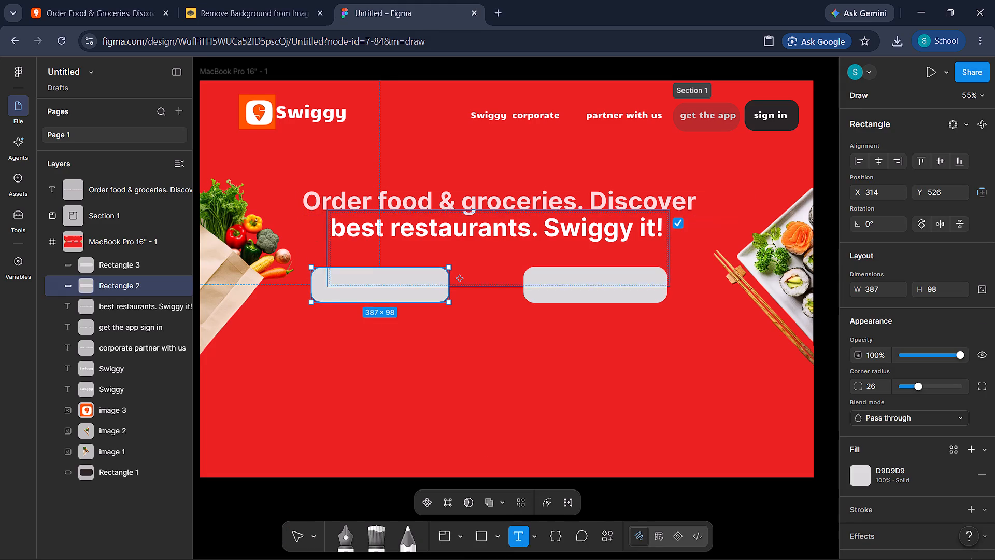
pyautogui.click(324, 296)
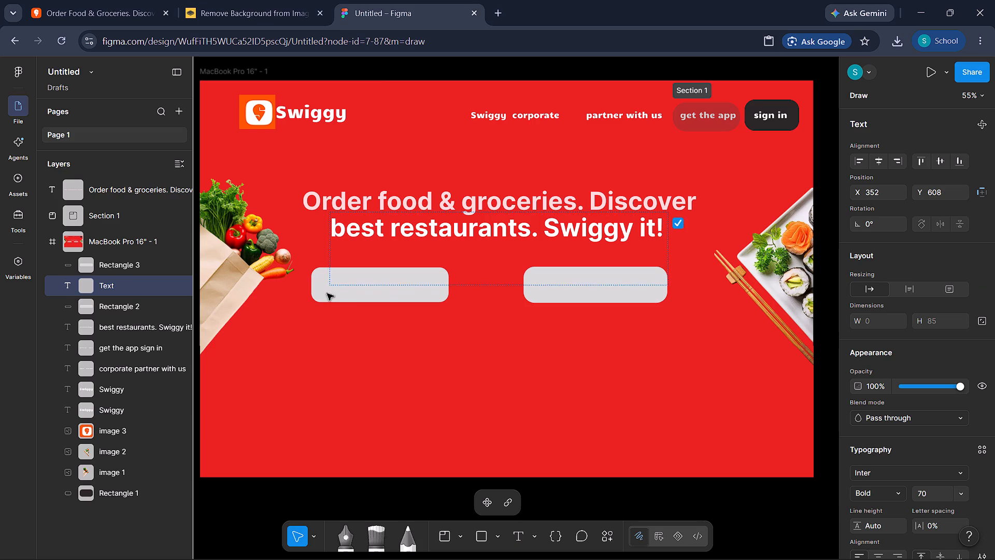
# Shrink the text box of "best restaurants. Swiggy it!" to about 950 × 78, clear of the field rectangles.
pyautogui.click(351, 254)
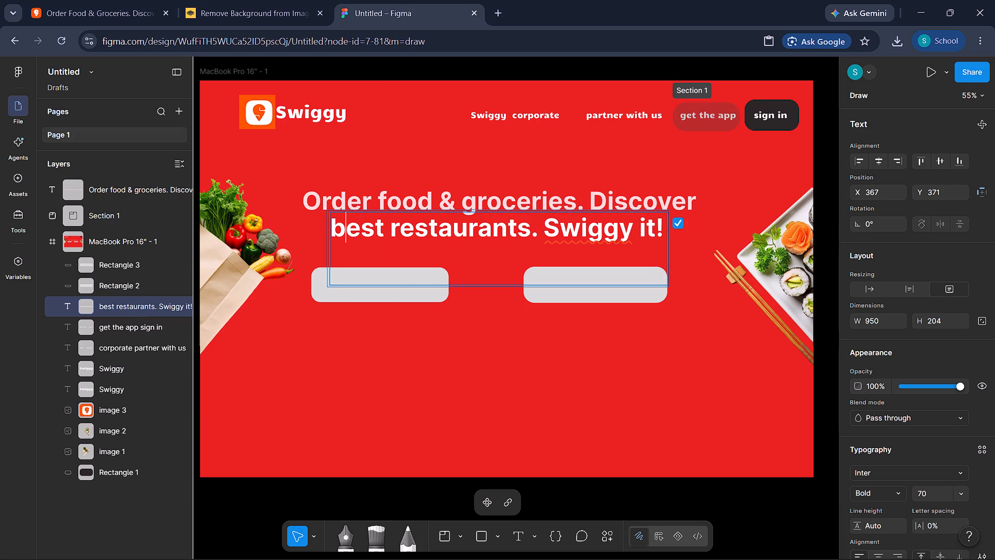
pyautogui.doubleClick(347, 259)
pyautogui.click(330, 299)
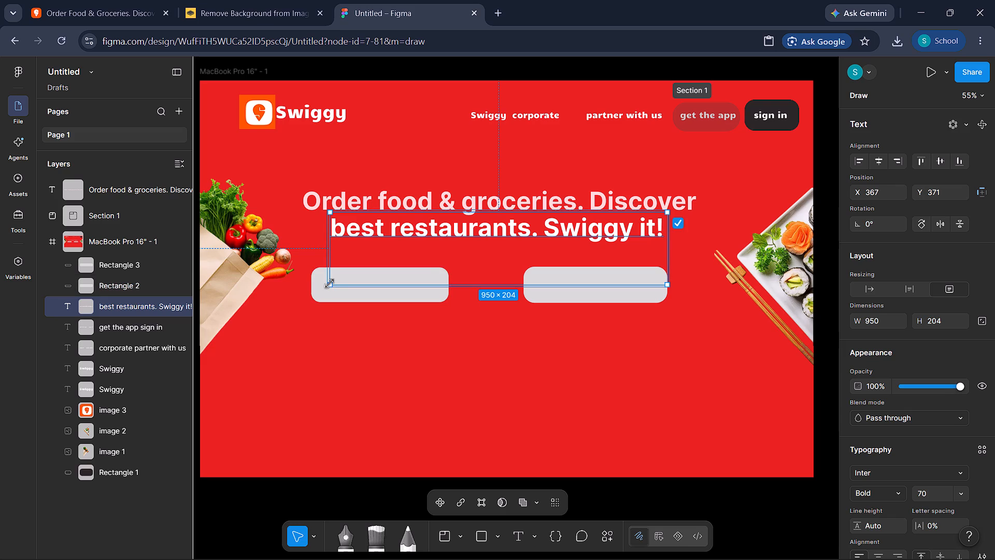
pyautogui.moveTo(329, 284); pyautogui.dragTo(332, 254)
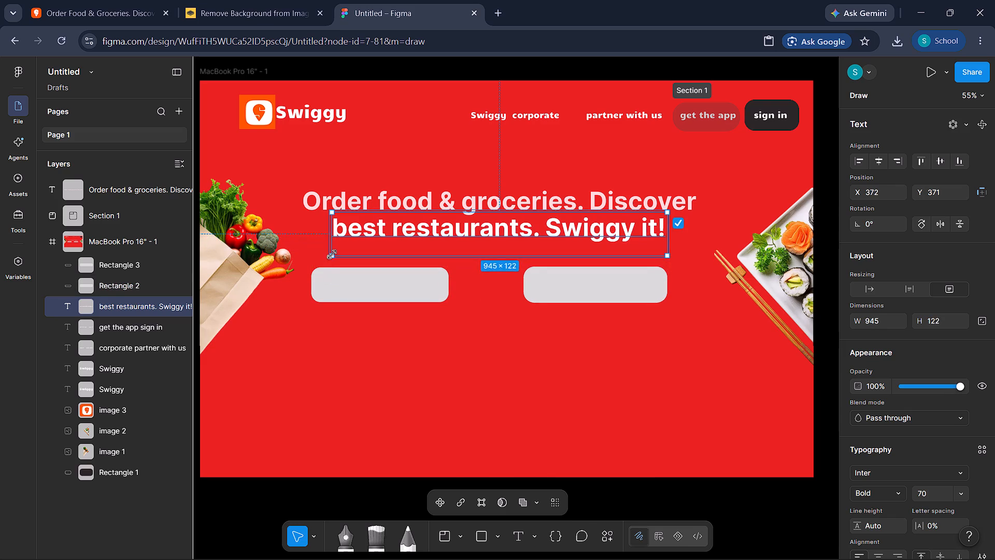
pyautogui.moveTo(332, 254); pyautogui.dragTo(331, 240)
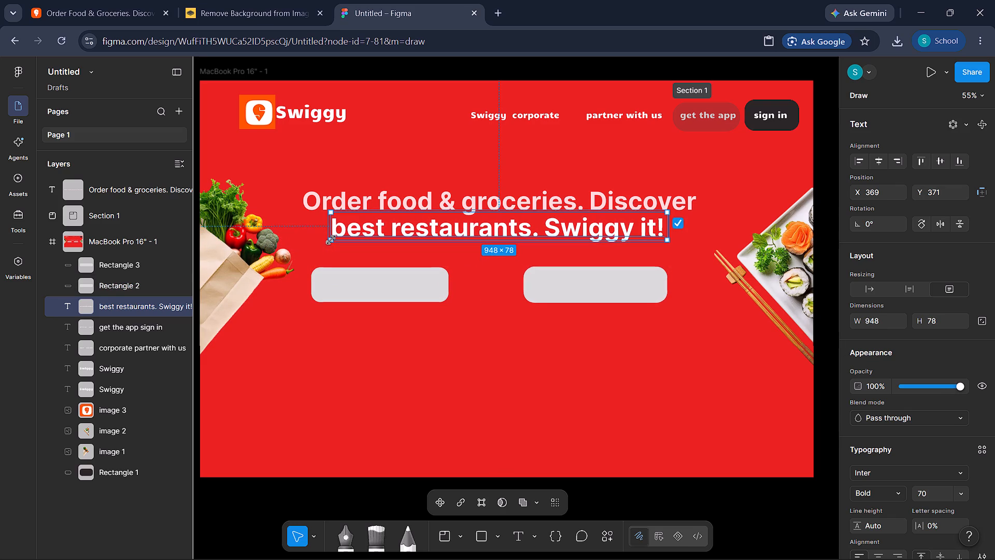
pyautogui.moveTo(331, 240); pyautogui.dragTo(330, 240)
pyautogui.click(312, 360)
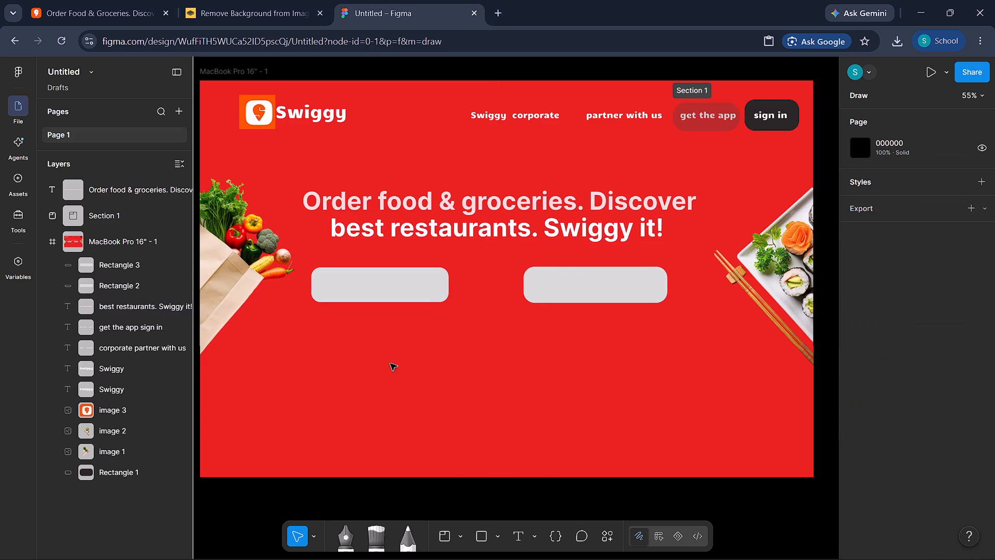
# Add the text "enter delivery location" at about X 369, Y 578, starting inside the delivery location rectangle.
pyautogui.click(516, 534)
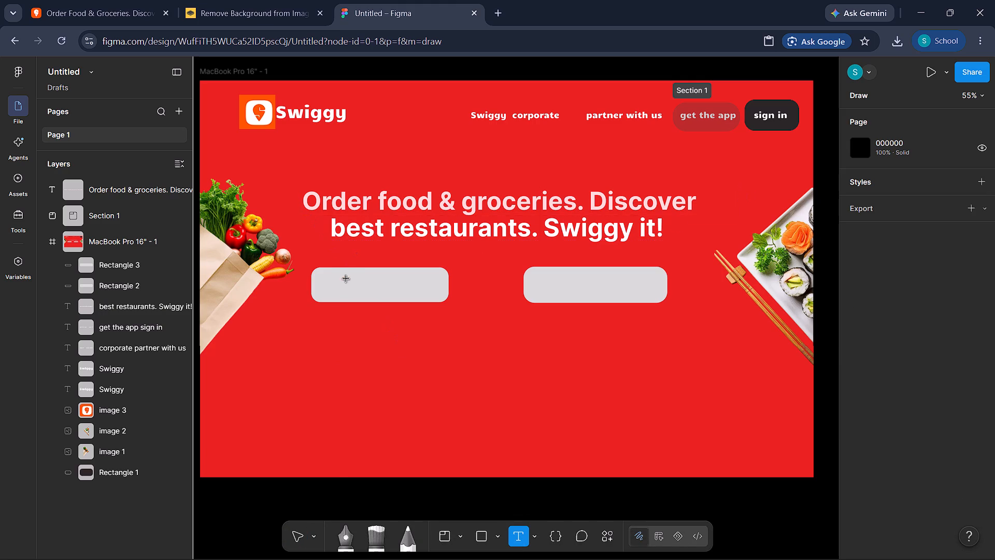
pyautogui.click(331, 286)
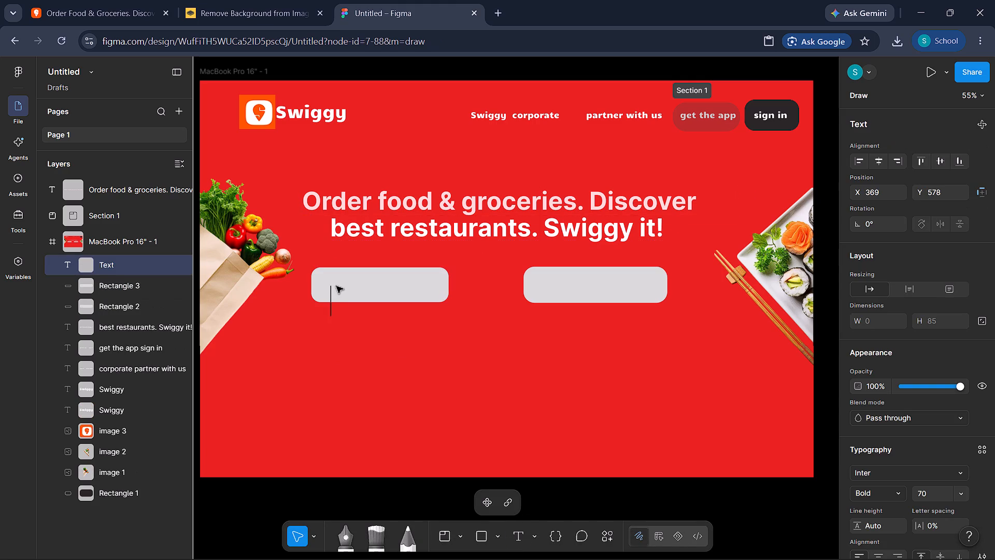
pyautogui.write('enter')
pyautogui.press('space')
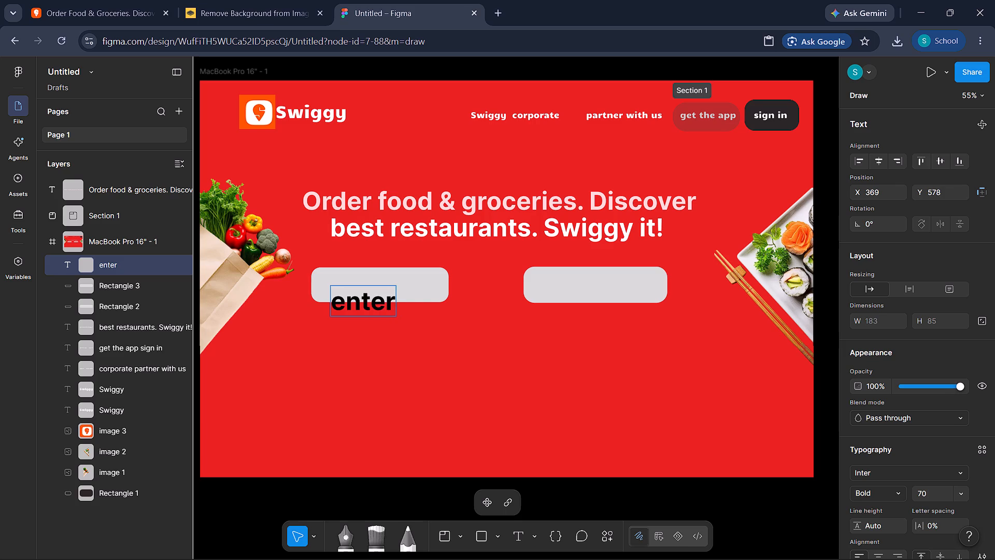
pyautogui.write('de')
pyautogui.write('livery loc')
pyautogui.write('ation')
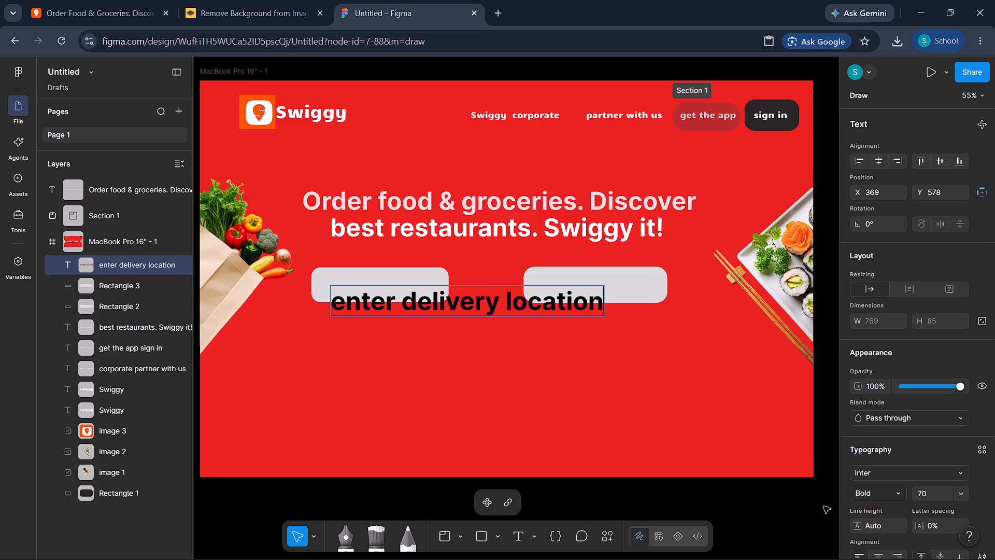
# Set the font size of the whole "enter delivery location" text to 24.
pyautogui.click(957, 497)
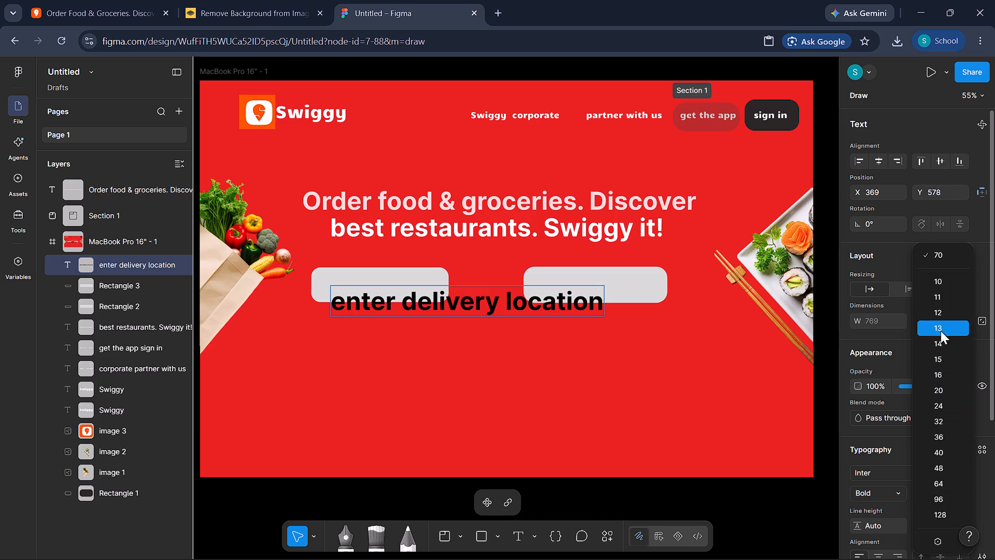
pyautogui.click(942, 325)
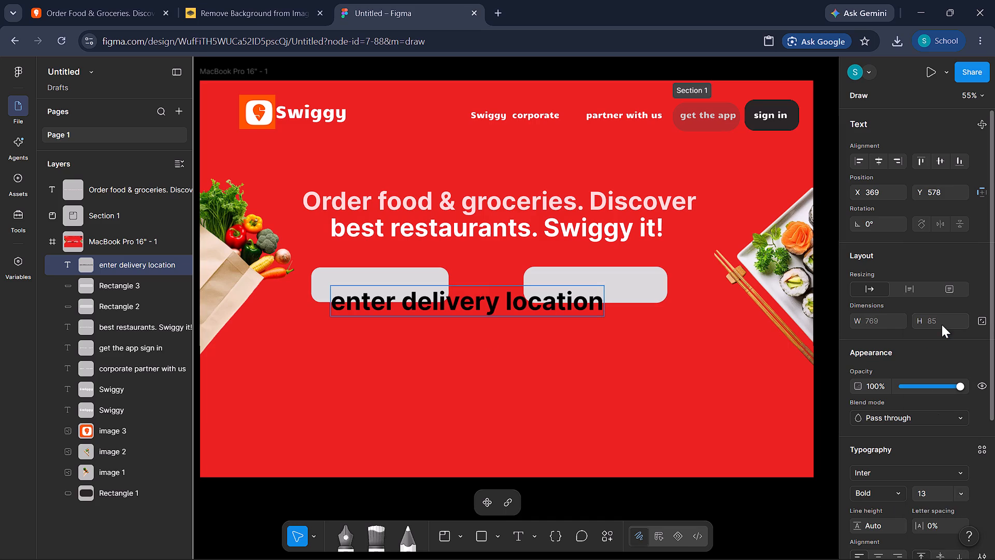
pyautogui.moveTo(601, 300); pyautogui.dragTo(447, 276)
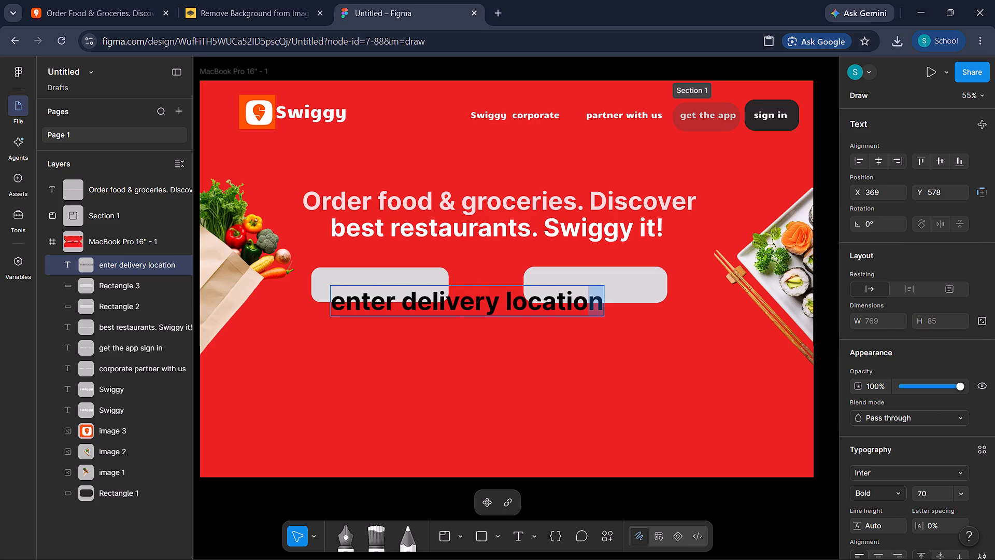
pyautogui.moveTo(447, 276); pyautogui.dragTo(335, 297)
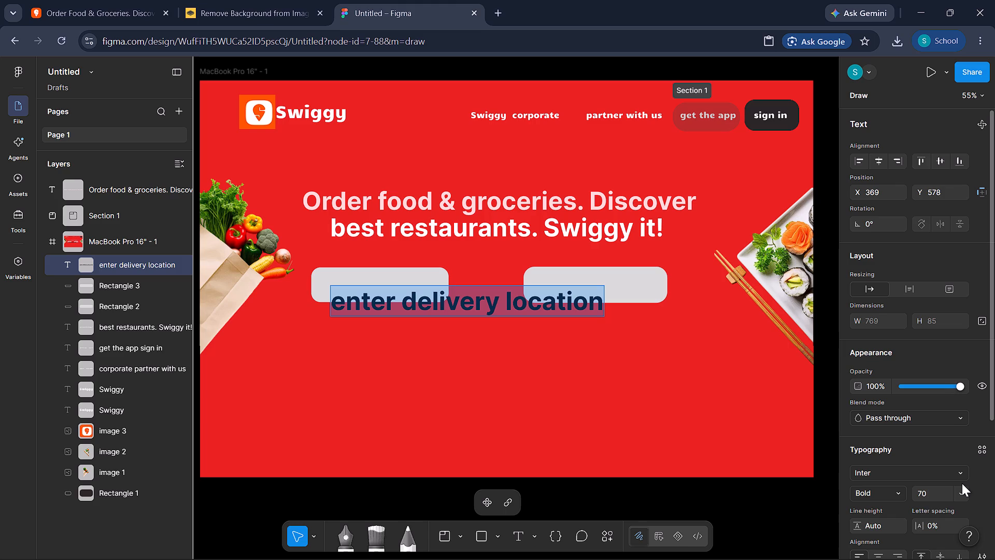
pyautogui.click(957, 495)
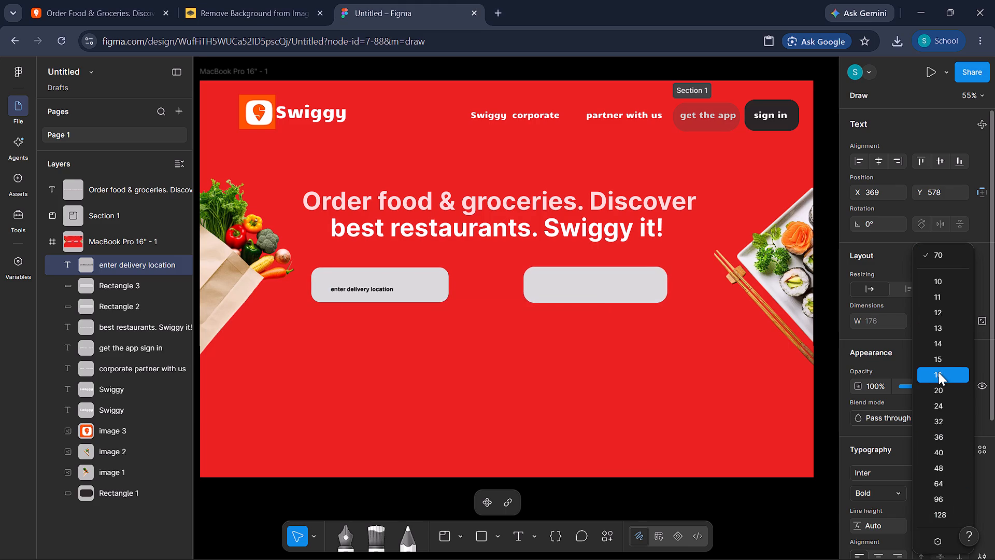
pyautogui.click(949, 405)
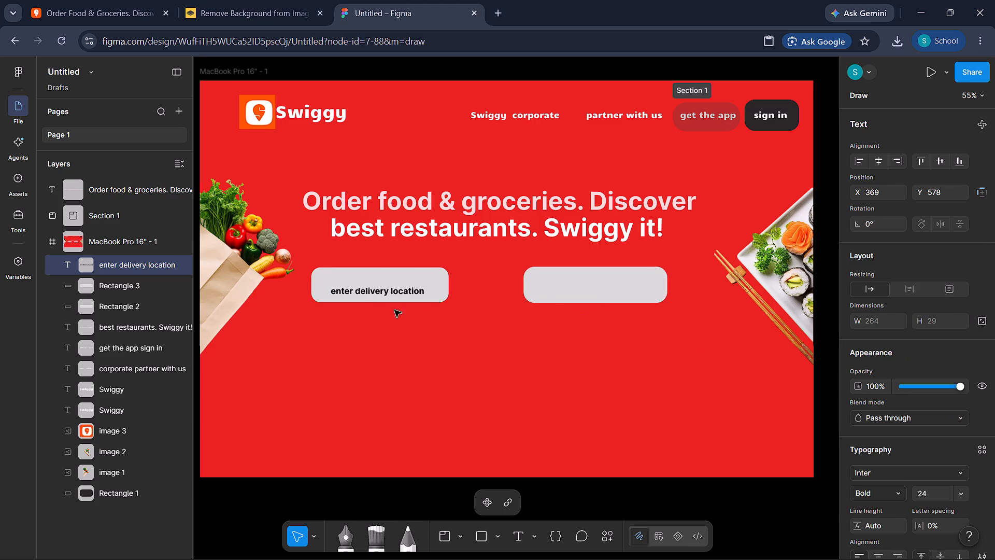
# Lower the opacity of the "enter delivery location" text to 50%.
pyautogui.click(395, 293)
pyautogui.moveTo(331, 291); pyautogui.dragTo(323, 290)
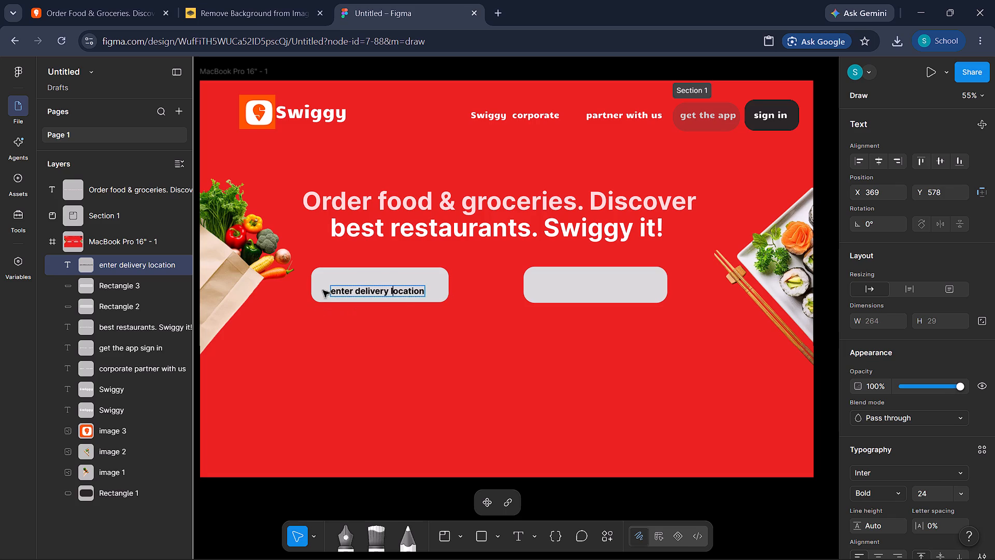
pyautogui.moveTo(323, 290); pyautogui.dragTo(349, 290)
pyautogui.moveTo(349, 290); pyautogui.dragTo(371, 289)
pyautogui.moveTo(371, 289); pyautogui.dragTo(443, 287)
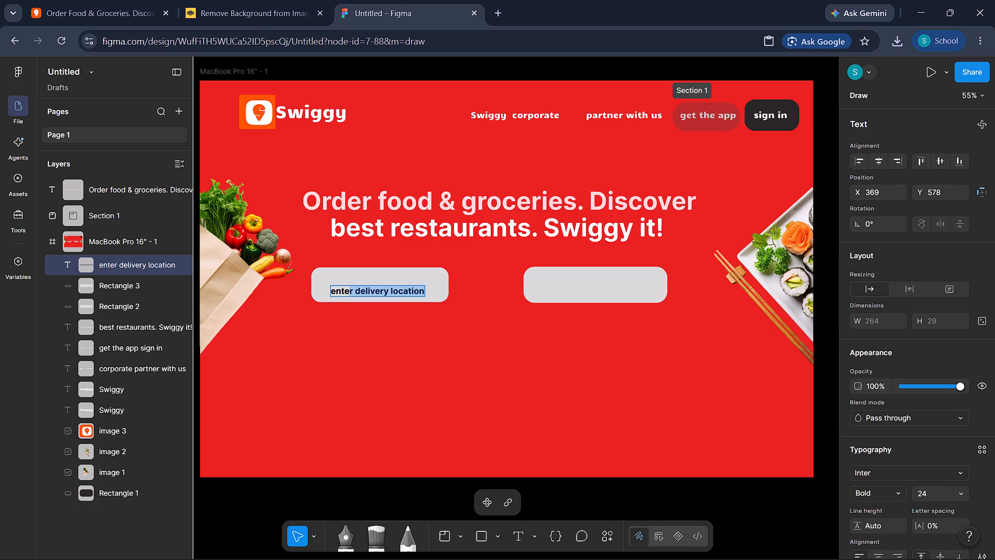
pyautogui.moveTo(332, 290); pyautogui.dragTo(472, 284)
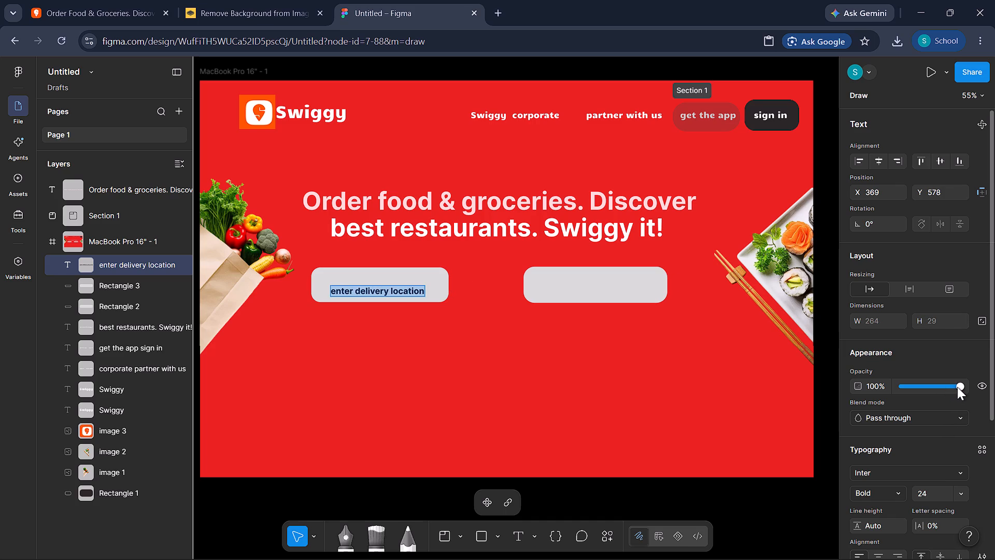
pyautogui.moveTo(958, 386); pyautogui.dragTo(931, 385)
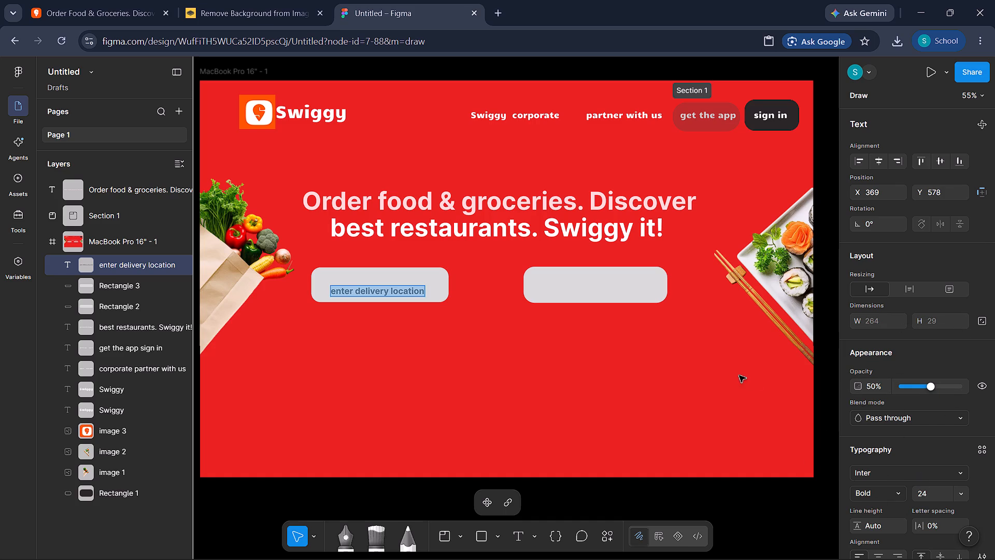
# Capitalize the first letter of the placeholder text so it reads "Enter delivery location".
pyautogui.click(334, 292)
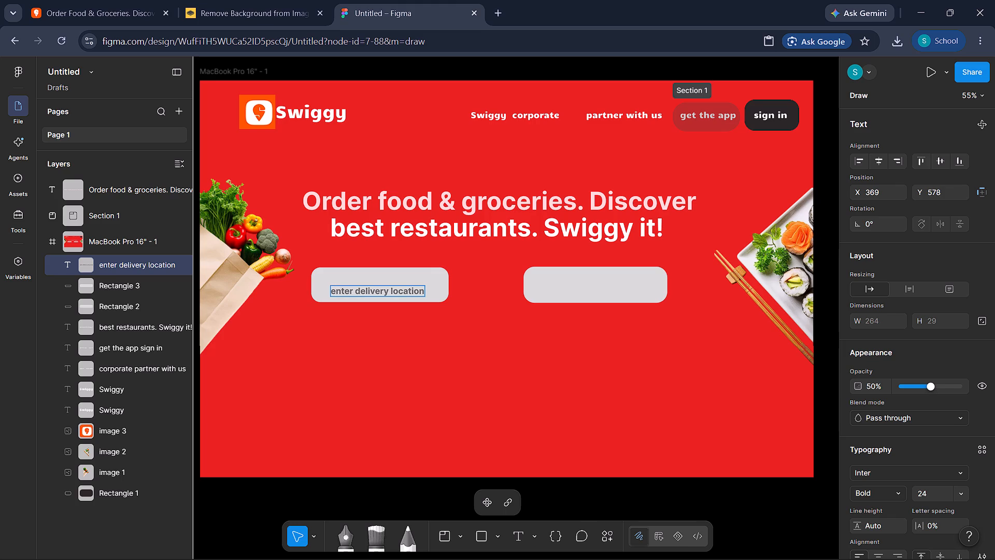
pyautogui.press('BackSpace')
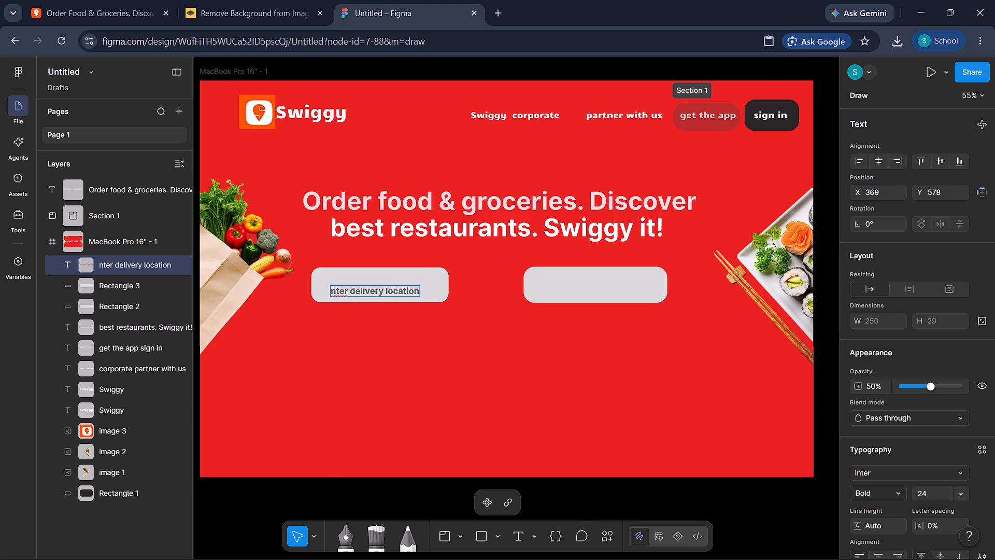
pyautogui.hotkey('shift', 'e')
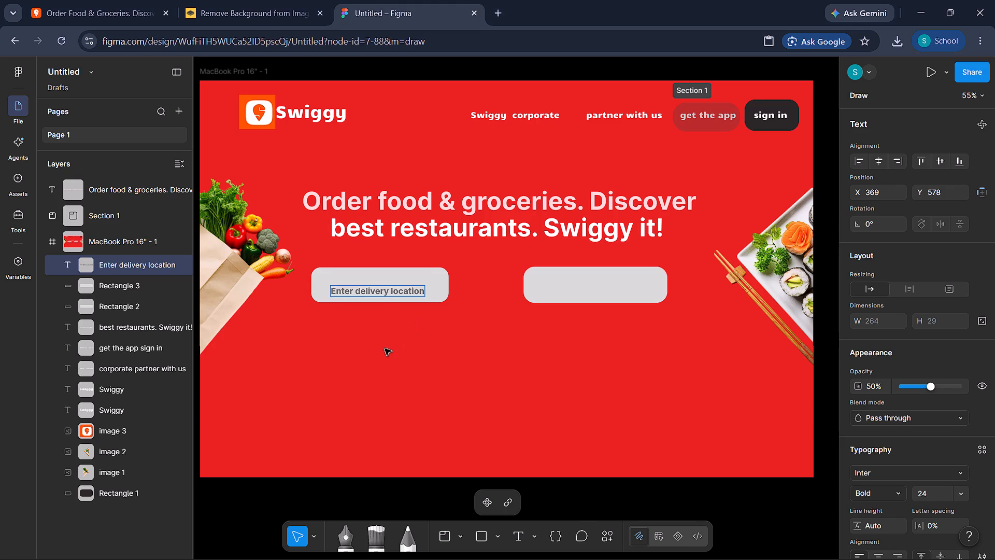
pyautogui.click(385, 348)
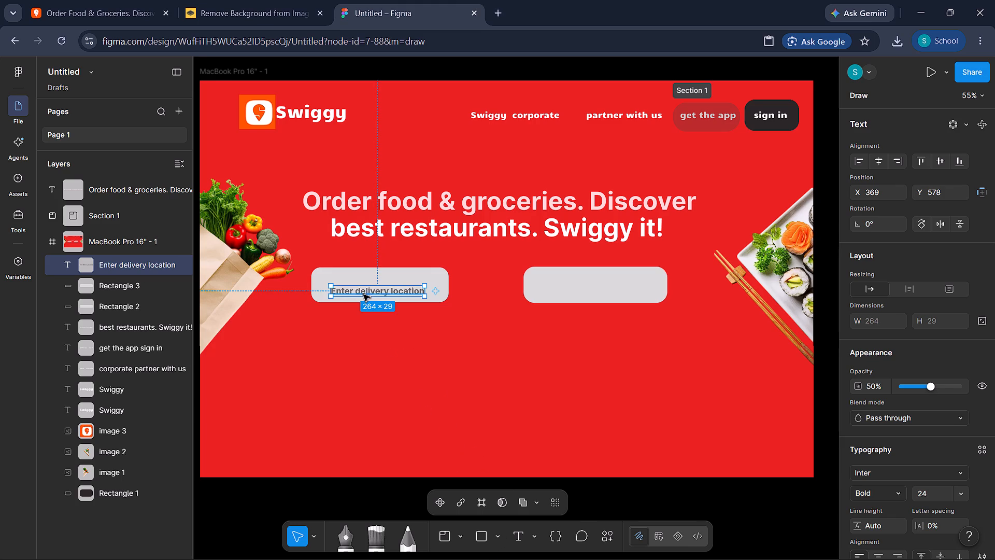
# Move the "Enter delivery location" text to about X 403, Y 564 within its rectangle.
pyautogui.moveTo(362, 290); pyautogui.dragTo(371, 287)
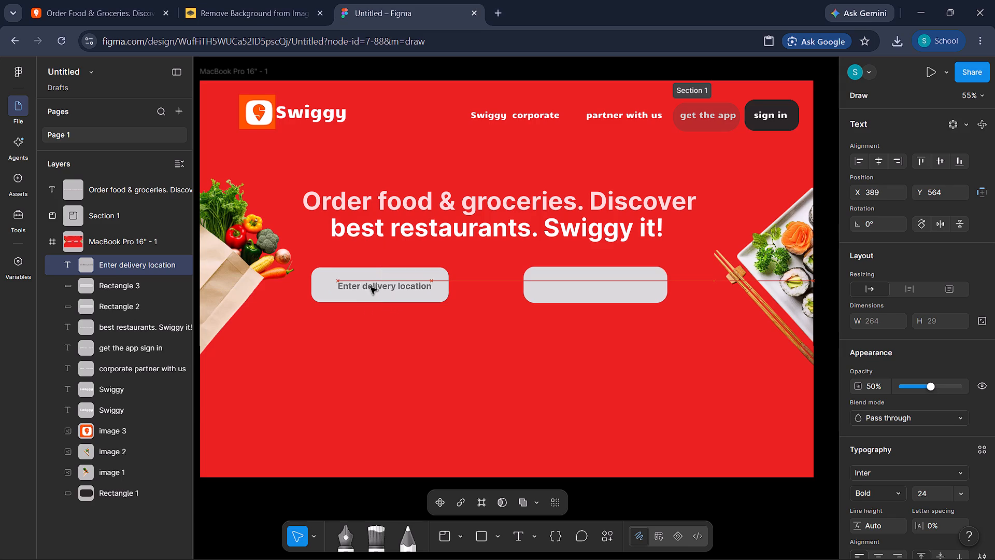
pyautogui.moveTo(371, 287); pyautogui.dragTo(373, 288)
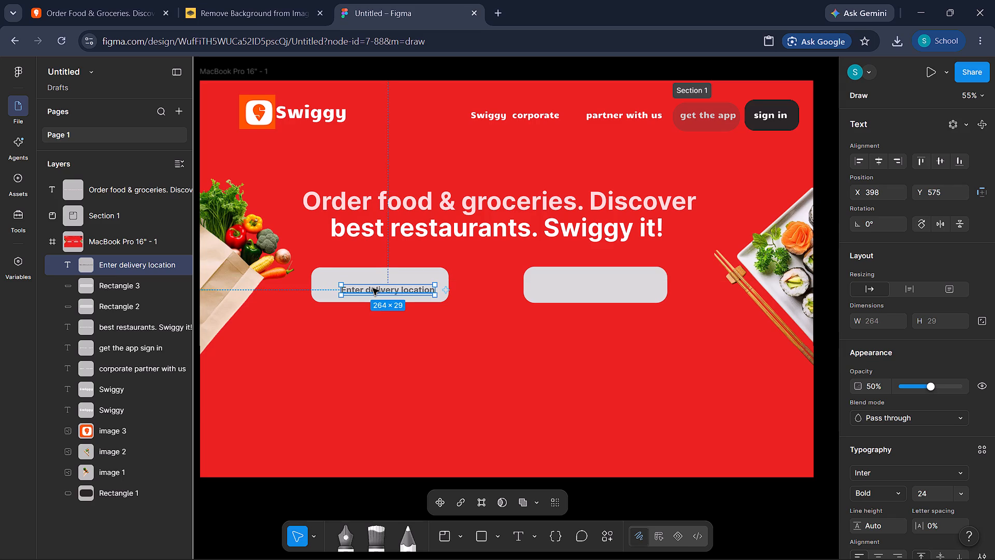
pyautogui.click(373, 288)
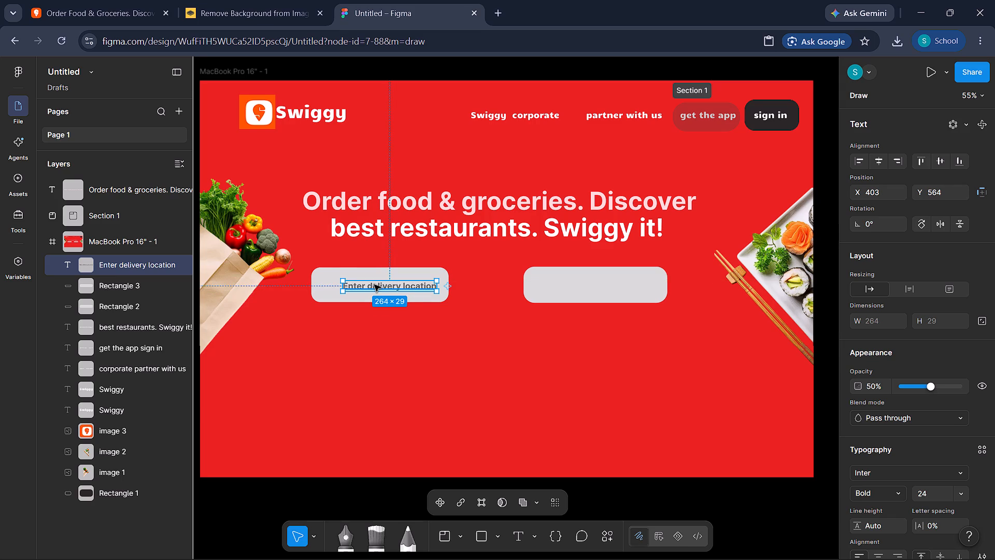
pyautogui.click(368, 355)
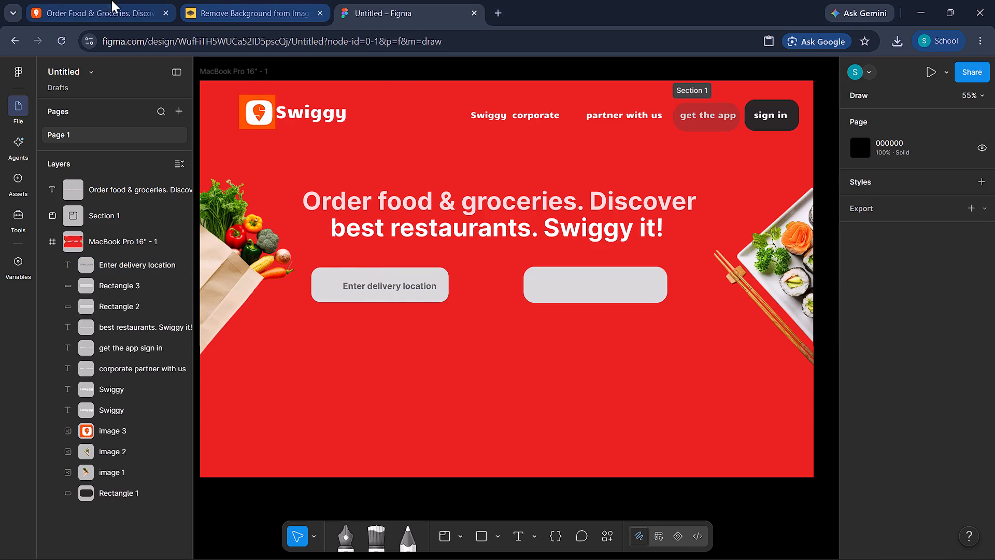
# Snip the orange location pin from the Swiggy page's delivery field to the clipboard, close the snip, and return to the Figma design.
pyautogui.click(109, 0)
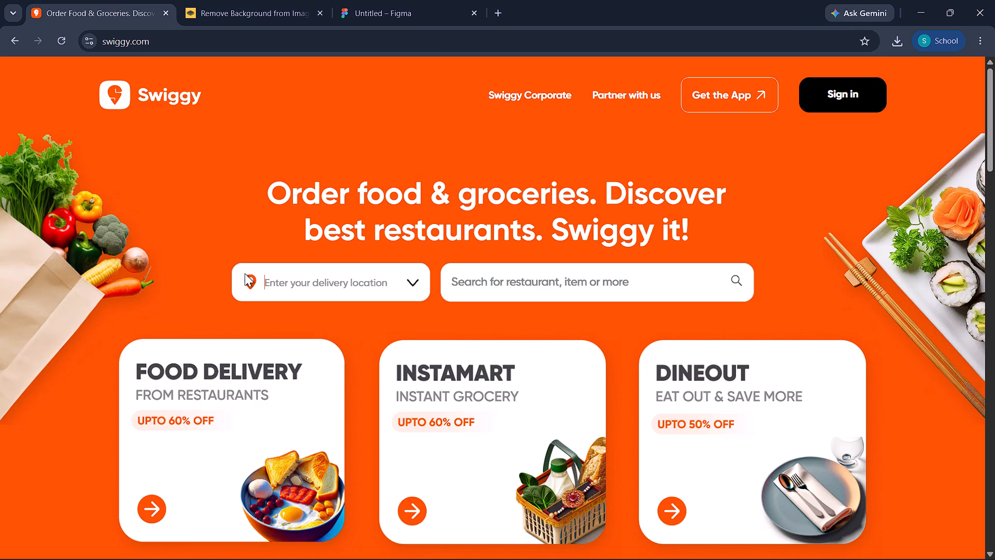
pyautogui.press('shift+super+s')
pyautogui.moveTo(237, 270); pyautogui.dragTo(237, 270)
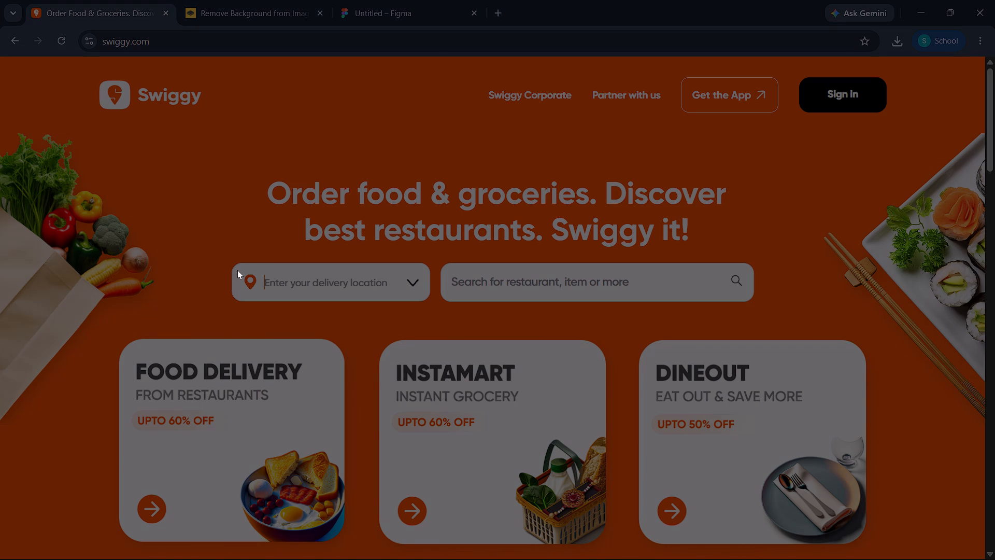
pyautogui.moveTo(237, 270); pyautogui.dragTo(262, 293)
pyautogui.moveTo(262, 293); pyautogui.dragTo(263, 295)
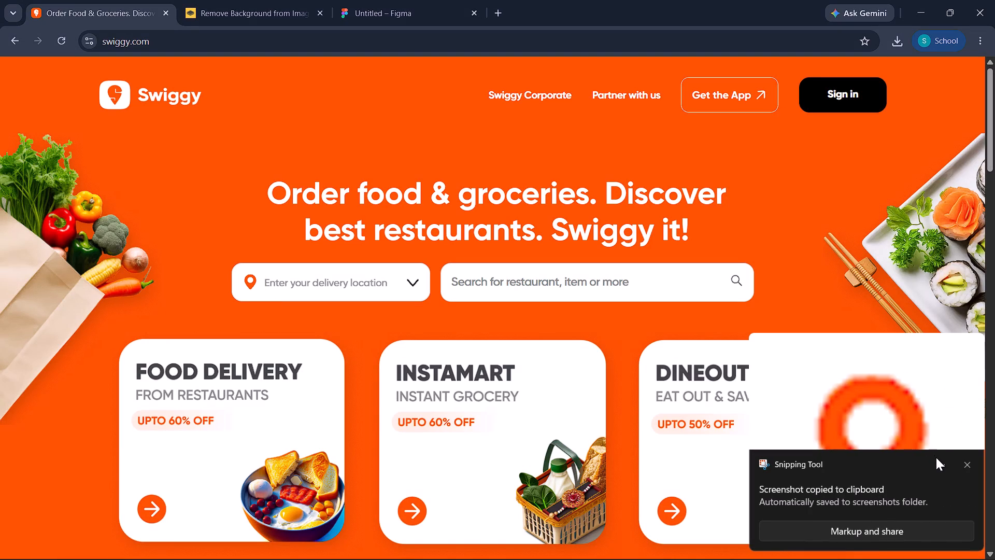
pyautogui.click(936, 459)
pyautogui.click(852, 406)
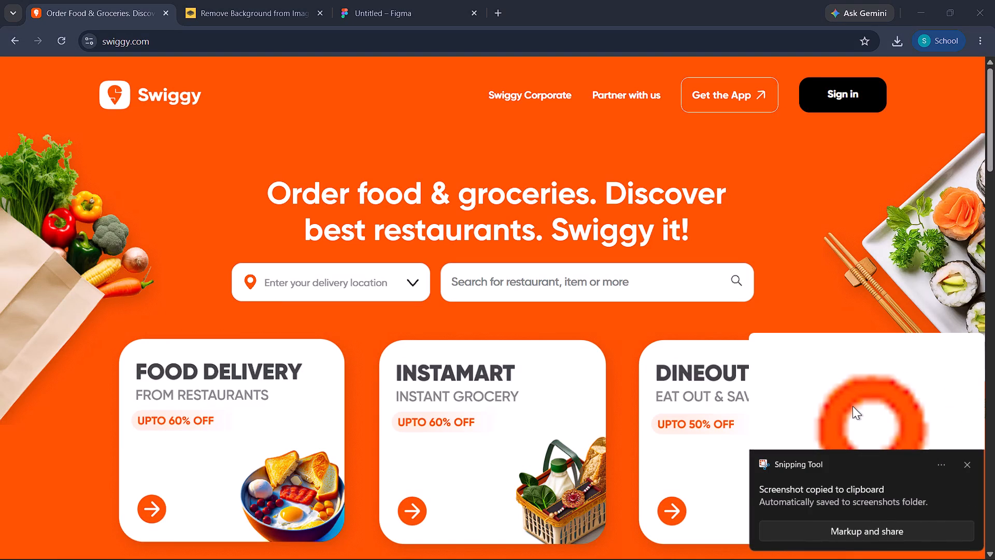
pyautogui.click(852, 406)
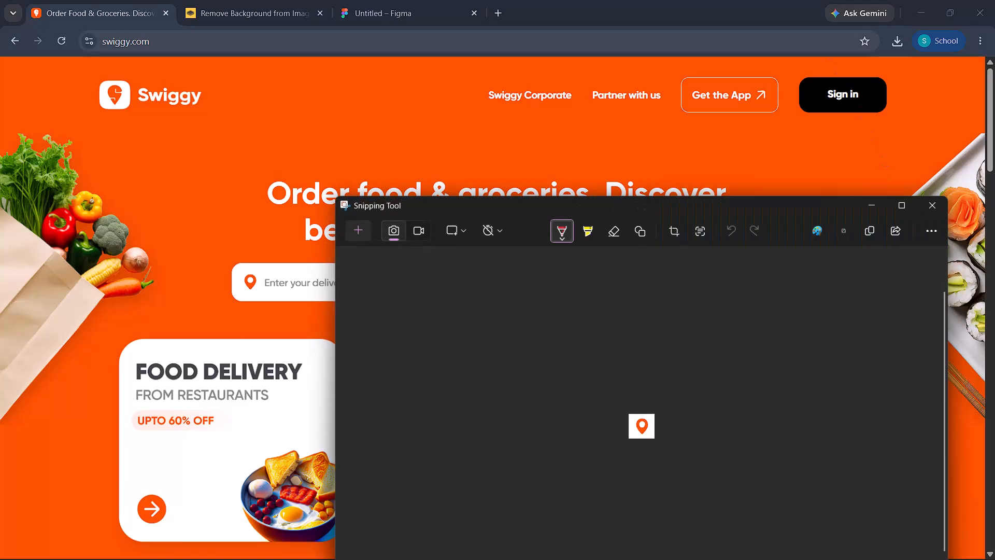
pyautogui.click(871, 232)
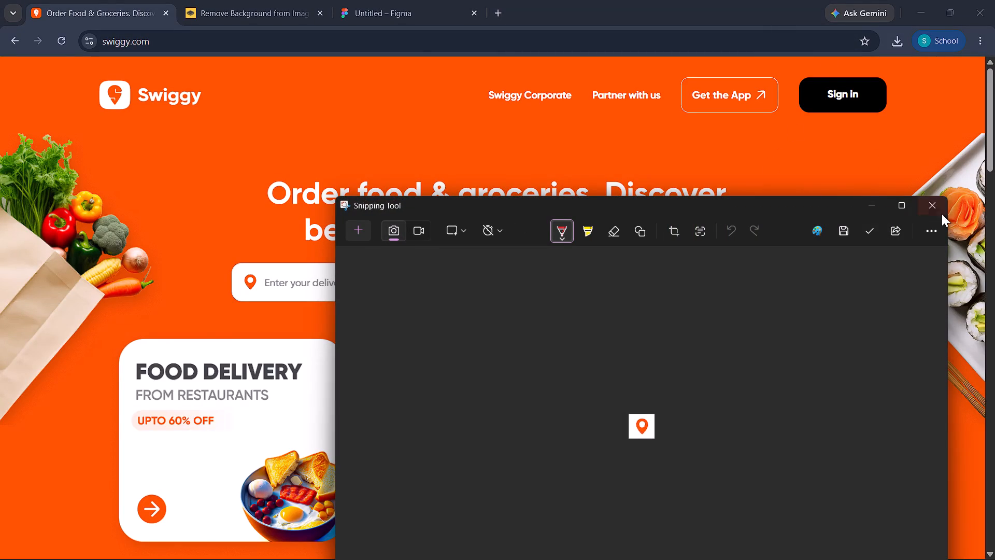
pyautogui.click(926, 204)
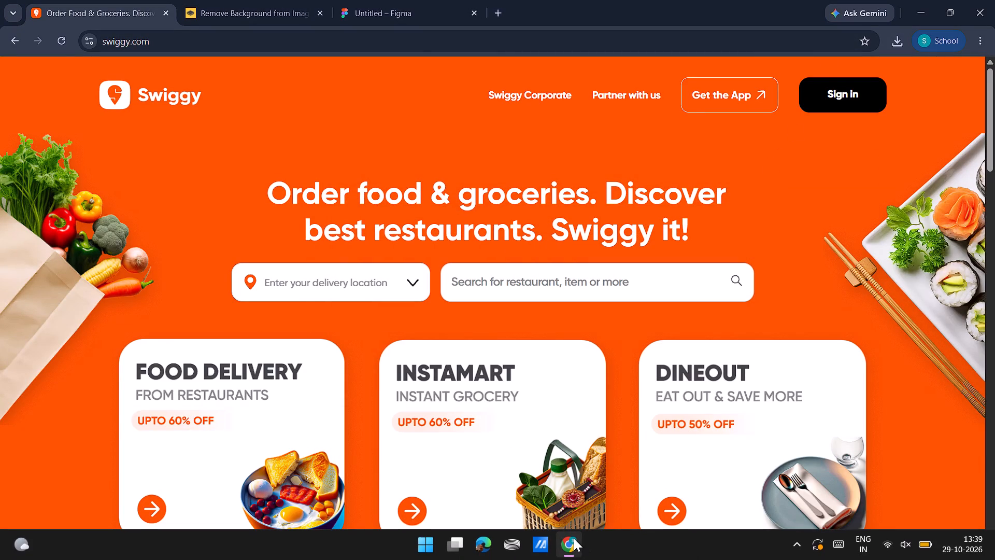
pyautogui.click(347, 0)
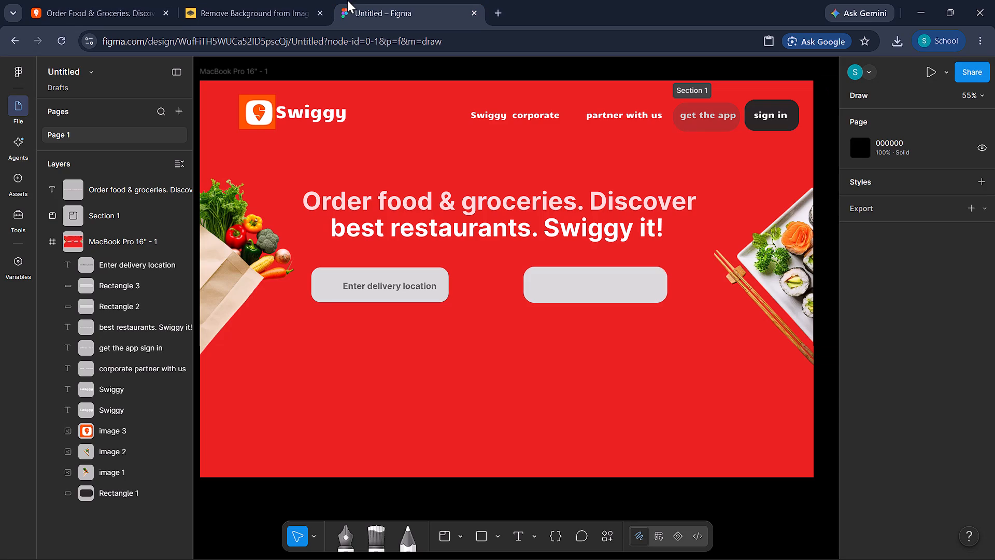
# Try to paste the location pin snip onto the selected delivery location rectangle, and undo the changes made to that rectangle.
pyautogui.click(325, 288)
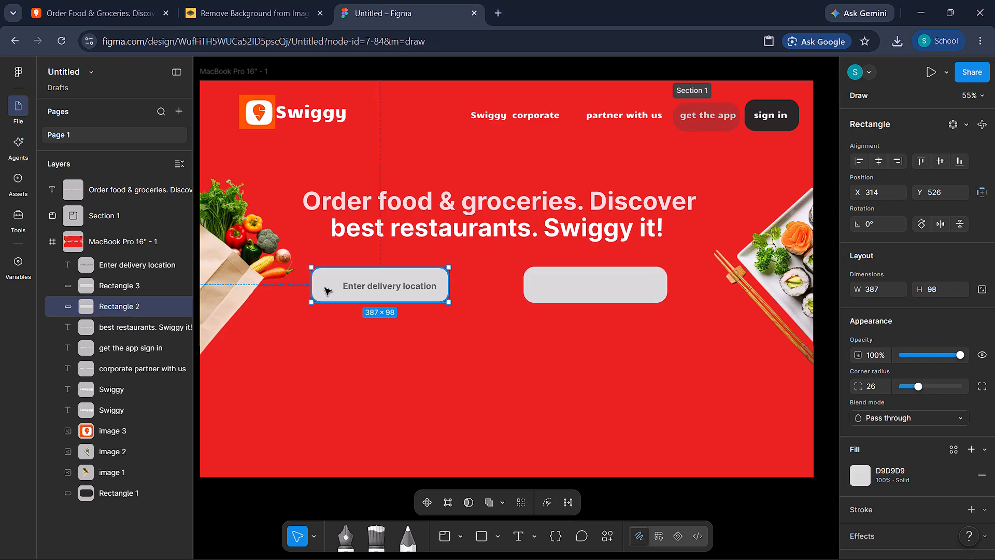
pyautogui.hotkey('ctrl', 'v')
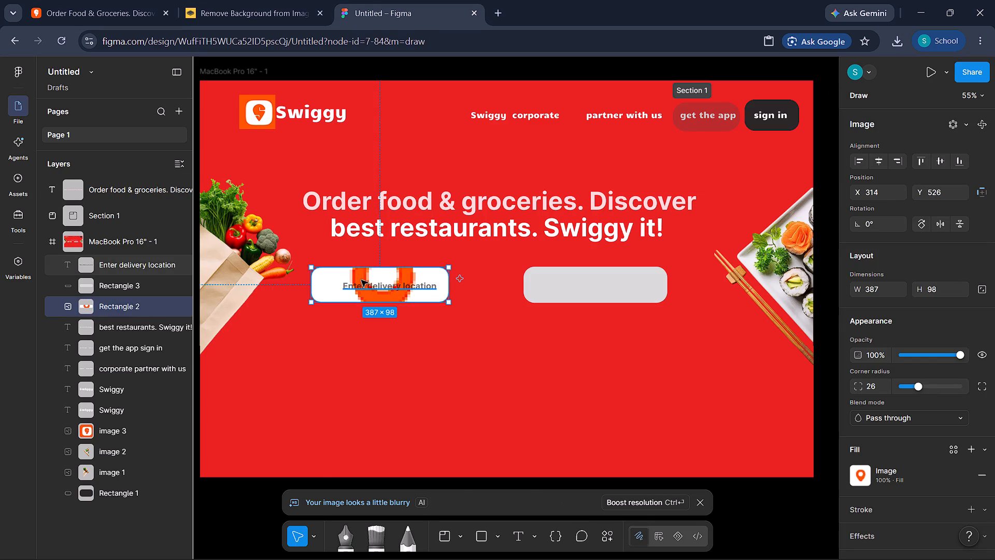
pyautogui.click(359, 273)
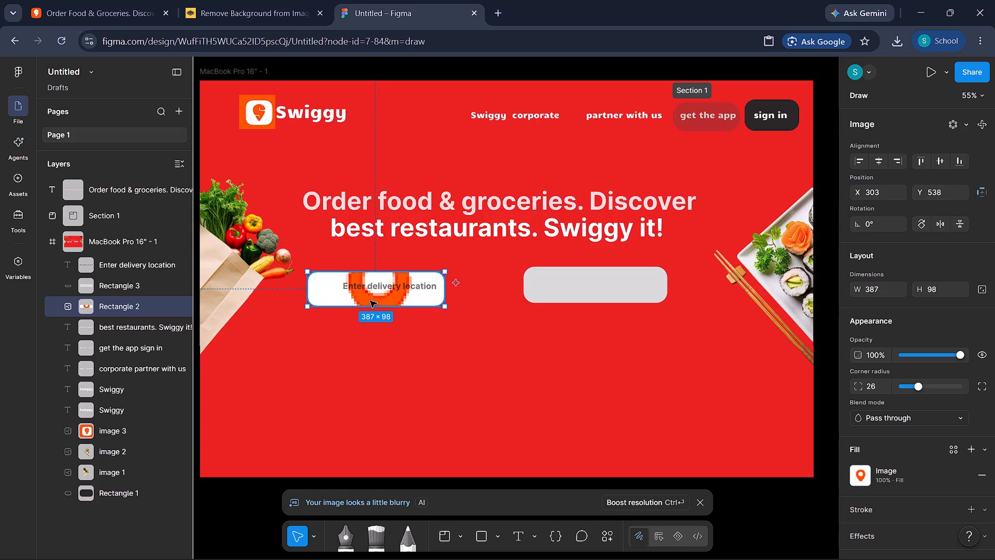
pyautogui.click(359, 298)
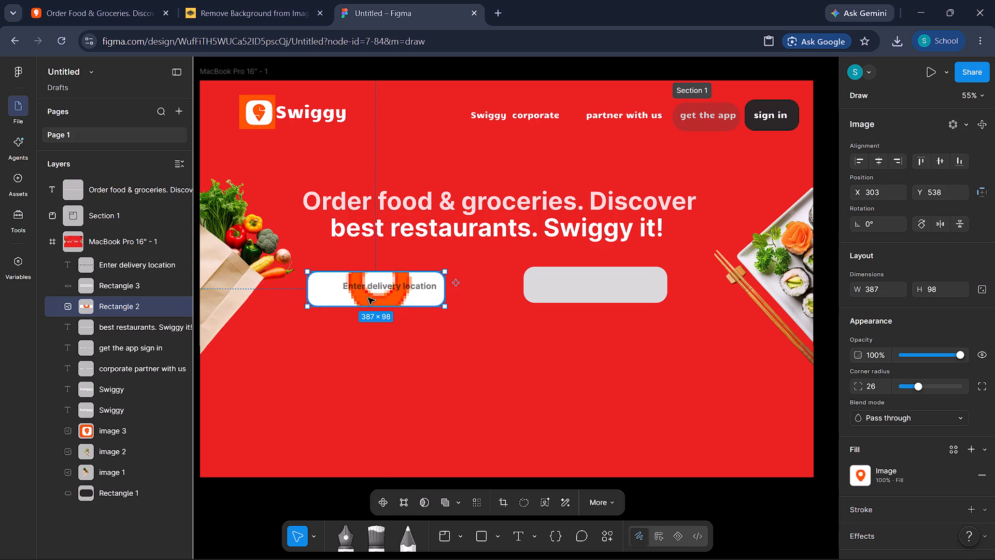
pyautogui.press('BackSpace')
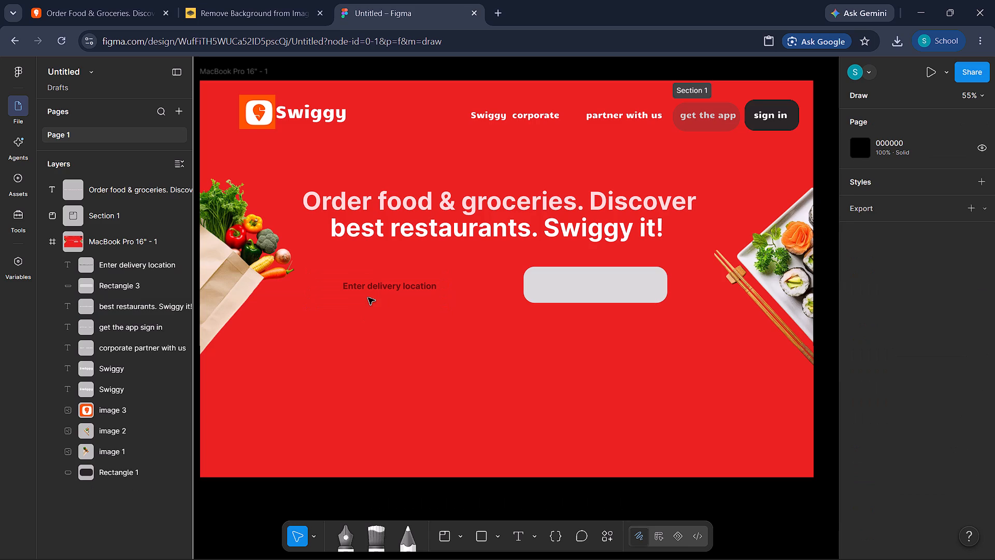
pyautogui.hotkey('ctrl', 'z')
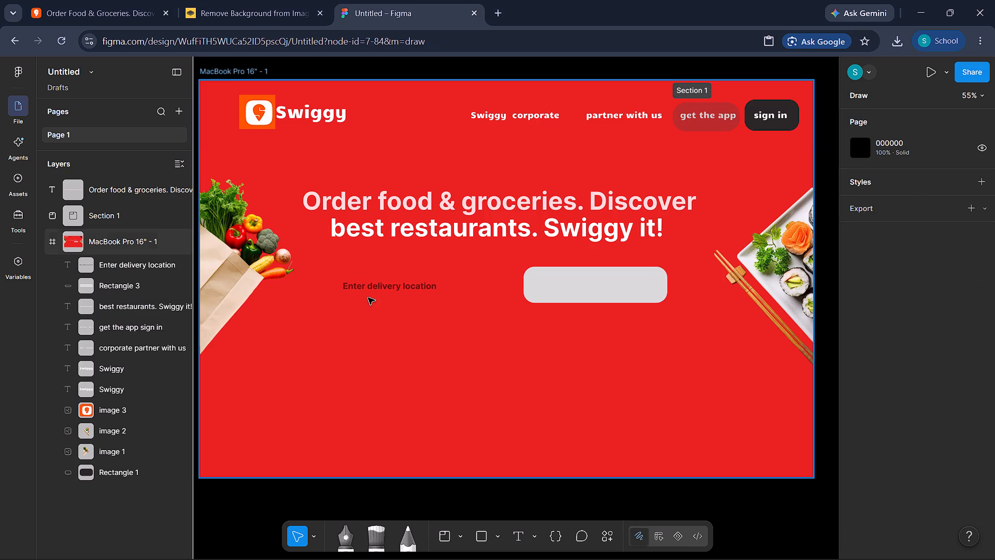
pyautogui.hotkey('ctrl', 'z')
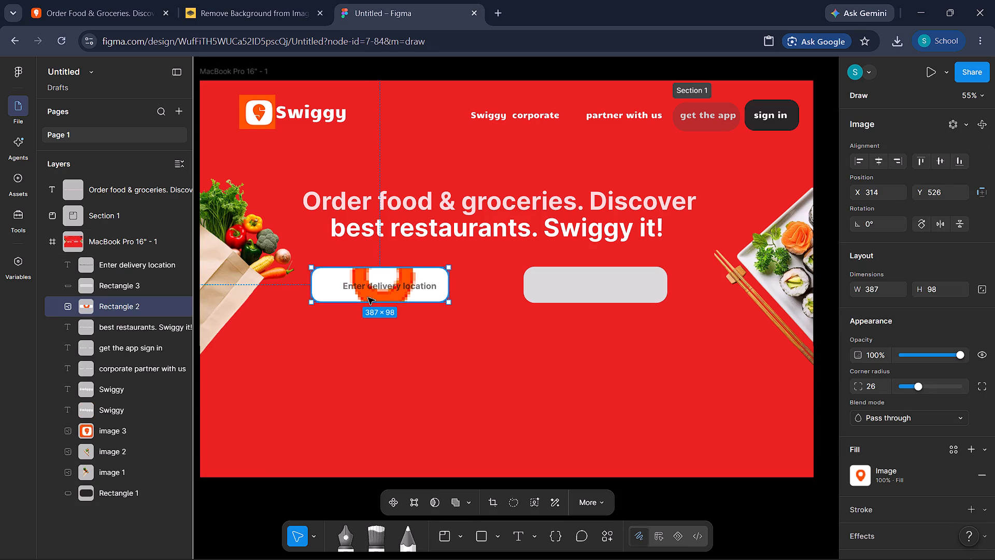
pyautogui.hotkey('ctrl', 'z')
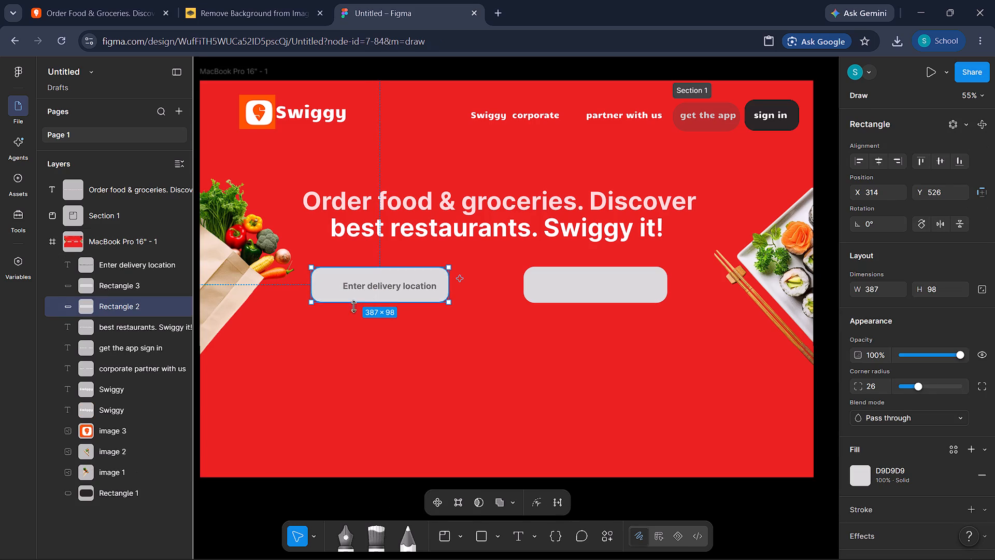
# With nothing selected, paste the location pin as a separate image and place it before "Enter delivery location" at about X 342, Y 551.
pyautogui.click(313, 375)
pyautogui.click(378, 393)
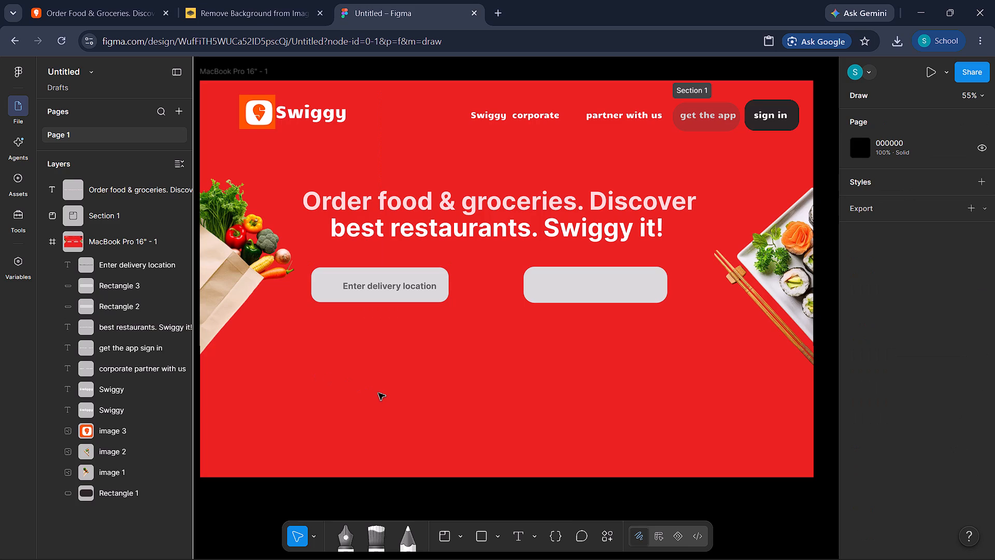
pyautogui.click(375, 428)
pyautogui.hotkey('ctrl', 'c')
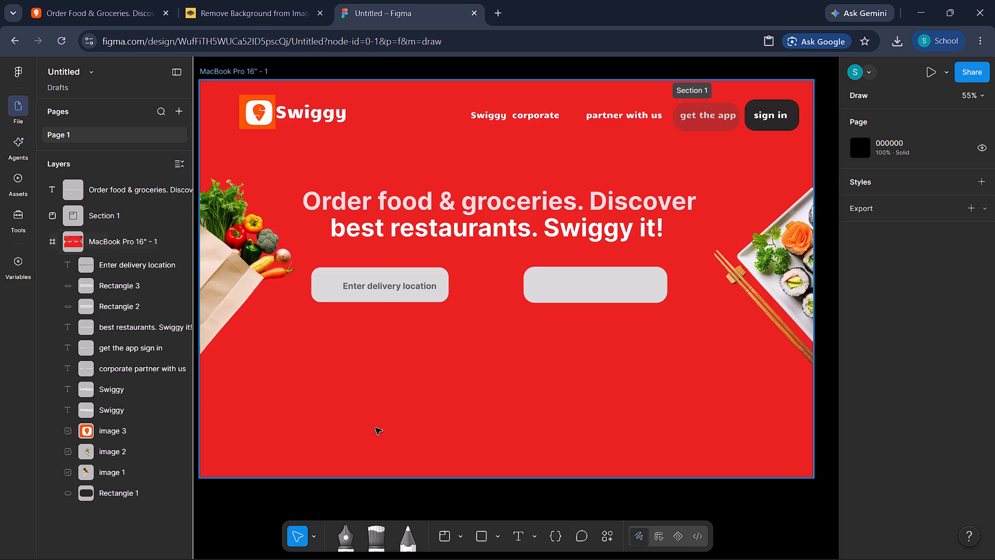
pyautogui.hotkey('ctrl', 'v')
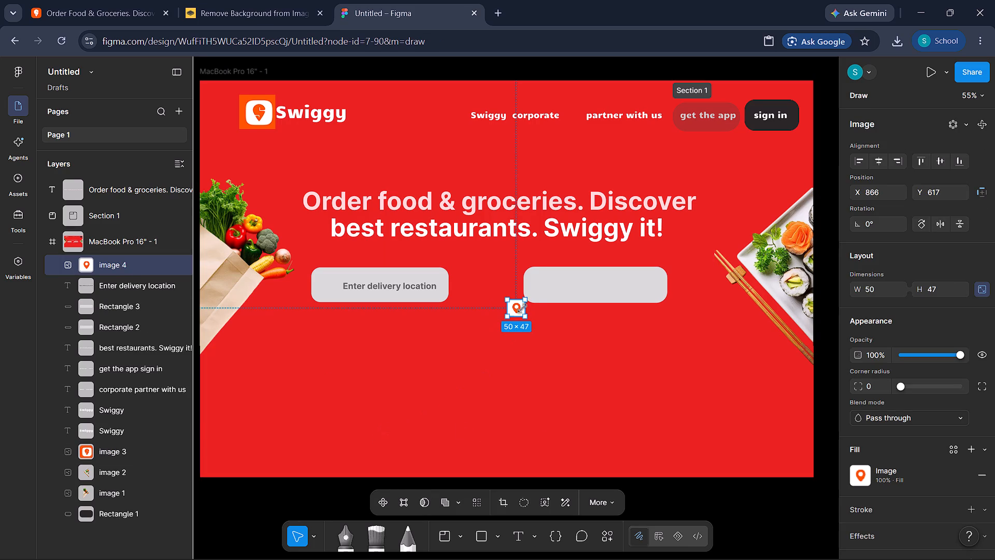
pyautogui.moveTo(518, 309); pyautogui.dragTo(327, 284)
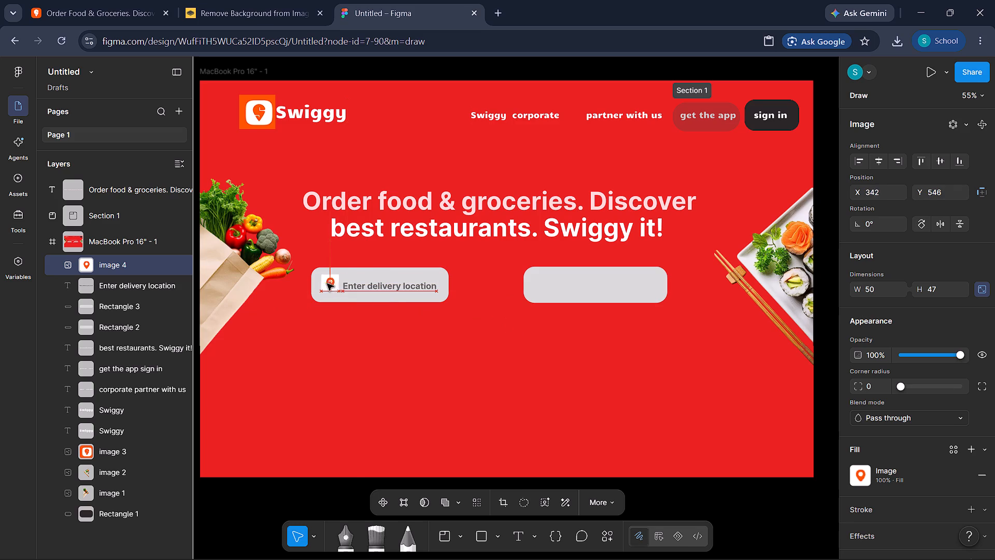
pyautogui.moveTo(327, 284); pyautogui.dragTo(329, 286)
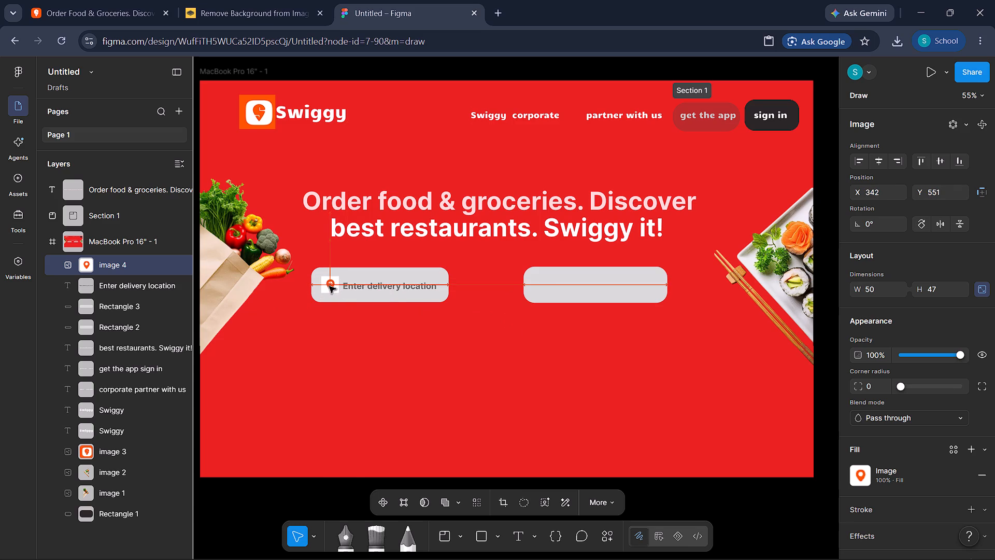
pyautogui.moveTo(329, 286); pyautogui.dragTo(330, 286)
pyautogui.click(330, 286)
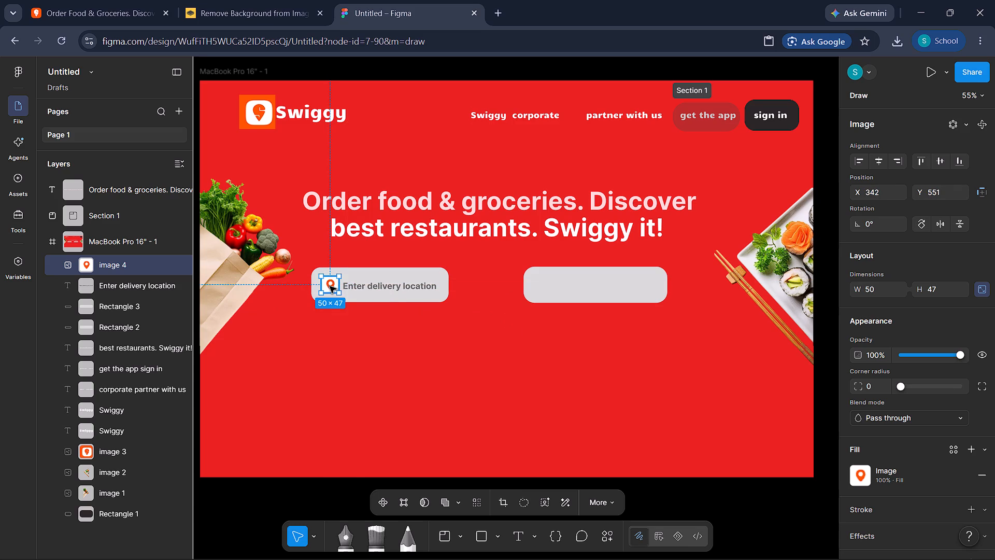
pyautogui.click(423, 344)
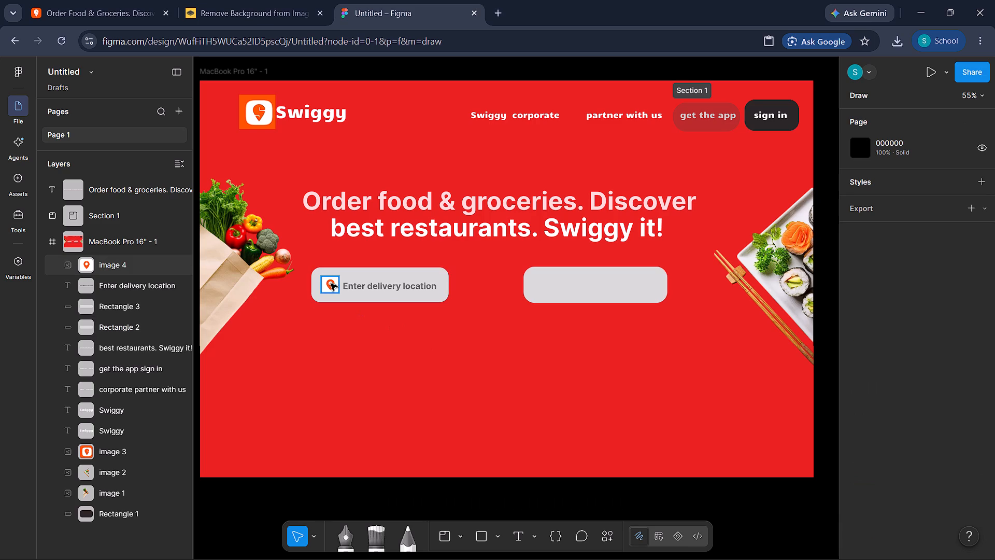
pyautogui.click(492, 377)
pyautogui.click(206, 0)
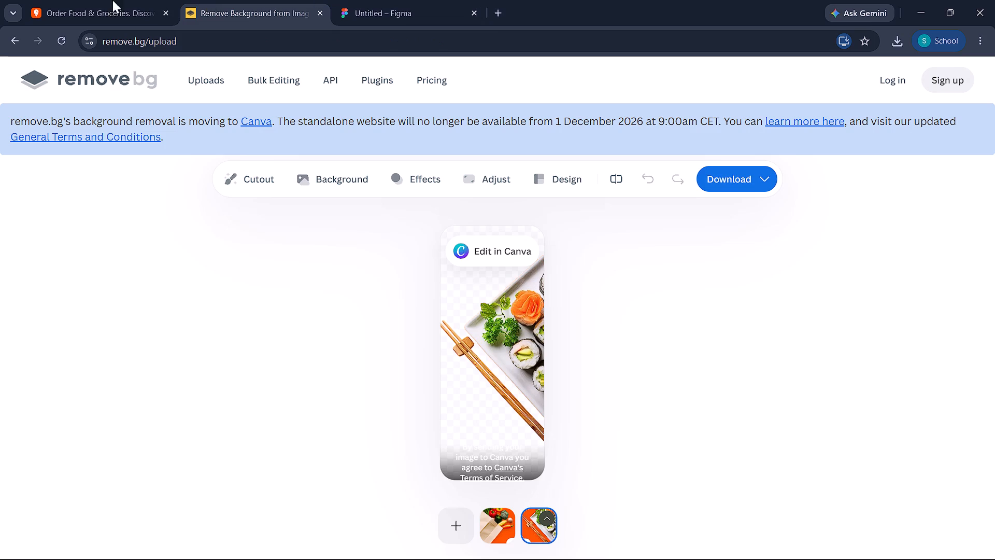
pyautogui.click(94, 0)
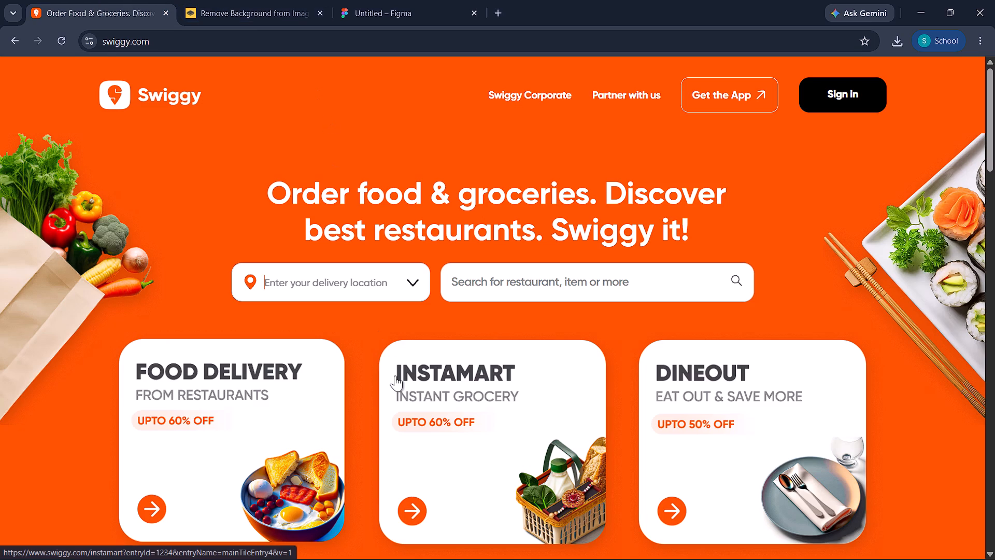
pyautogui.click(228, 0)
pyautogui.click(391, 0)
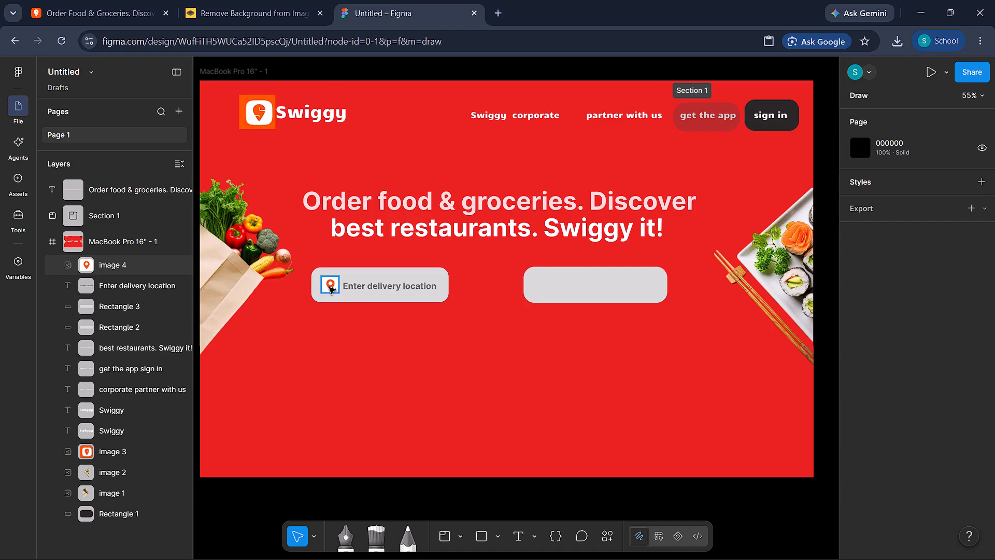
# Enlarge the location pin image to about 62 × 58 and reposition it at about X 336, Y 546 inside the delivery field.
pyautogui.click(329, 287)
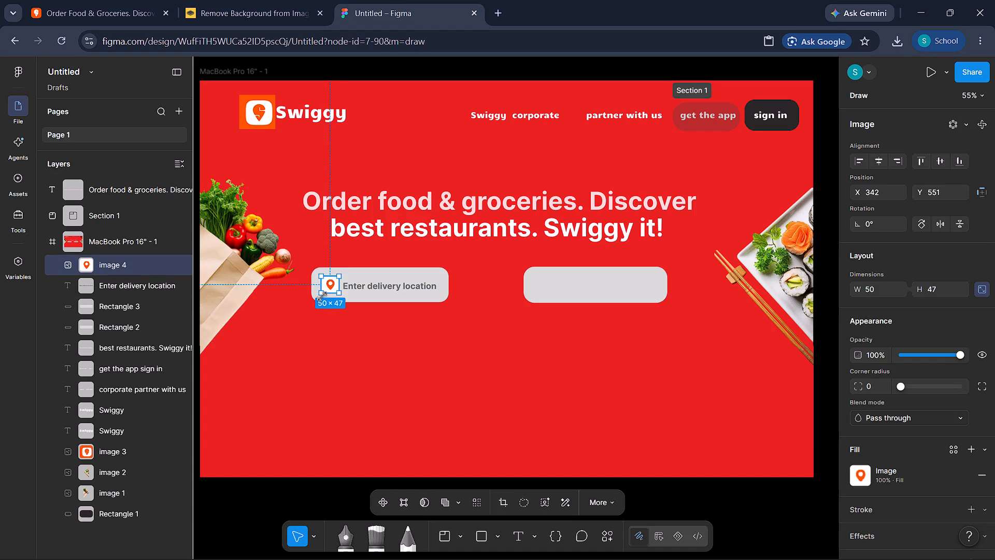
pyautogui.click(320, 294)
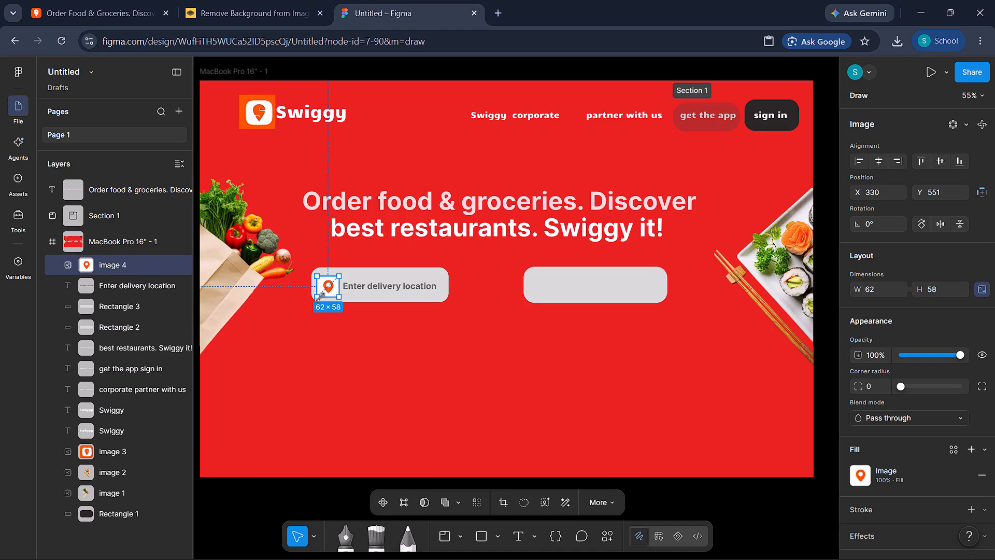
pyautogui.click(327, 286)
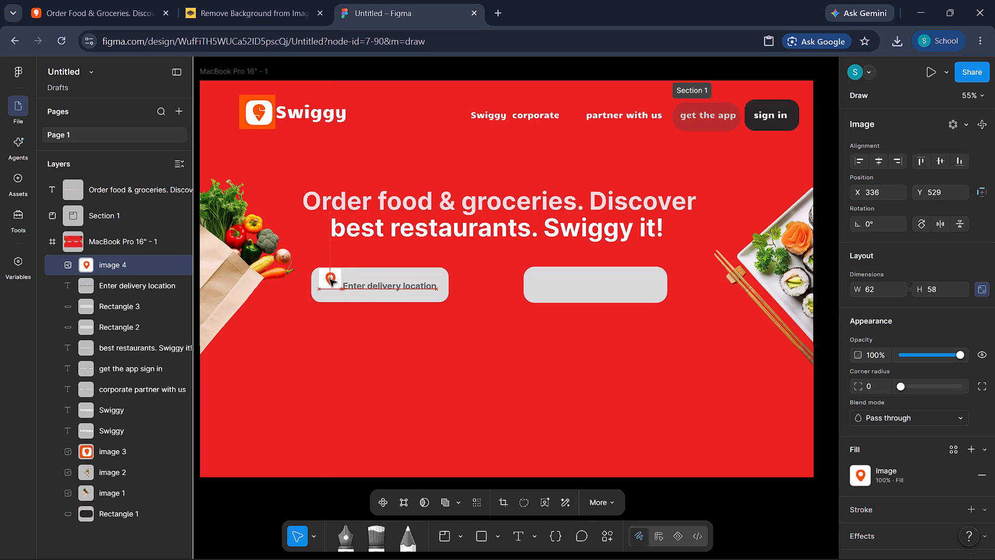
pyautogui.click(392, 375)
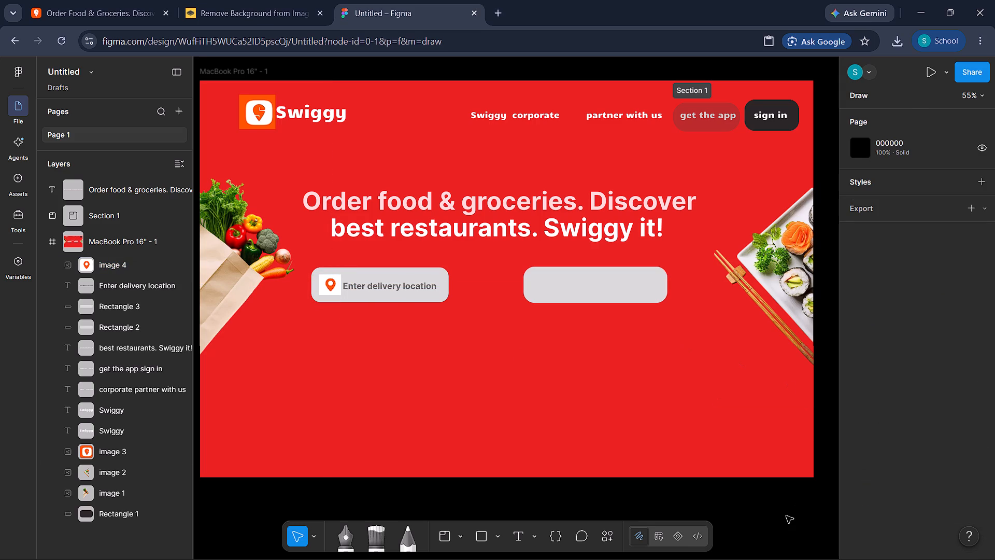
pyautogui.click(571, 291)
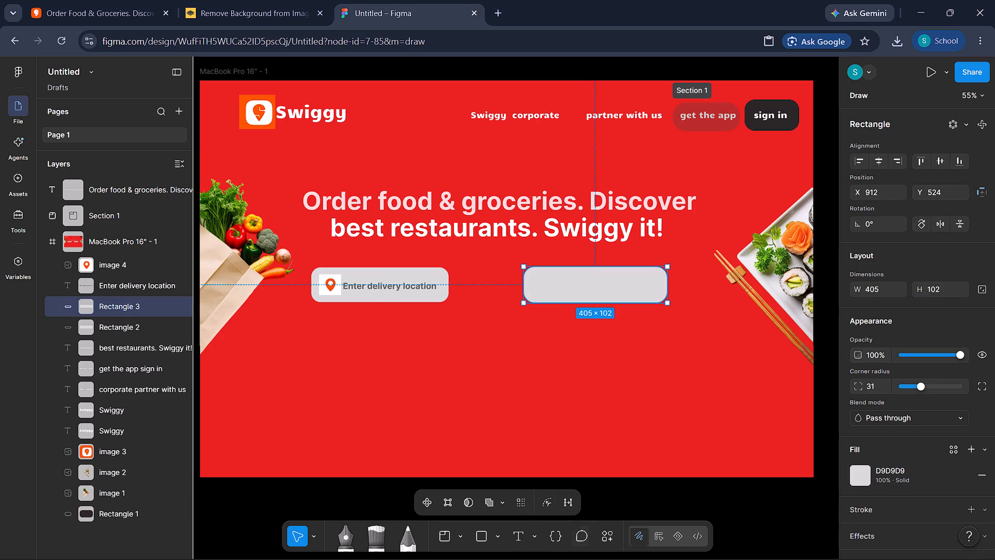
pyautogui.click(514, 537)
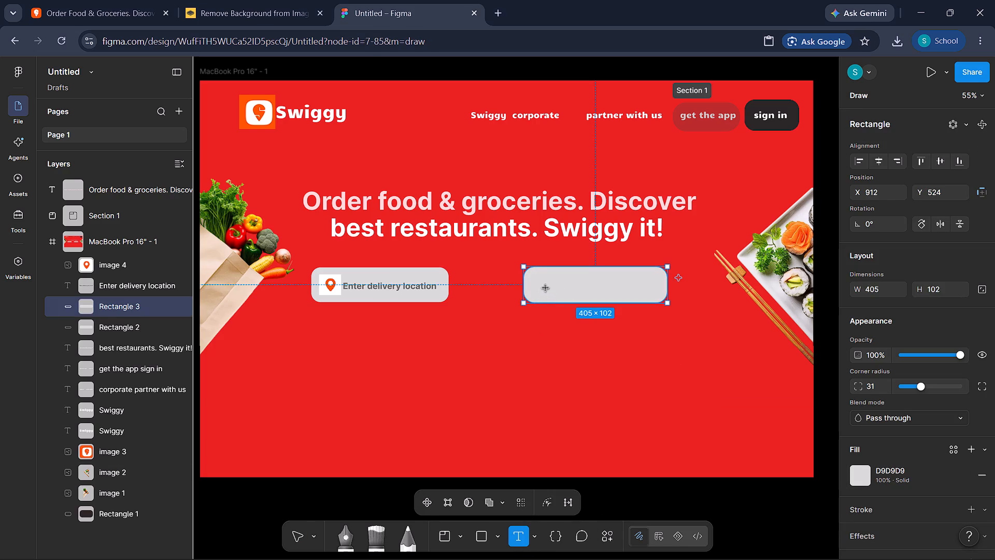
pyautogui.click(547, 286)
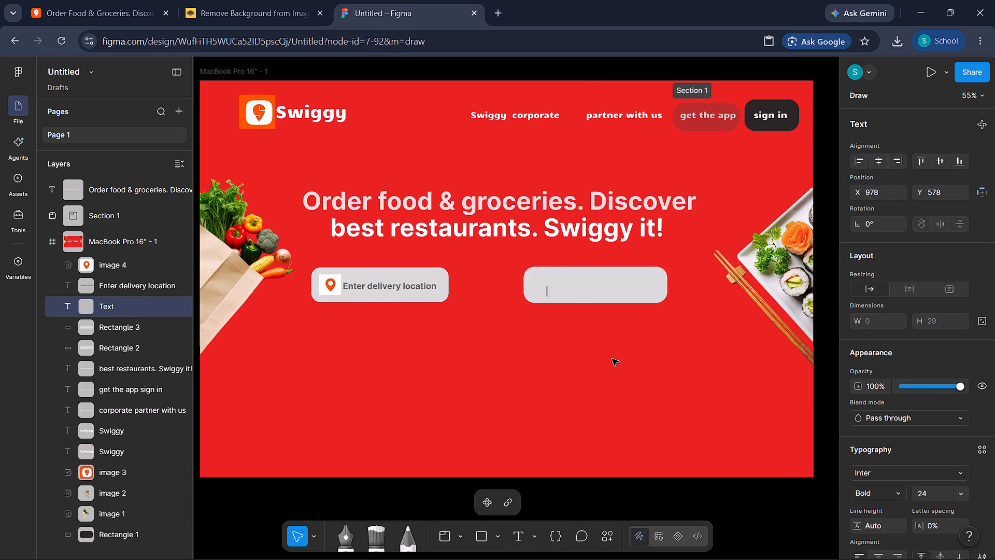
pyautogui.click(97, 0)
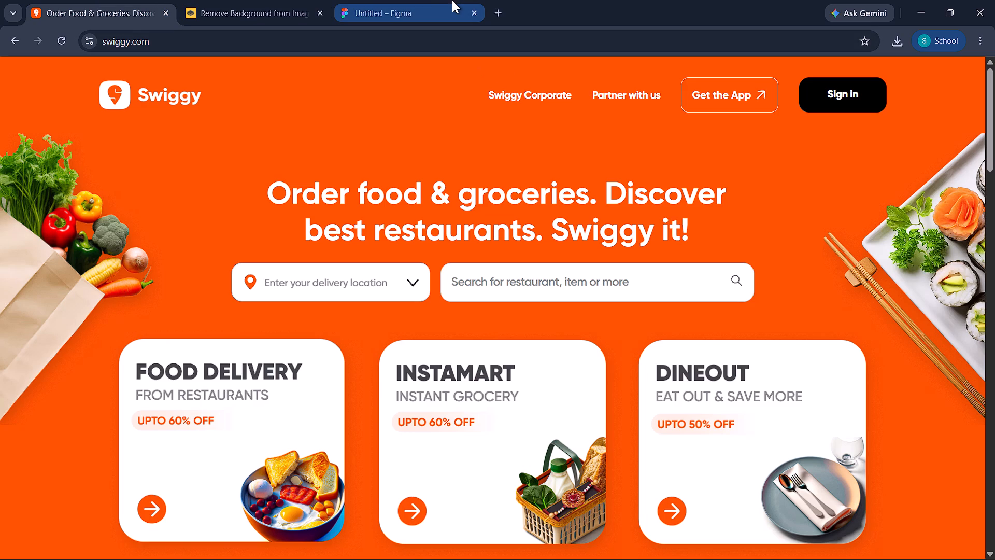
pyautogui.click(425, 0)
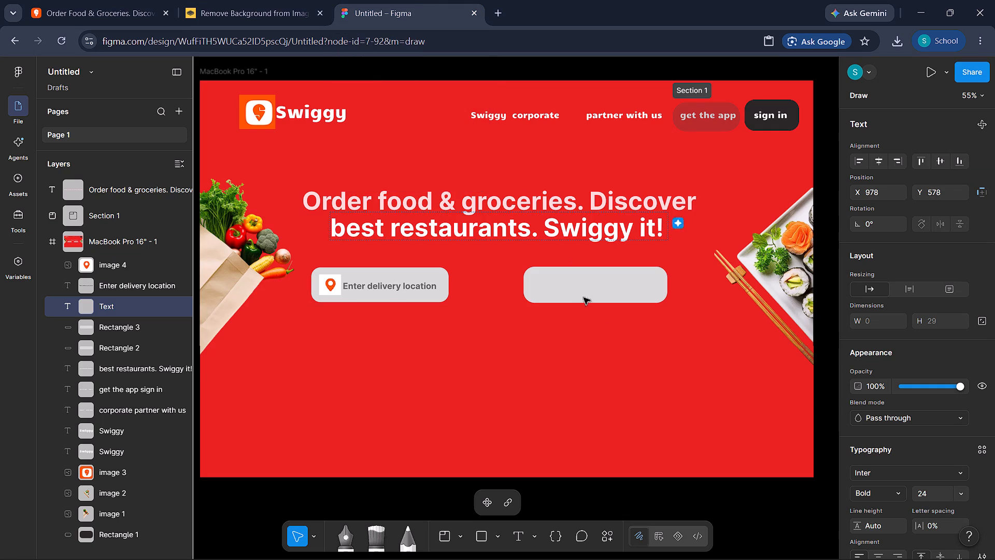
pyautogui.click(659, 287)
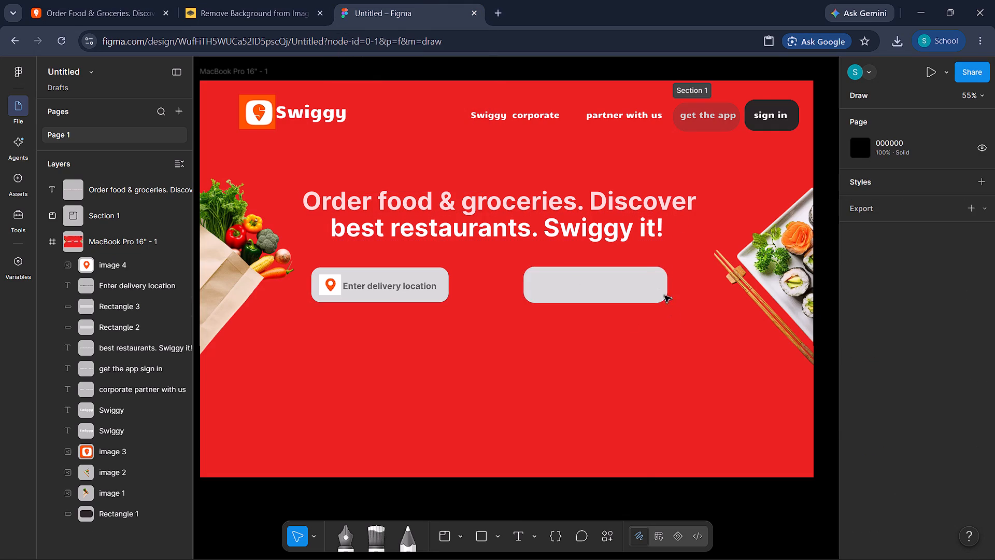
# Widen the empty search field rectangle on both sides to about 675 × 100, starting at about X 752, Y 524.
pyautogui.doubleClick(652, 287)
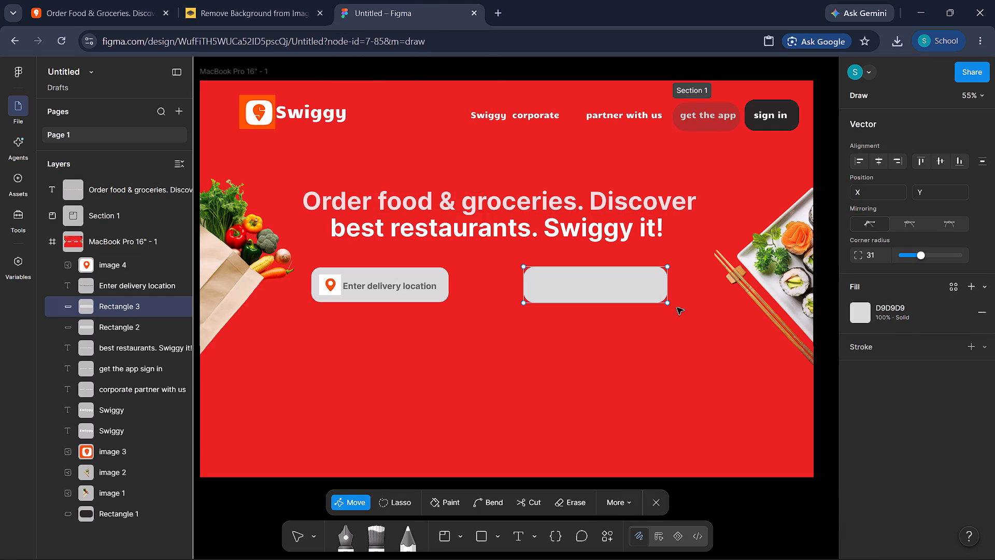
pyautogui.click(666, 301)
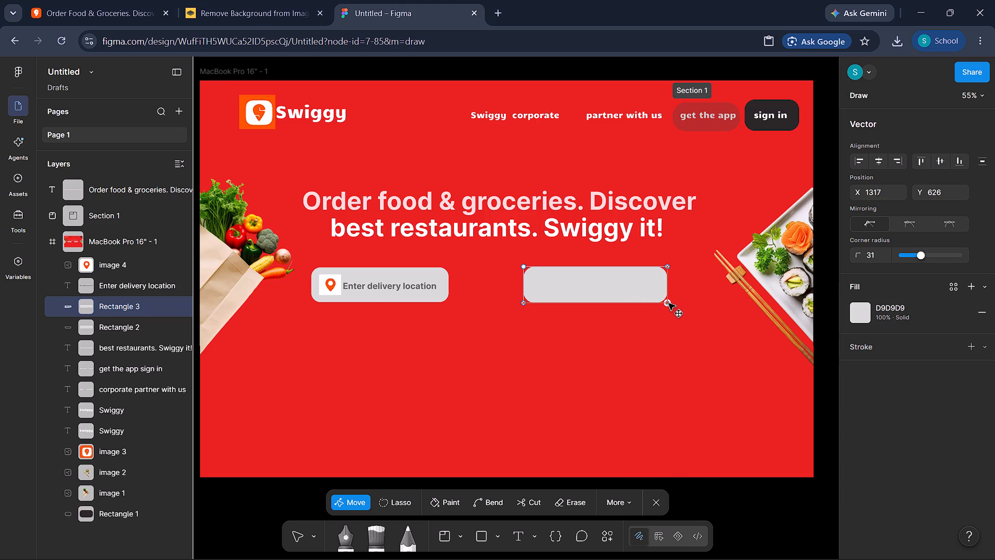
pyautogui.click(689, 341)
pyautogui.click(591, 283)
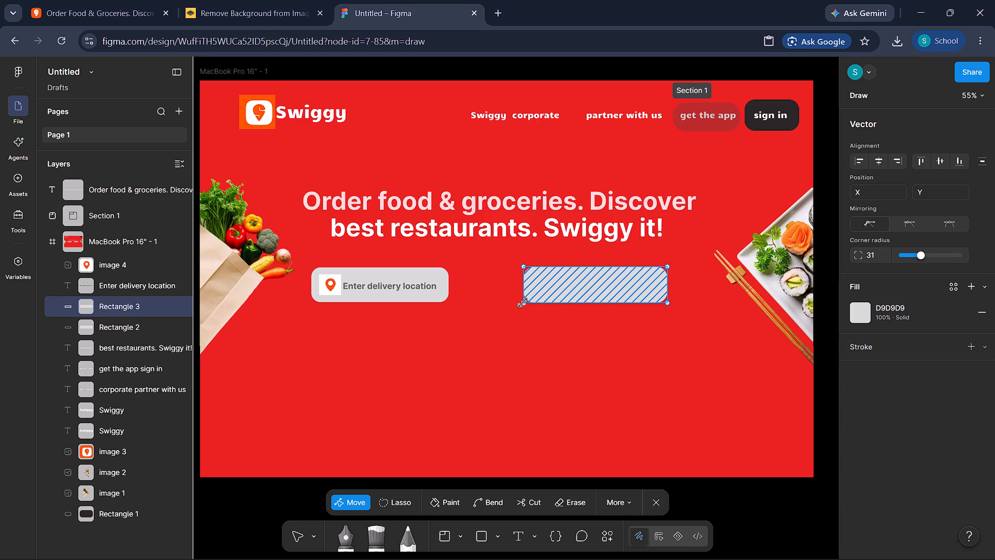
pyautogui.moveTo(522, 302); pyautogui.dragTo(485, 306)
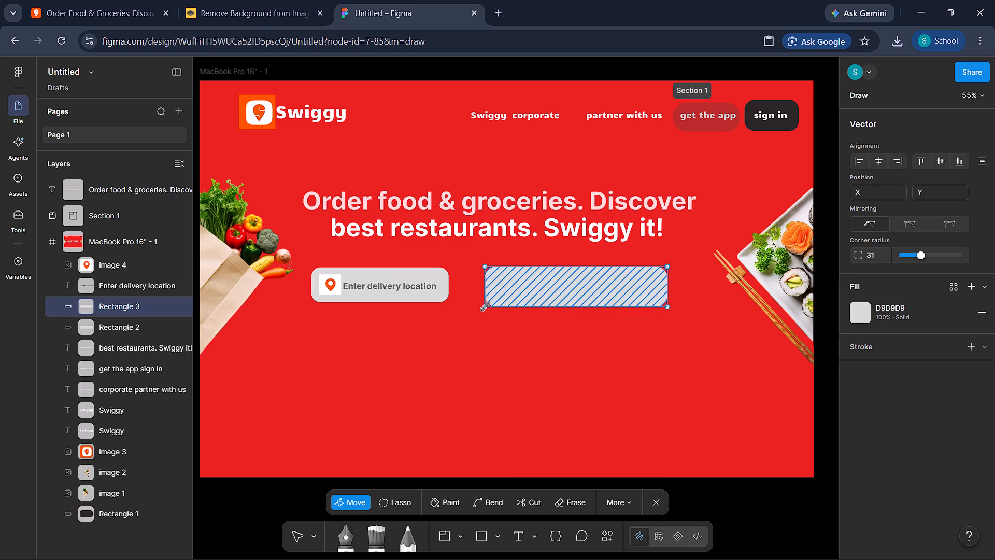
pyautogui.moveTo(485, 306); pyautogui.dragTo(471, 304)
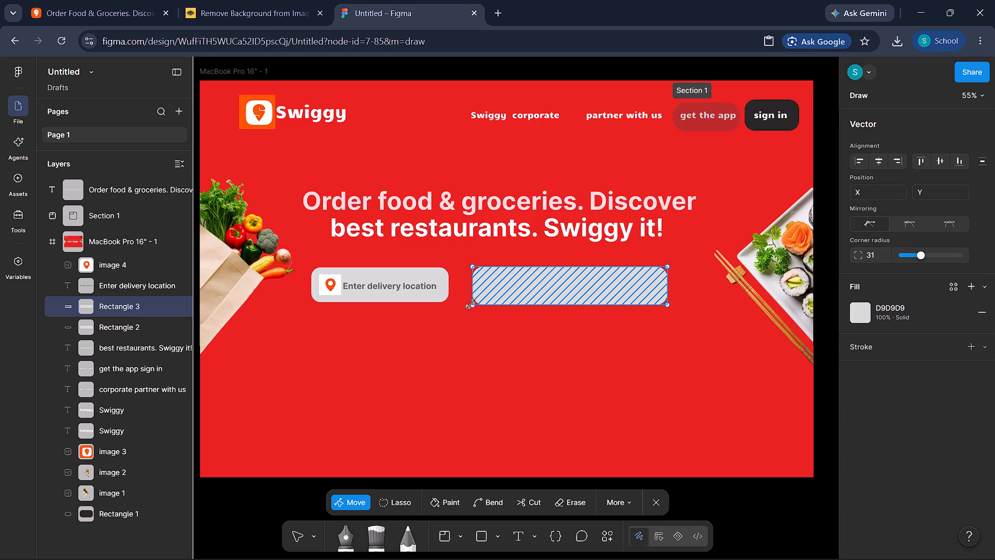
pyautogui.moveTo(471, 304); pyautogui.dragTo(466, 304)
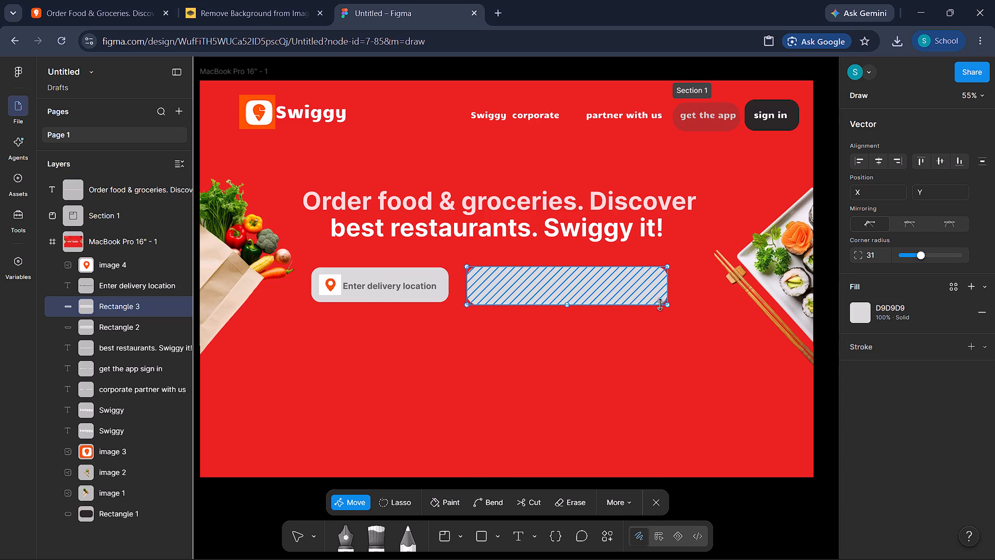
pyautogui.moveTo(668, 306); pyautogui.dragTo(705, 304)
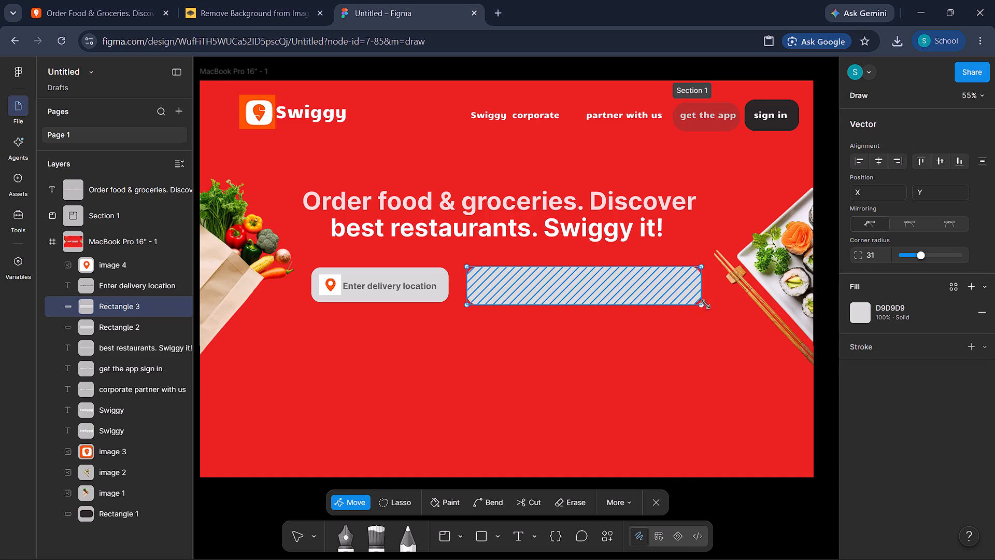
pyautogui.moveTo(705, 304); pyautogui.dragTo(704, 306)
pyautogui.click(507, 377)
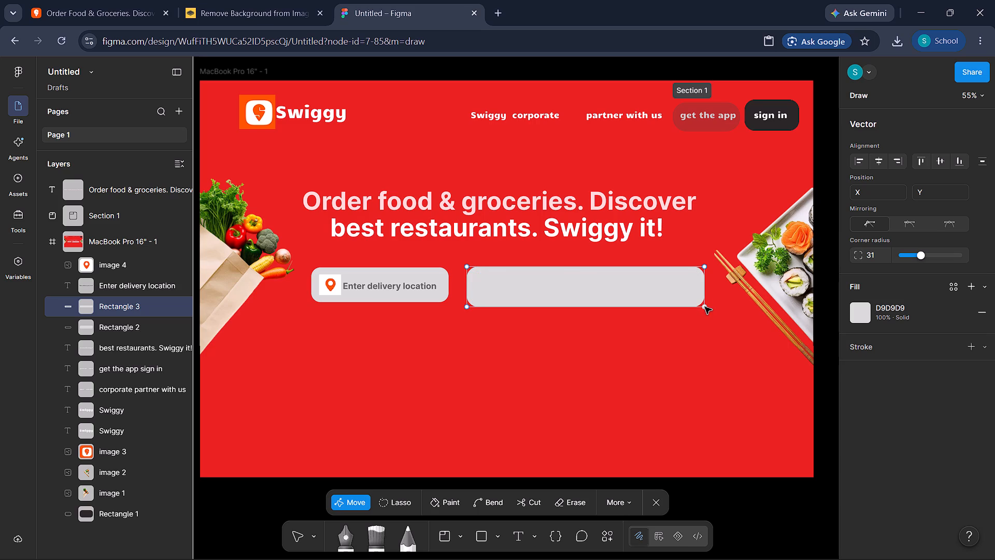
pyautogui.click(669, 273)
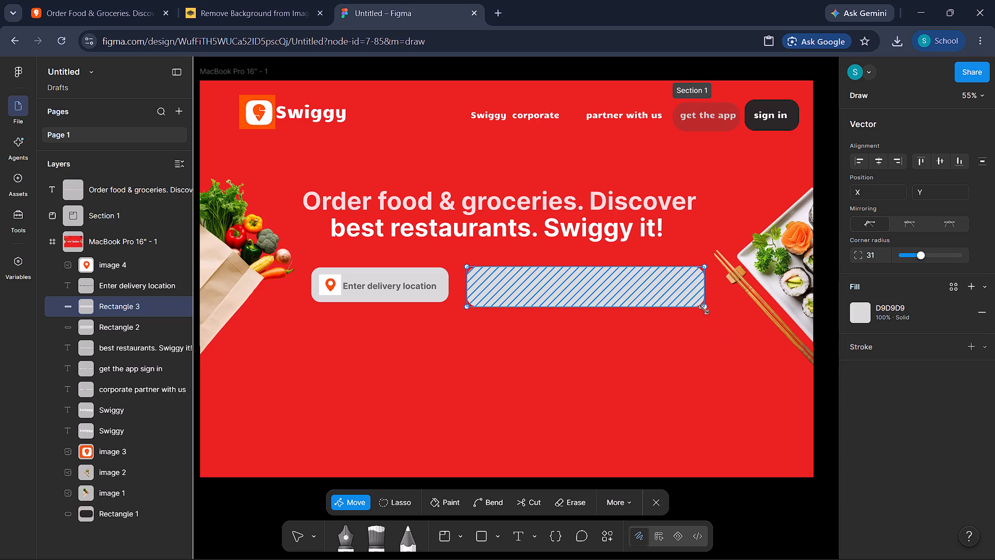
pyautogui.moveTo(704, 310); pyautogui.dragTo(705, 301)
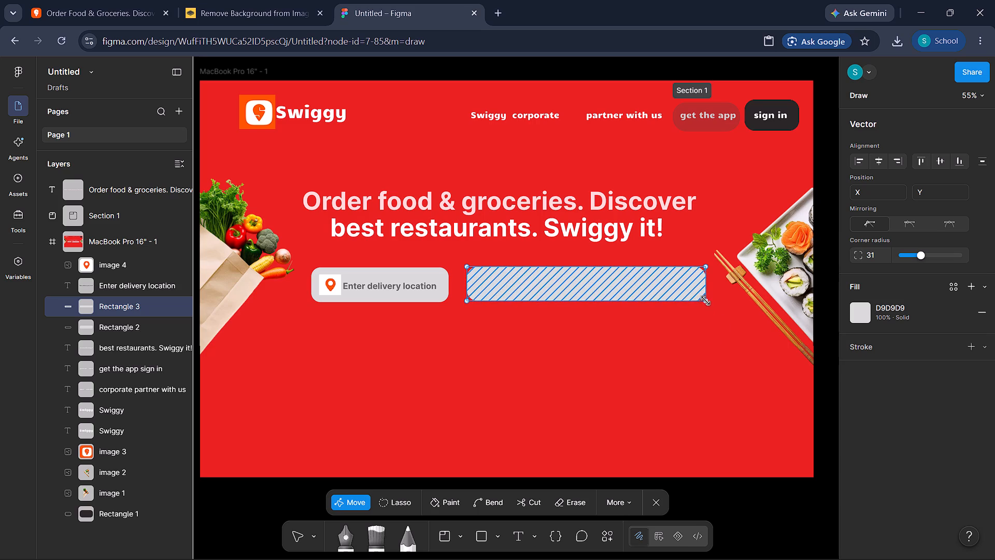
pyautogui.moveTo(705, 301); pyautogui.dragTo(706, 302)
pyautogui.click(566, 360)
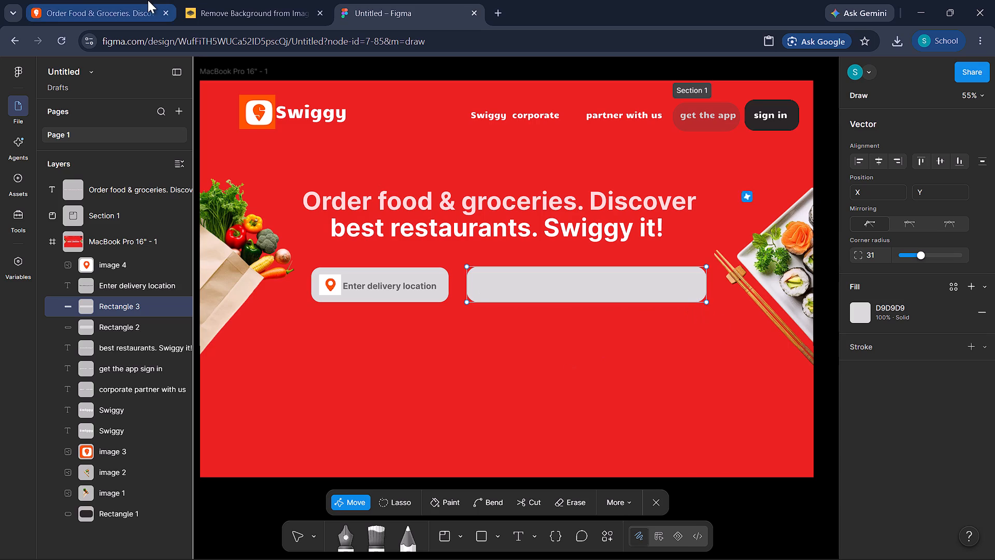
# Using the Swiggy page's search field as reference, add the text "search for restaurant, items and more" inside the widened rectangle at about X 792, Y 582.
pyautogui.click(148, 0)
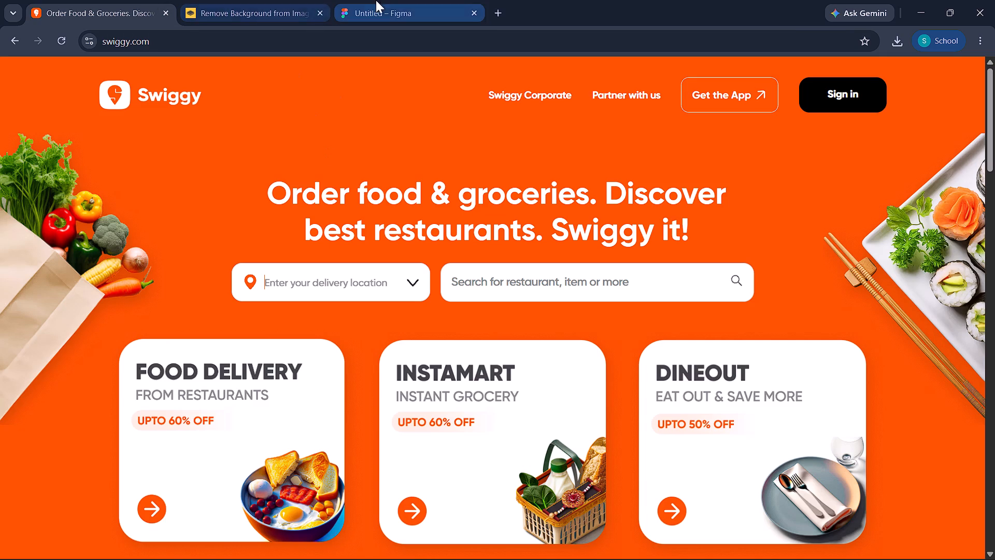
pyautogui.click(399, 0)
pyautogui.click(494, 285)
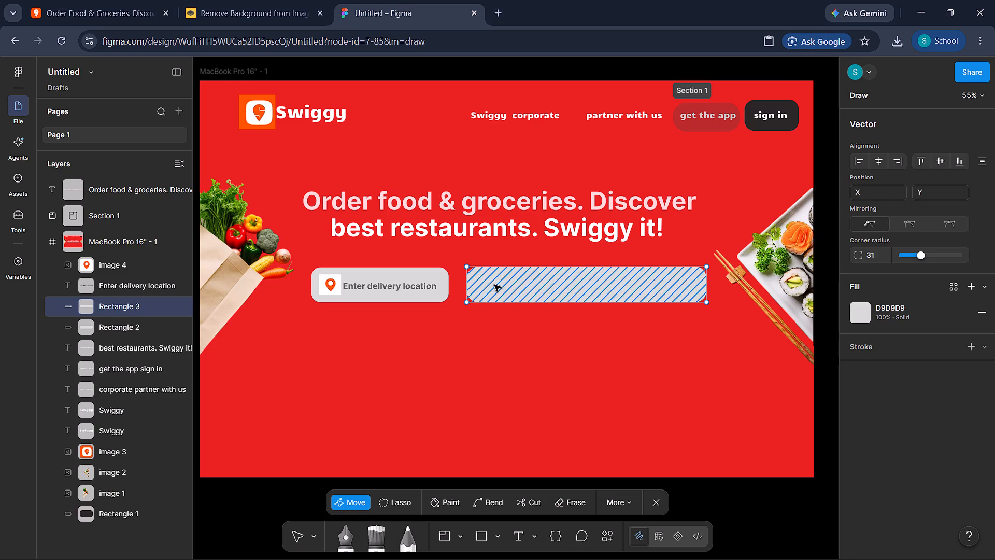
pyautogui.click(481, 282)
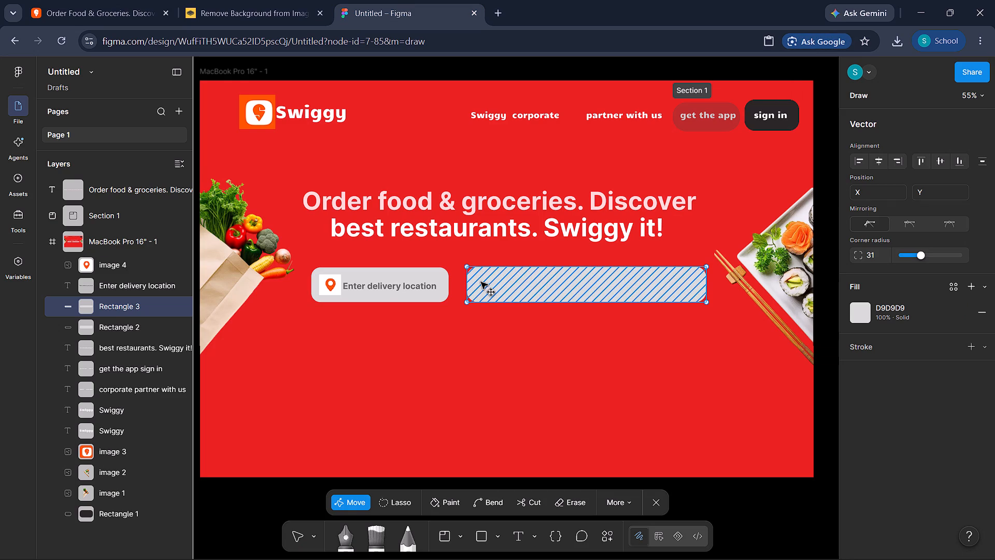
pyautogui.click(518, 528)
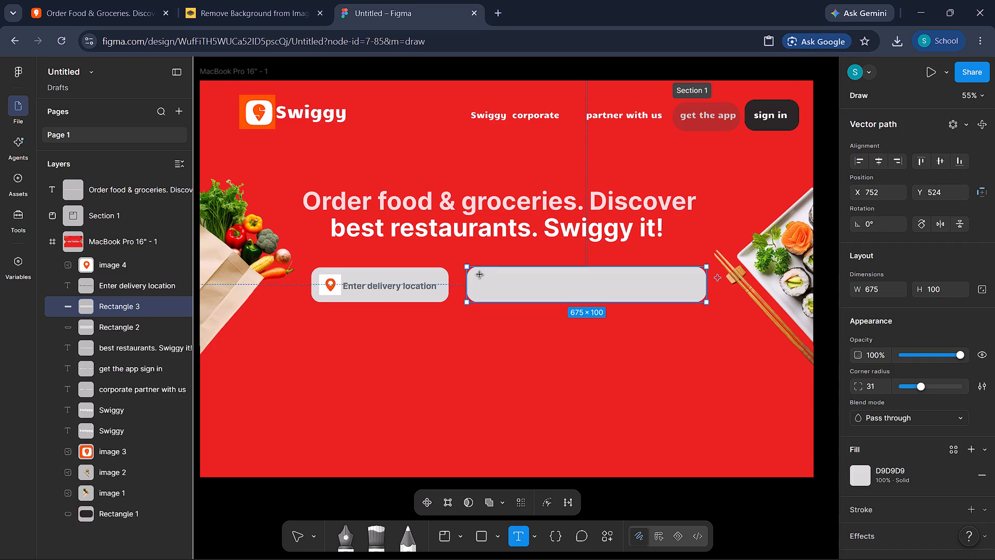
pyautogui.click(481, 287)
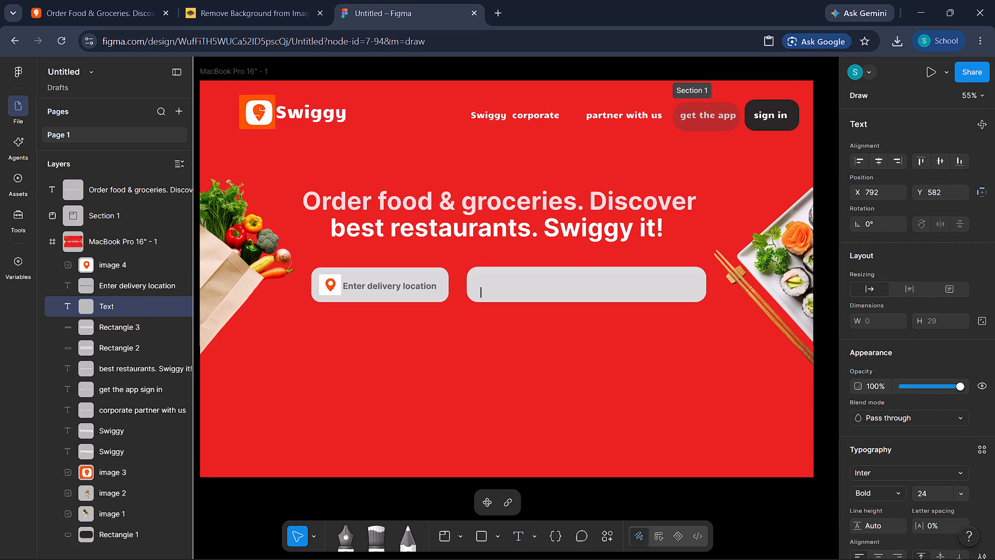
pyautogui.write('search for')
pyautogui.press('space')
pyautogui.write('se')
pyautogui.press('BackSpace')
pyautogui.press('BackSpace')
pyautogui.press('BackSpace')
pyautogui.press('BackSpace')
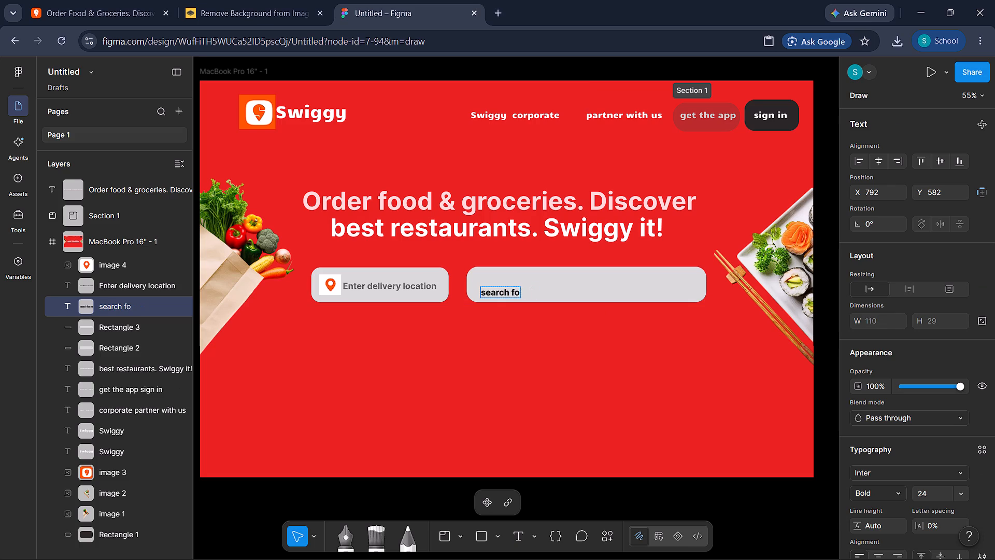
pyautogui.write('r restr')
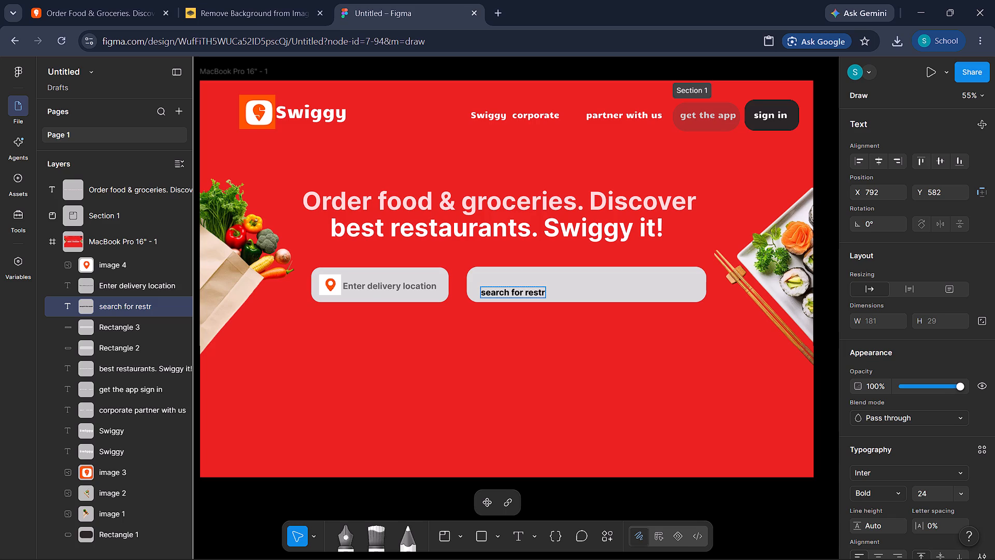
pyautogui.press('BackSpace')
pyautogui.click(147, 0)
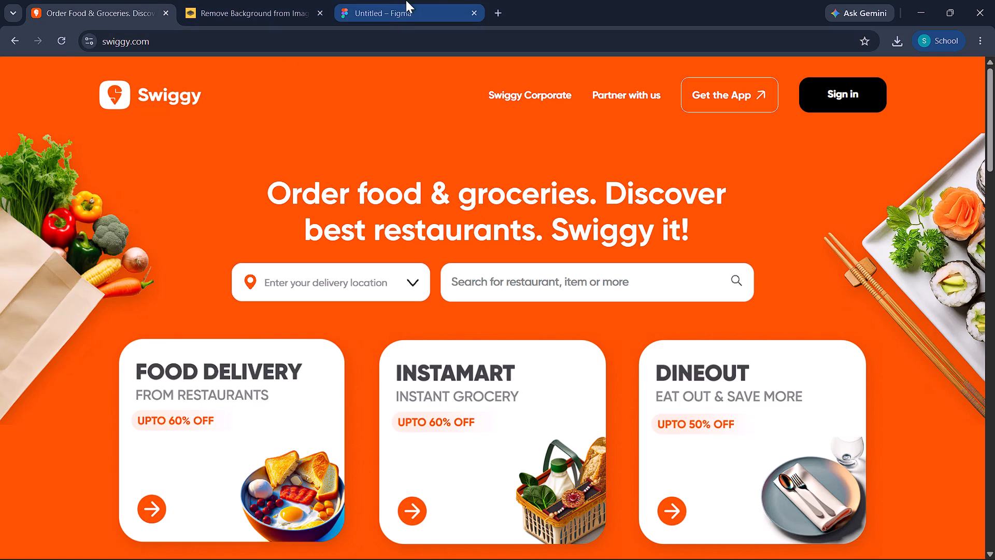
pyautogui.click(379, 0)
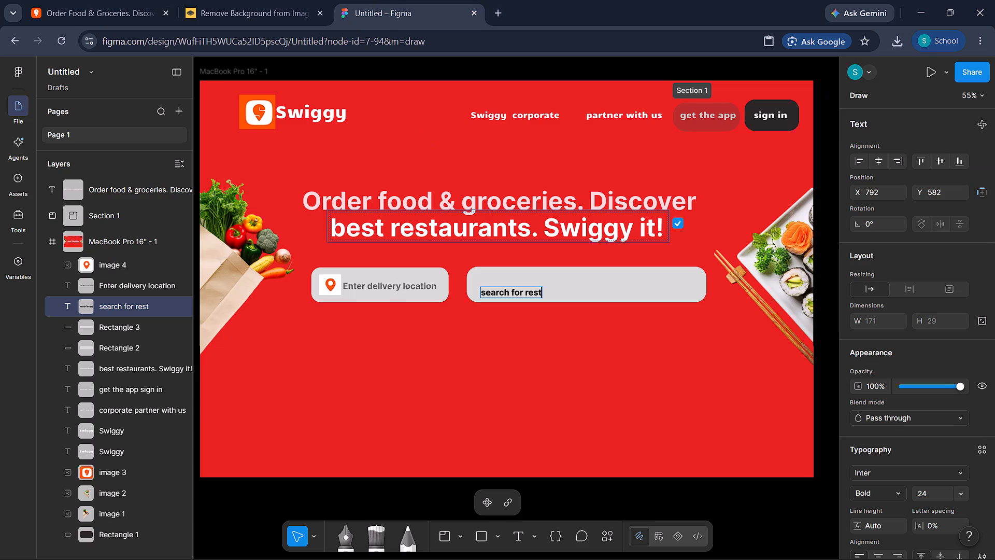
pyautogui.write('aurant')
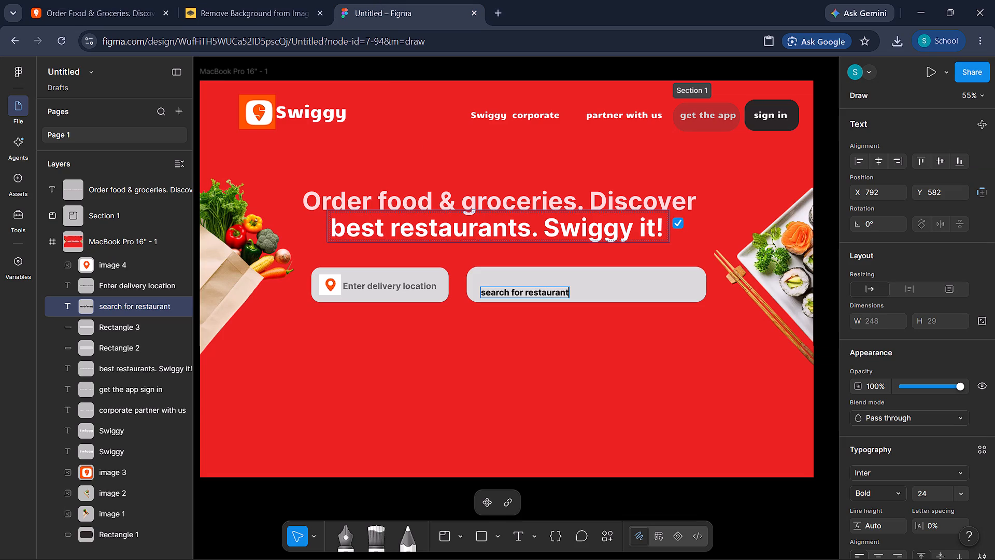
pyautogui.write(', items')
pyautogui.press('space')
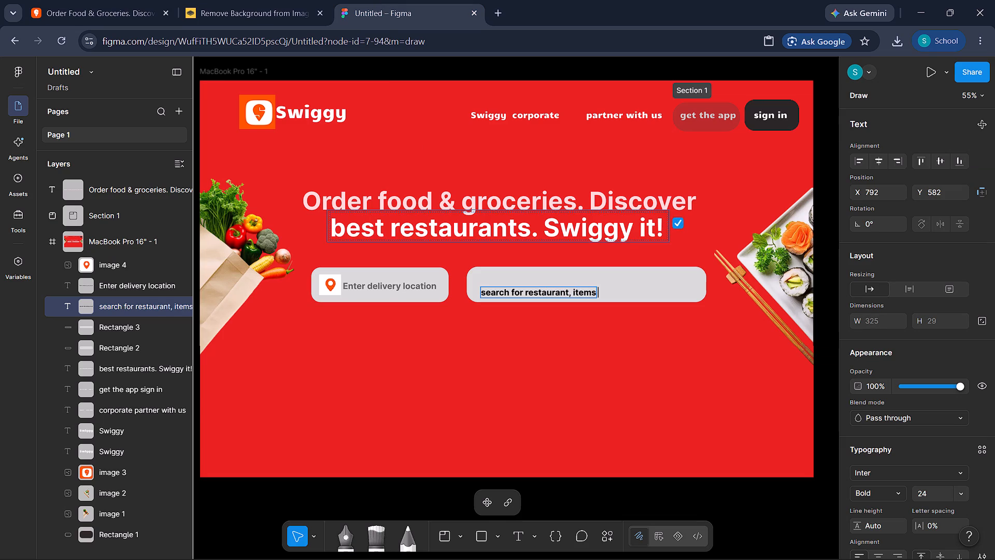
pyautogui.write('and more')
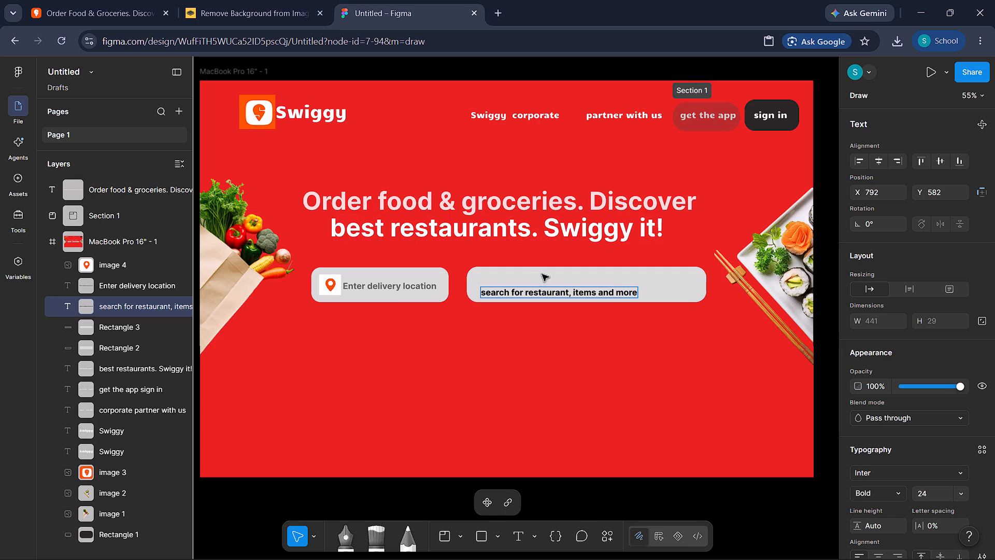
# Select the whole search placeholder text and reduce its opacity to 54%.
pyautogui.click(481, 291)
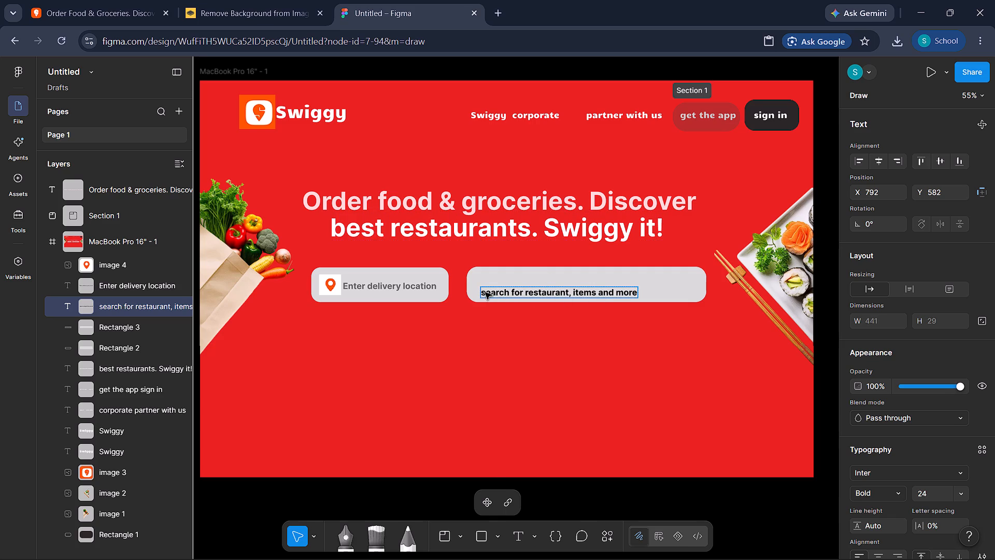
pyautogui.click(485, 292)
pyautogui.moveTo(482, 292); pyautogui.dragTo(690, 285)
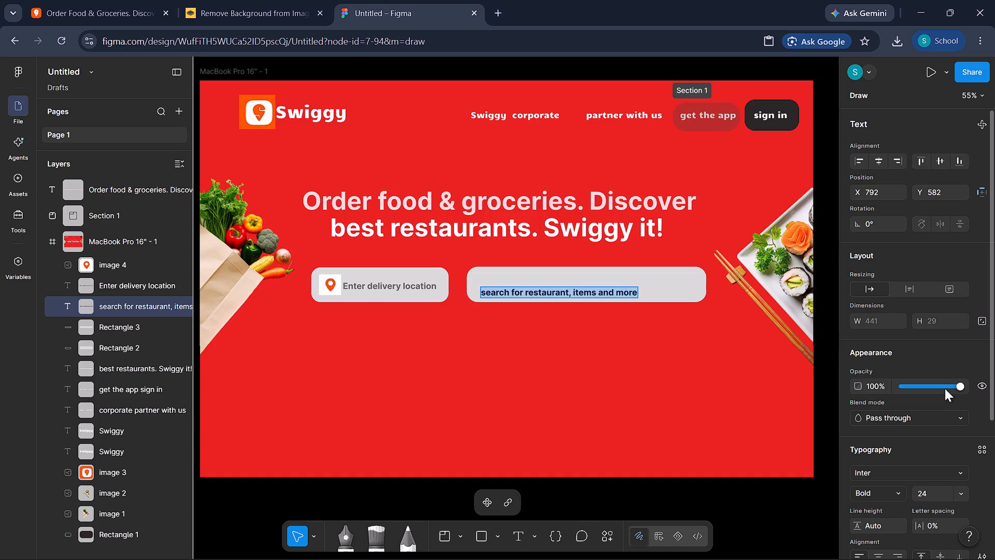
pyautogui.click(945, 388)
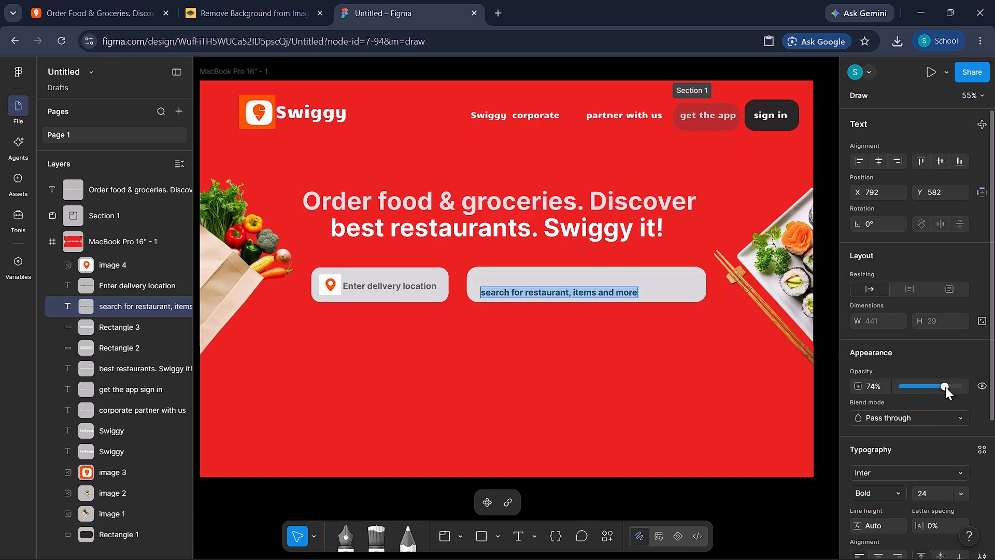
pyautogui.moveTo(945, 387); pyautogui.dragTo(939, 387)
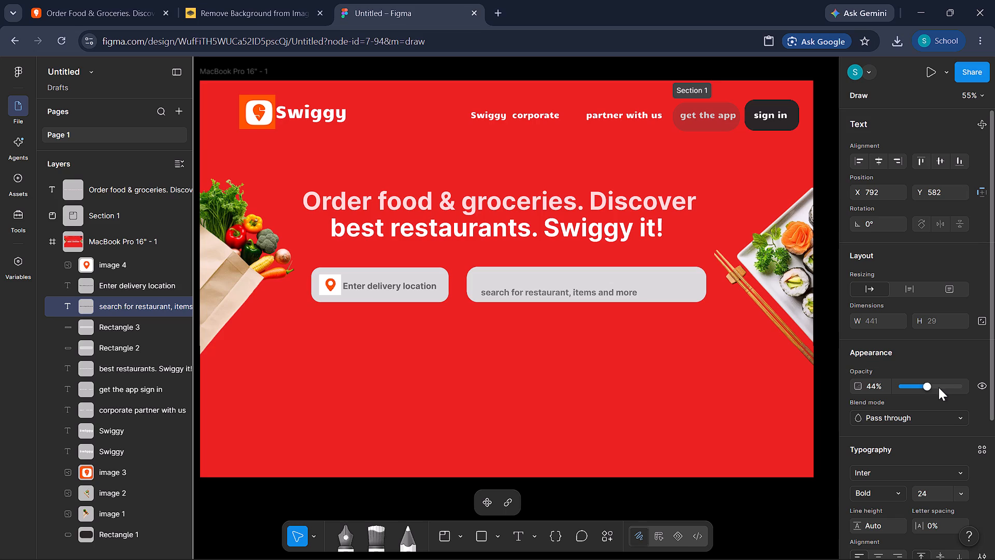
pyautogui.moveTo(939, 387); pyautogui.dragTo(933, 390)
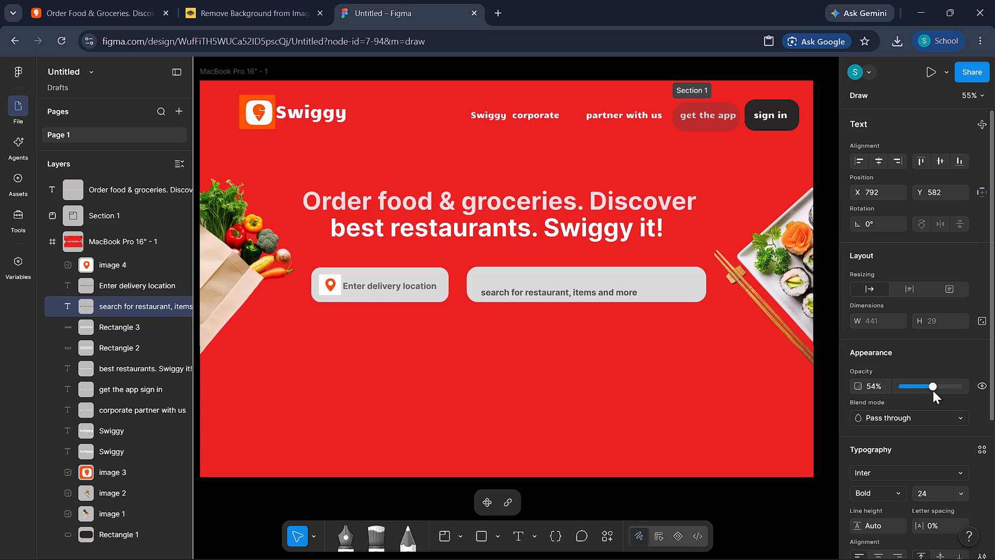
# Set the search placeholder text's opacity to 56%.
pyautogui.moveTo(933, 390); pyautogui.dragTo(934, 390)
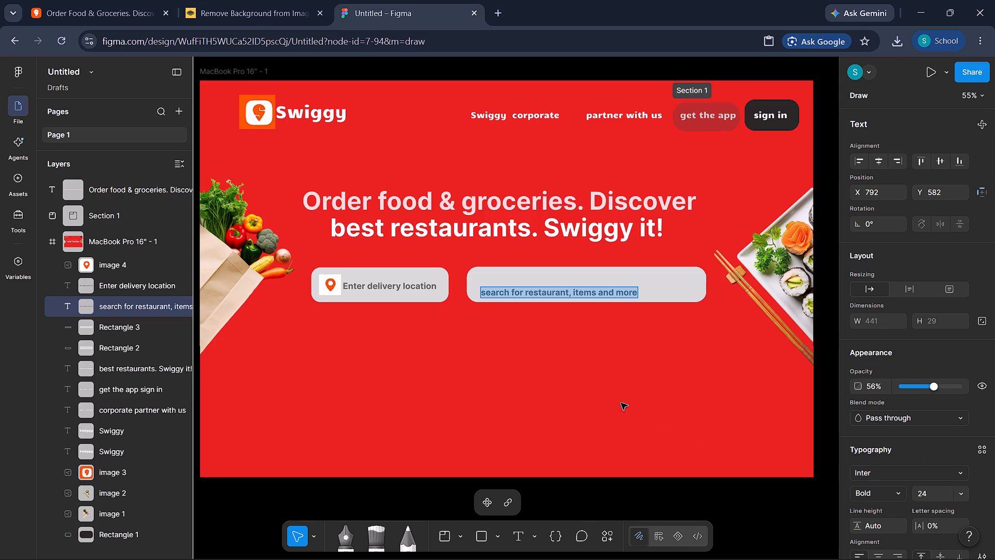
# Capitalise the first letter of the search placeholder so it reads "Search for restaurant, items and more".
pyautogui.click(484, 293)
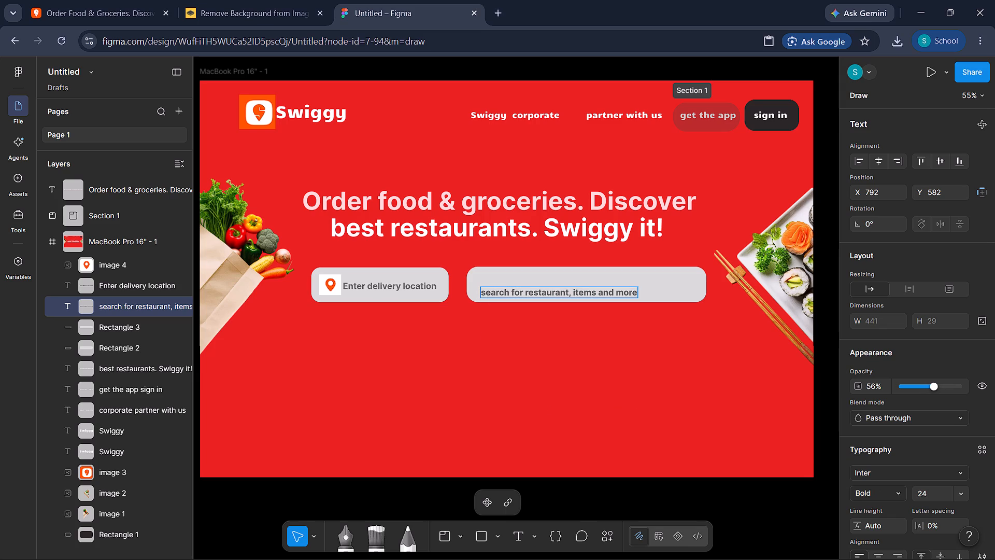
pyautogui.press('BackSpace')
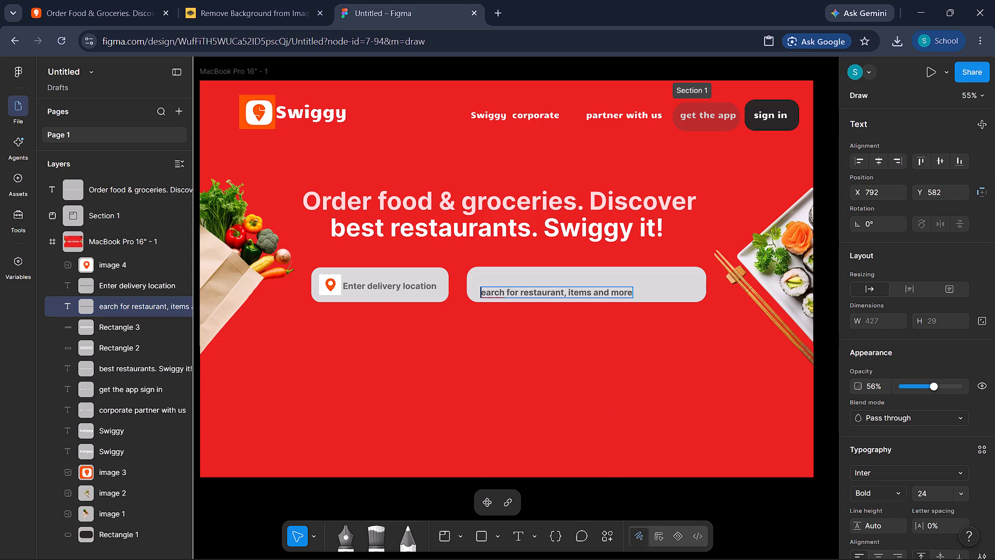
pyautogui.hotkey('shift', 's')
pyautogui.click(539, 354)
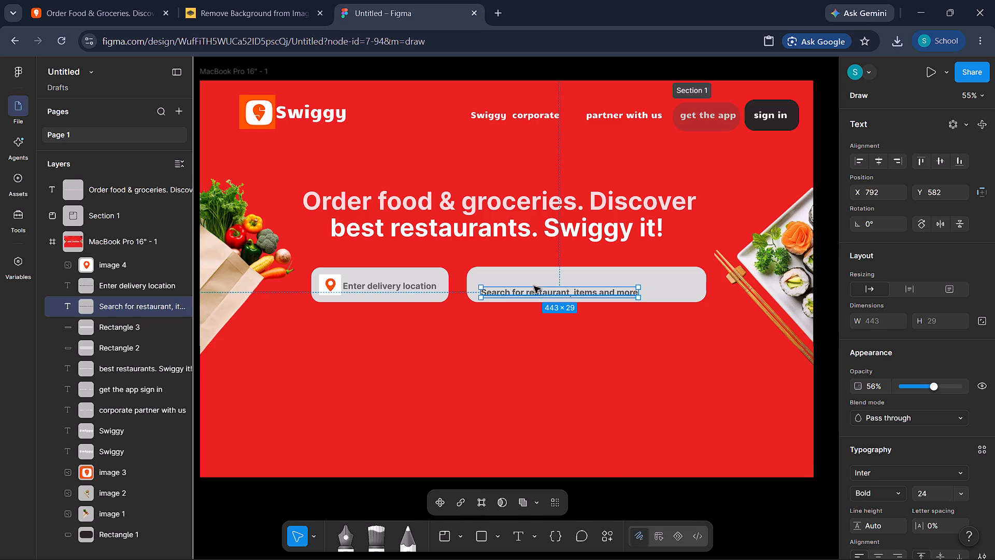
# Using the Swiggy page as reference, center the search placeholder vertically in its field and start it near the left edge, about X 788.
pyautogui.moveTo(529, 292); pyautogui.dragTo(548, 285)
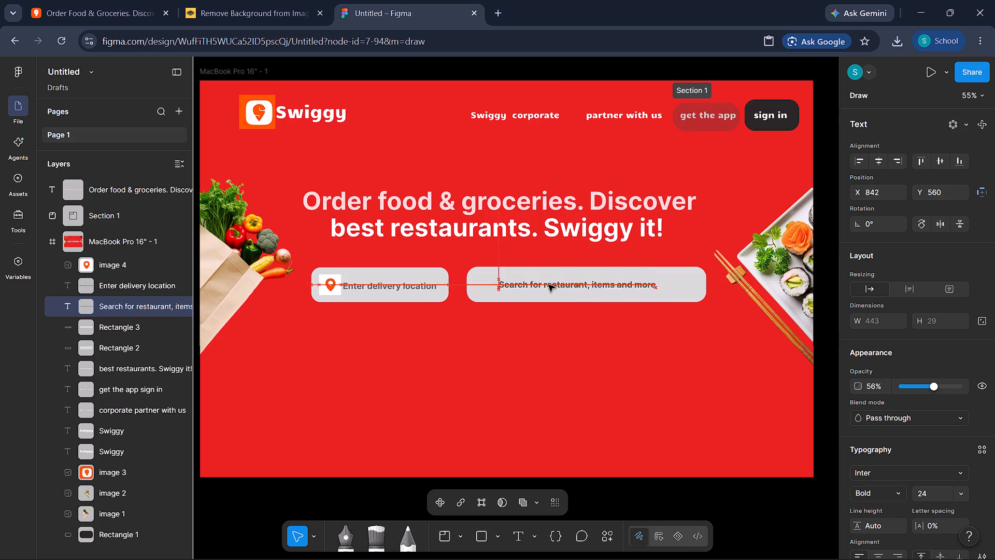
pyautogui.moveTo(548, 285); pyautogui.dragTo(557, 285)
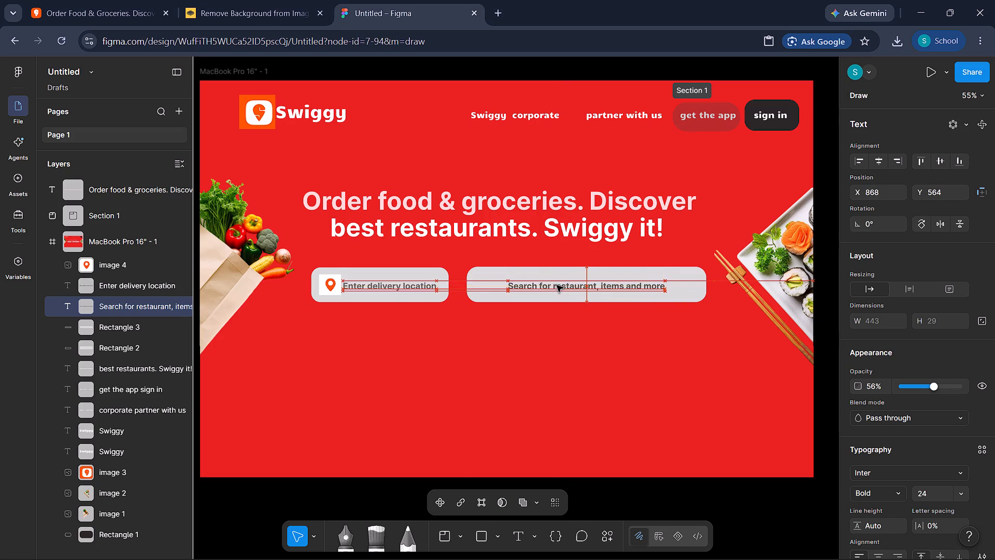
pyautogui.moveTo(557, 285); pyautogui.dragTo(556, 286)
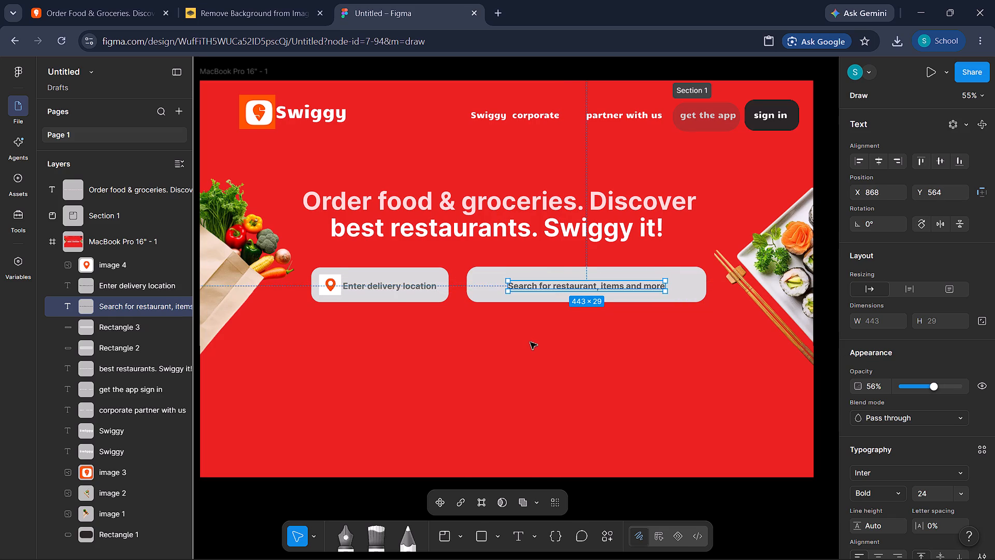
pyautogui.click(530, 342)
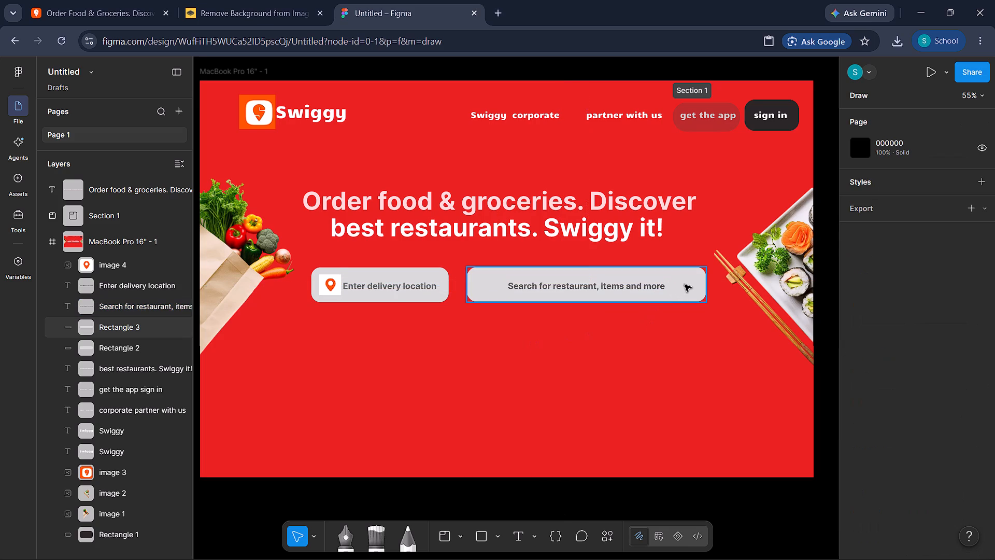
pyautogui.click(685, 285)
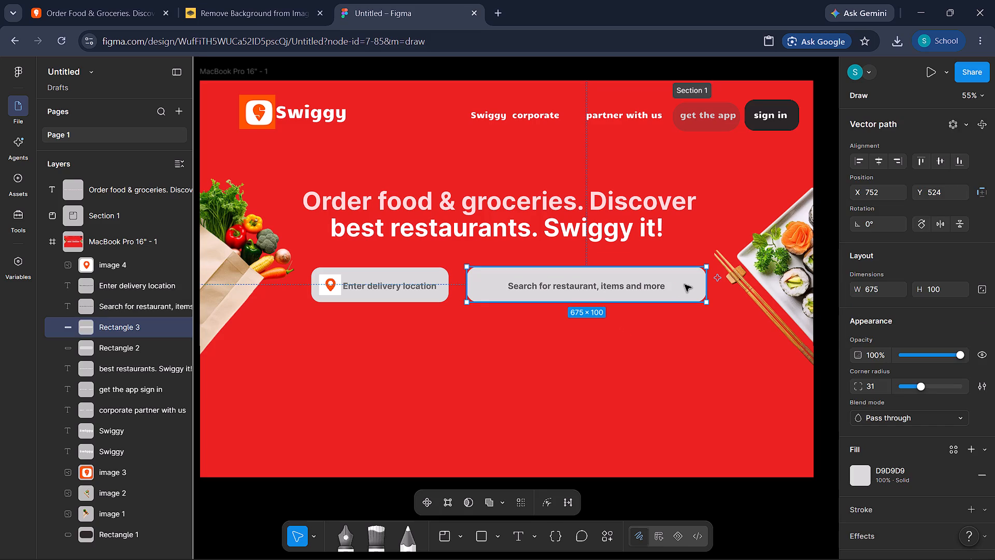
pyautogui.click(534, 362)
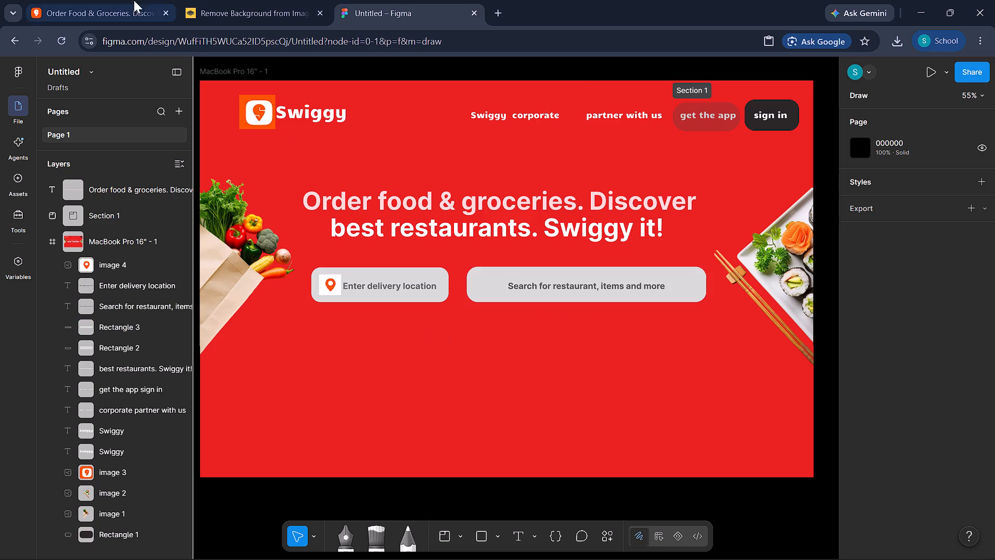
pyautogui.click(67, 0)
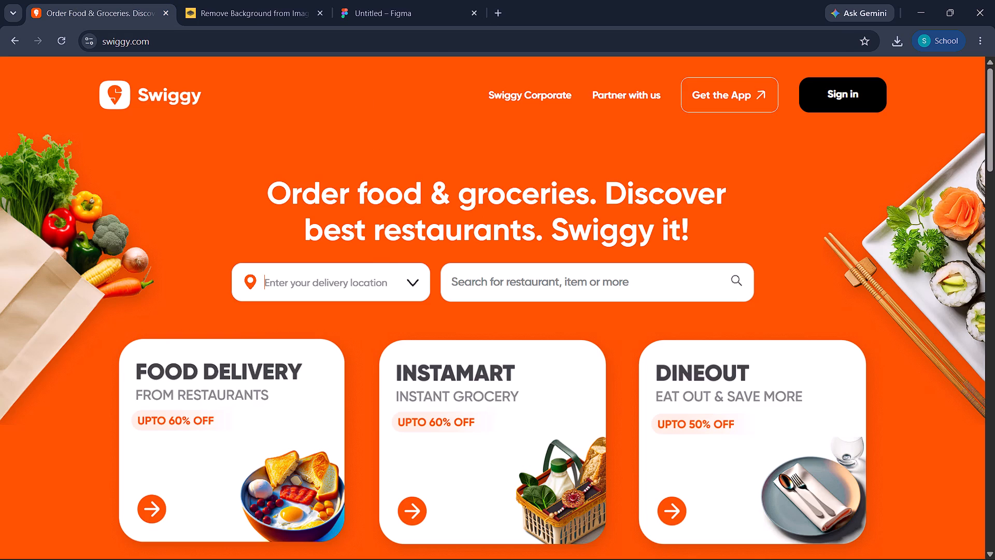
pyautogui.click(255, 0)
pyautogui.click(375, 0)
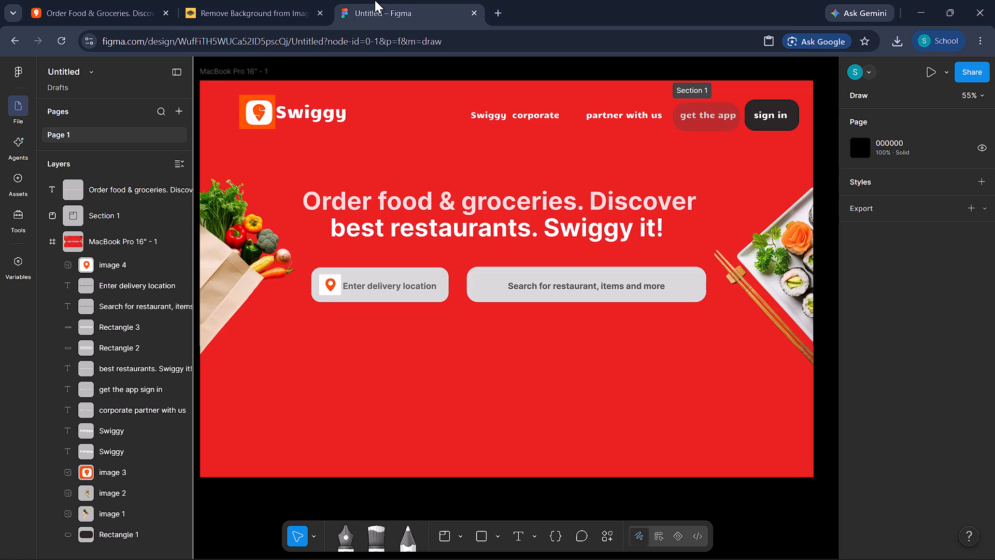
pyautogui.click(573, 290)
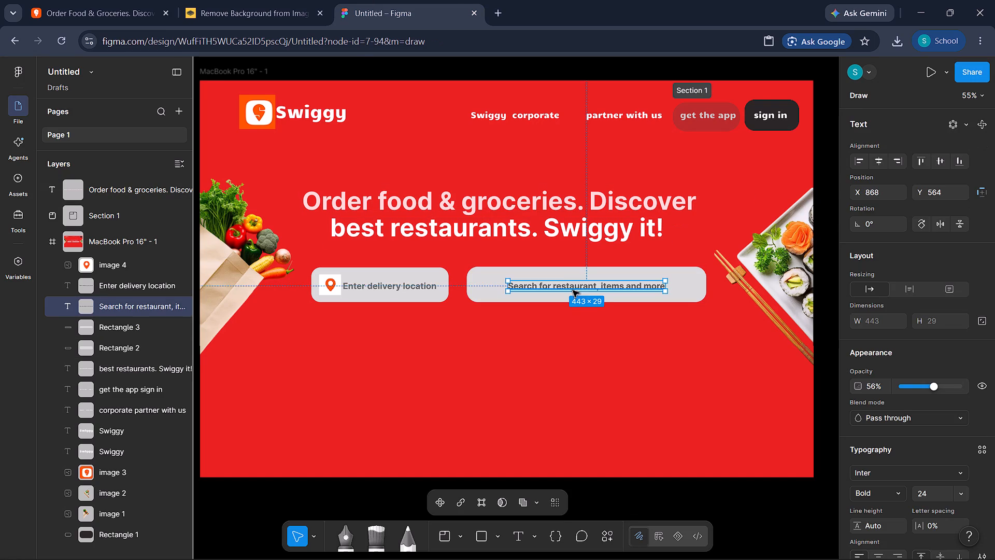
pyautogui.moveTo(564, 287); pyautogui.dragTo(535, 286)
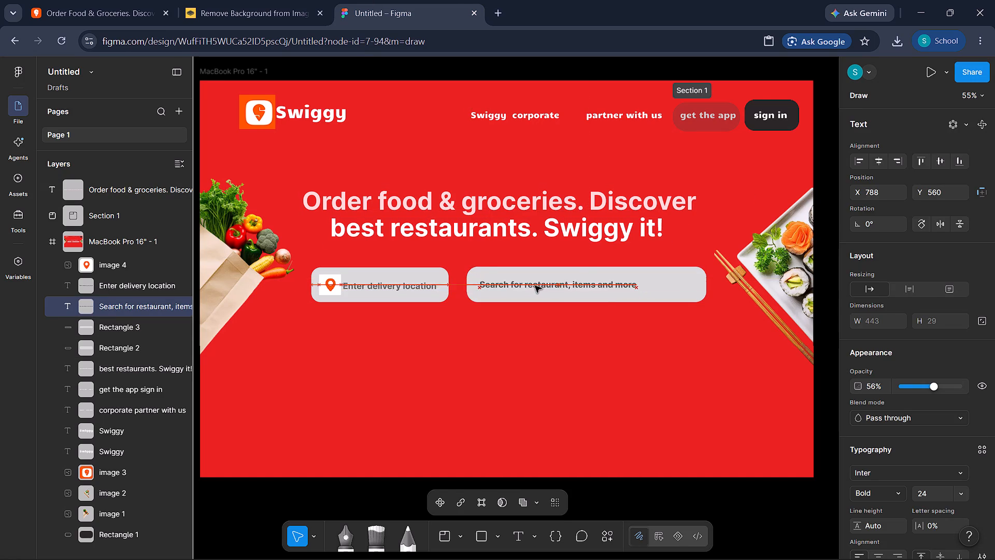
pyautogui.moveTo(535, 286); pyautogui.dragTo(535, 287)
pyautogui.click(504, 363)
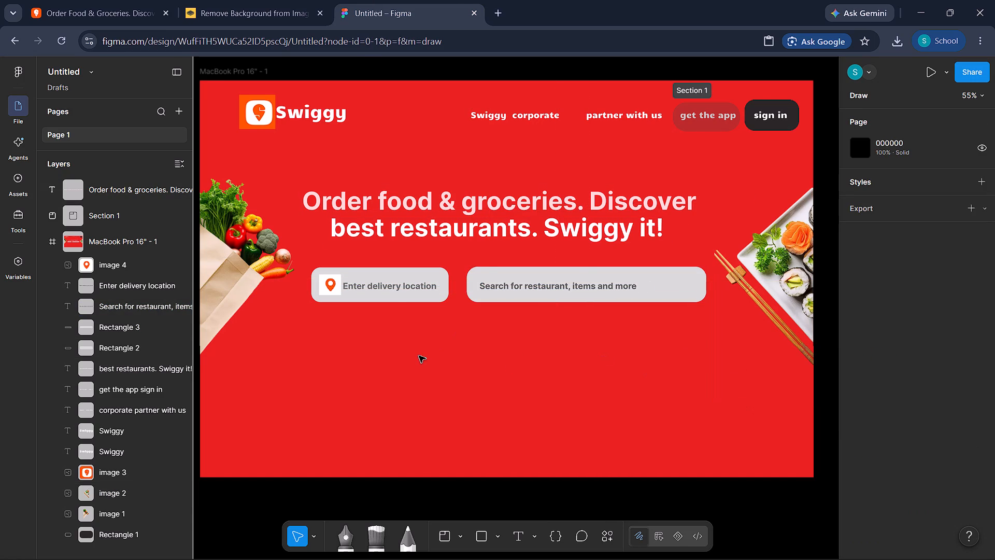
# Following the Swiggy page's service cards, draw a card rectangle about 512 × 359 below the delivery field at about X 128, Y 712.
pyautogui.click(81, 0)
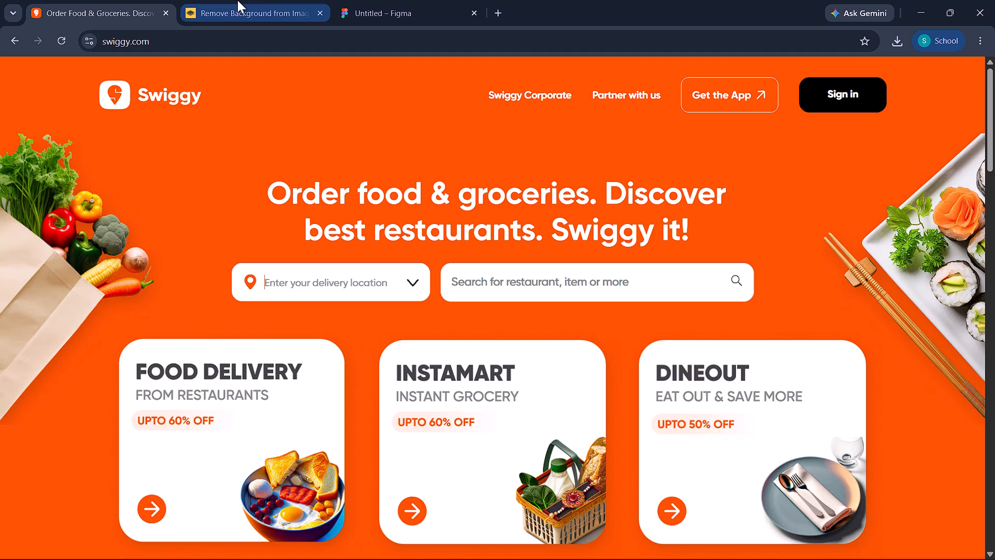
pyautogui.click(236, 0)
pyautogui.click(397, 0)
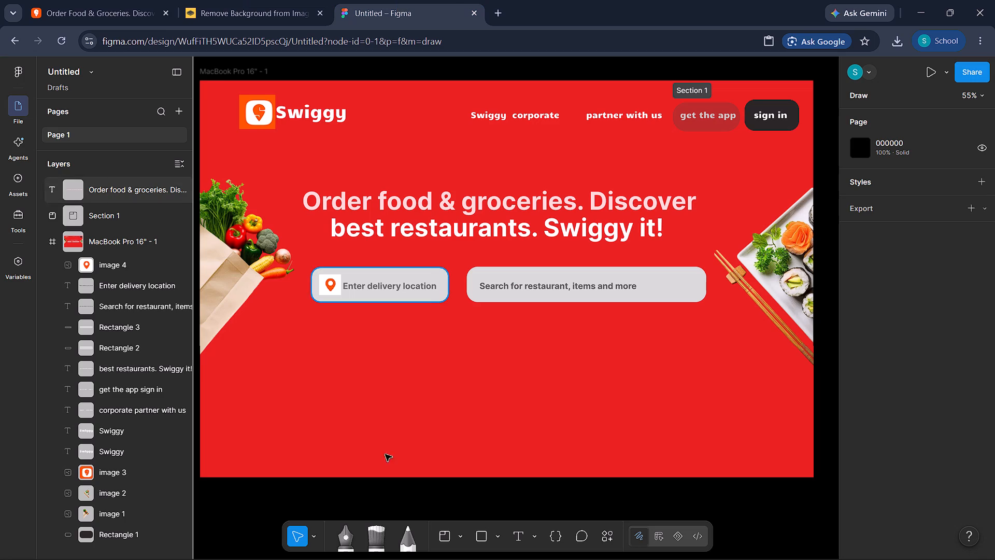
pyautogui.click(474, 538)
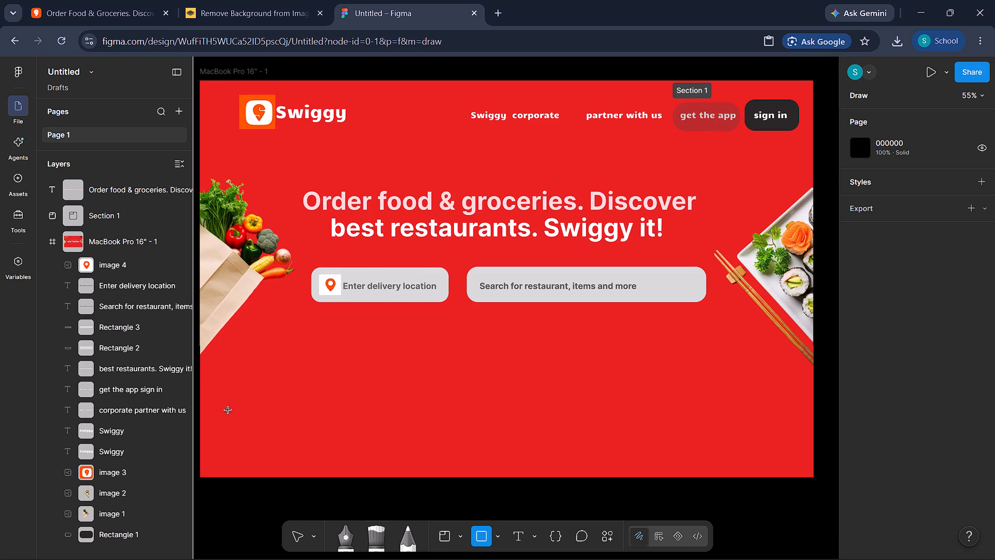
pyautogui.moveTo(245, 354); pyautogui.dragTo(416, 461)
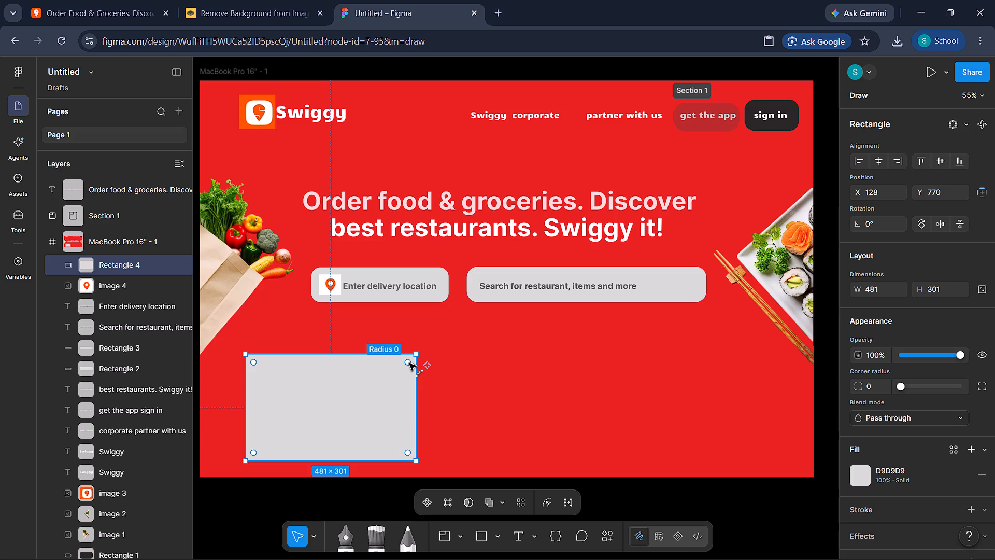
pyautogui.moveTo(417, 356); pyautogui.dragTo(421, 338)
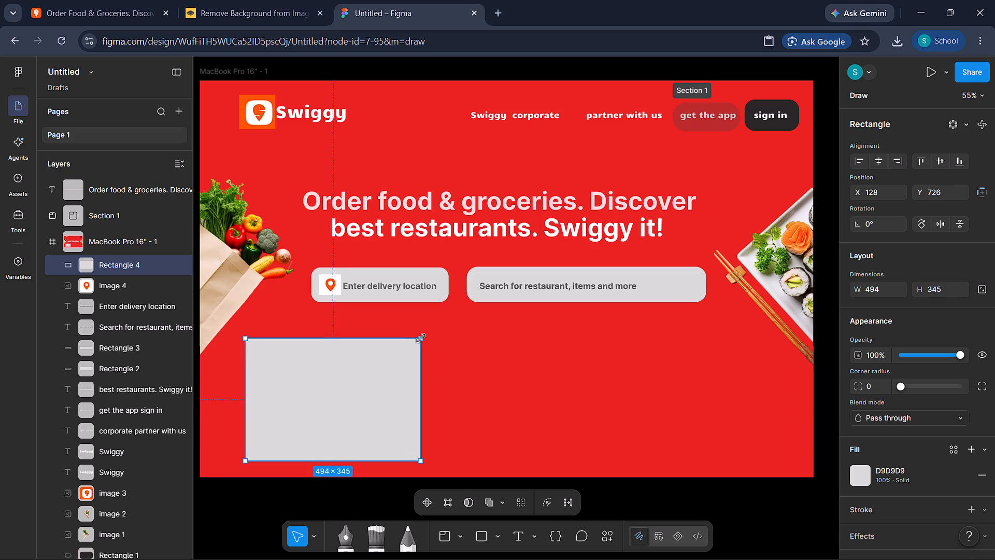
pyautogui.moveTo(421, 338); pyautogui.dragTo(427, 333)
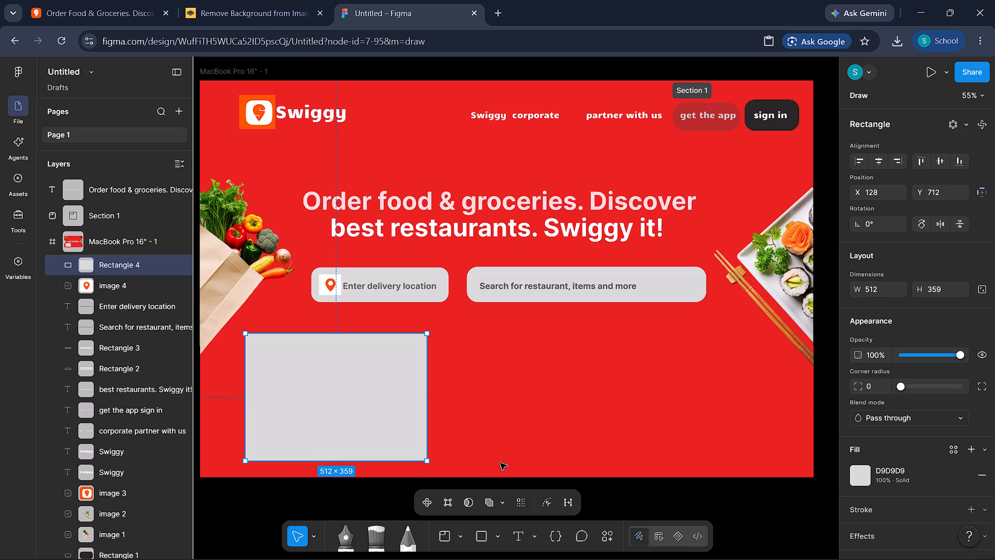
# Round the new card rectangle's corners to a radius of 33.
pyautogui.click(912, 386)
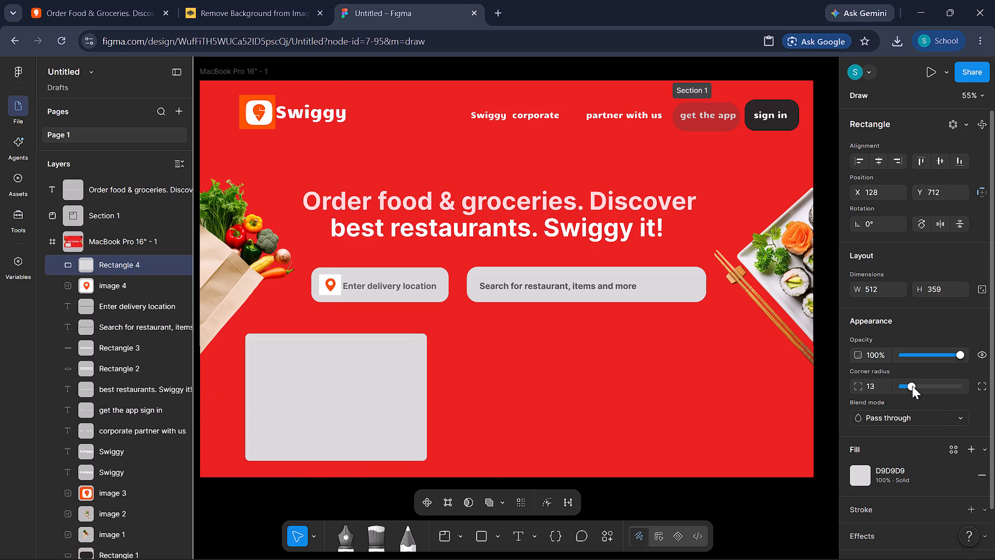
pyautogui.click(921, 386)
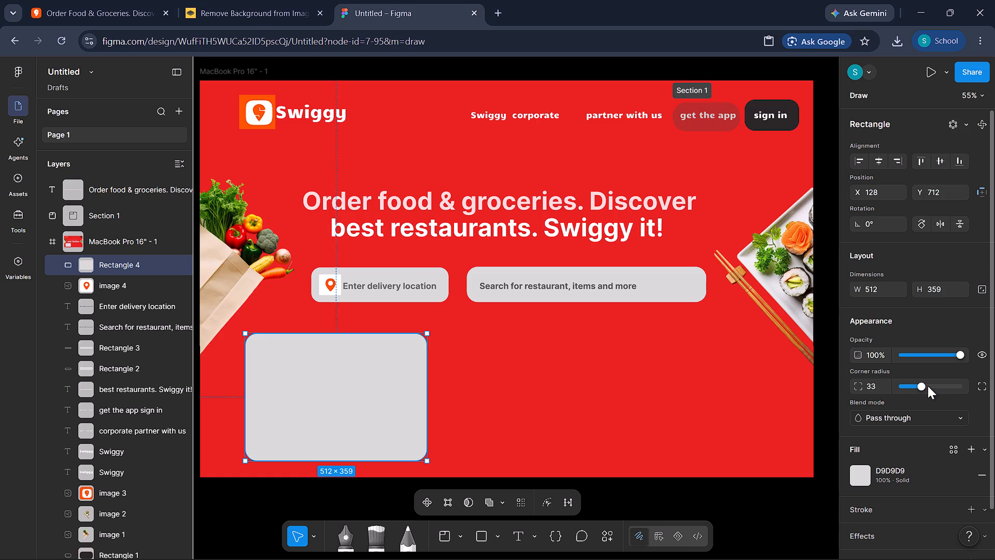
# Duplicate the rounded card and place the copy beside it, aligned in the same row at about X 667, Y 712.
pyautogui.click(377, 388)
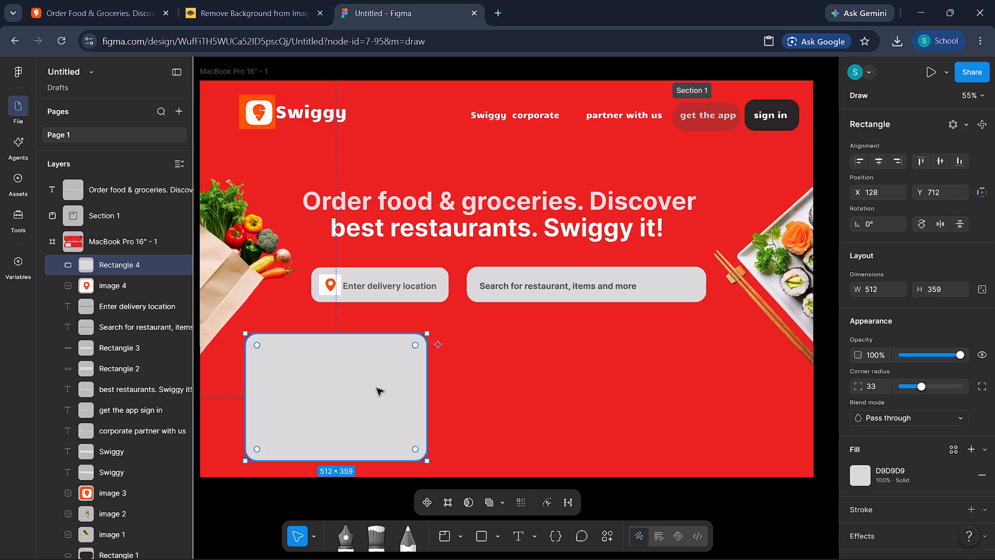
pyautogui.hotkey('ctrl', 'c')
pyautogui.click(545, 388)
pyautogui.click(501, 376)
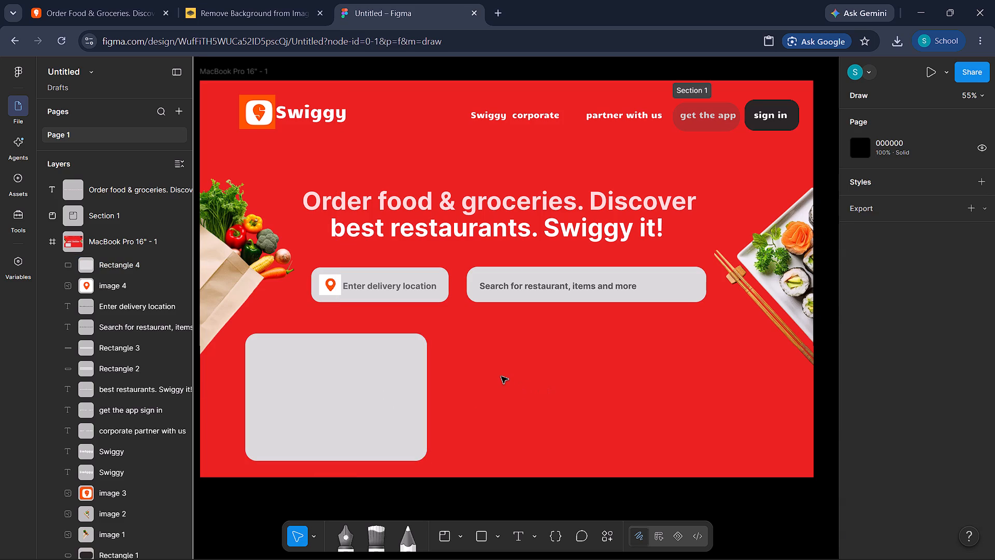
pyautogui.click(501, 376)
pyautogui.click(558, 423)
pyautogui.click(489, 404)
pyautogui.hotkey('ctrl', 'v')
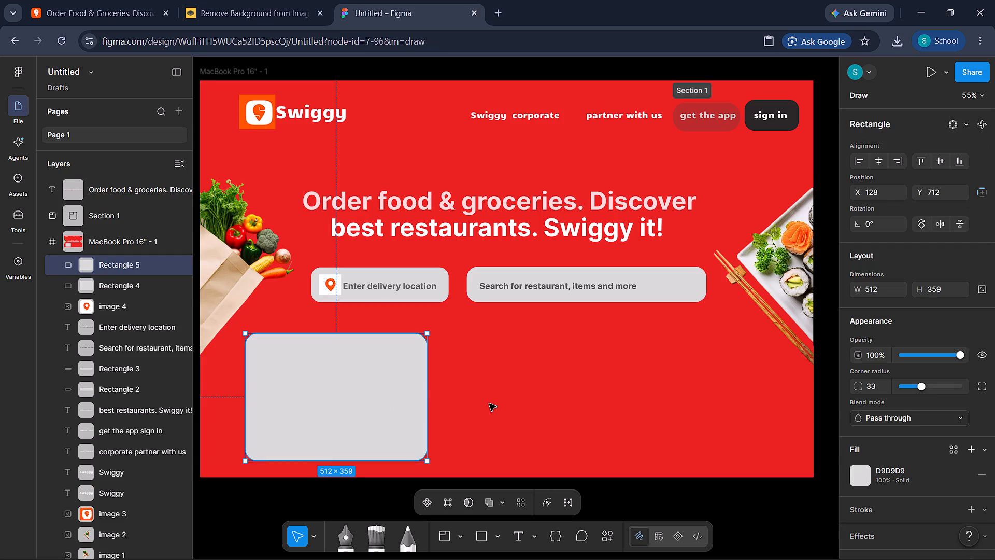
pyautogui.moveTo(374, 391); pyautogui.dragTo(436, 395)
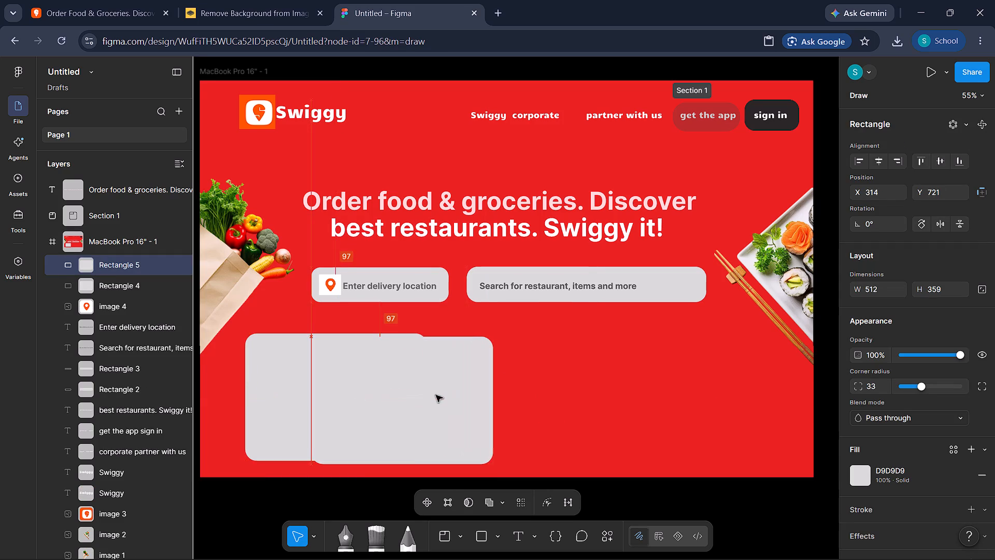
pyautogui.moveTo(436, 395); pyautogui.dragTo(561, 391)
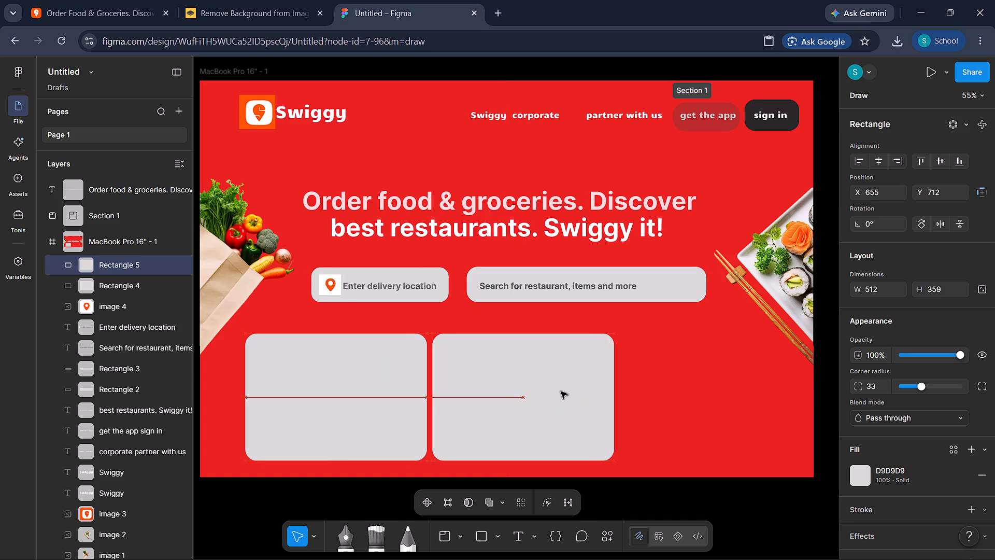
pyautogui.moveTo(561, 391); pyautogui.dragTo(563, 393)
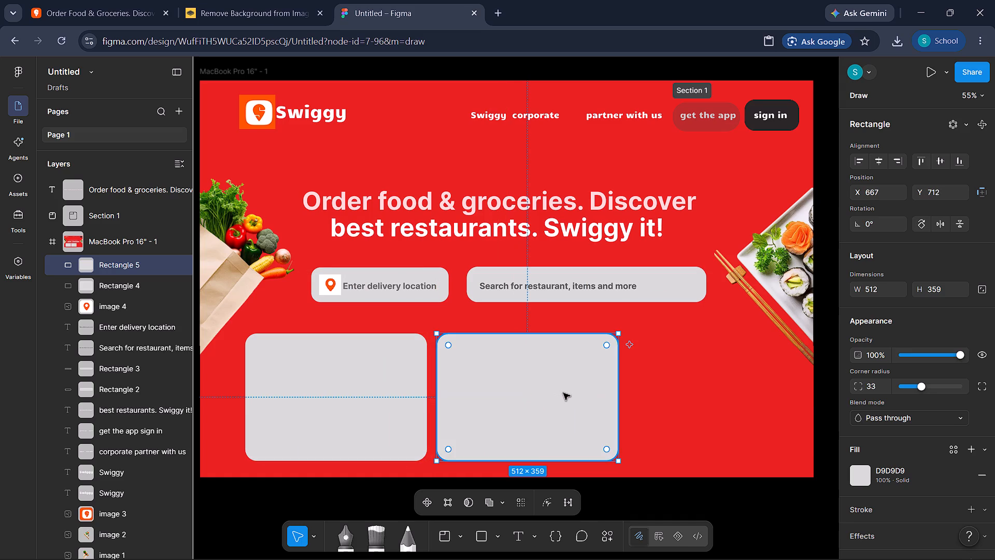
# Duplicate the middle card and place the copy as the third card in the row at about X 1206, Y 712.
pyautogui.click(563, 393)
pyautogui.hotkey('ctrl', 'c')
pyautogui.hotkey('ctrl', 'v')
pyautogui.moveTo(550, 385); pyautogui.dragTo(670, 388)
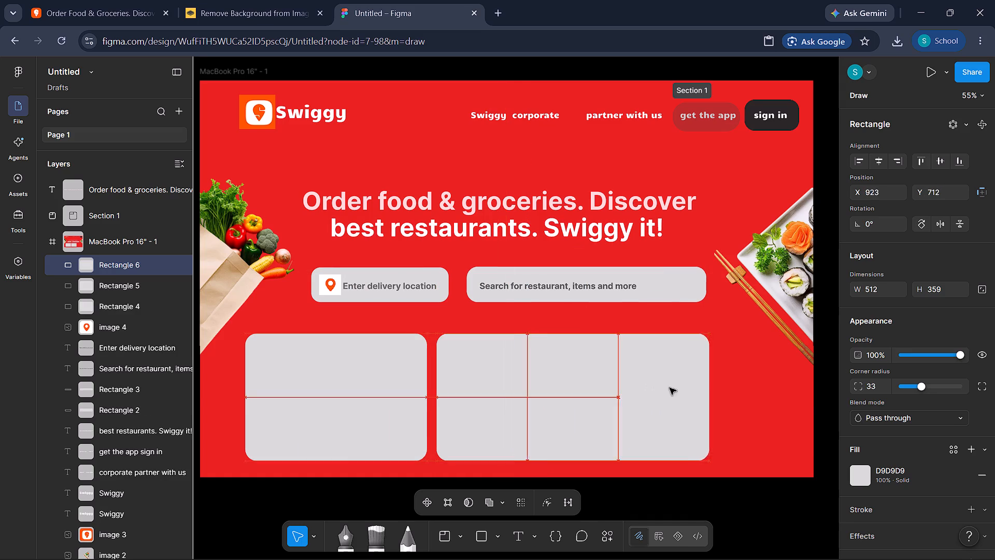
pyautogui.moveTo(670, 388); pyautogui.dragTo(740, 386)
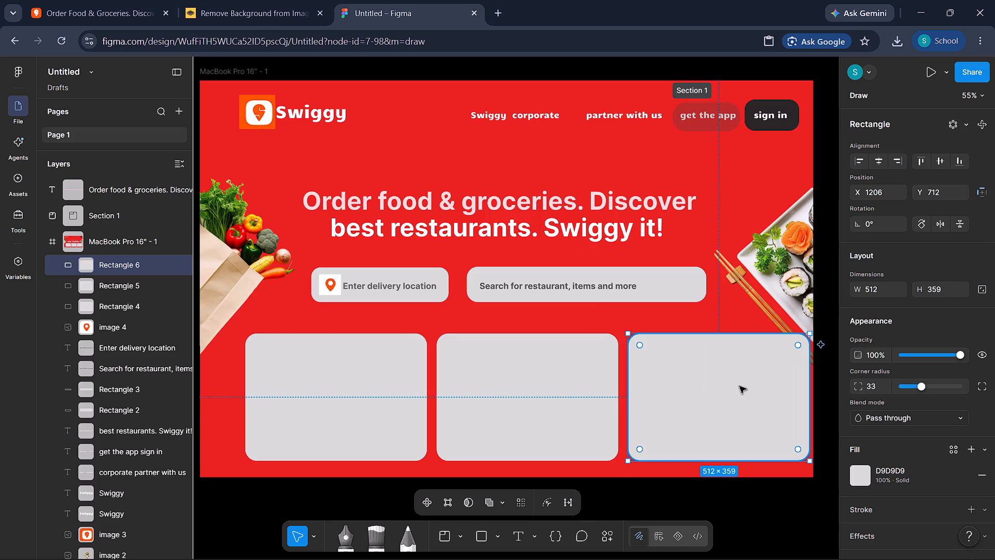
# Rearrange the service cards: first to X 68, Y 712, middle to X 624, Y 701, and third to X 1171, Y 701.
pyautogui.moveTo(320, 381); pyautogui.dragTo(308, 381)
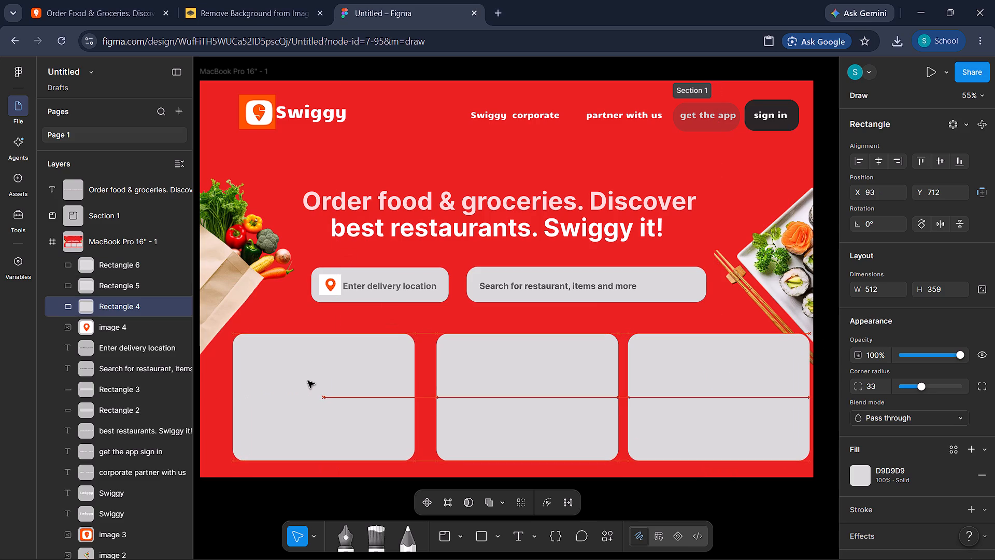
pyautogui.moveTo(308, 381); pyautogui.dragTo(289, 379)
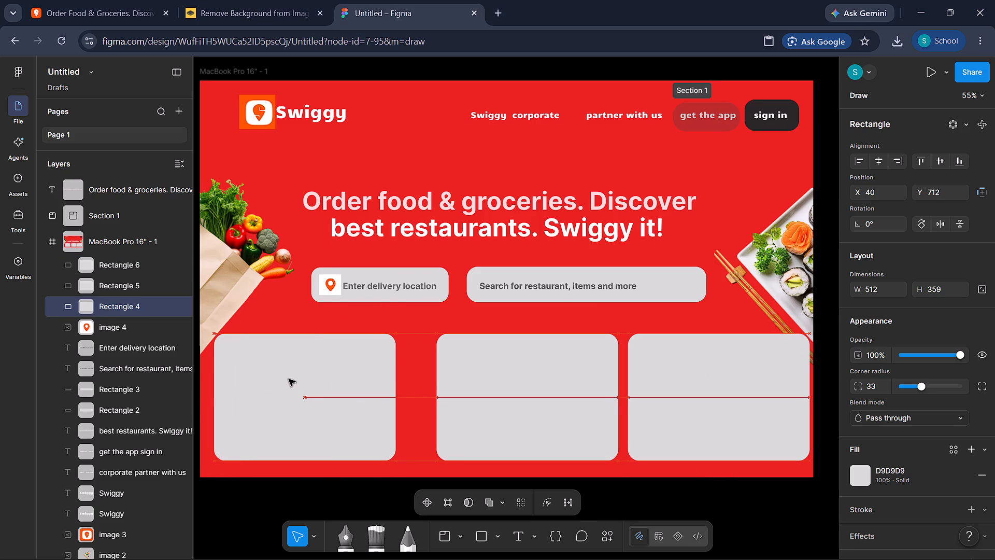
pyautogui.moveTo(289, 379); pyautogui.dragTo(298, 380)
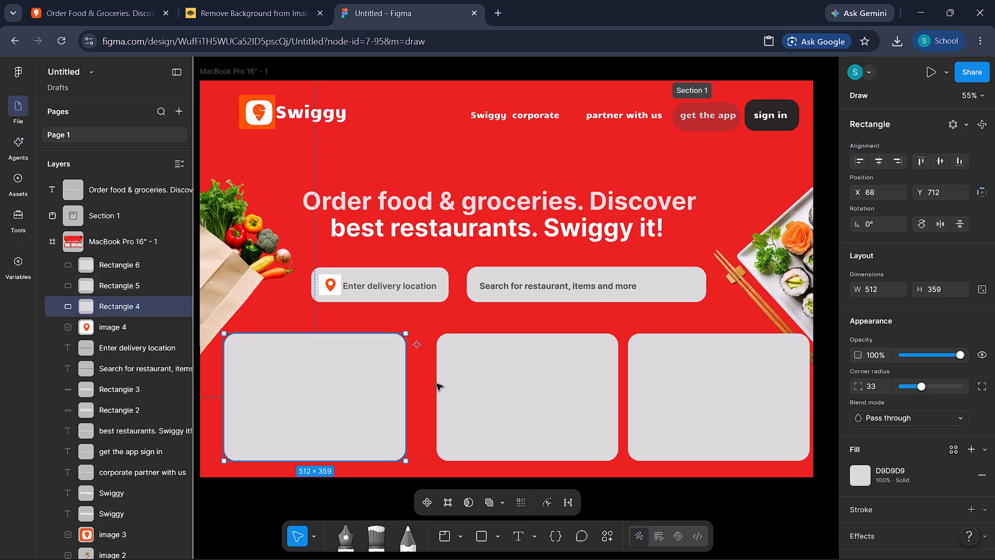
pyautogui.moveTo(498, 382); pyautogui.dragTo(482, 380)
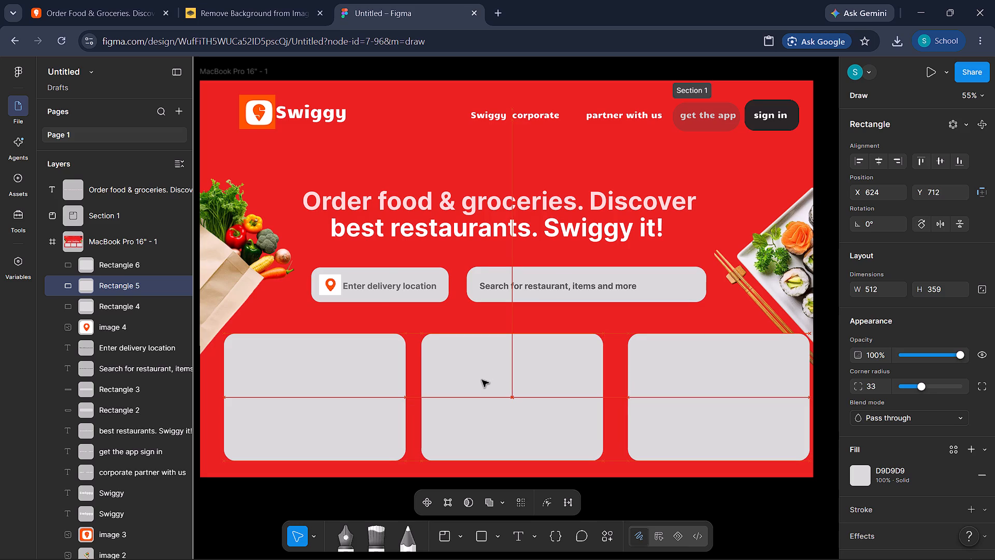
pyautogui.moveTo(482, 380); pyautogui.dragTo(485, 380)
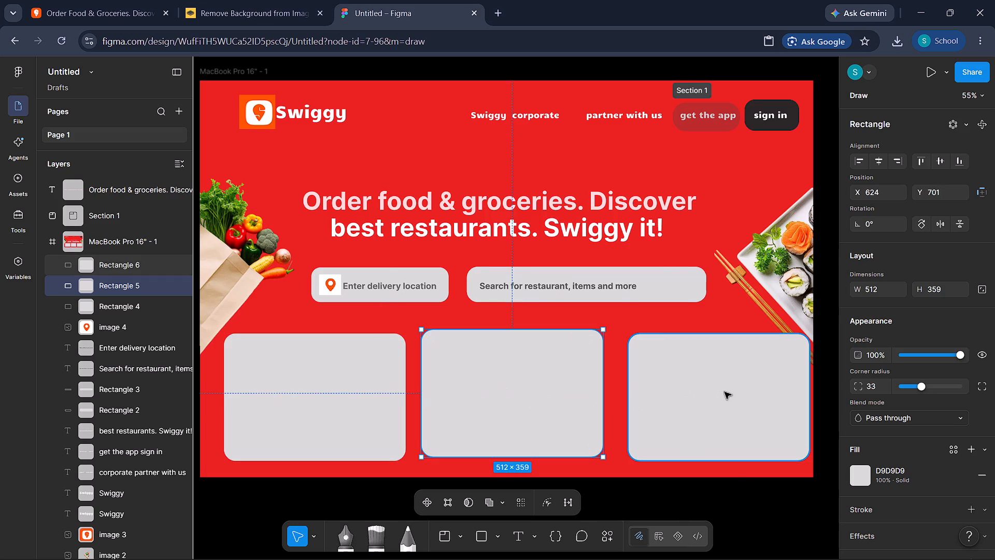
pyautogui.moveTo(727, 391); pyautogui.dragTo(713, 388)
pyautogui.click(713, 388)
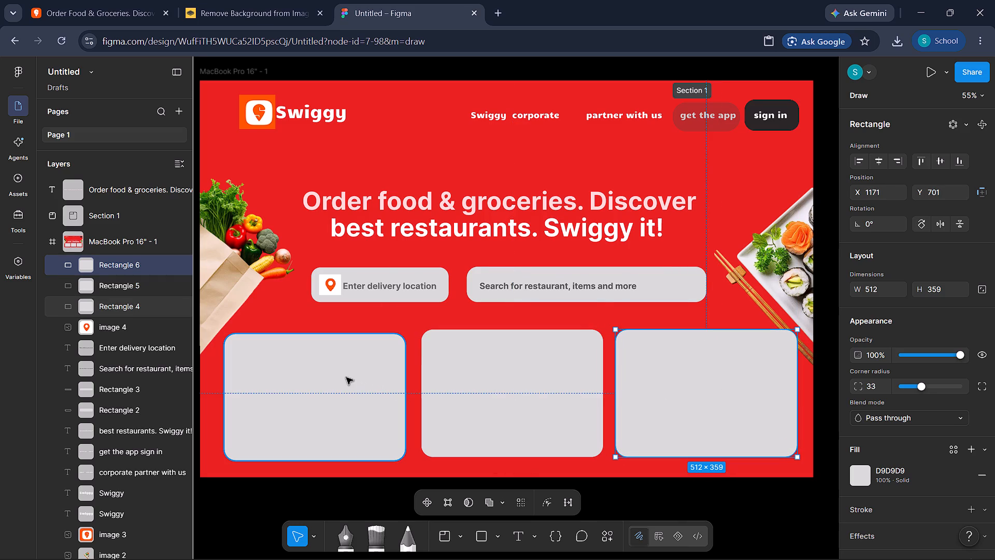
# Align the first card at Y 701 and tighten the row, placing the middle card at X 598 with gaps of about 40 or less.
pyautogui.moveTo(346, 377); pyautogui.dragTo(344, 374)
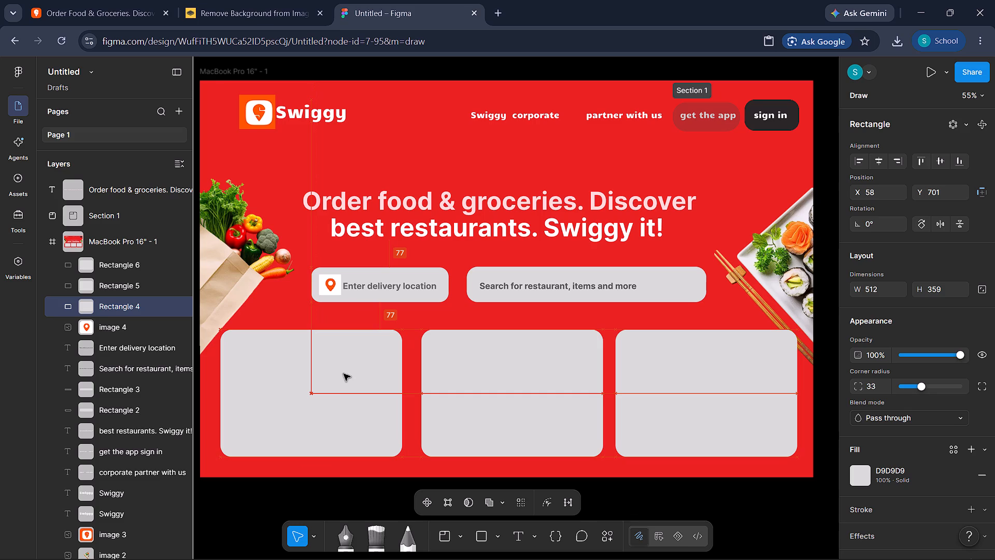
pyautogui.moveTo(344, 374); pyautogui.dragTo(338, 375)
pyautogui.moveTo(518, 399); pyautogui.dragTo(508, 402)
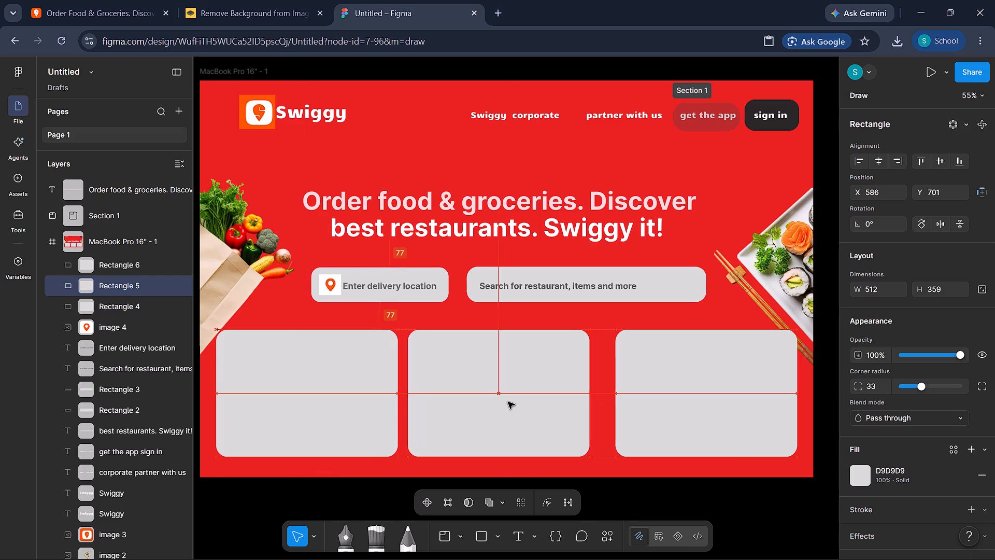
pyautogui.moveTo(508, 402); pyautogui.dragTo(509, 401)
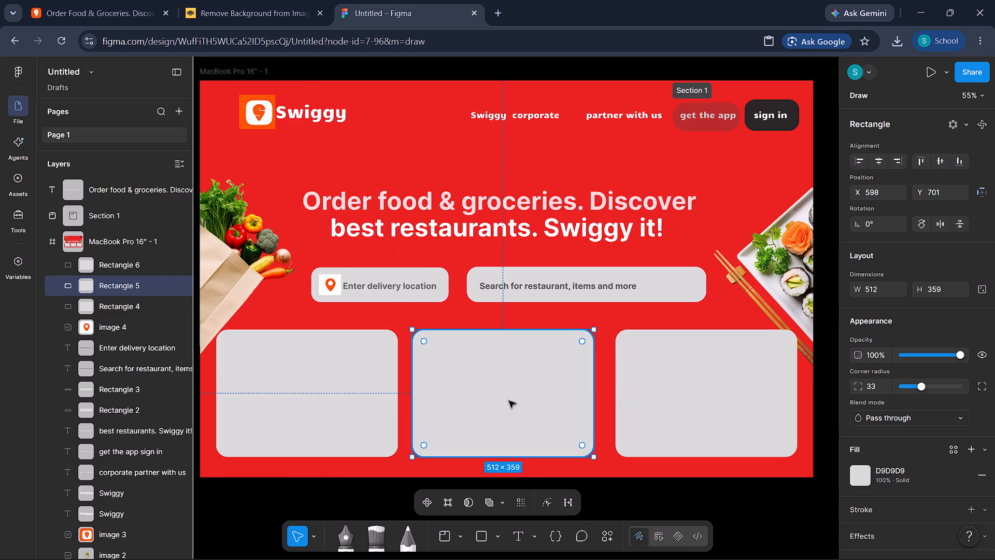
pyautogui.moveTo(699, 399); pyautogui.dragTo(692, 399)
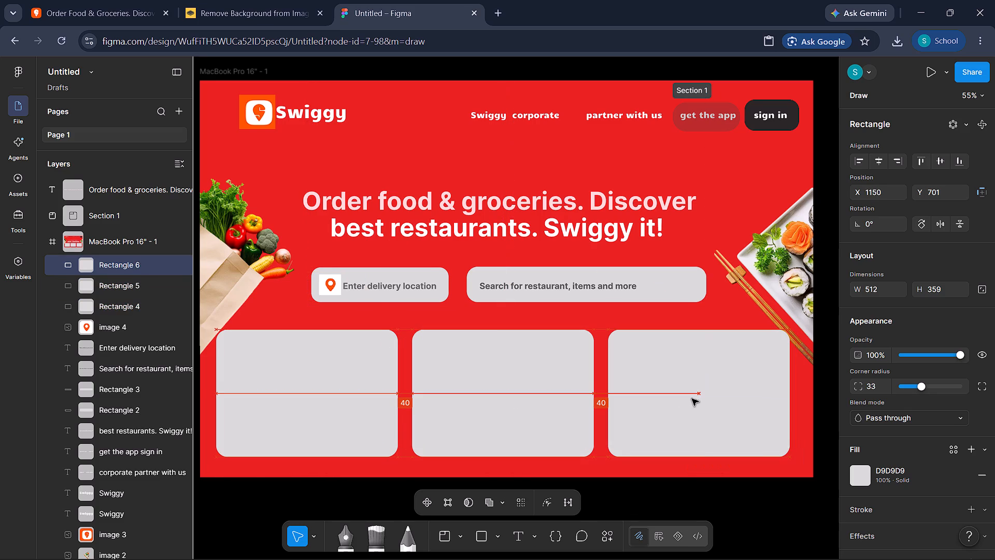
pyautogui.moveTo(692, 399); pyautogui.dragTo(689, 400)
pyautogui.click(730, 543)
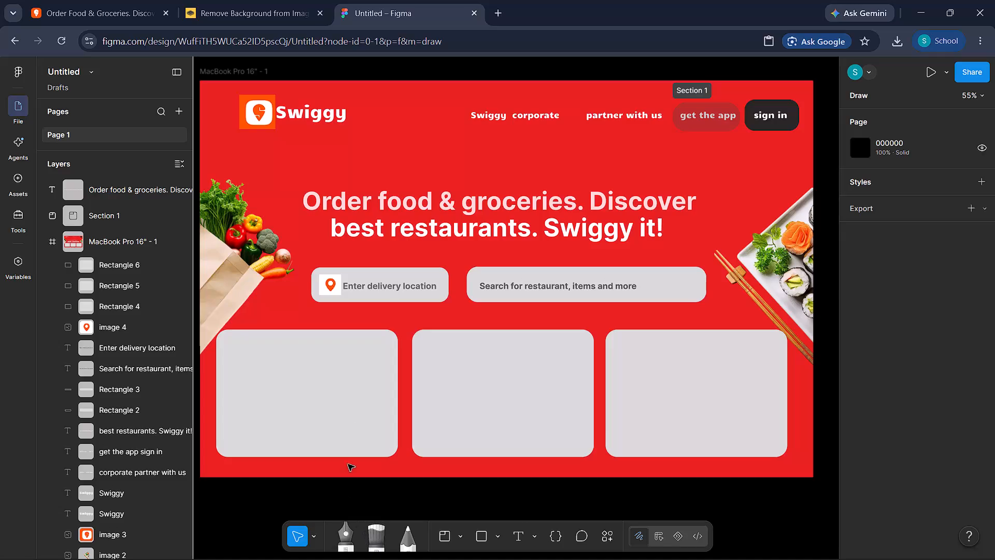
# Switch to the Swiggy reference page.
pyautogui.click(90, 0)
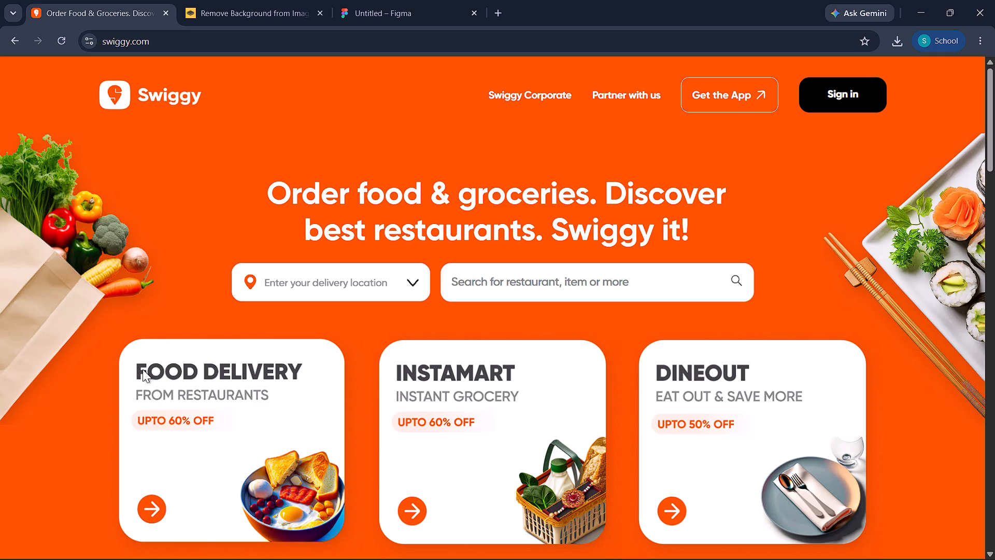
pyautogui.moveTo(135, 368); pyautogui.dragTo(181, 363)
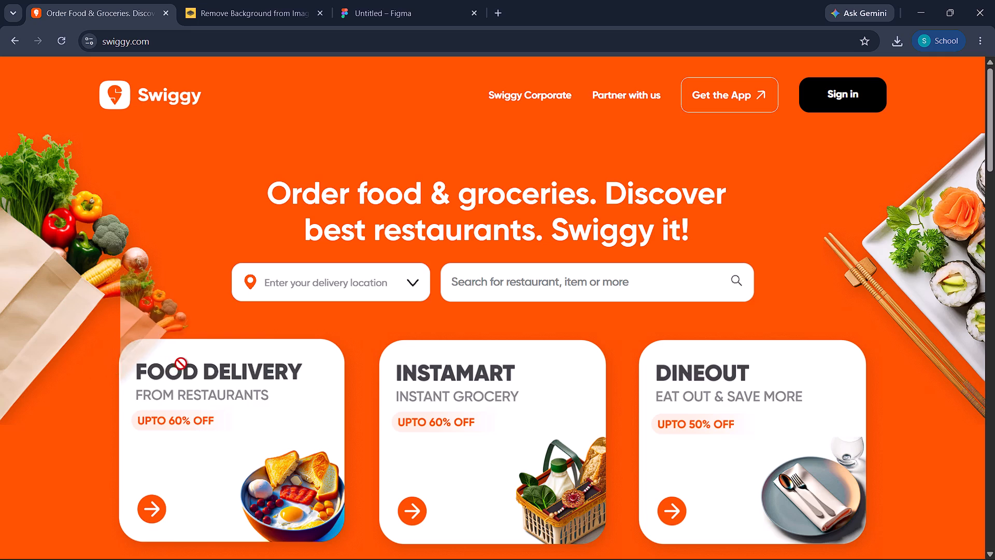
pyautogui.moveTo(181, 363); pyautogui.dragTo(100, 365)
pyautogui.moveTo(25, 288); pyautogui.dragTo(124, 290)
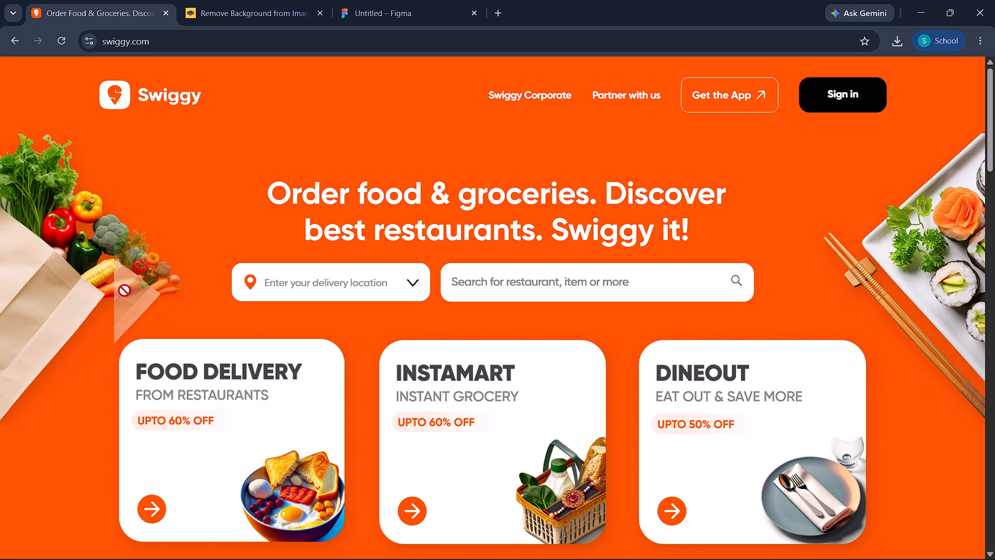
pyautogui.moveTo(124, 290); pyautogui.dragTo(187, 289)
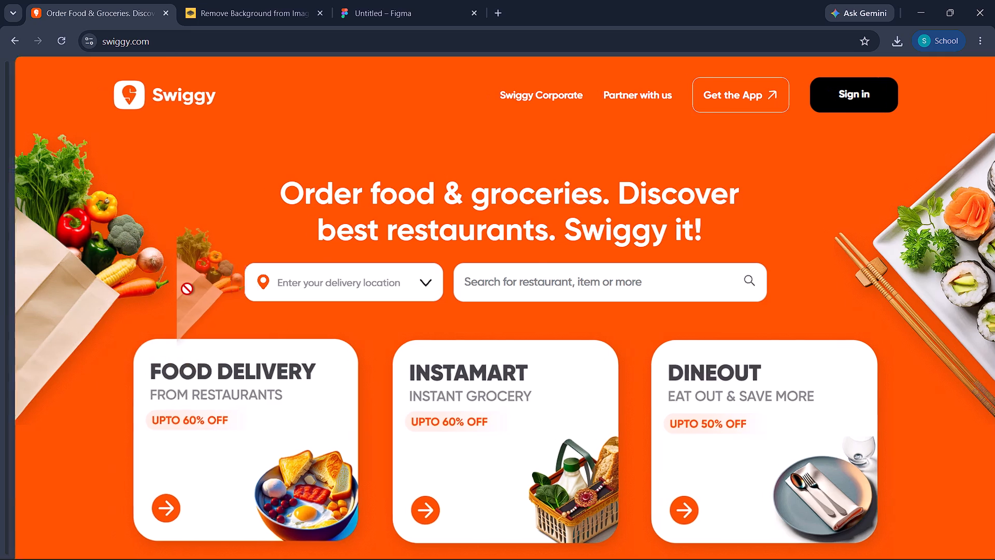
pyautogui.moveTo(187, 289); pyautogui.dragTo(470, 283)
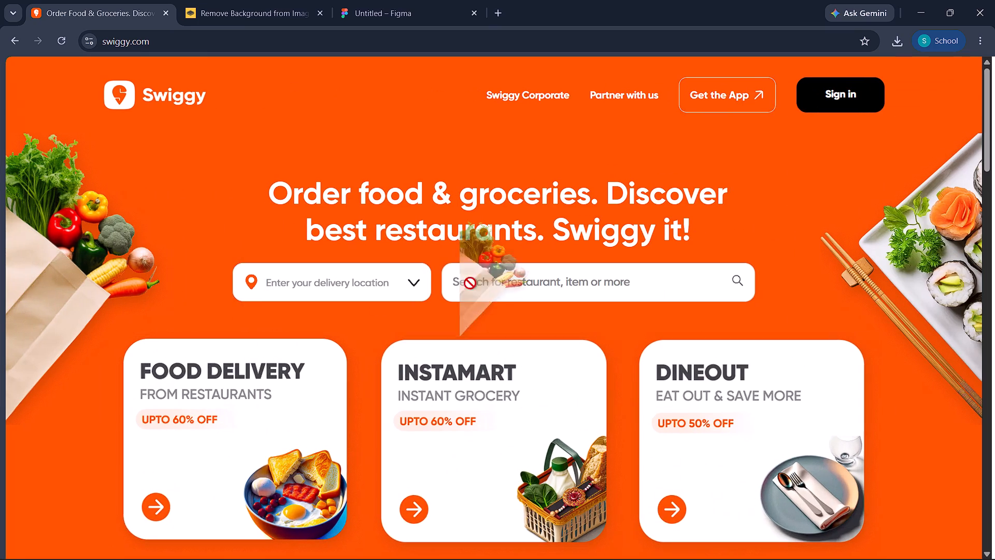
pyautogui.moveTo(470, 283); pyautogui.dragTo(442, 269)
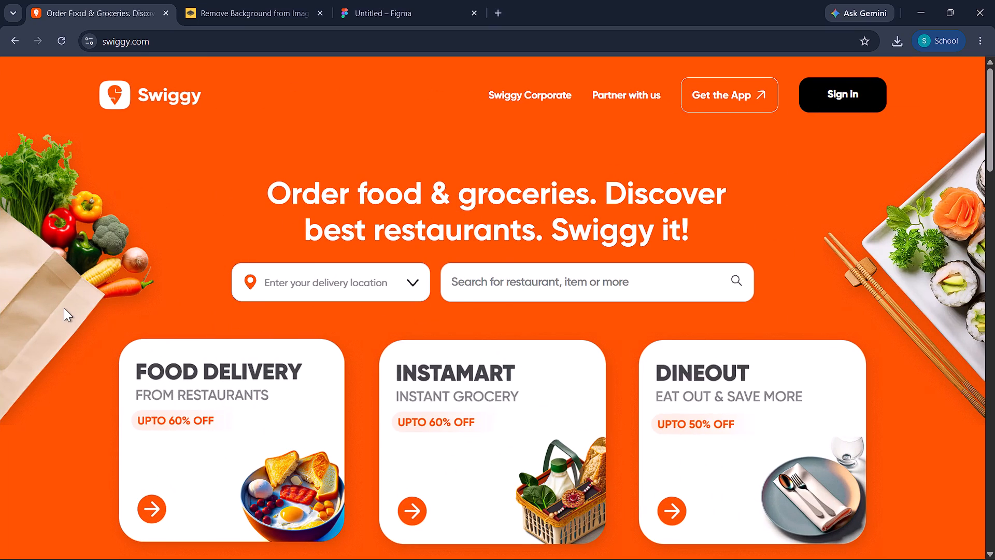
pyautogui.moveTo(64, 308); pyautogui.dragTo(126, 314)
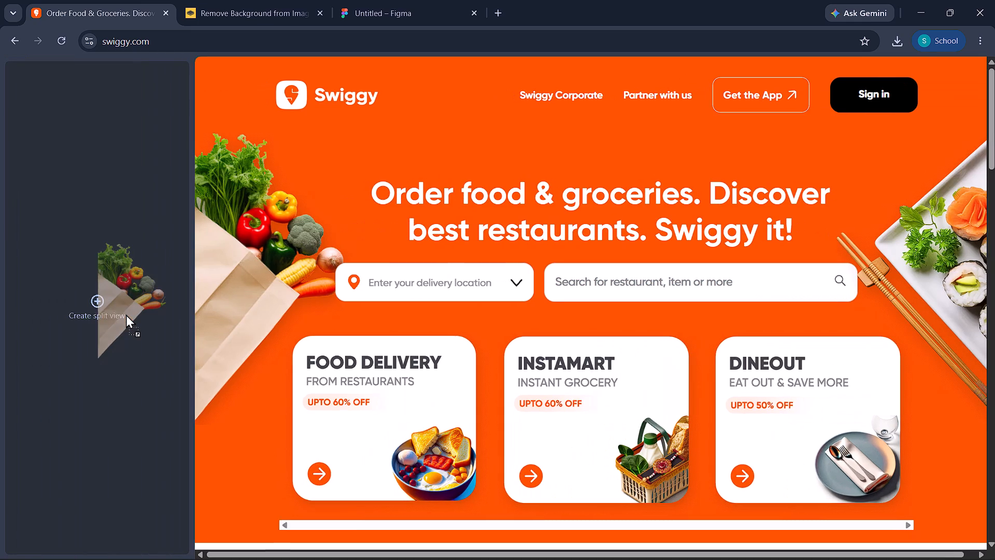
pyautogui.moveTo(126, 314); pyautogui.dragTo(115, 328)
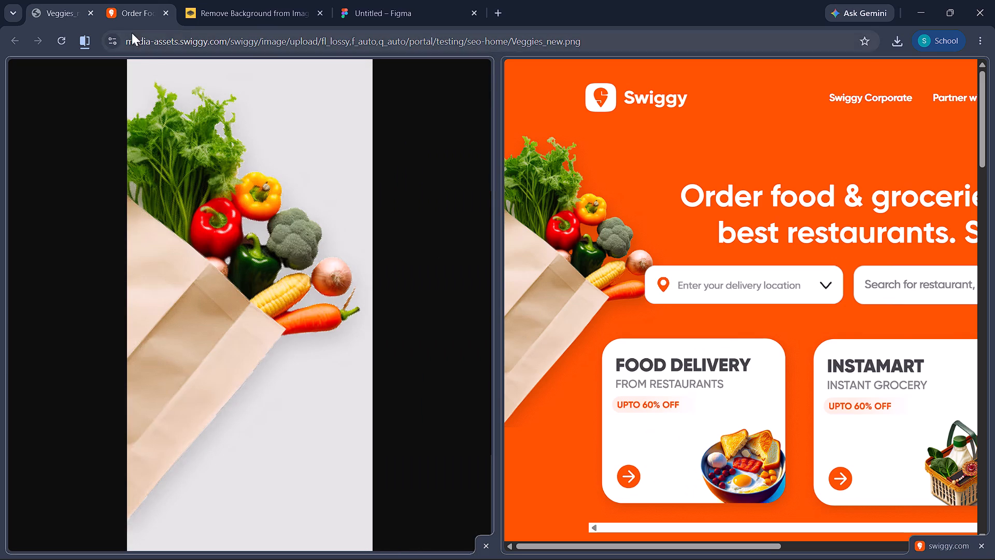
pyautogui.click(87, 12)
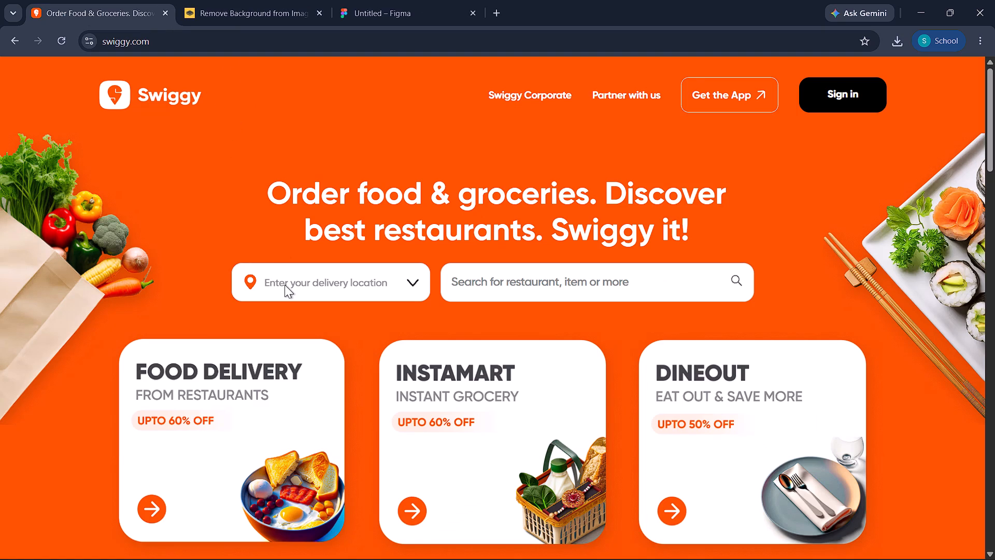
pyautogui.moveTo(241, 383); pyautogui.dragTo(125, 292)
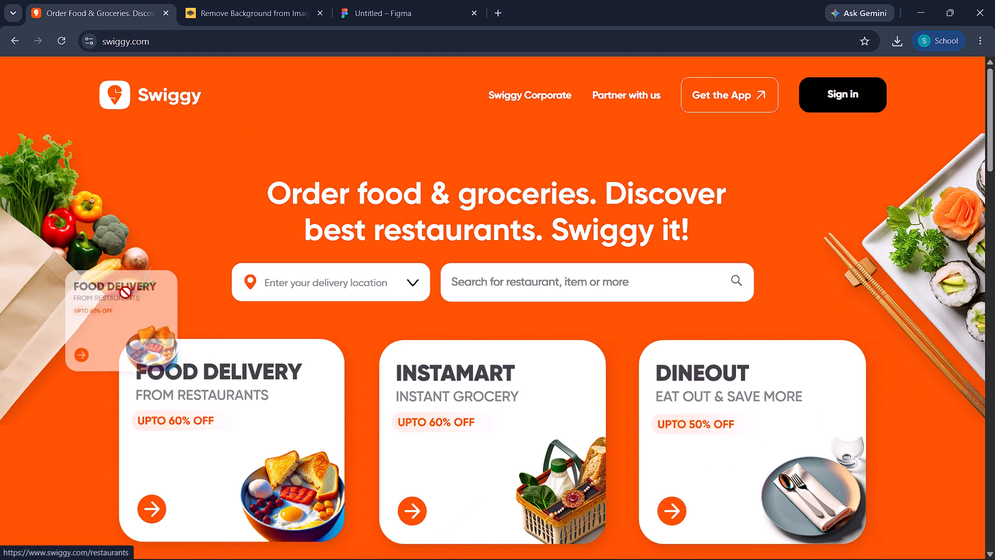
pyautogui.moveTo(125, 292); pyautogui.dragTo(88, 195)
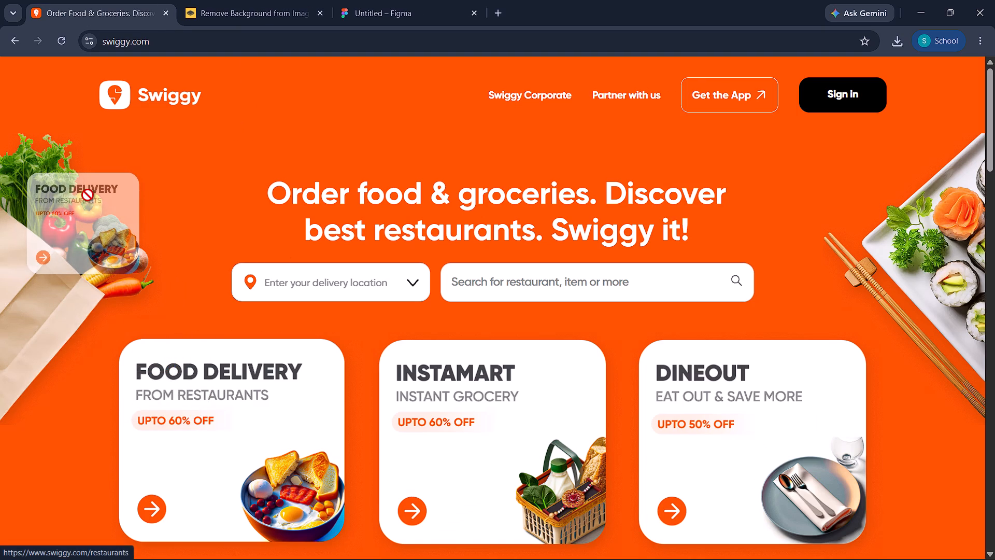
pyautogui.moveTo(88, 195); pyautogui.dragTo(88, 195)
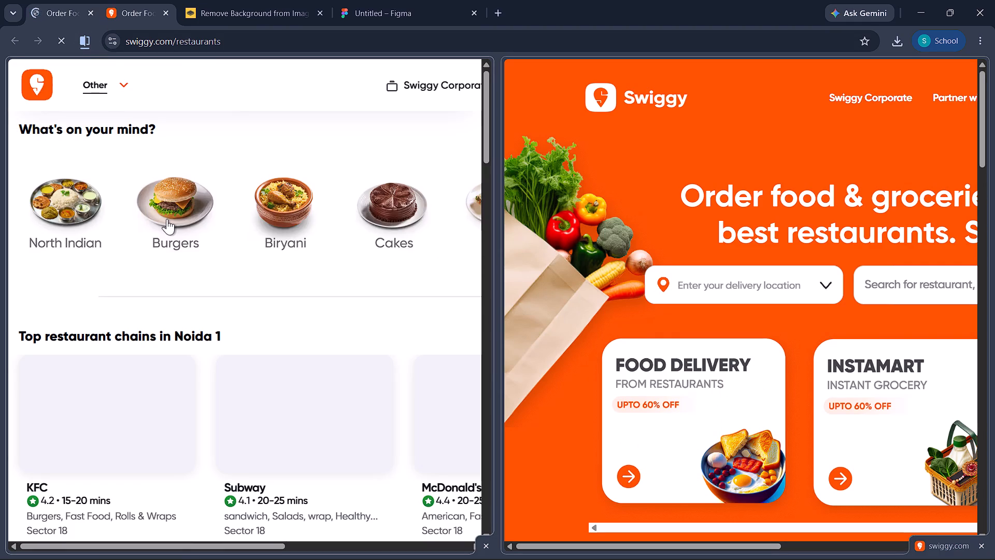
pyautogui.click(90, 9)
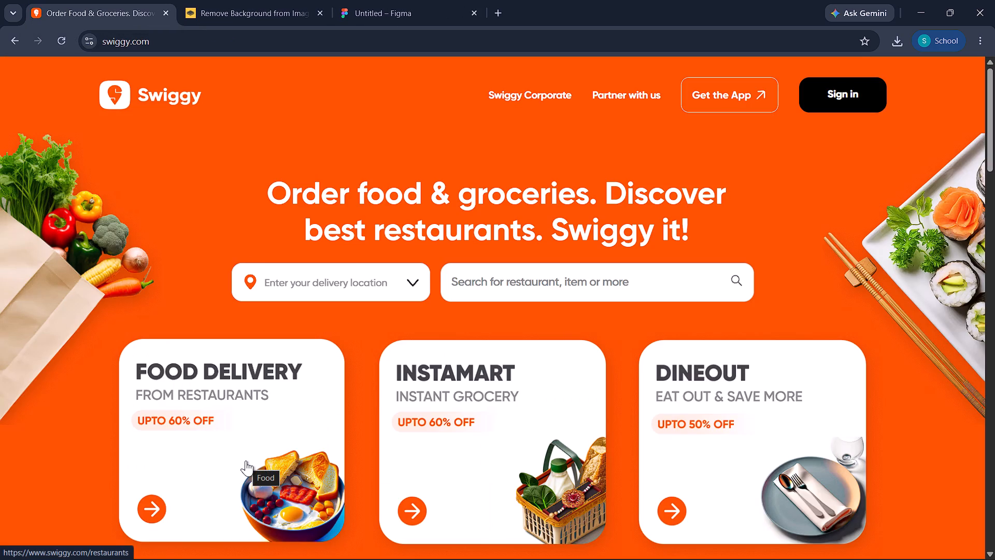
# Capture a rectangular screenshot of the breakfast bowl picture on the Food Delivery card.
pyautogui.press('shift+super+s')
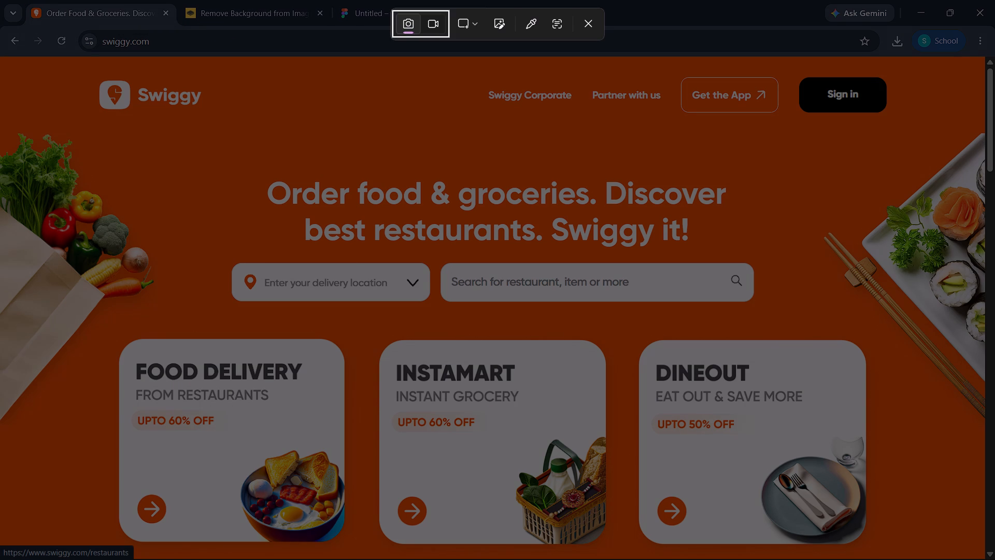
pyautogui.moveTo(230, 436); pyautogui.dragTo(349, 547)
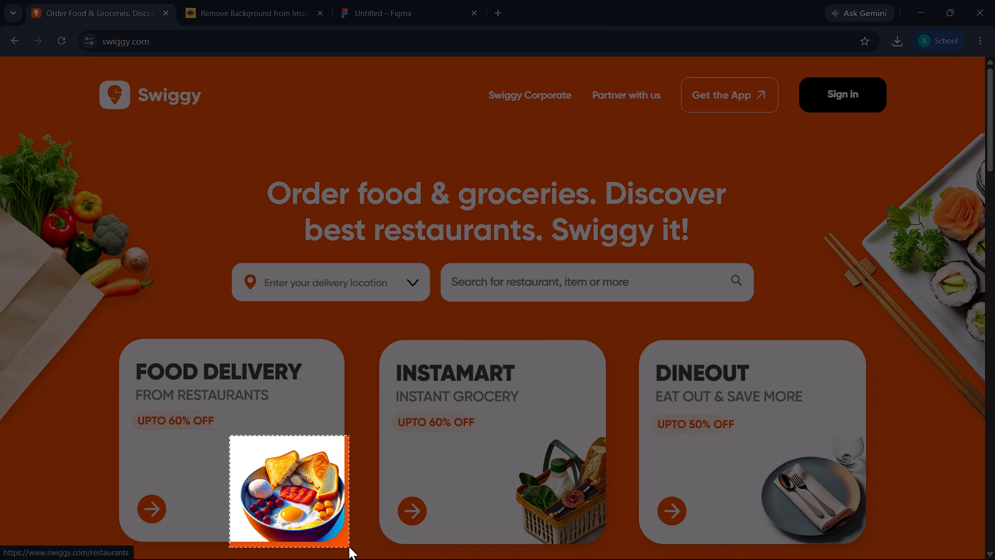
pyautogui.moveTo(349, 547); pyautogui.dragTo(349, 547)
# Capture a rectangular screenshot of the grocery basket picture on the Instamart card.
pyautogui.press('shift+super+s')
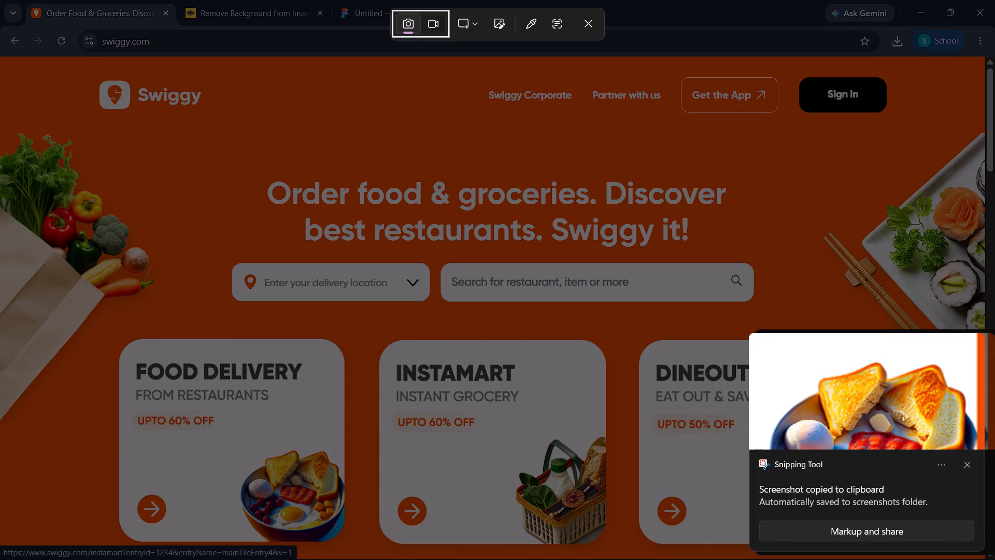
pyautogui.moveTo(489, 429); pyautogui.dragTo(610, 538)
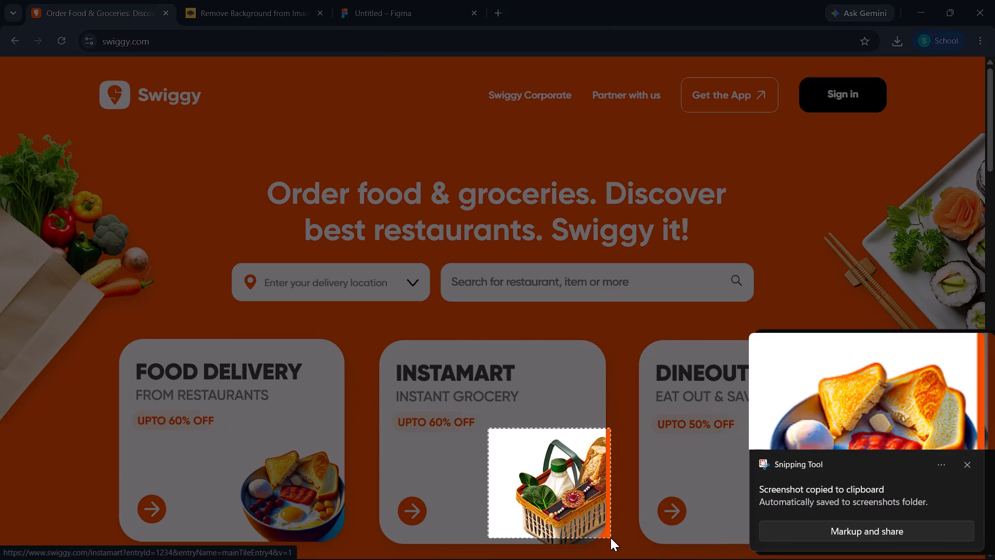
pyautogui.moveTo(610, 538); pyautogui.dragTo(616, 549)
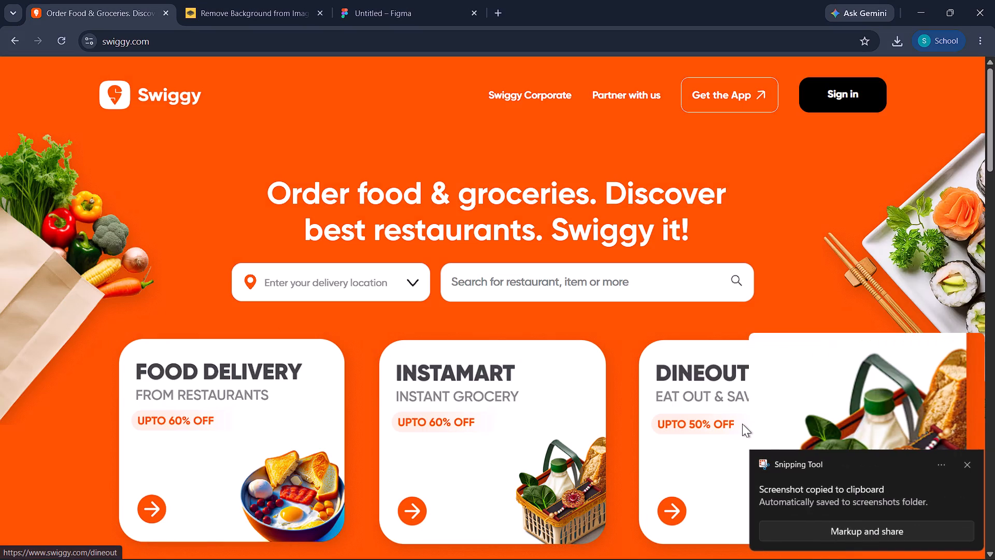
# Clear the screenshot notification covering the Dineout card and capture a rectangular screenshot of its plate and glass picture.
pyautogui.press('shift+super+s')
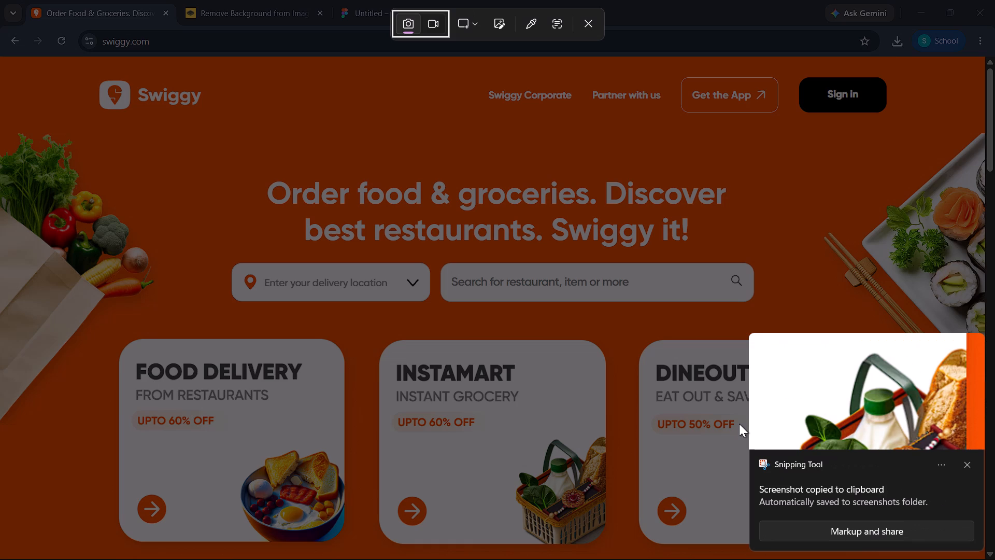
pyautogui.press('Escape')
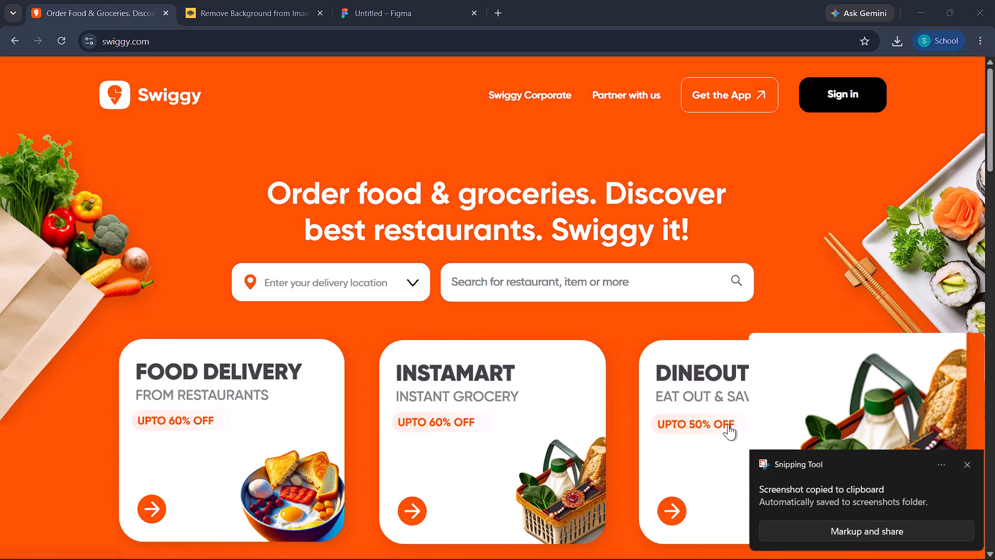
pyautogui.click(965, 462)
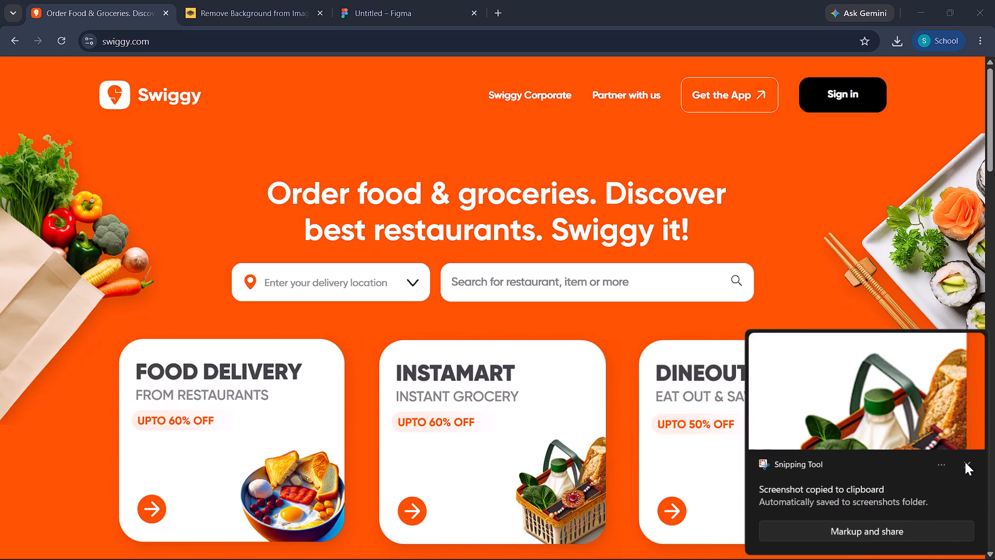
pyautogui.press('shift+super+s')
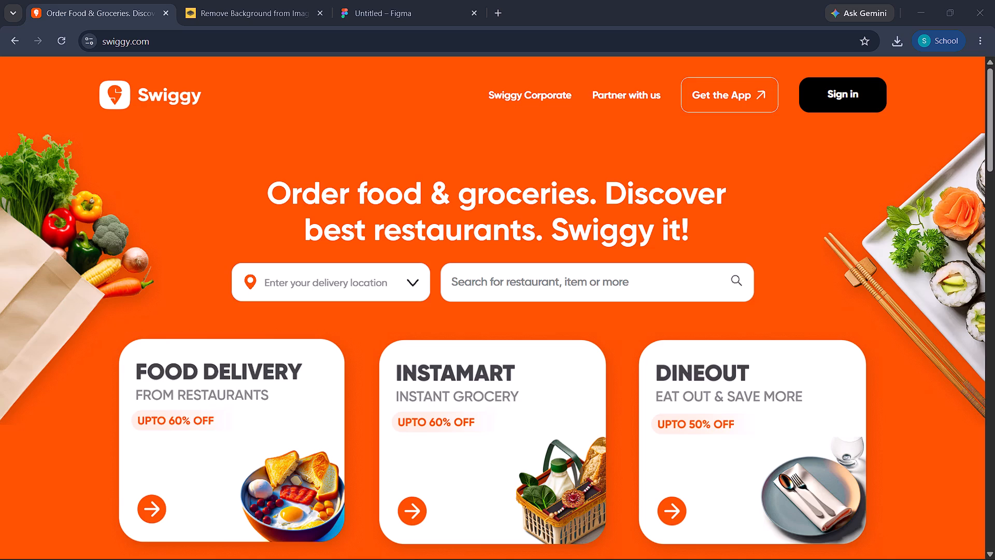
pyautogui.moveTo(736, 418); pyautogui.dragTo(880, 549)
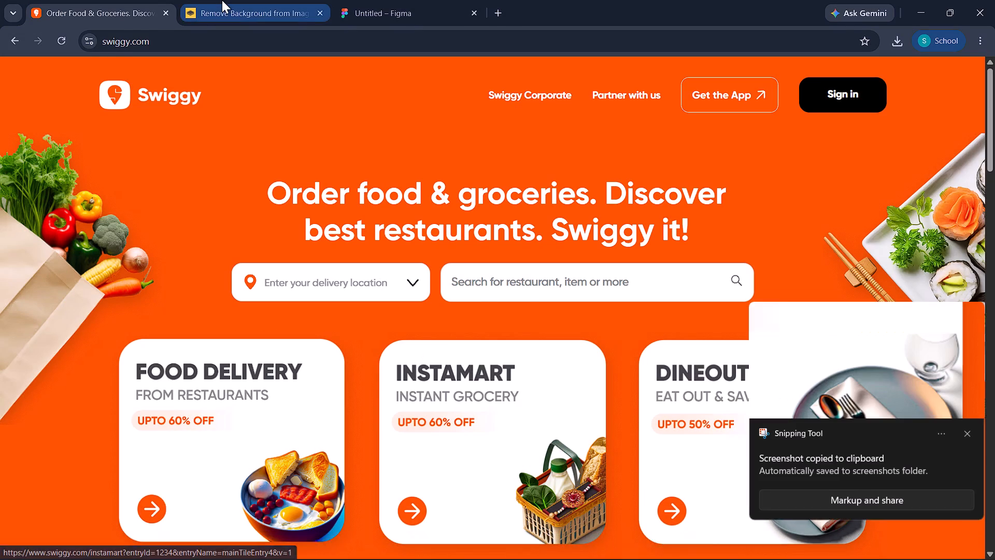
# Switch to remove.bg and upload the Dineout plate picture, Screenshot 2026-10-29 134522.png, from the Gallery for background removal.
pyautogui.click(222, 0)
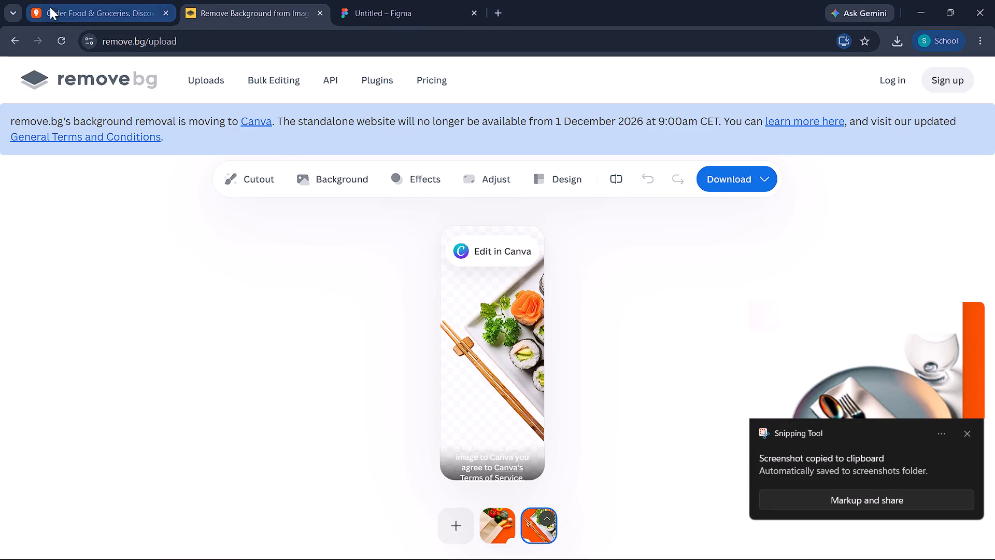
pyautogui.click(62, 45)
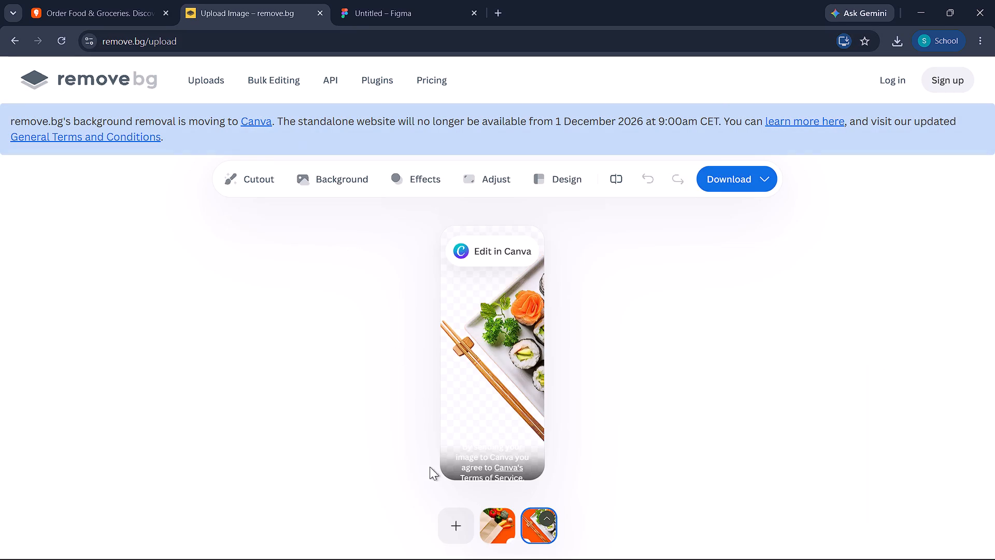
pyautogui.click(455, 524)
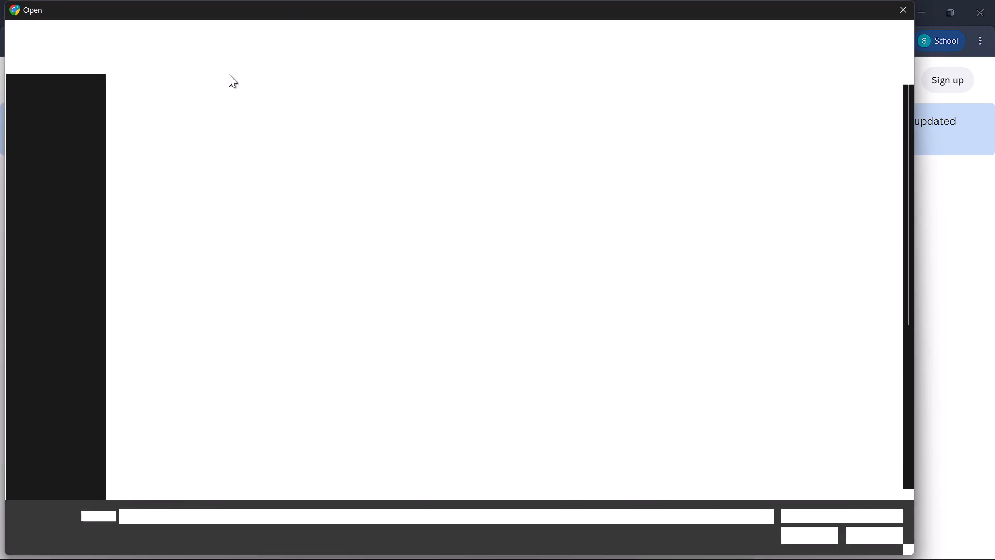
pyautogui.scroll(4, 61, 129)
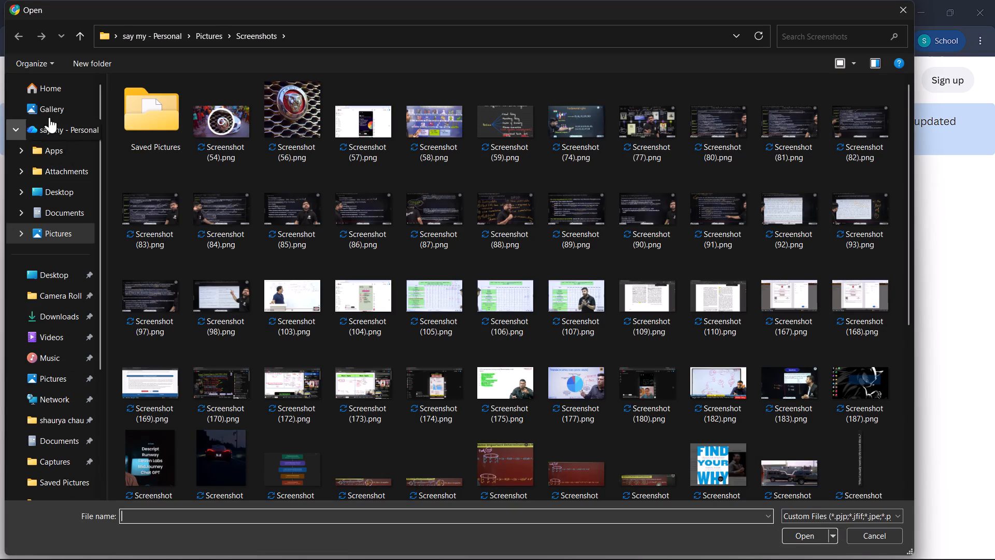
pyautogui.click(39, 102)
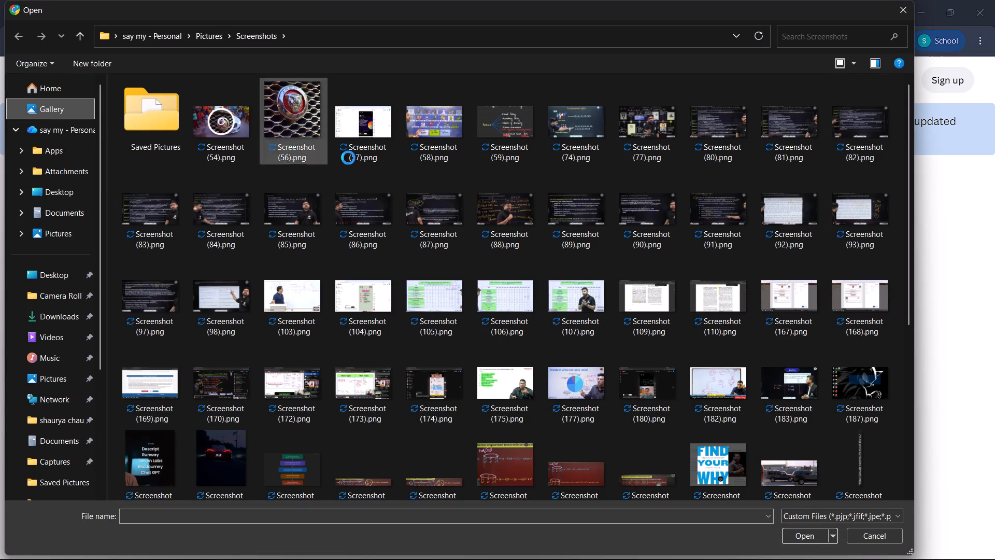
pyautogui.click(186, 117)
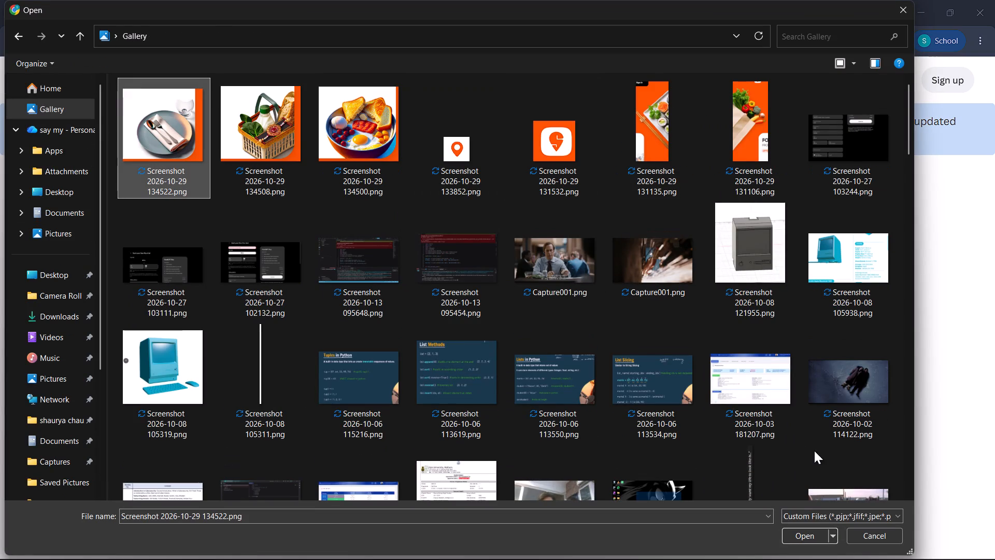
pyautogui.click(802, 536)
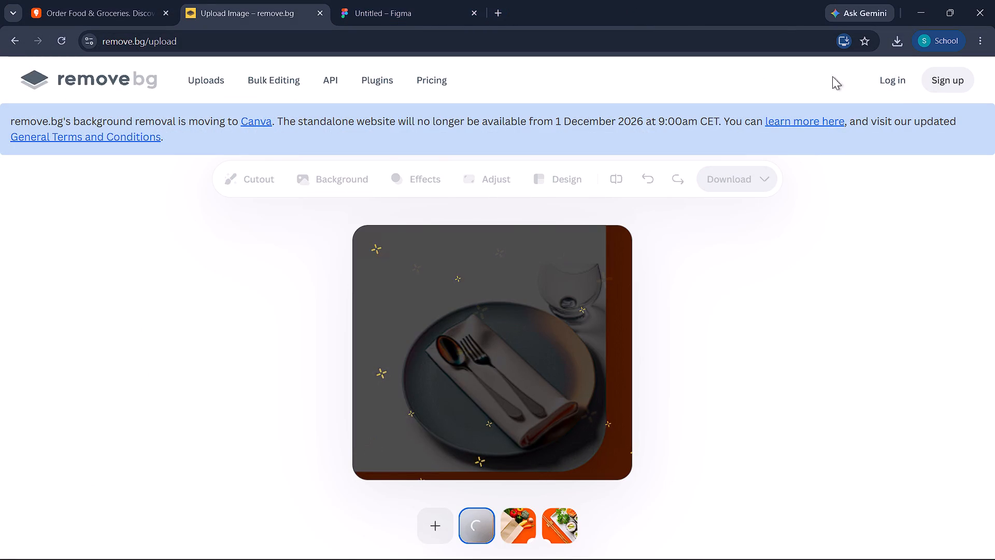
# Open YouTube in a new tab and search for "teri lambo bargi body".
pyautogui.click(499, 11)
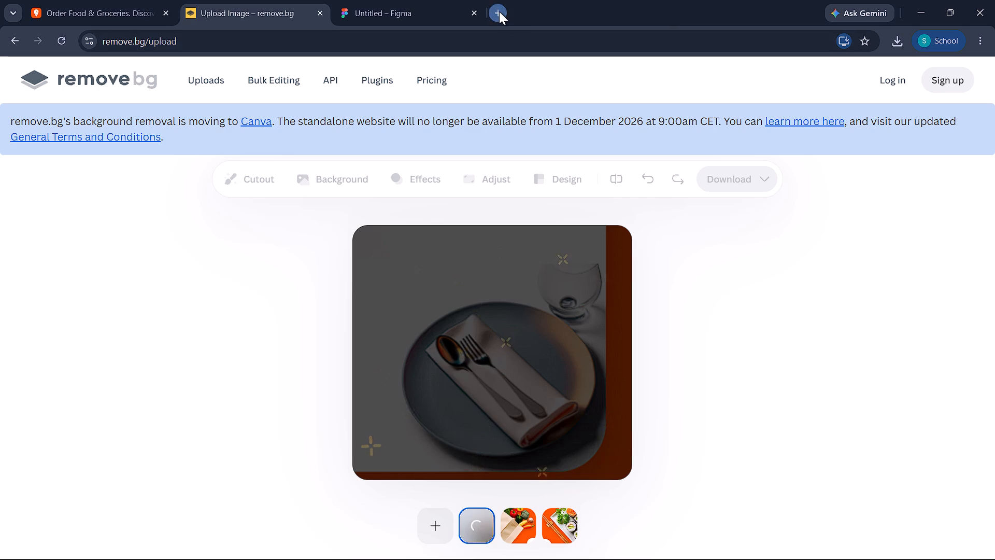
pyautogui.press('y')
pyautogui.press('Return')
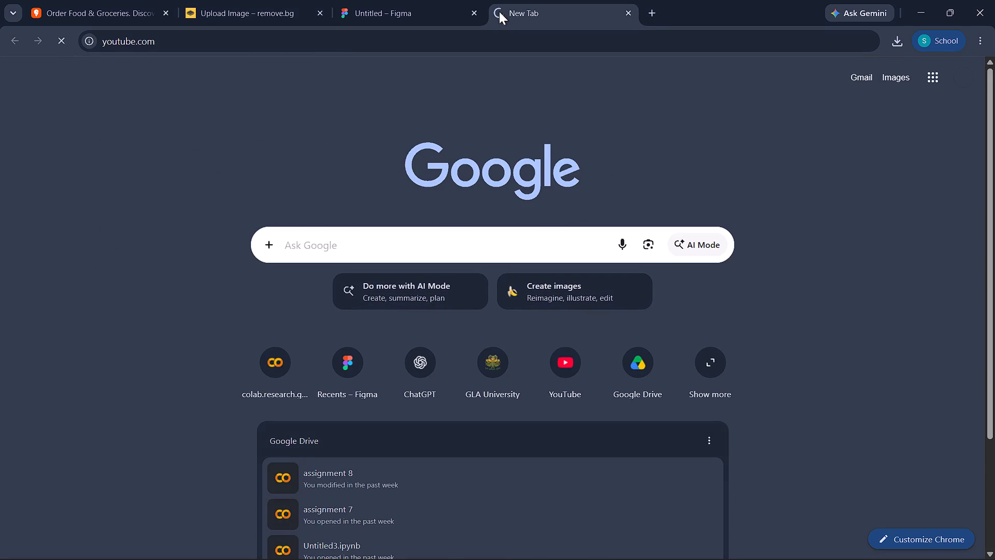
pyautogui.click(122, 0)
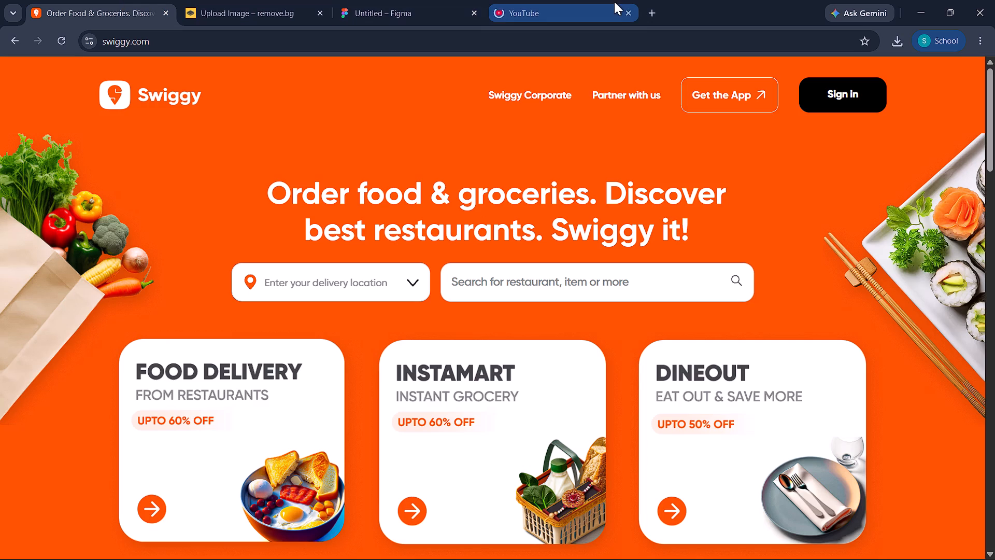
pyautogui.click(534, 0)
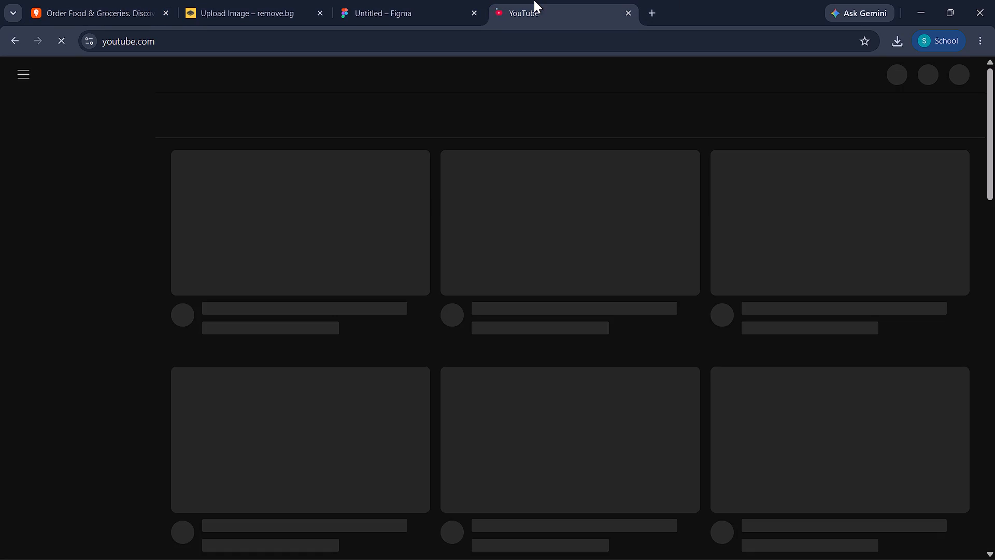
pyautogui.click(534, 0)
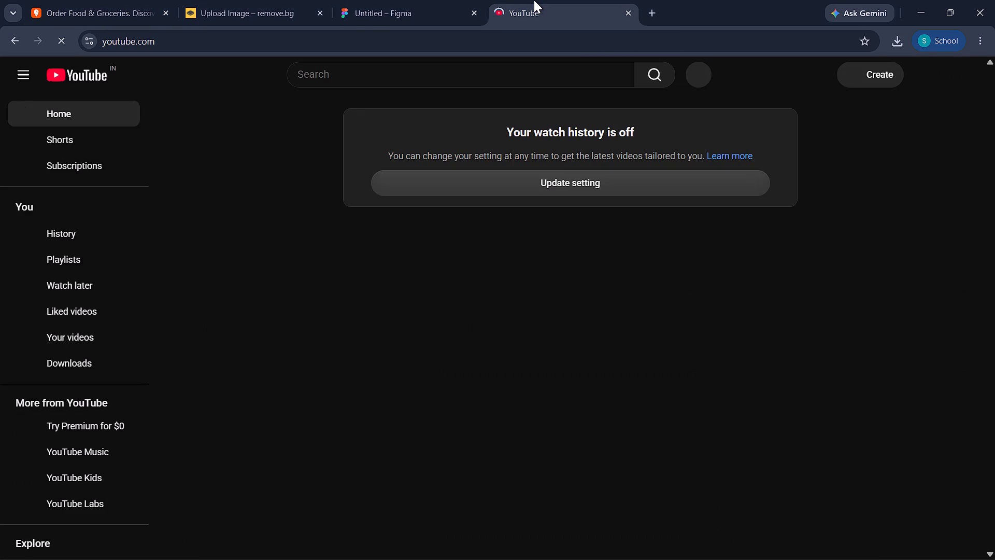
pyautogui.click(516, 64)
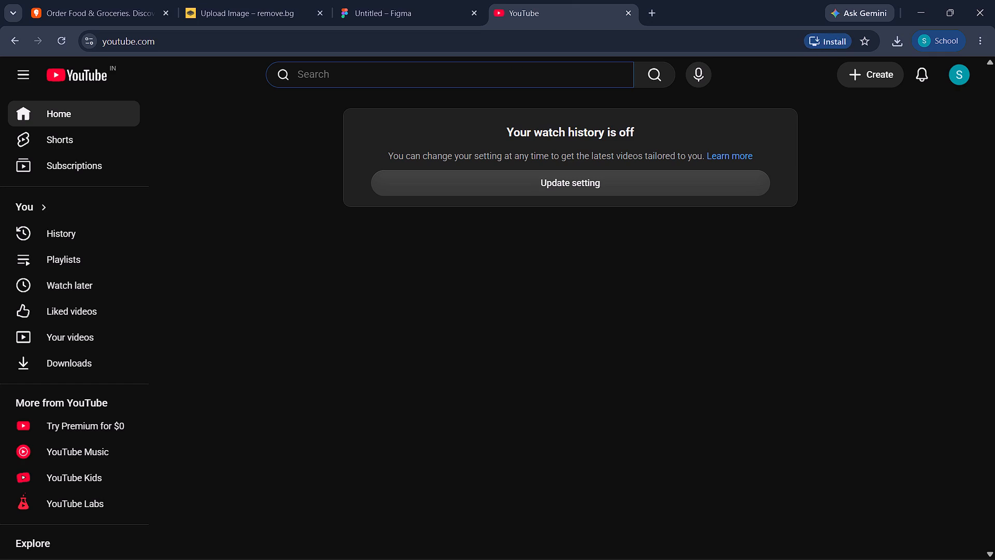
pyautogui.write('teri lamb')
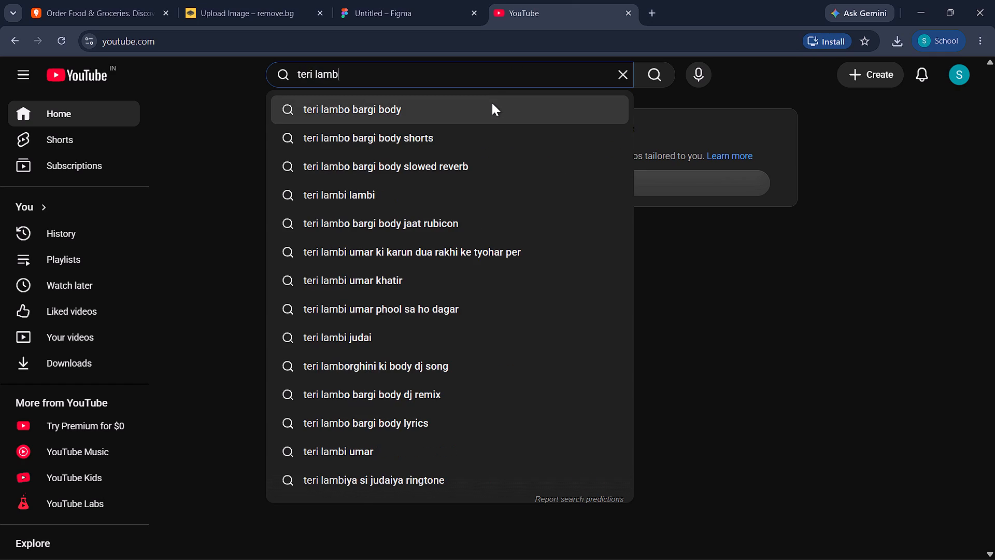
pyautogui.click(491, 103)
# Play the World War (Official Video) result on YouTube and skip the advertisement.
pyautogui.click(112, 0)
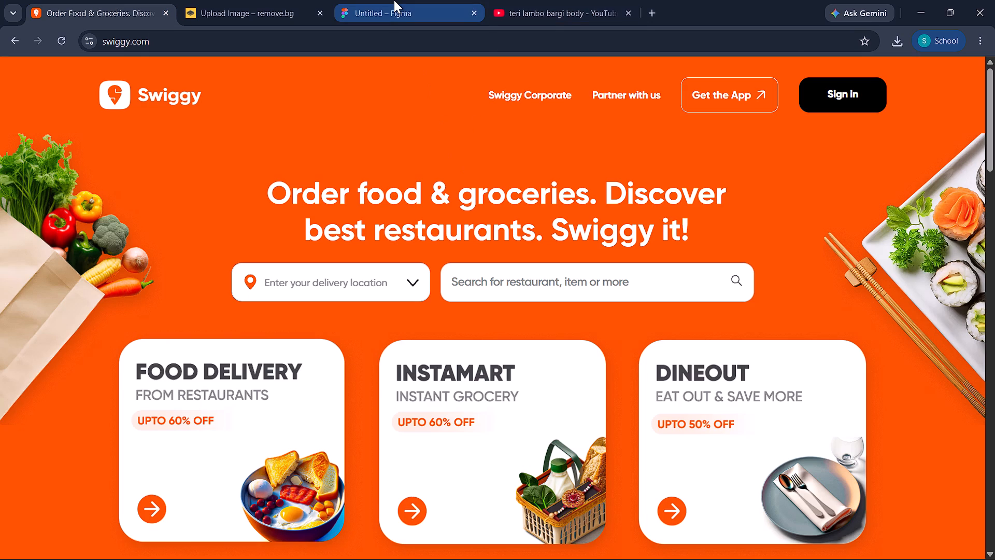
pyautogui.click(545, 15)
pyautogui.click(411, 191)
pyautogui.click(99, 0)
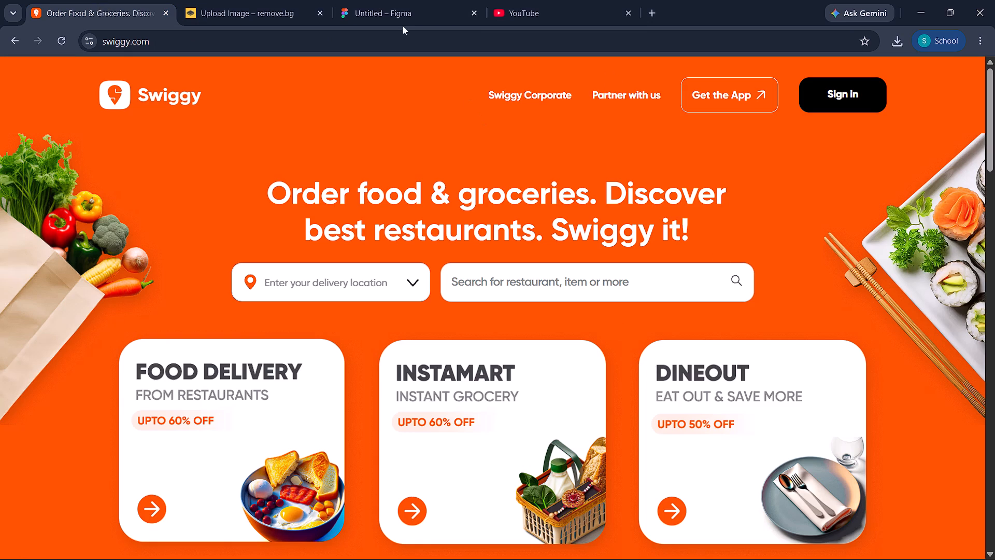
pyautogui.click(520, 0)
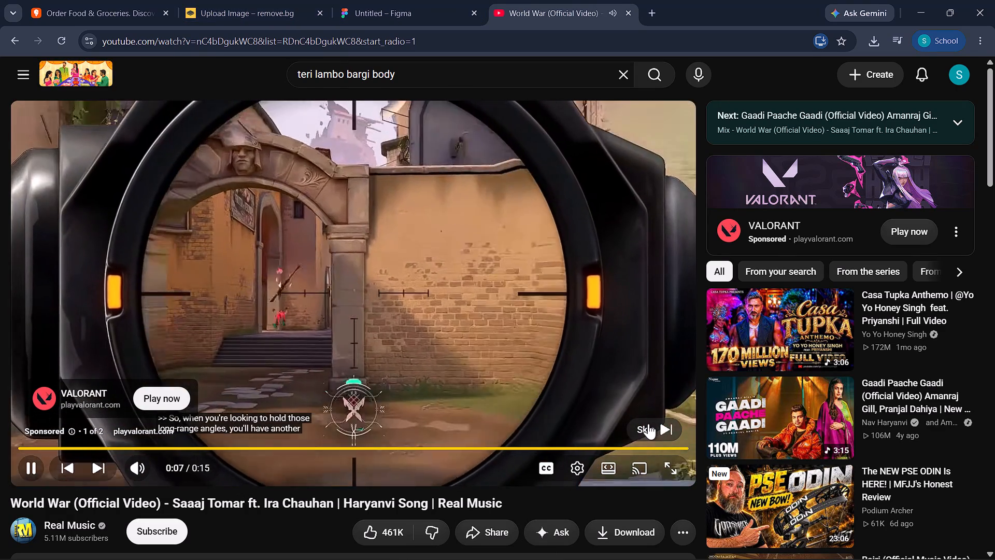
pyautogui.click(648, 424)
# Return to remove.bg and upload the grocery basket picture, Screenshot 2026-10-29 134508.png, from the Gallery for background removal.
pyautogui.click(67, 2)
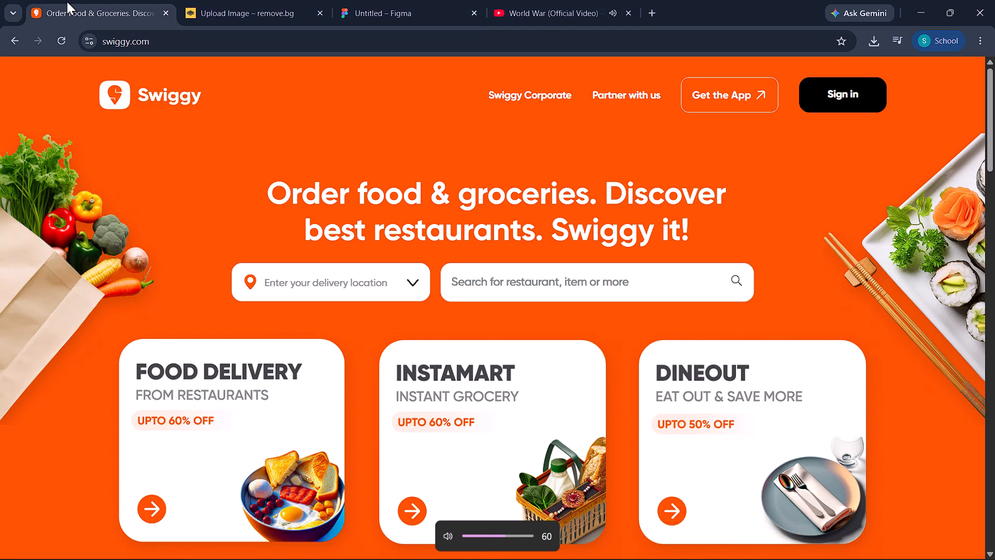
pyautogui.click(395, 0)
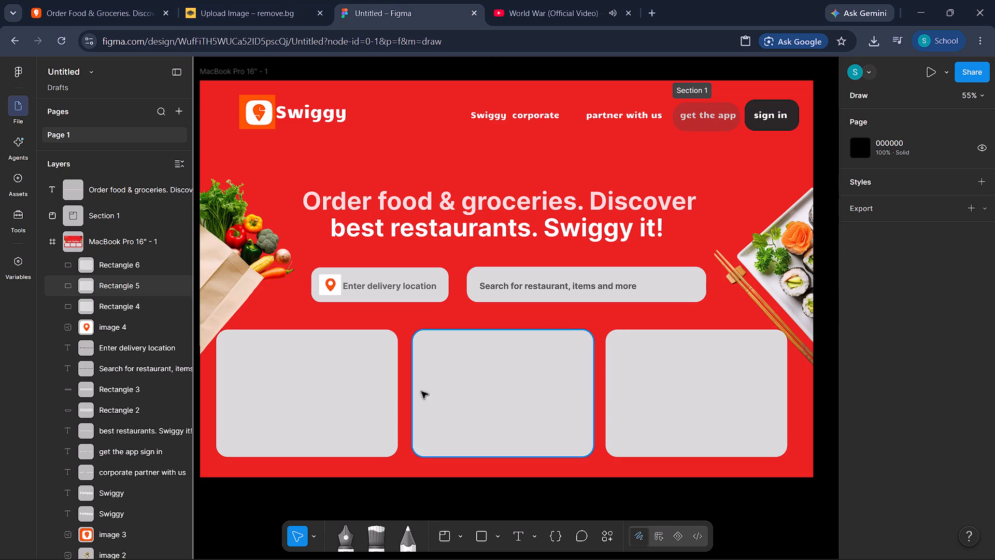
pyautogui.click(244, 0)
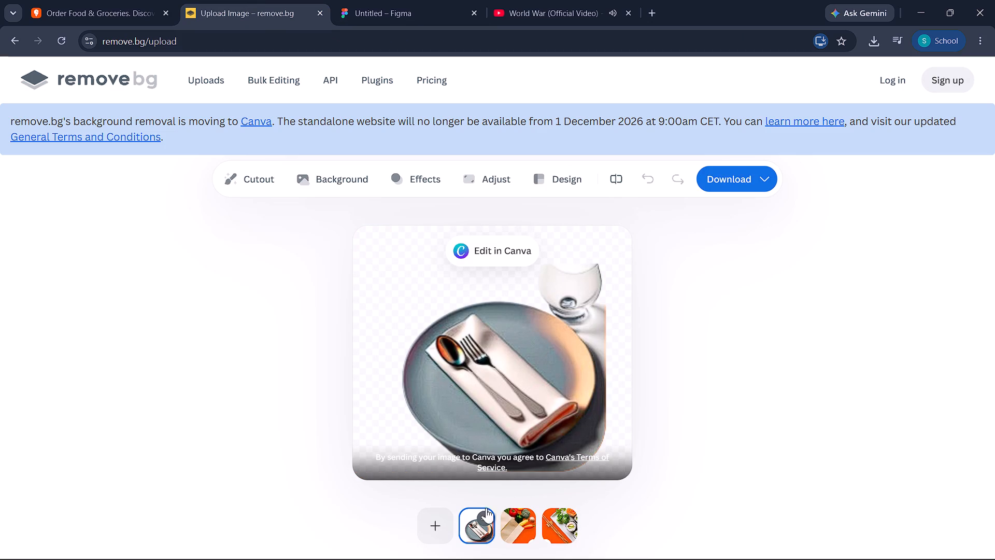
pyautogui.click(435, 521)
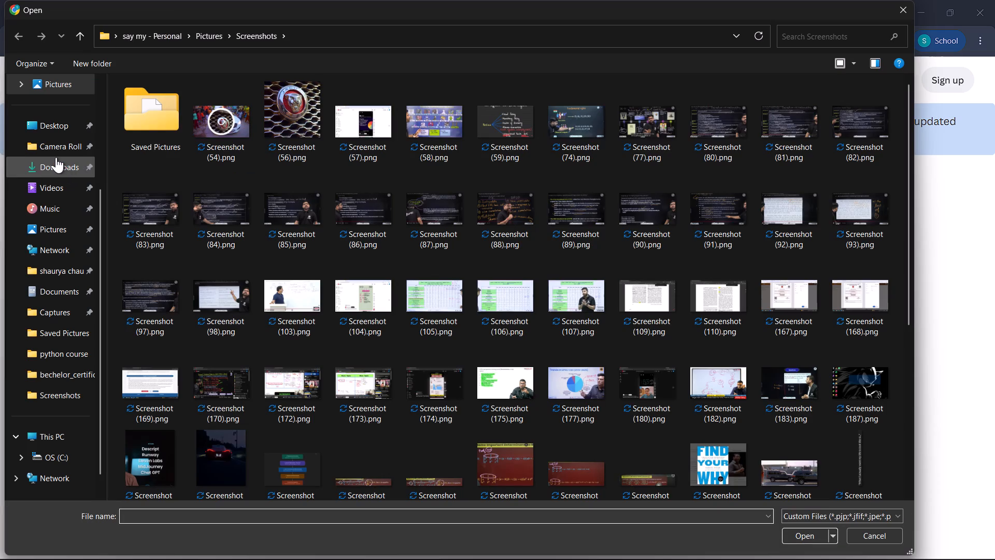
pyautogui.scroll(1, 56, 125)
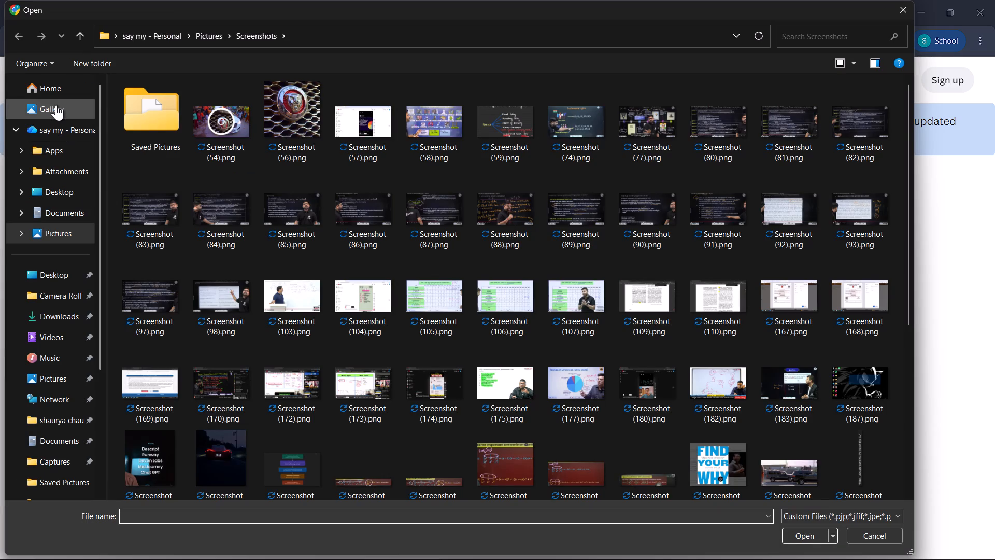
pyautogui.click(55, 105)
pyautogui.click(259, 157)
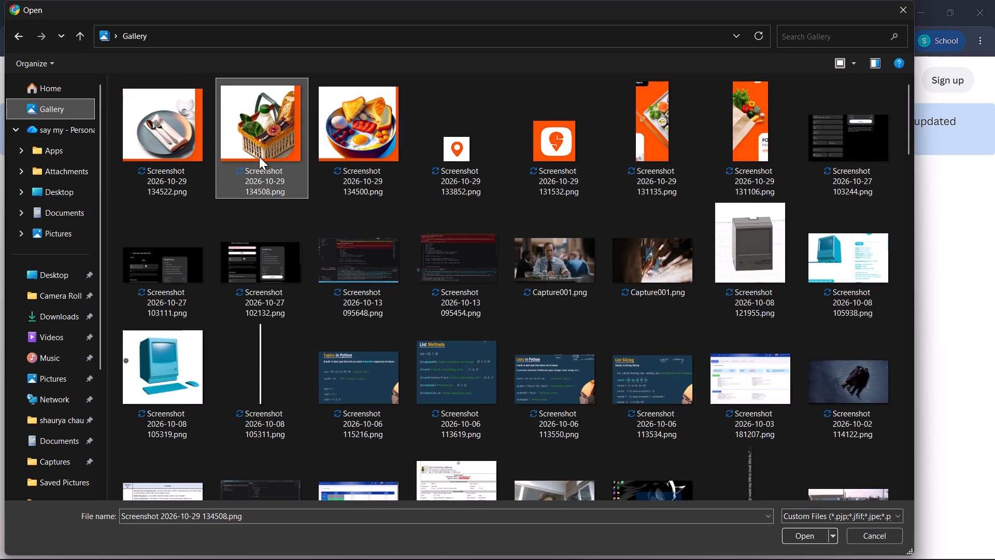
pyautogui.click(806, 535)
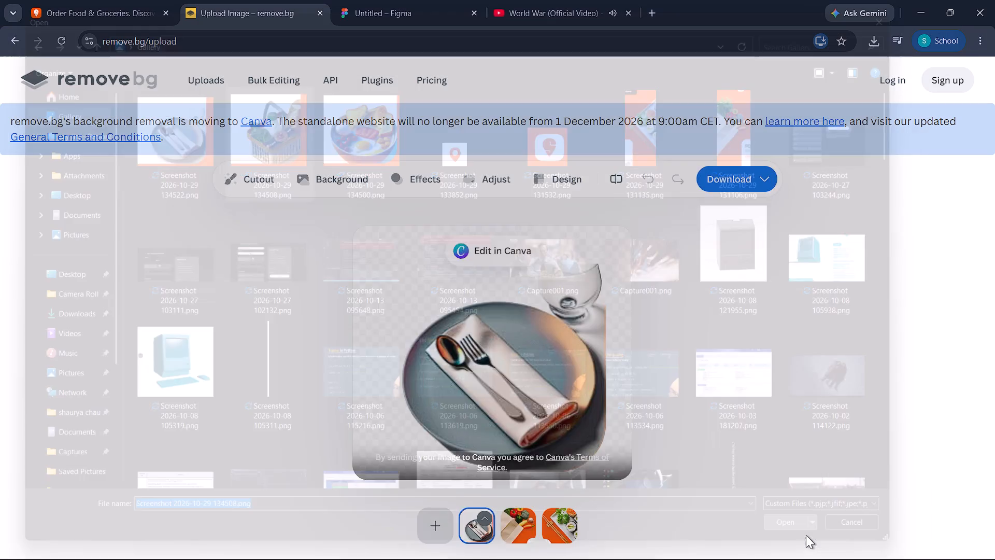
# Upload the breakfast bowl picture, Screenshot 2026-10-29 134500.png, from the Gallery to remove.bg for background removal.
pyautogui.click(418, 520)
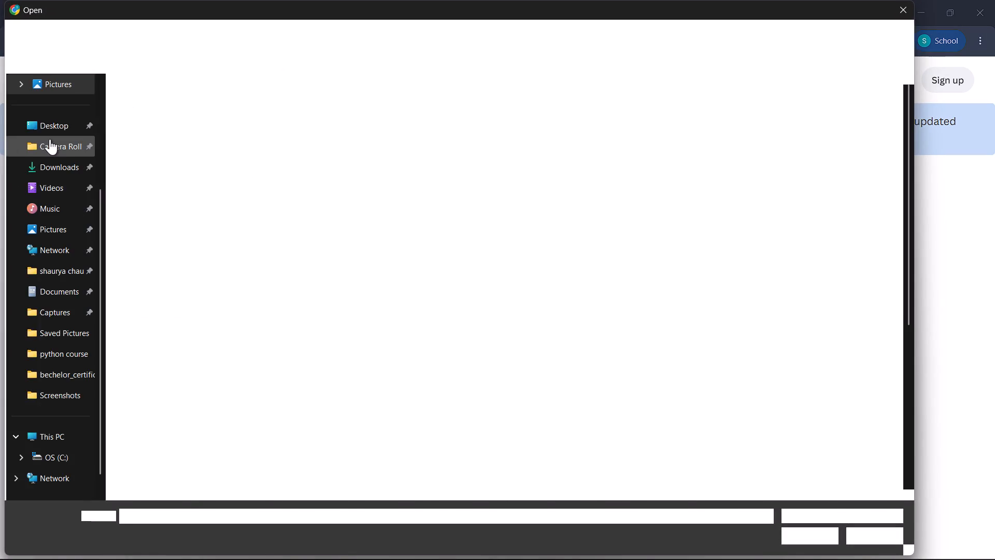
pyautogui.scroll(5, 50, 139)
pyautogui.click(40, 108)
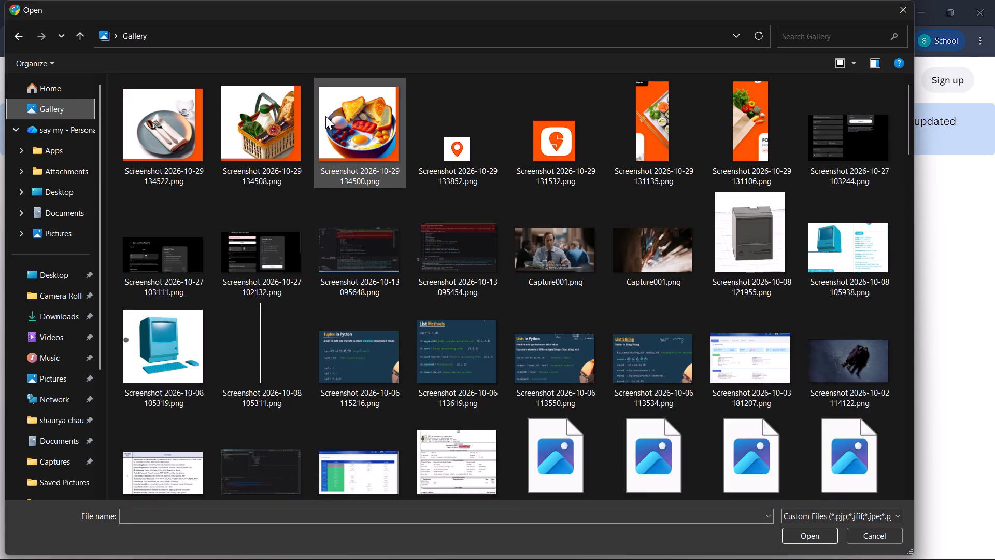
pyautogui.click(368, 107)
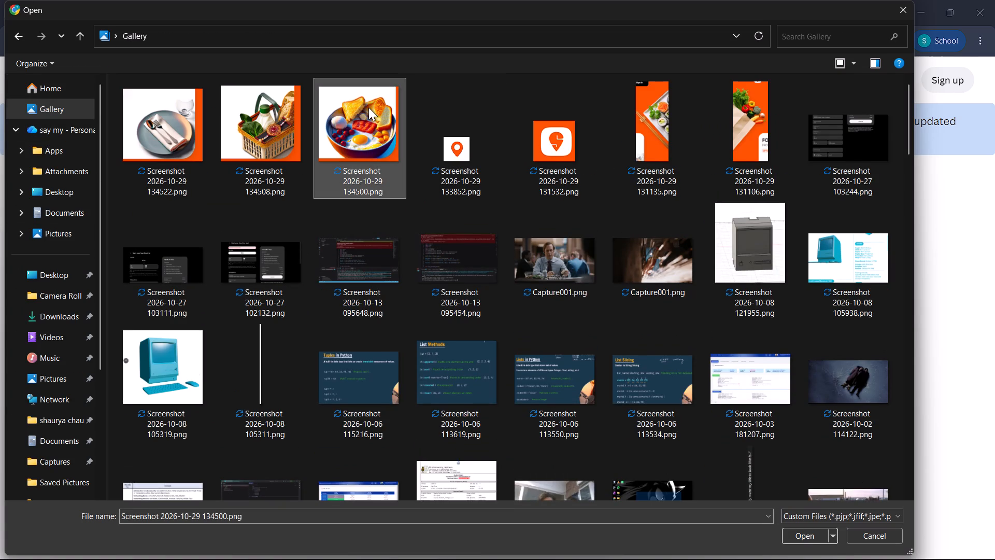
pyautogui.click(799, 533)
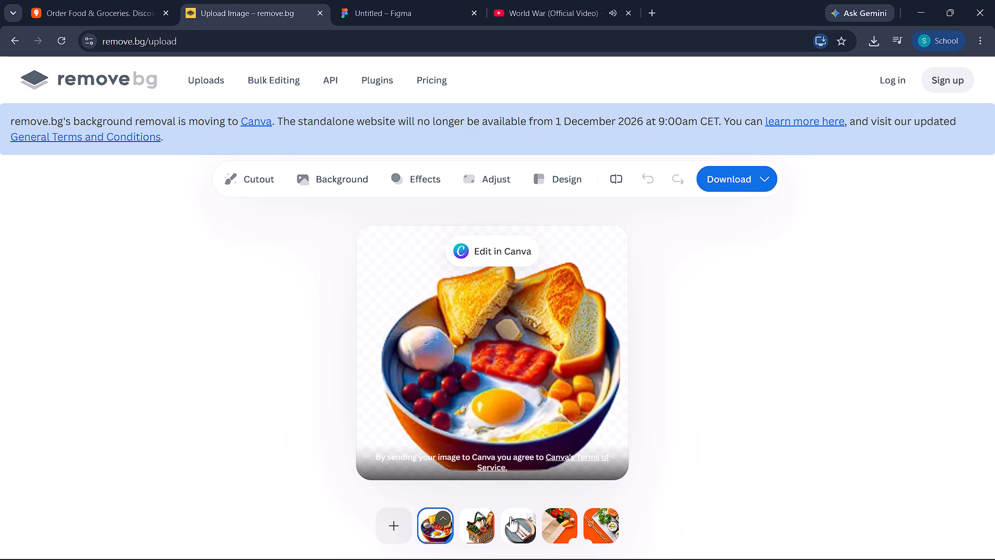
# Copy the plate and glass thumbnail image from remove.bg and paste it into the leftmost service card in the Figma frame.
pyautogui.click(510, 516)
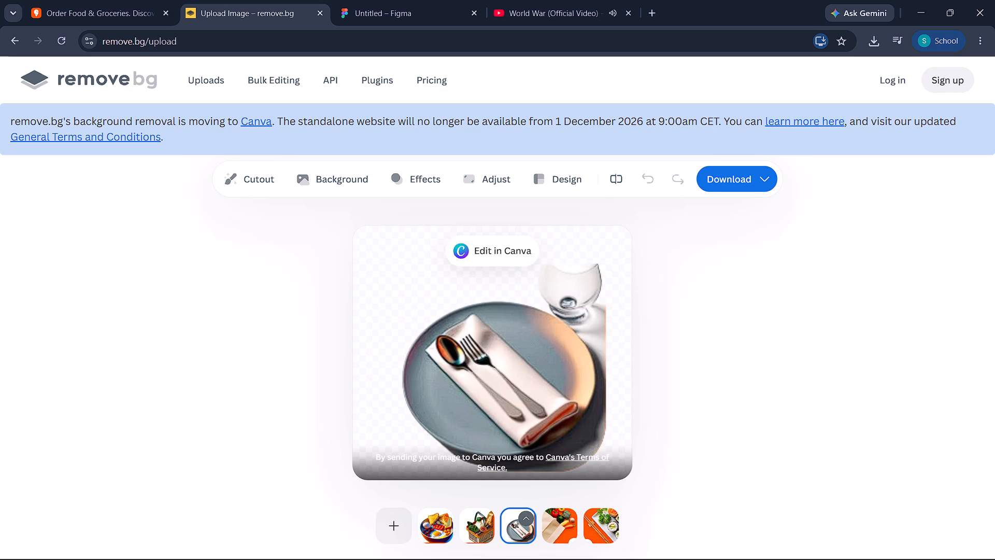
pyautogui.rightClick(511, 524)
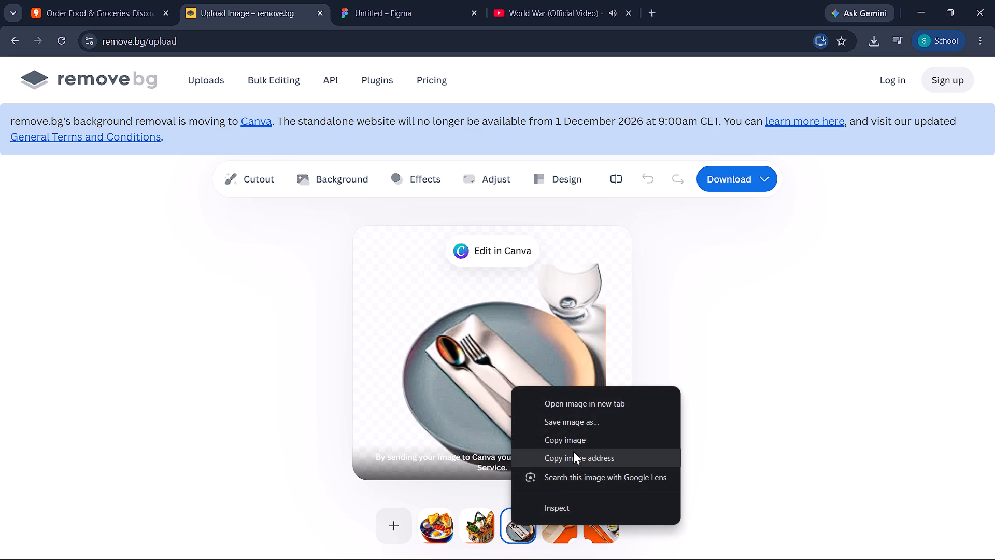
pyautogui.click(565, 446)
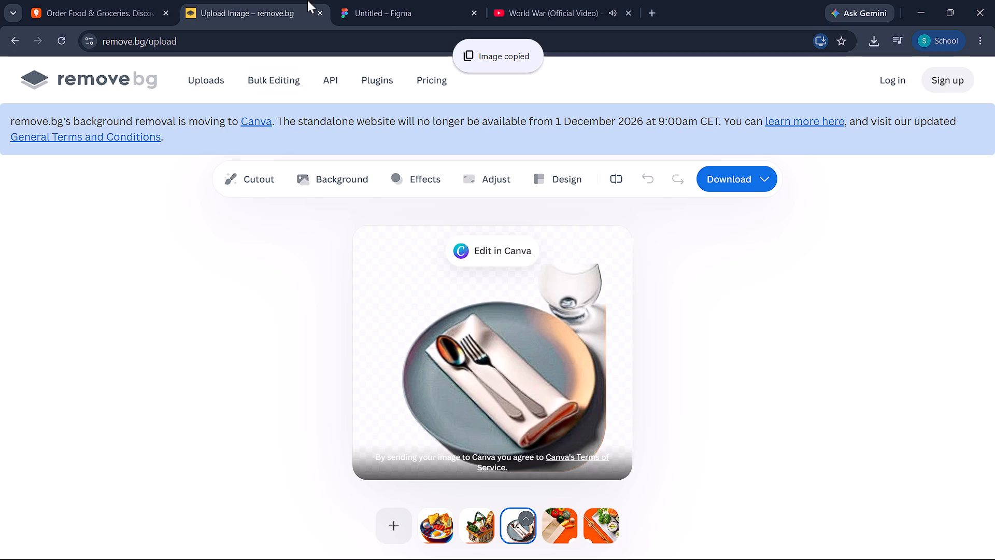
pyautogui.click(351, 0)
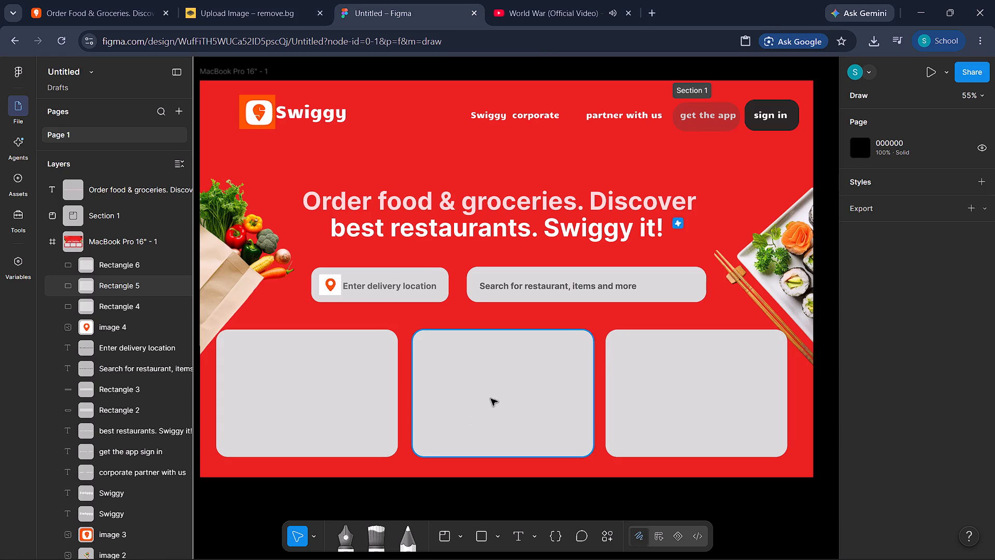
pyautogui.click(374, 403)
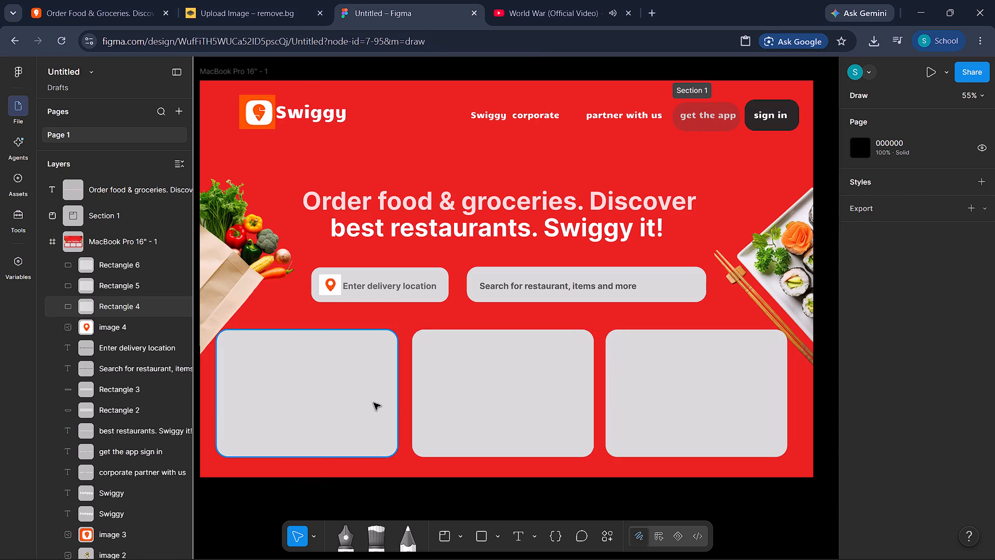
pyautogui.hotkey('ctrl', 'v')
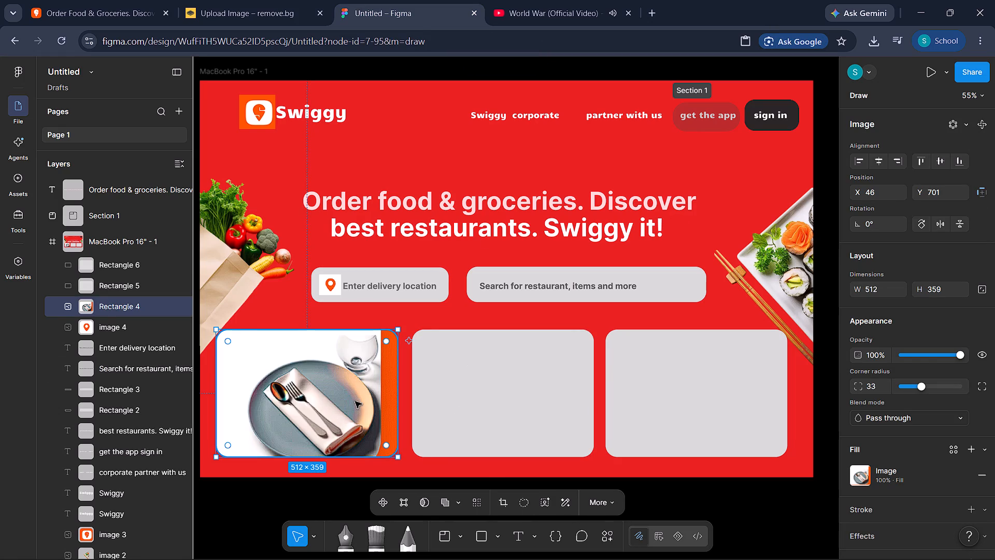
# Shift the picture-filled leftmost card horizontally to about X 58.
pyautogui.moveTo(317, 398); pyautogui.dragTo(323, 397)
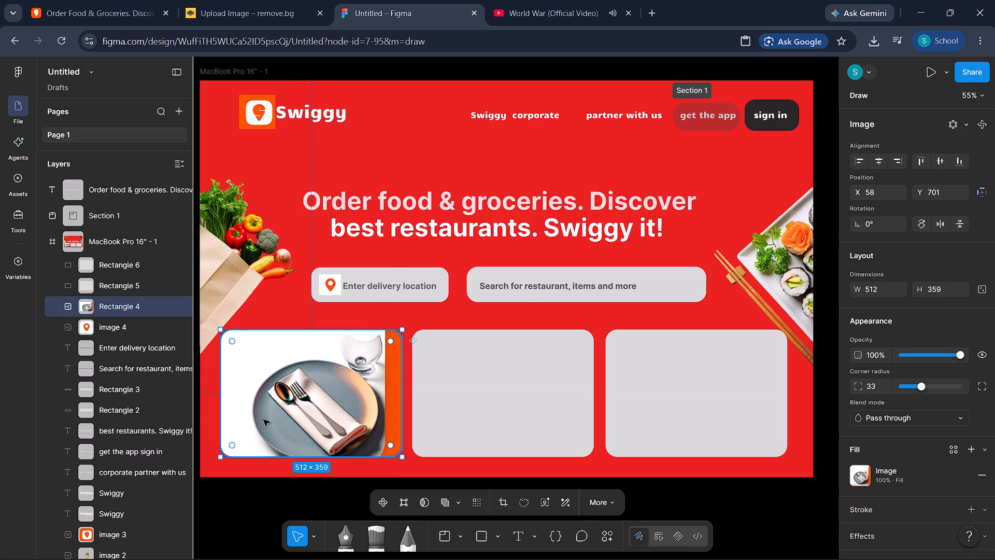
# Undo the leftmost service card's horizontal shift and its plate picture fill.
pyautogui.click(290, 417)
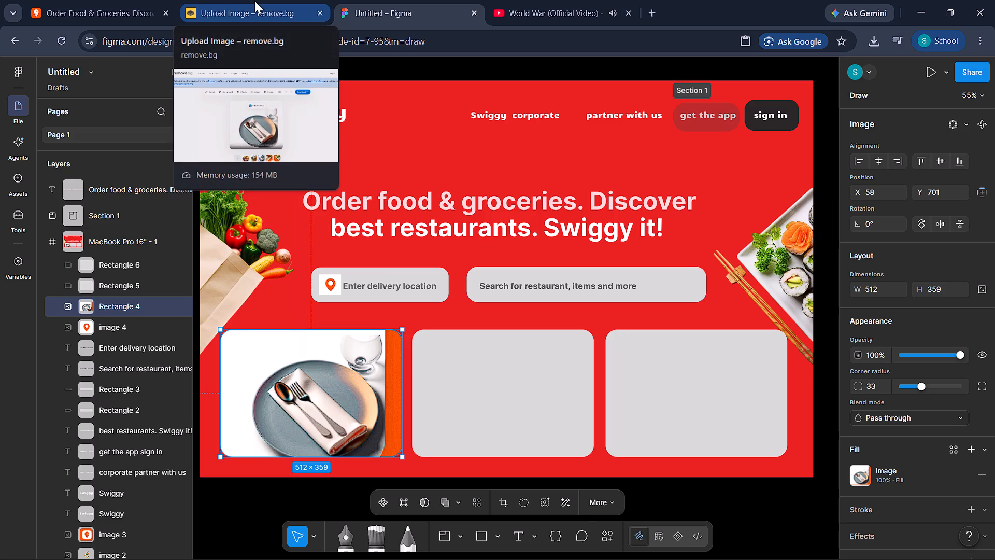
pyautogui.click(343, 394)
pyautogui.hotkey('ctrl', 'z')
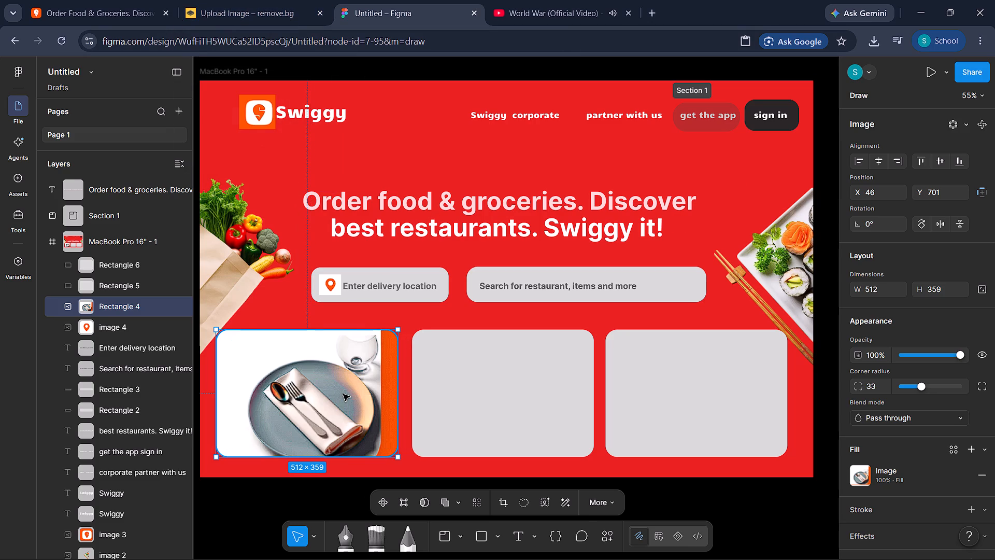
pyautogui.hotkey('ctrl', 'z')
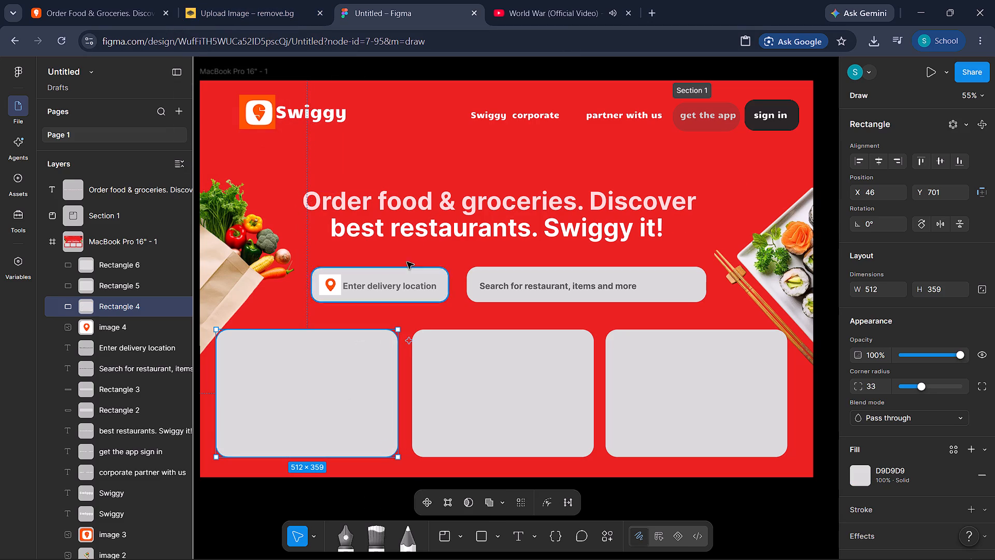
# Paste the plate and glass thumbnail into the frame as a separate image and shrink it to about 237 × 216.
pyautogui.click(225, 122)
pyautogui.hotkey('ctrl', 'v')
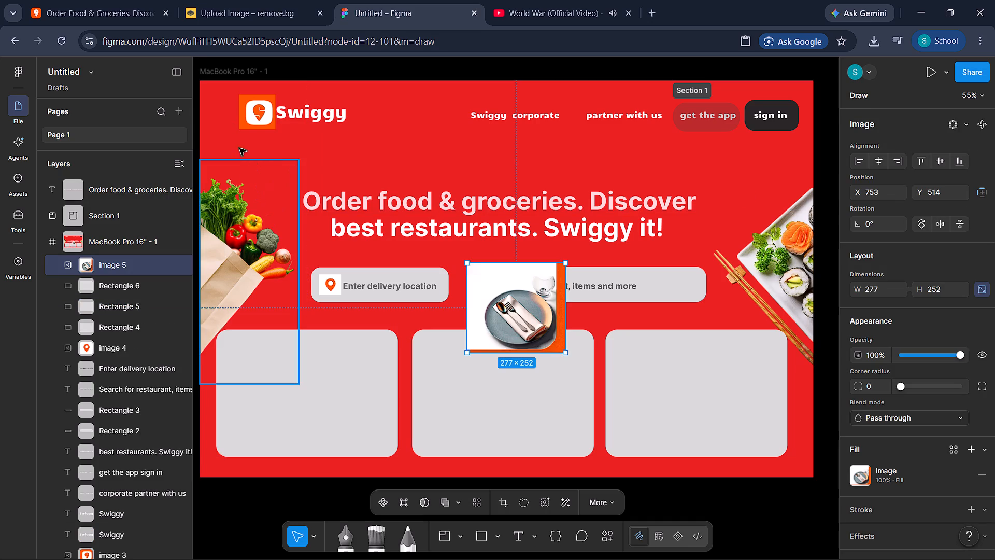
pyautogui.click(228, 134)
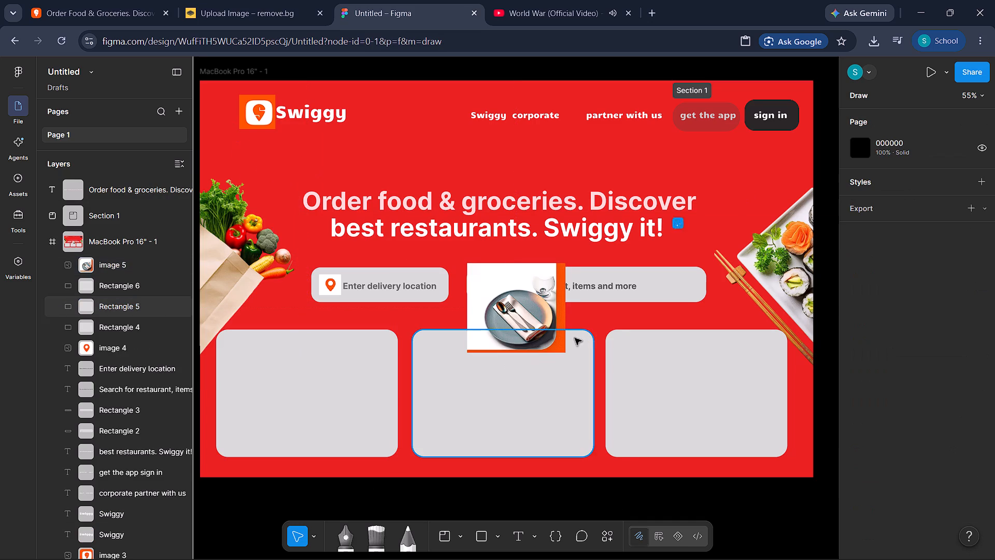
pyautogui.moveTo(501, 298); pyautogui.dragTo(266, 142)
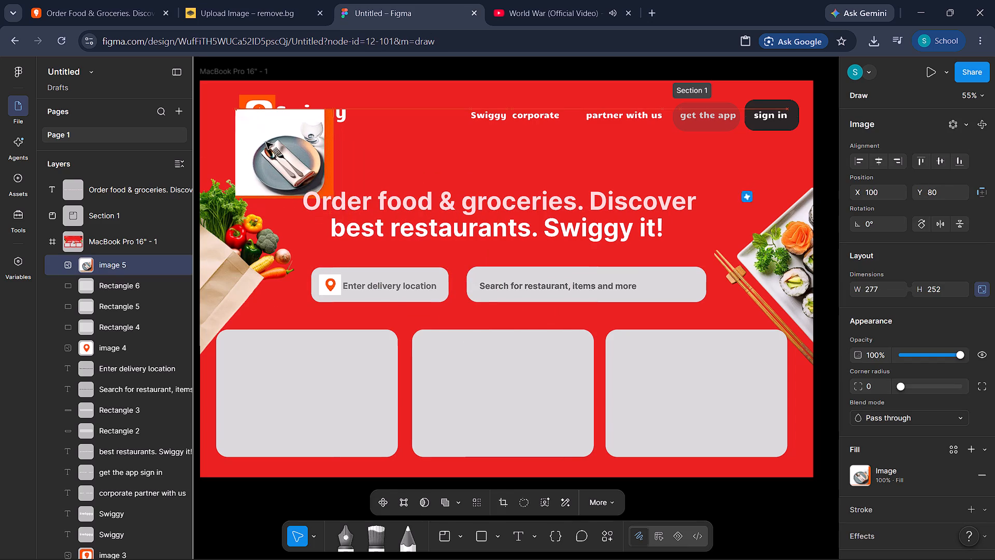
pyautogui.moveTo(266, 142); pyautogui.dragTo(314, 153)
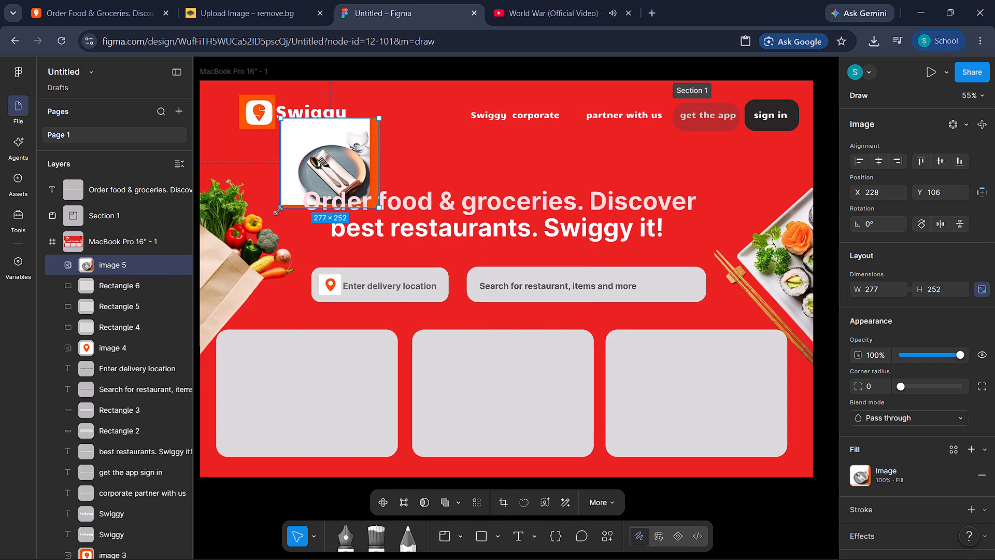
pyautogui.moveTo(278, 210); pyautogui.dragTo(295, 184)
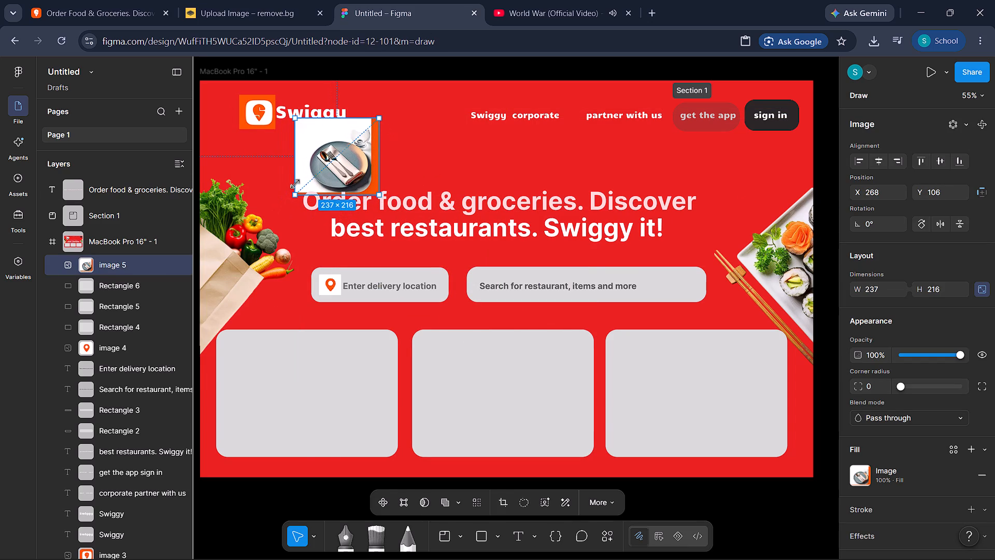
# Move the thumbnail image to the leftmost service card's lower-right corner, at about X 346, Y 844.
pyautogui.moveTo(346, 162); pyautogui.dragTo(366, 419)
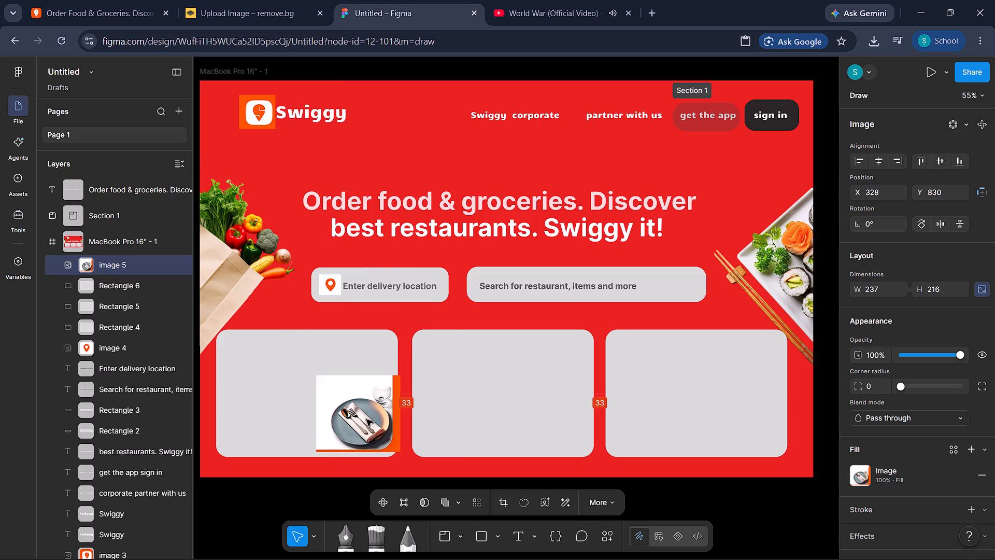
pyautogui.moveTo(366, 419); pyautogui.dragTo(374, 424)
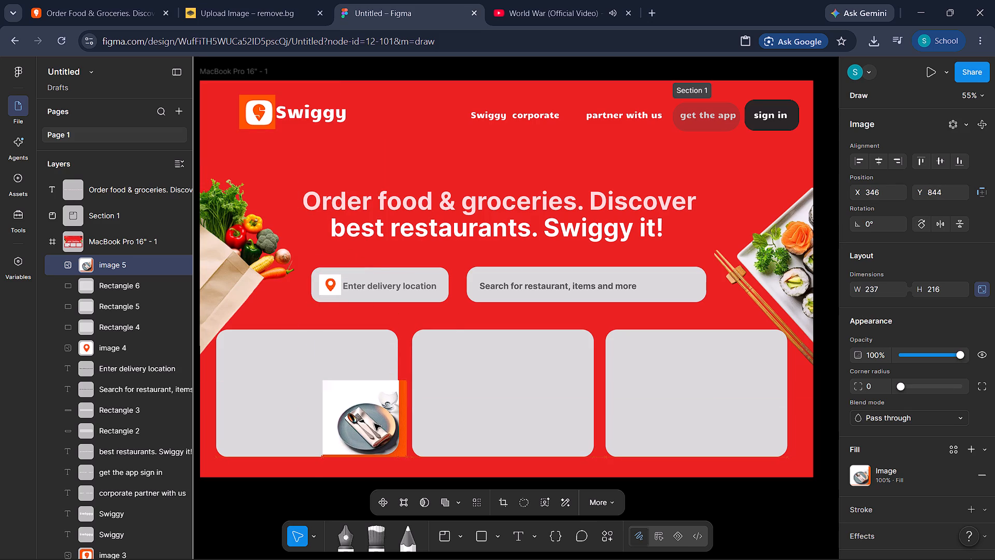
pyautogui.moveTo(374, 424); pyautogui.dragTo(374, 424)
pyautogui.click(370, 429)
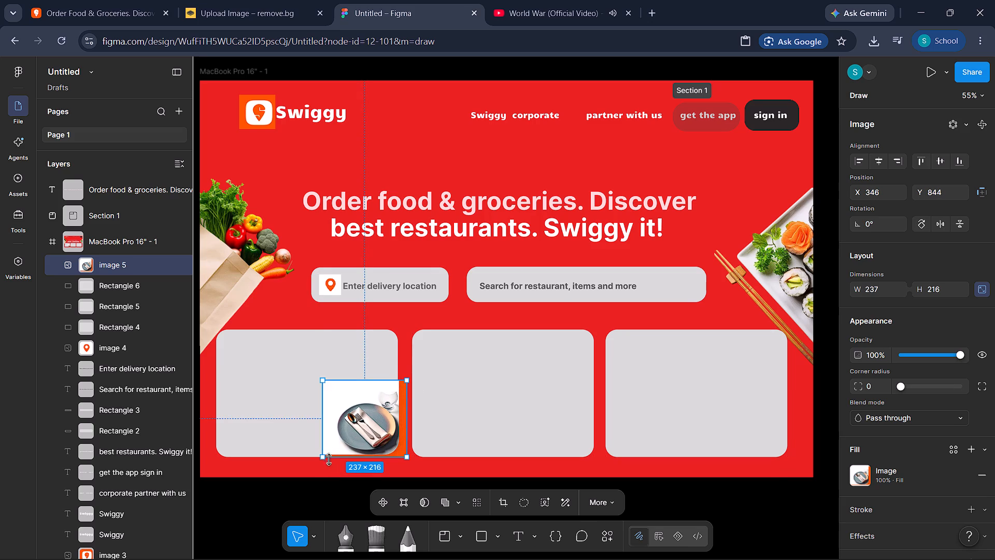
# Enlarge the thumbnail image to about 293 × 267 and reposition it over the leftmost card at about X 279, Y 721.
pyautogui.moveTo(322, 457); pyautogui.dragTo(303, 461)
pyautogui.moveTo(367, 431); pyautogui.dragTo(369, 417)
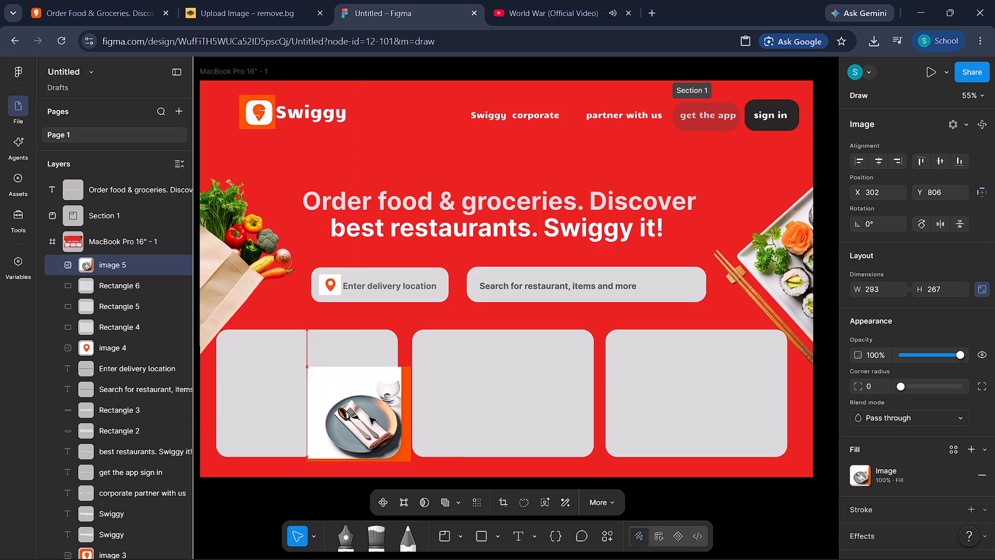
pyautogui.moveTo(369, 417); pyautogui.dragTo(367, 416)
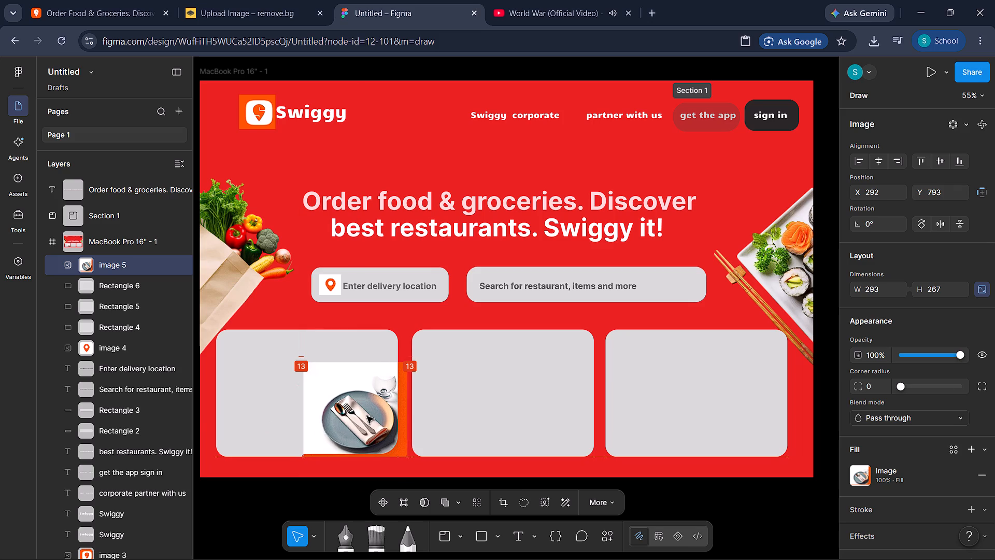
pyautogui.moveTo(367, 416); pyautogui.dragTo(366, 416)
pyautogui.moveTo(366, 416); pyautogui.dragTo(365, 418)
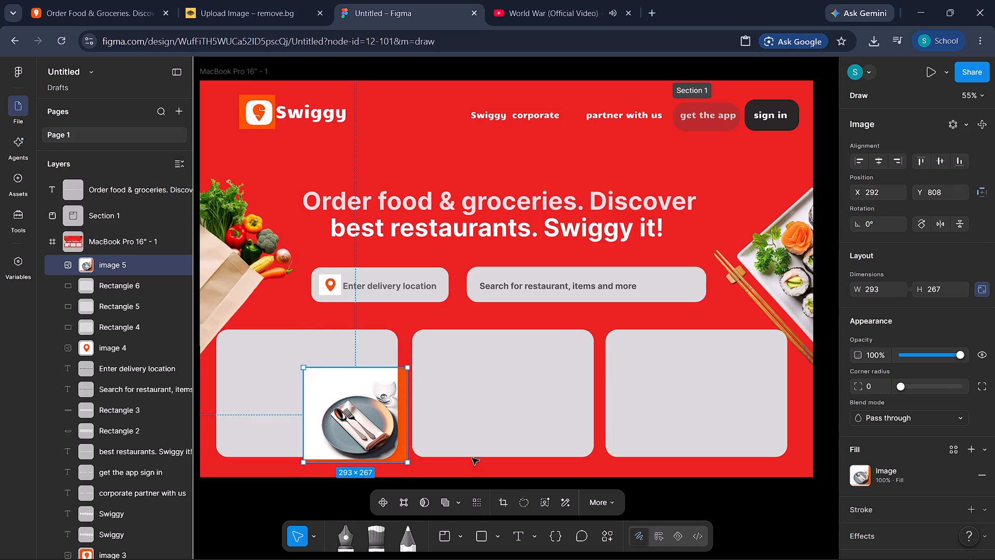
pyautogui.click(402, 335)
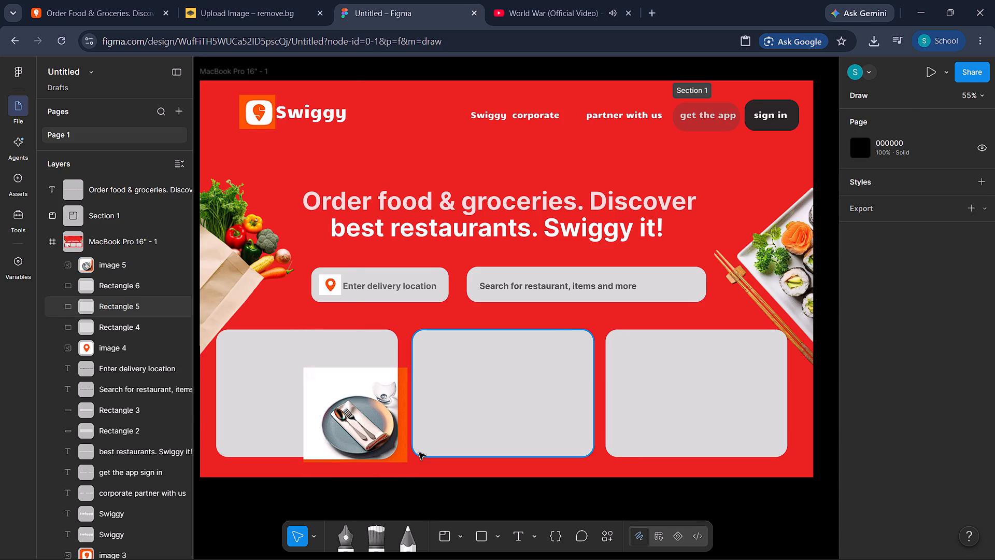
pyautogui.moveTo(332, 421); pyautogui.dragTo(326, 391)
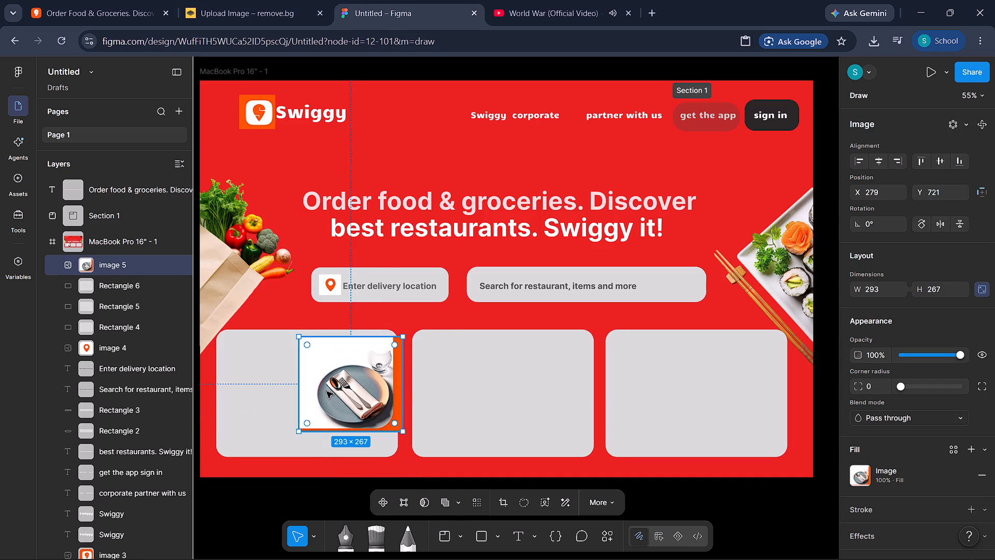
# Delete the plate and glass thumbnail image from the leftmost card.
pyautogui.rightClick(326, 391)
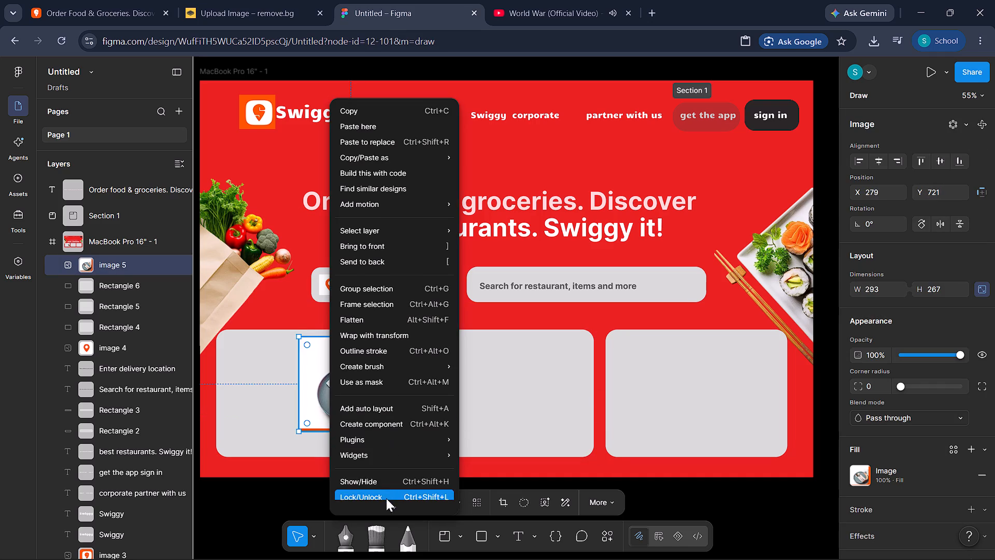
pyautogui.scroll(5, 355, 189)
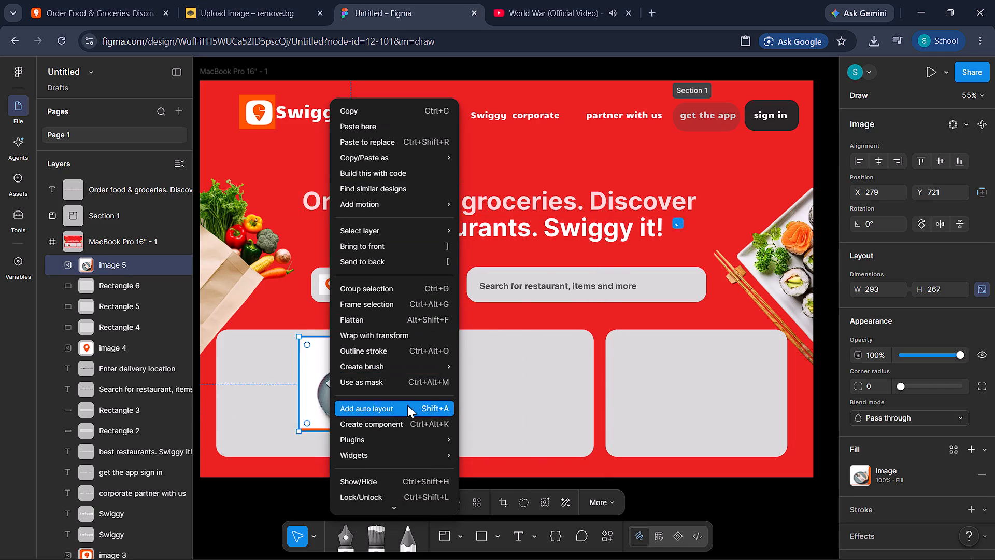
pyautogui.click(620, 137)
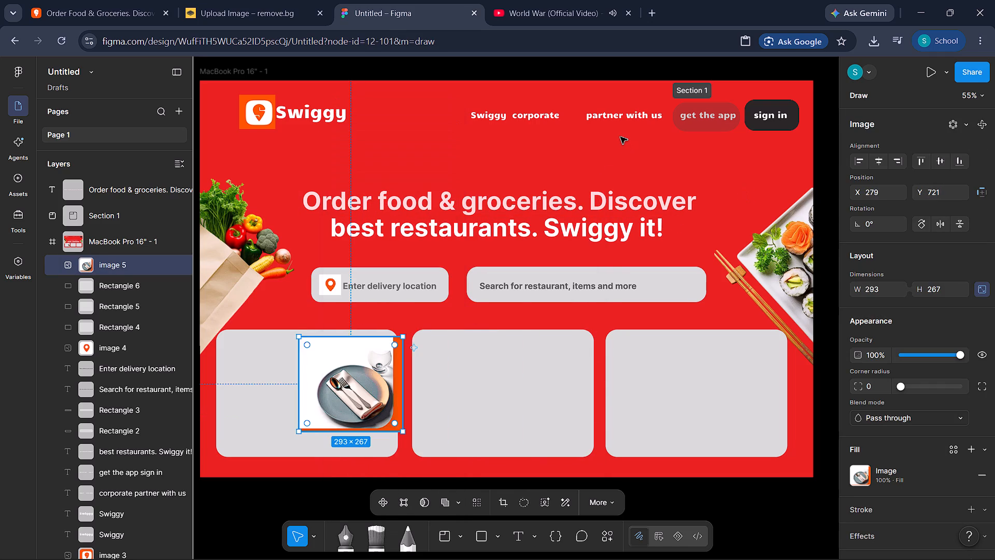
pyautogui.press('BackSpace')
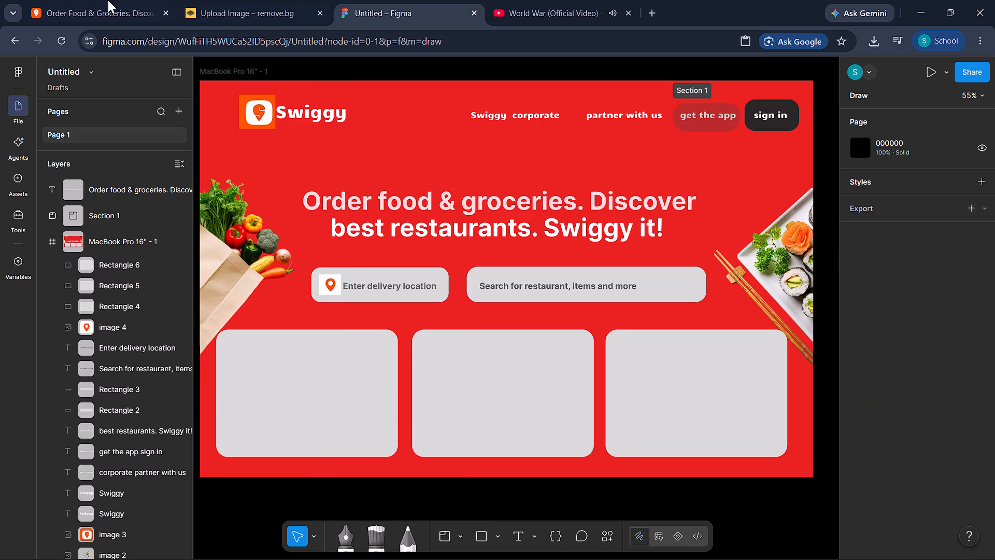
# Copy the full background-free plate and glass picture from remove.bg and paste it into the Figma frame.
pyautogui.click(72, 0)
pyautogui.click(202, 0)
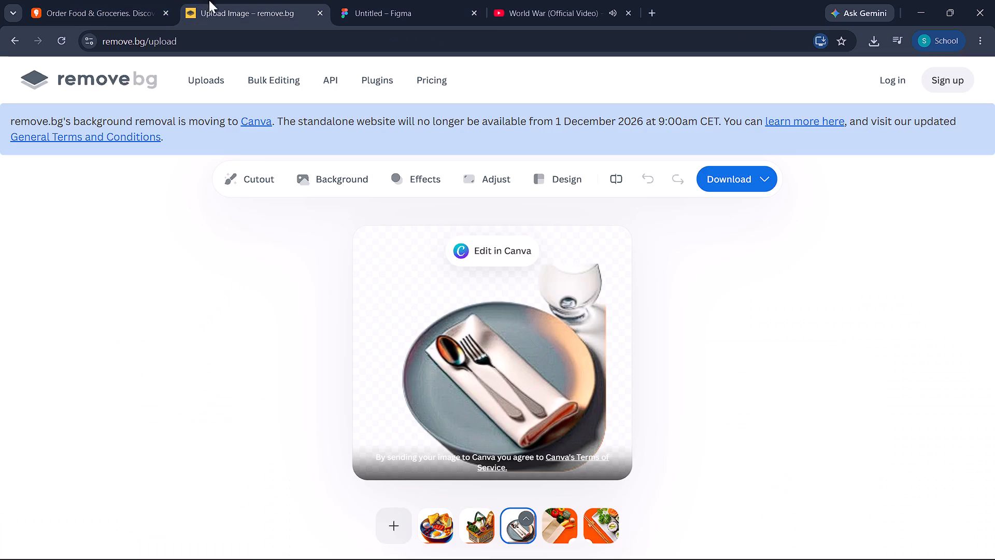
pyautogui.click(515, 361)
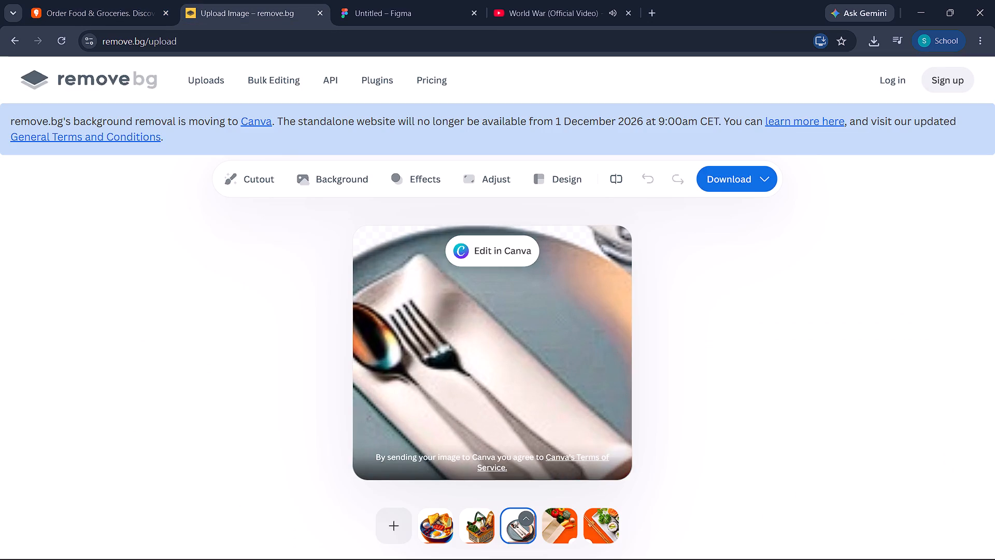
pyautogui.doubleClick(515, 361)
pyautogui.doubleClick(515, 361)
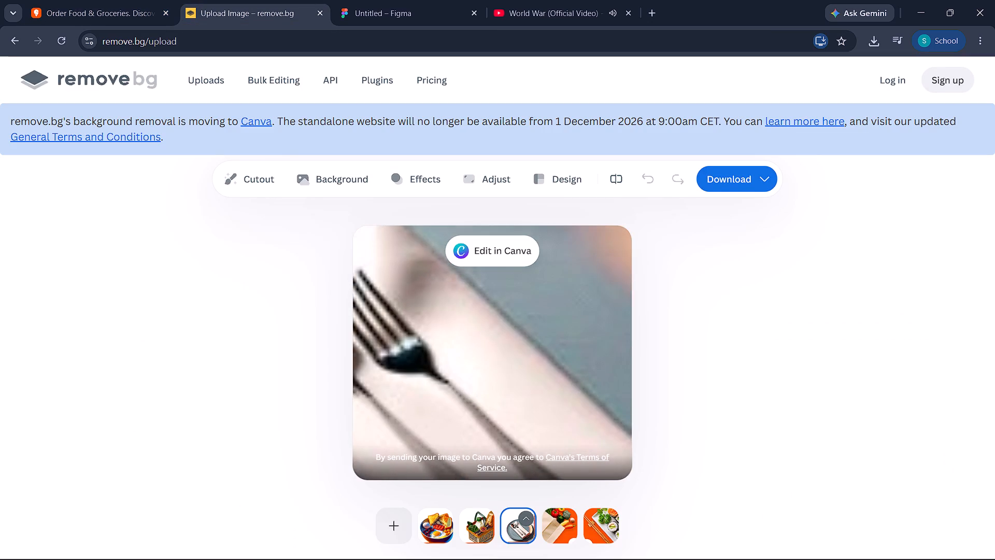
pyautogui.scroll(-1, 515, 361)
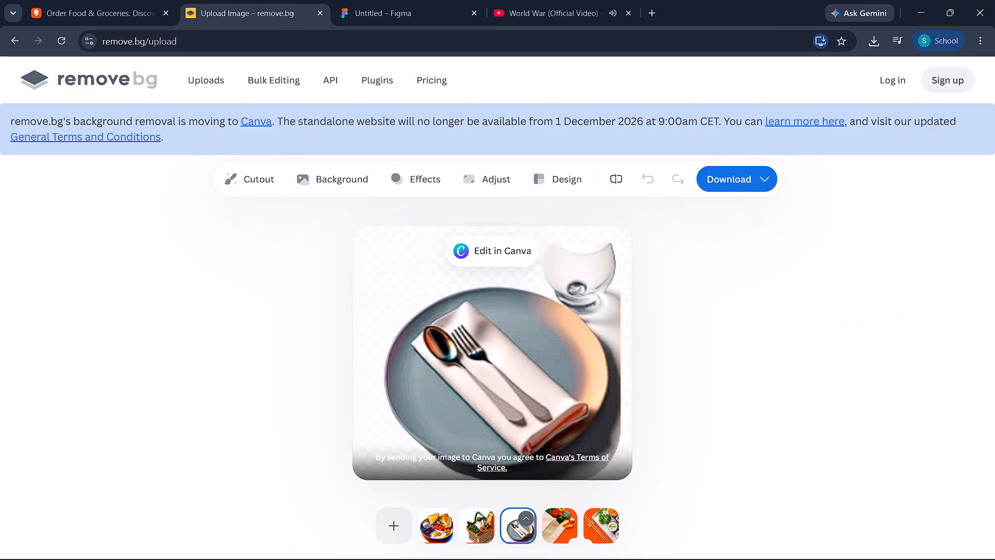
pyautogui.rightClick(515, 361)
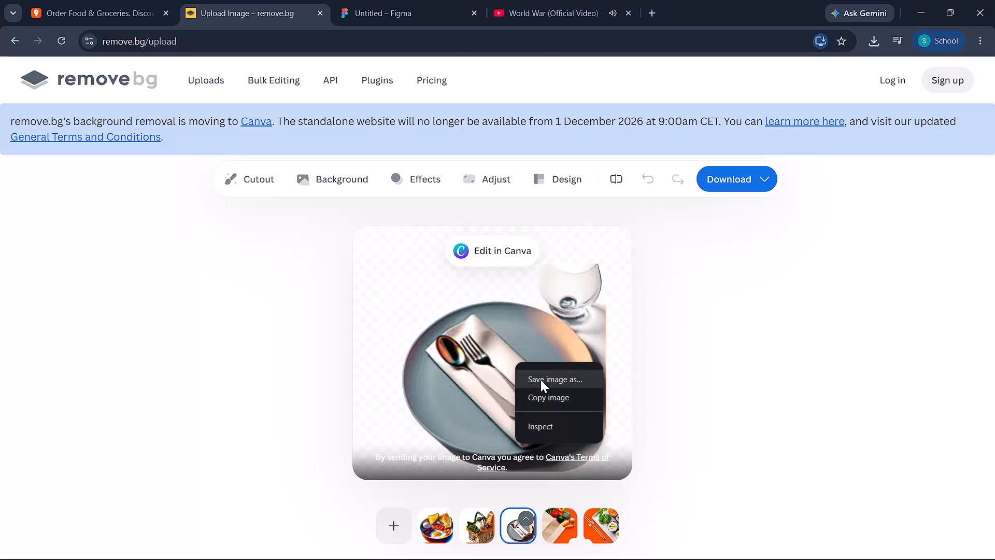
pyautogui.click(550, 391)
pyautogui.click(376, 2)
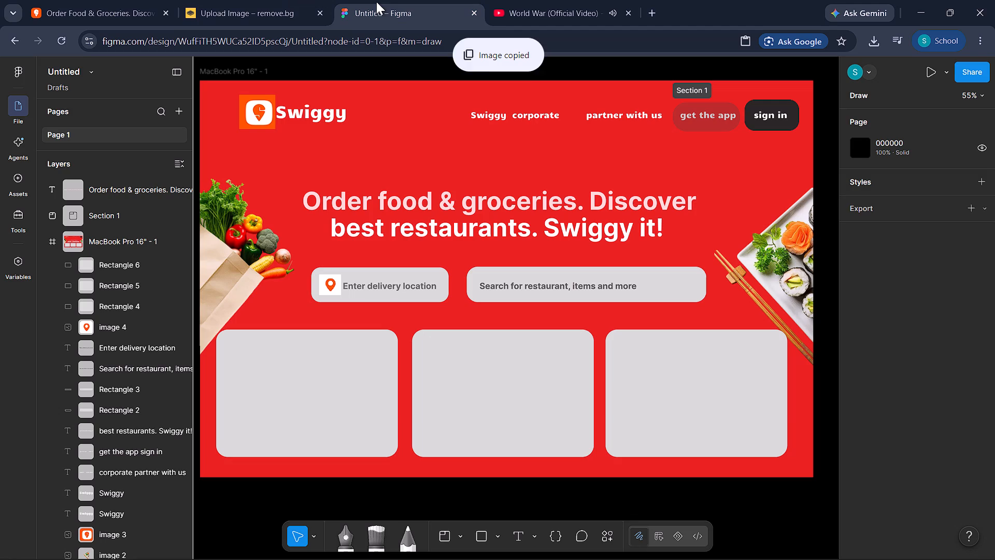
pyautogui.click(225, 146)
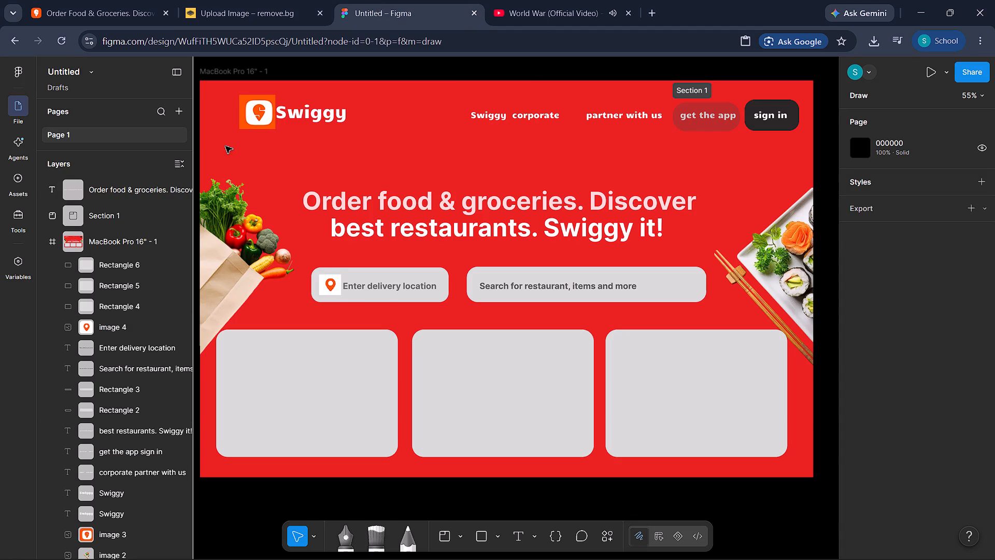
pyautogui.hotkey('ctrl', 'v')
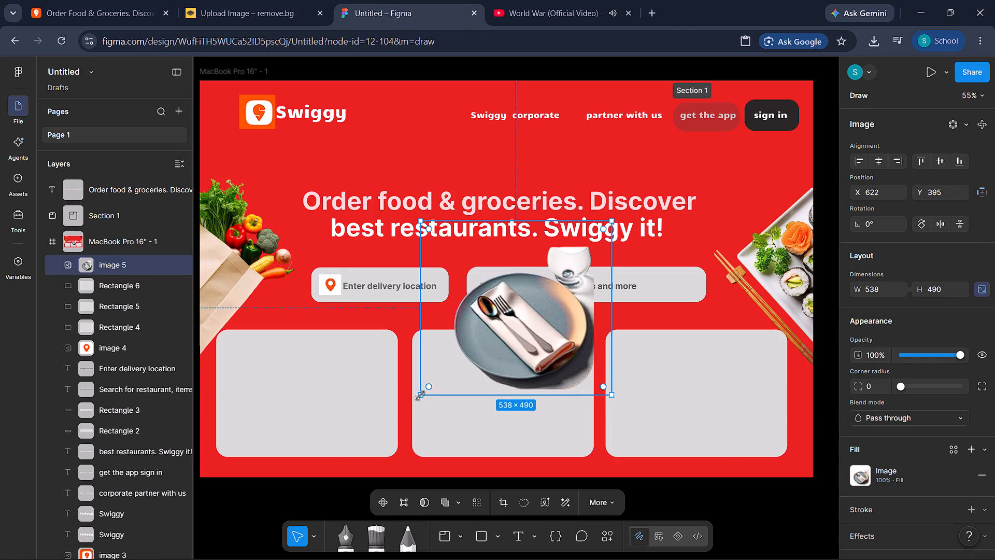
# Shrink the plate picture to about 268 × 244, place it at the leftmost card's lower-right corner, and compare with the Swiggy site.
pyautogui.moveTo(420, 395); pyautogui.dragTo(516, 301)
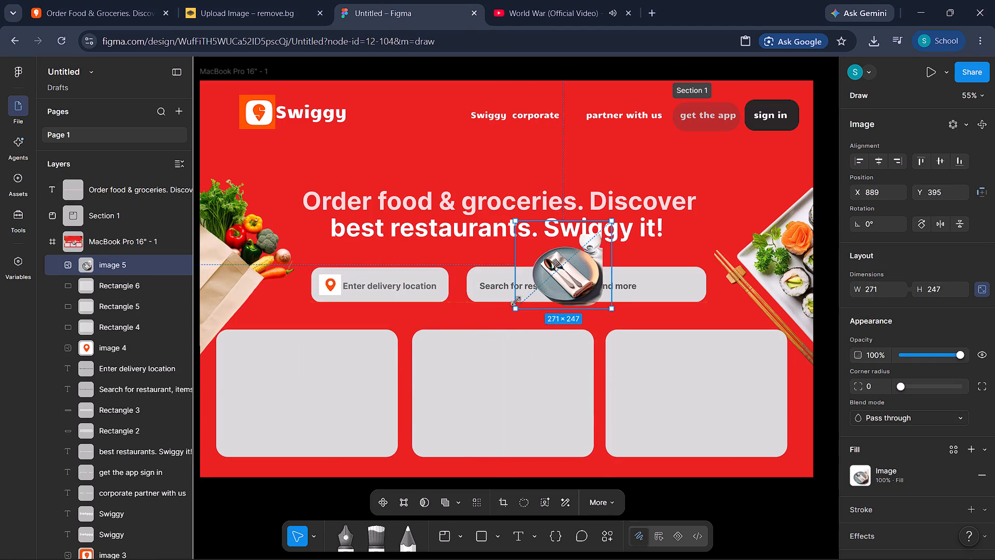
pyautogui.moveTo(516, 301); pyautogui.dragTo(516, 300)
pyautogui.moveTo(563, 275); pyautogui.dragTo(351, 424)
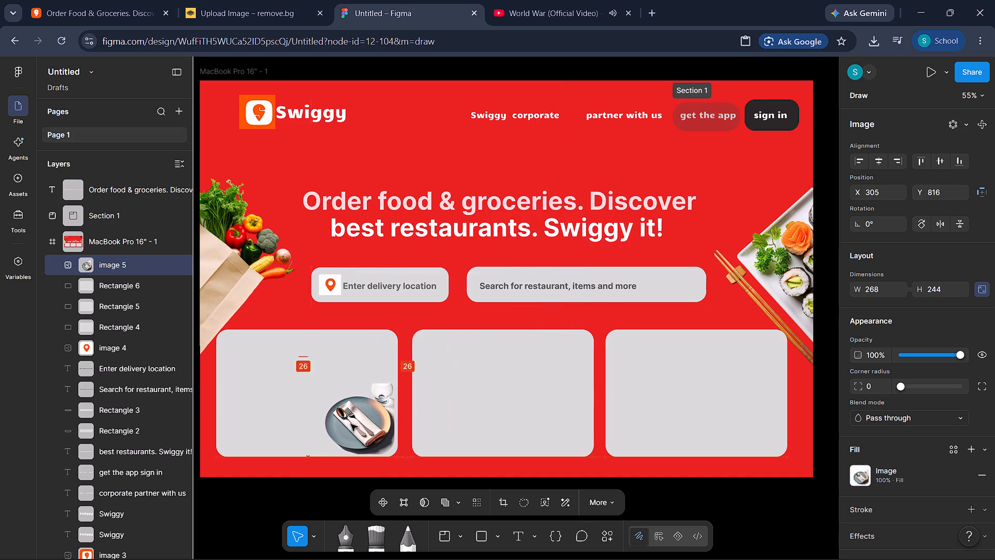
pyautogui.moveTo(351, 424); pyautogui.dragTo(361, 424)
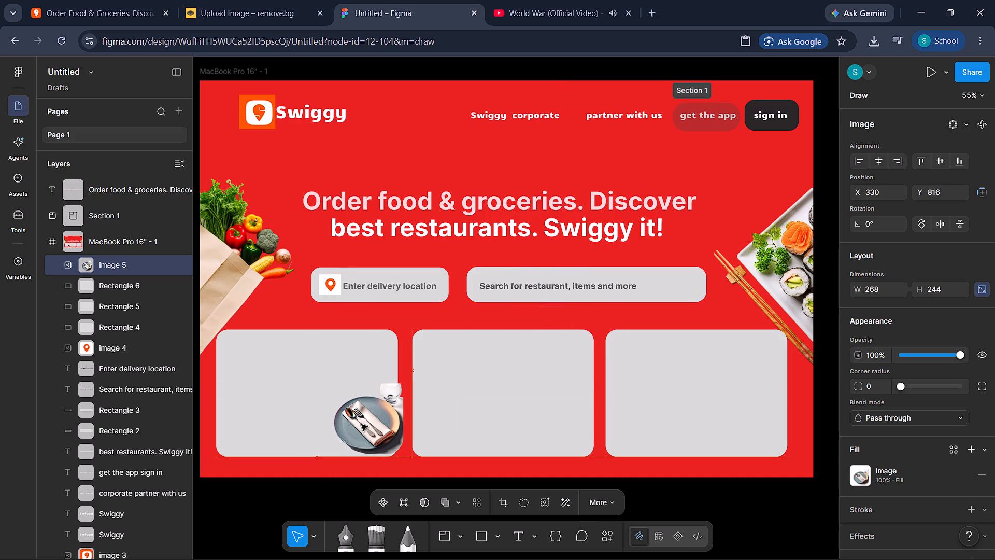
pyautogui.moveTo(361, 424); pyautogui.dragTo(359, 422)
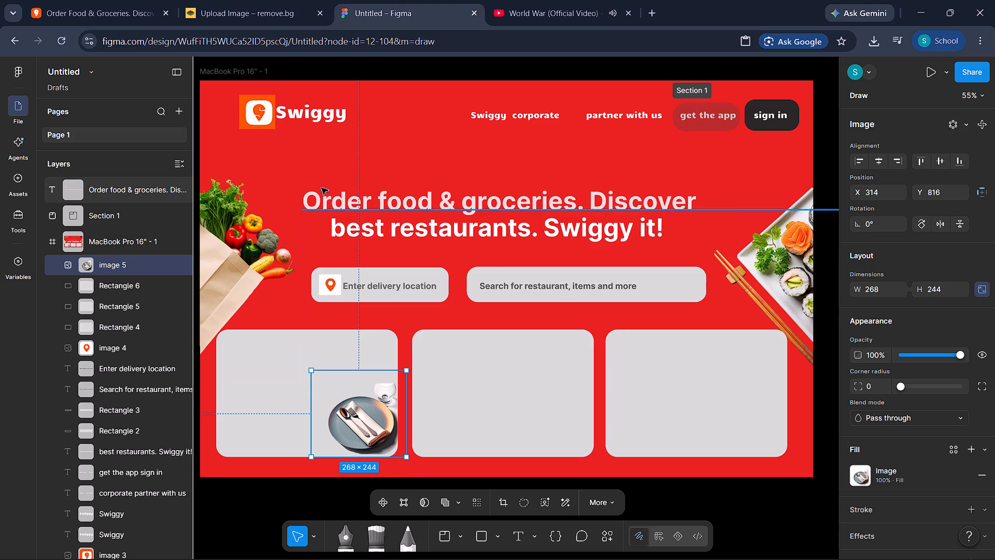
pyautogui.click(103, 0)
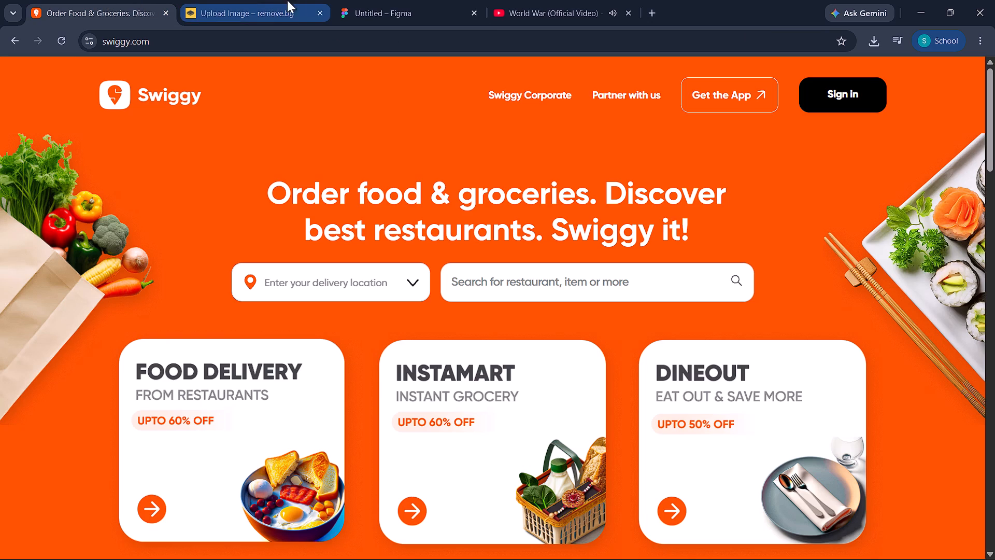
pyautogui.click(367, 0)
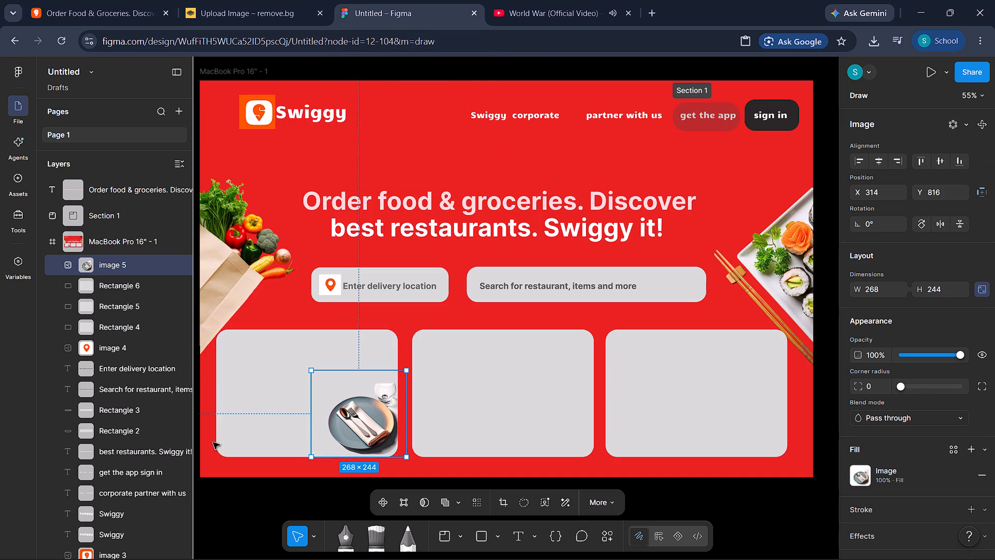
# Resize the leftmost service card to about 509 × 405, extending it toward the bottom edge of the frame.
pyautogui.click(226, 452)
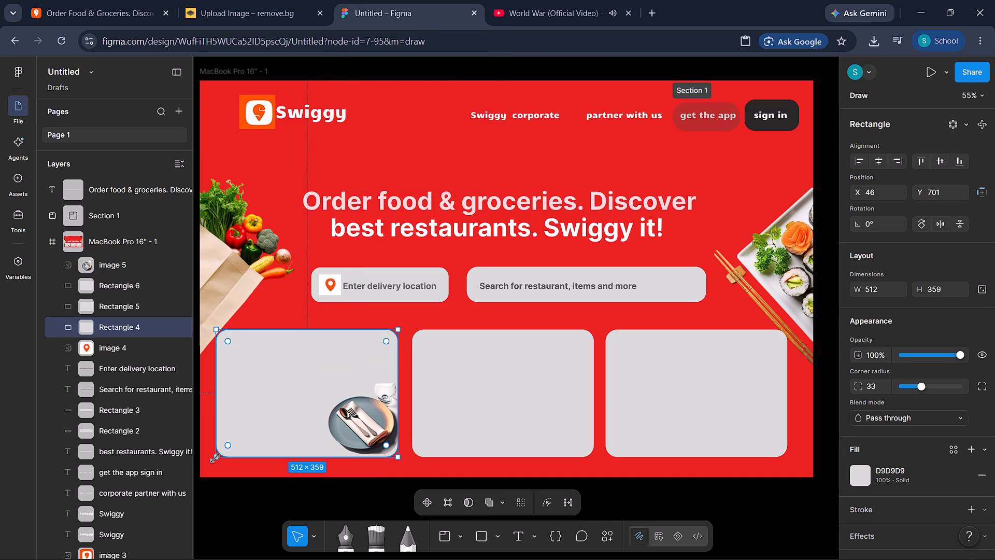
pyautogui.moveTo(215, 458); pyautogui.dragTo(209, 468)
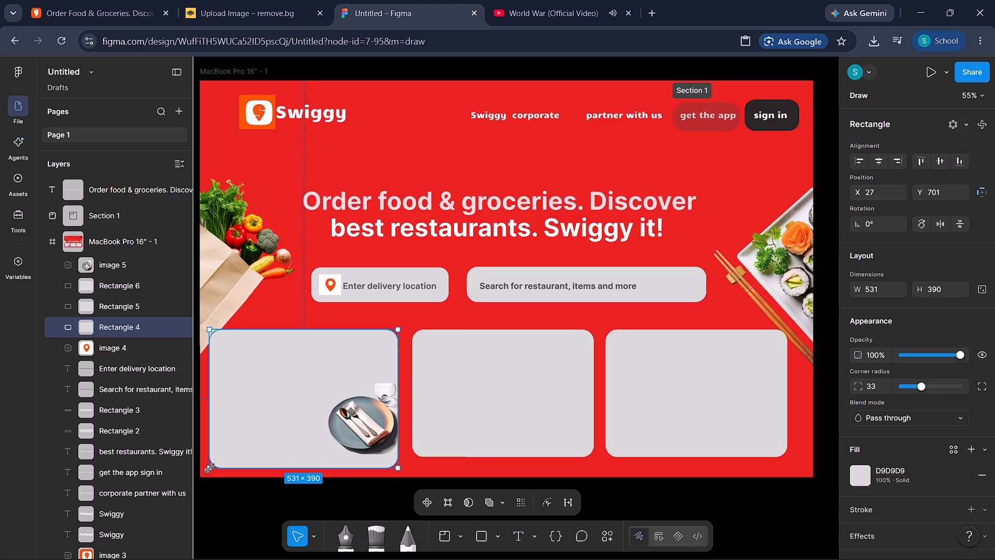
pyautogui.moveTo(209, 468); pyautogui.dragTo(218, 472)
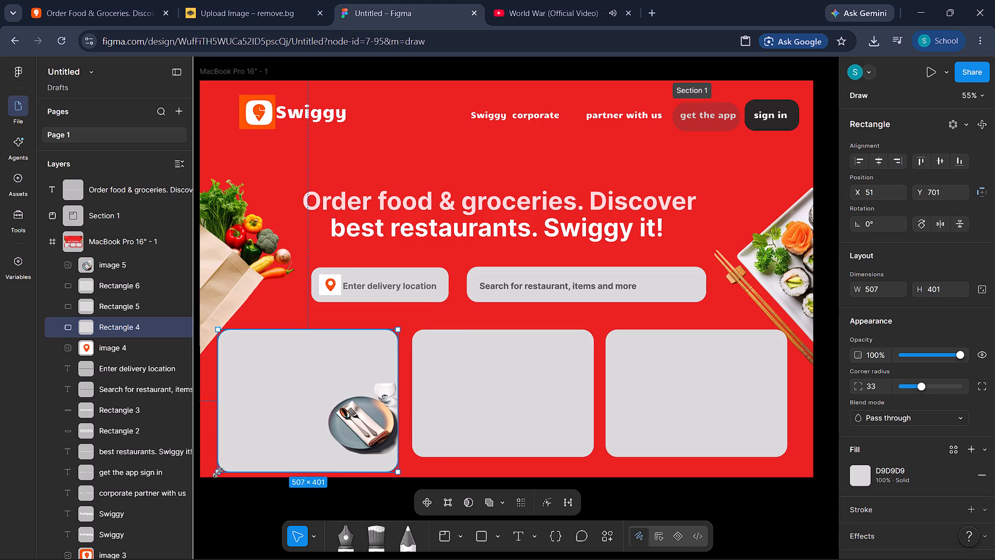
pyautogui.moveTo(218, 472); pyautogui.dragTo(217, 473)
pyautogui.click(456, 480)
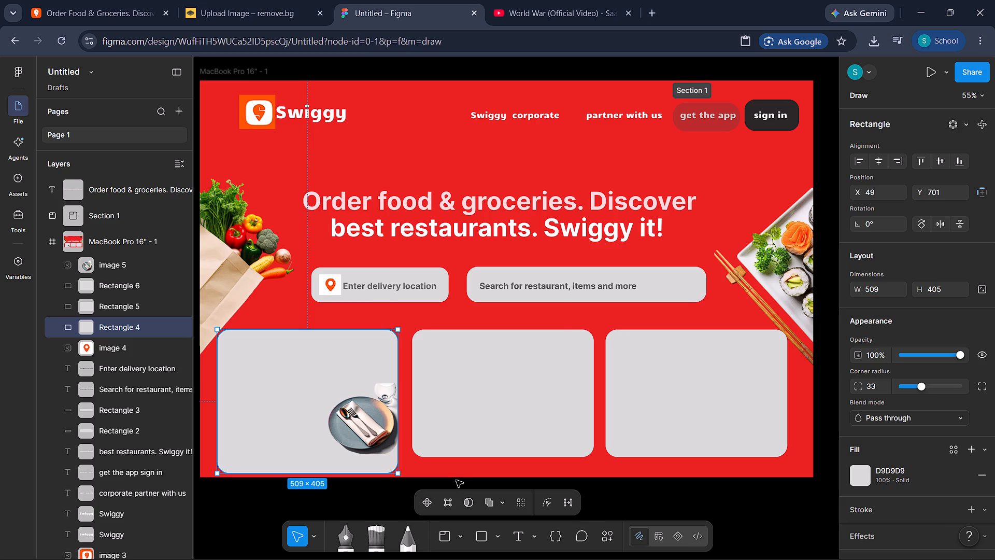
# Extend the middle service card downward to about 515 × 405, level with the leftmost card's bottom edge.
pyautogui.click(429, 431)
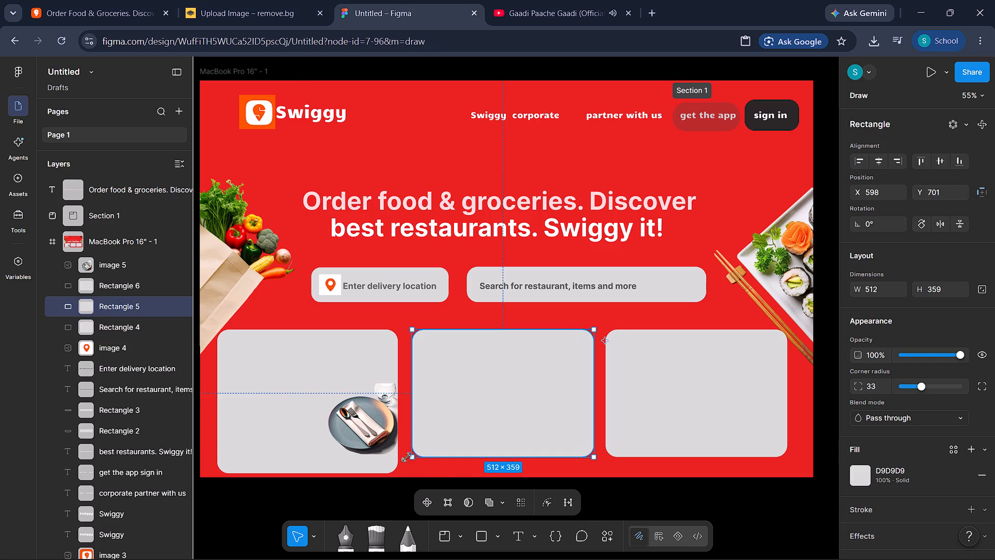
pyautogui.moveTo(411, 457); pyautogui.dragTo(411, 467)
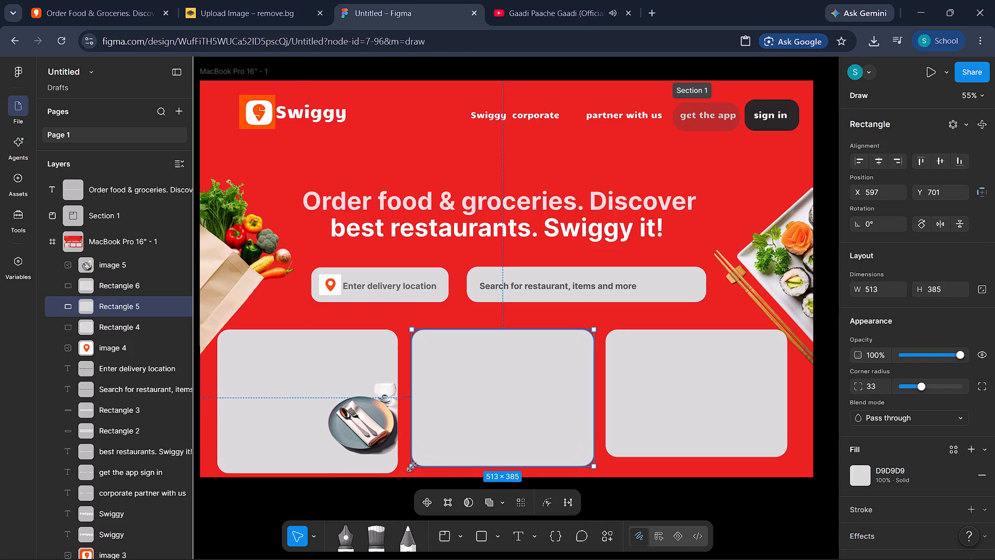
pyautogui.moveTo(411, 467); pyautogui.dragTo(411, 470)
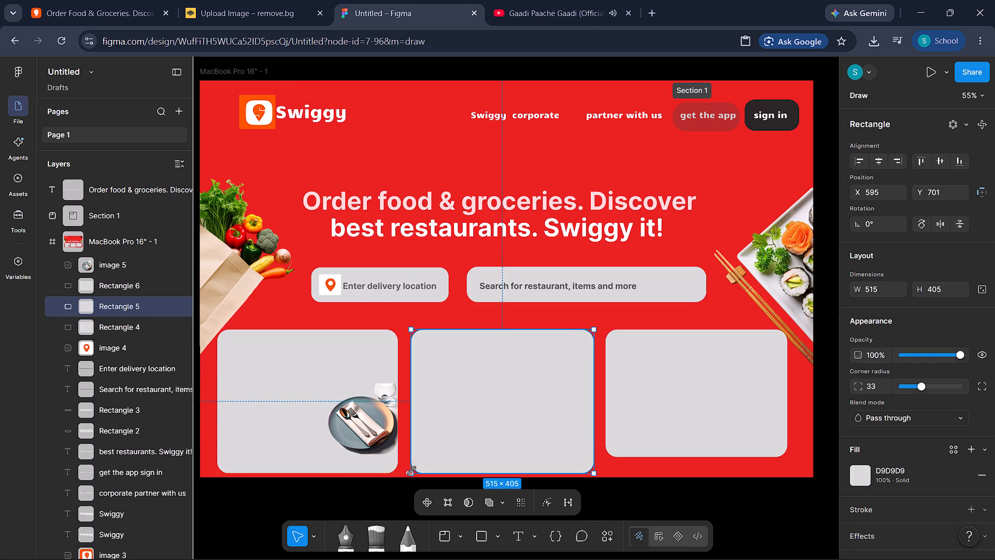
pyautogui.moveTo(411, 470); pyautogui.dragTo(411, 471)
pyautogui.moveTo(411, 471); pyautogui.dragTo(411, 470)
# Extend the rightmost service card downward to about 507 × 405, matching the height of the other two cards.
pyautogui.click(680, 403)
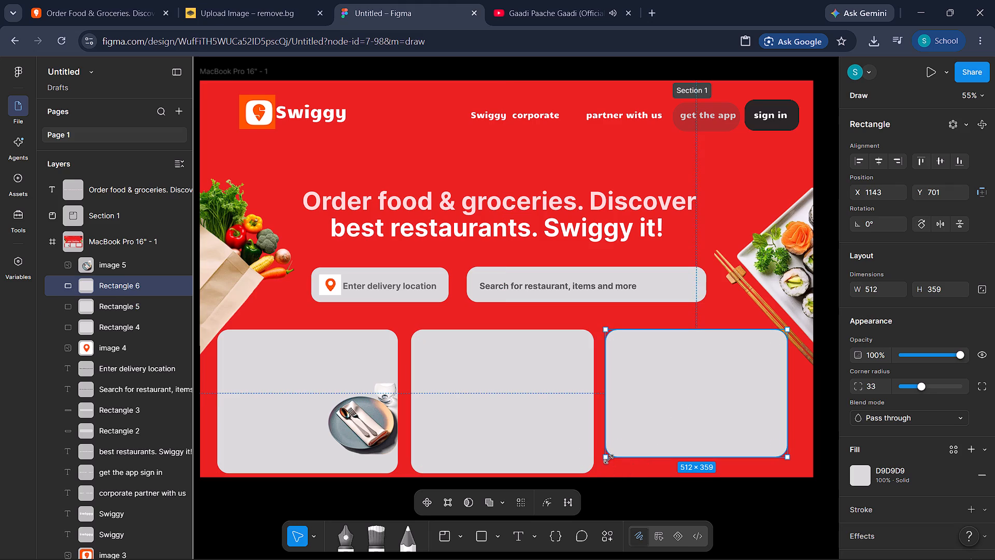
pyautogui.moveTo(606, 457); pyautogui.dragTo(607, 470)
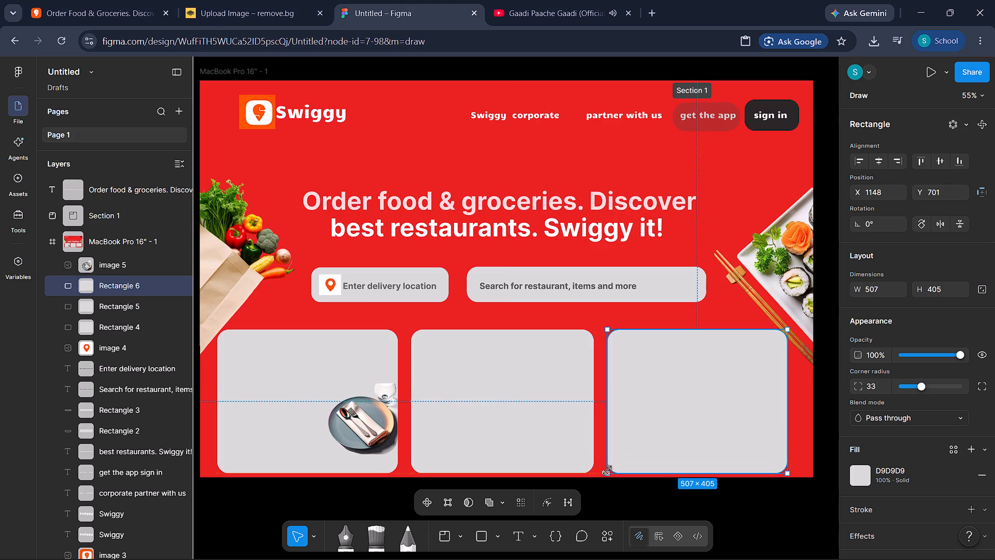
pyautogui.moveTo(607, 470); pyautogui.dragTo(607, 469)
pyautogui.click(607, 469)
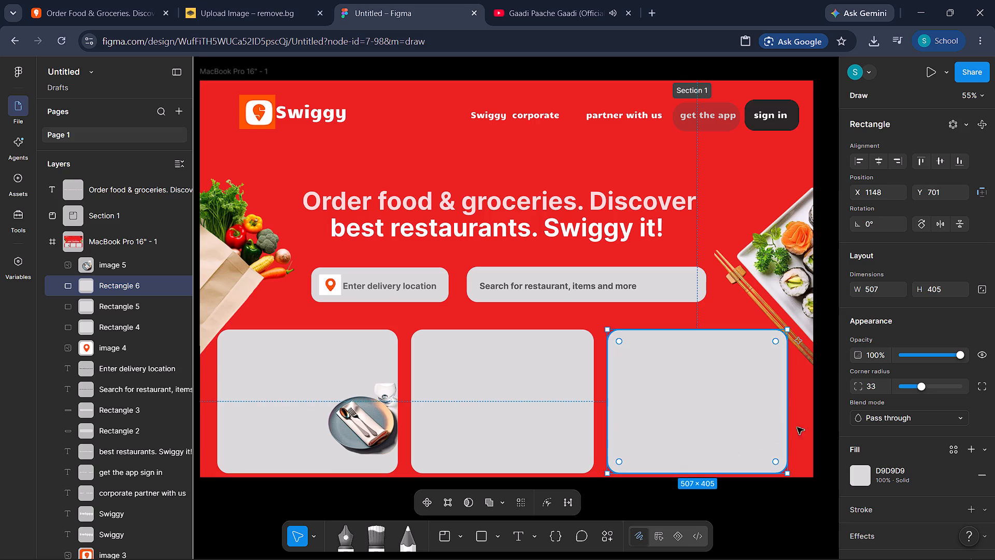
pyautogui.click(809, 423)
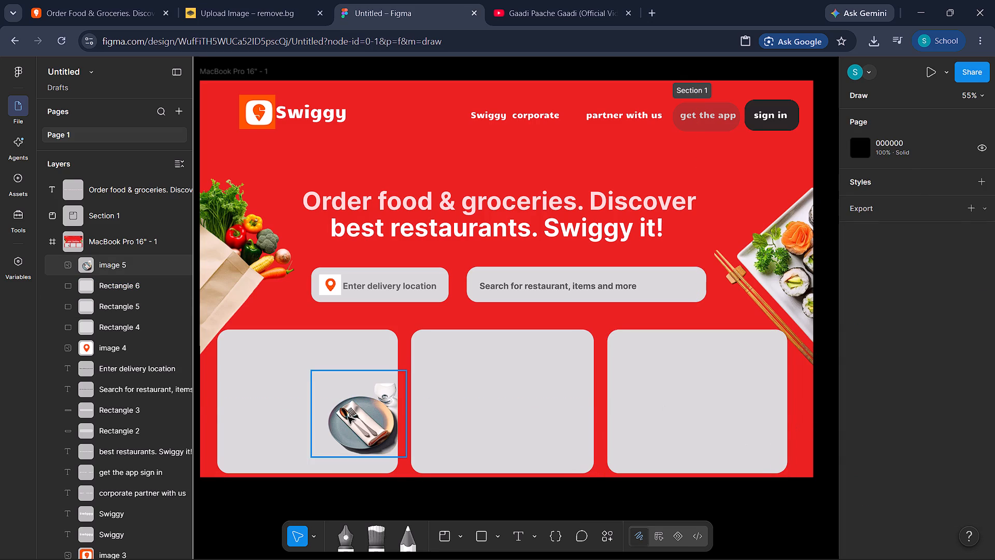
# Enlarge the plate picture to about 323 × 294 and place it in the leftmost card's lower-right corner at about X 253, Y 823.
pyautogui.moveTo(348, 417); pyautogui.dragTo(347, 436)
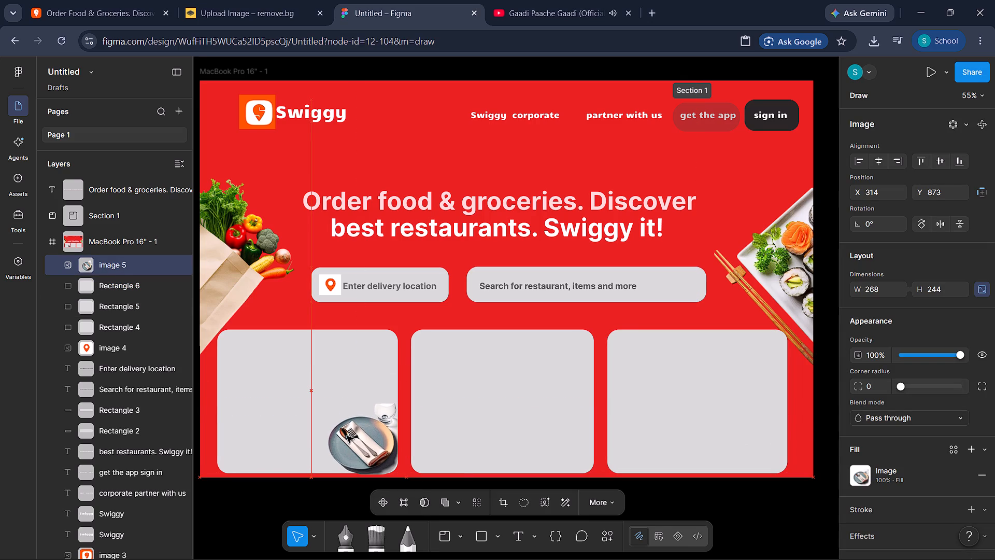
pyautogui.moveTo(347, 436); pyautogui.dragTo(348, 437)
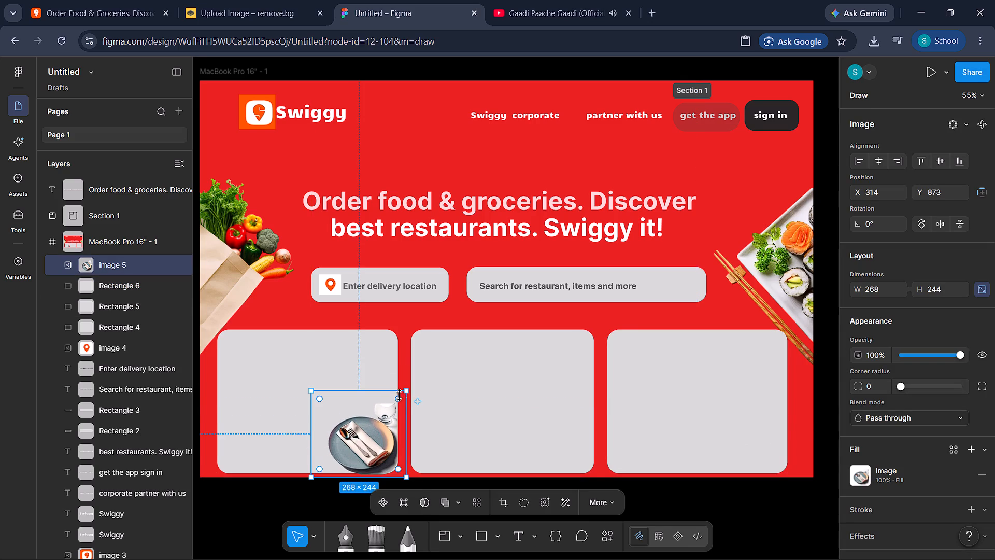
pyautogui.moveTo(404, 391); pyautogui.dragTo(405, 373)
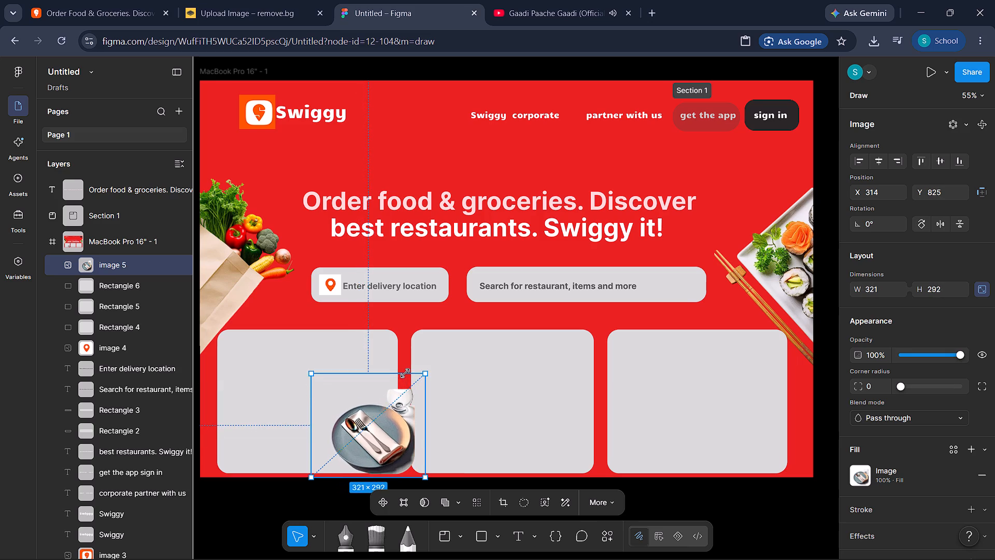
pyautogui.moveTo(405, 373); pyautogui.dragTo(404, 373)
pyautogui.moveTo(372, 415); pyautogui.dragTo(356, 413)
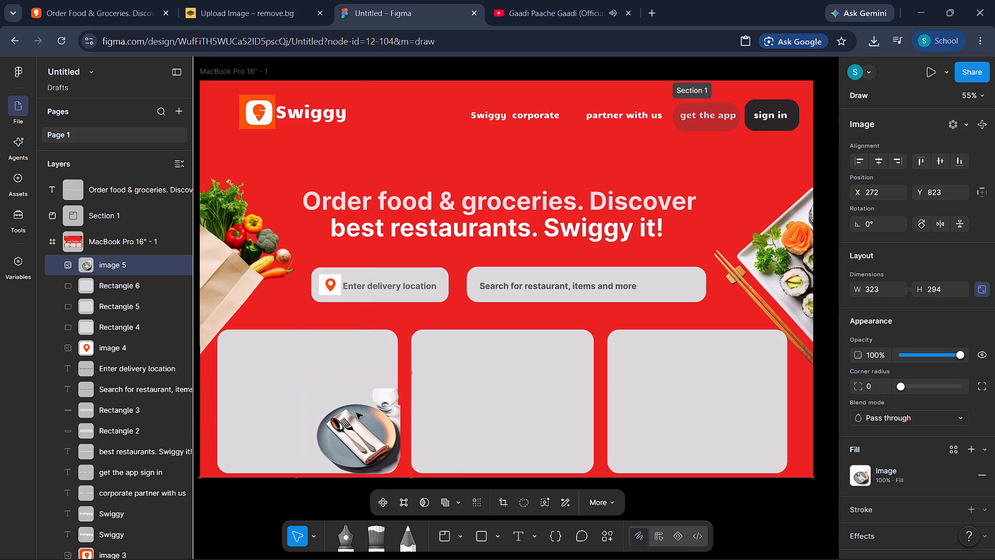
pyautogui.moveTo(356, 413); pyautogui.dragTo(354, 415)
pyautogui.moveTo(354, 415); pyautogui.dragTo(353, 415)
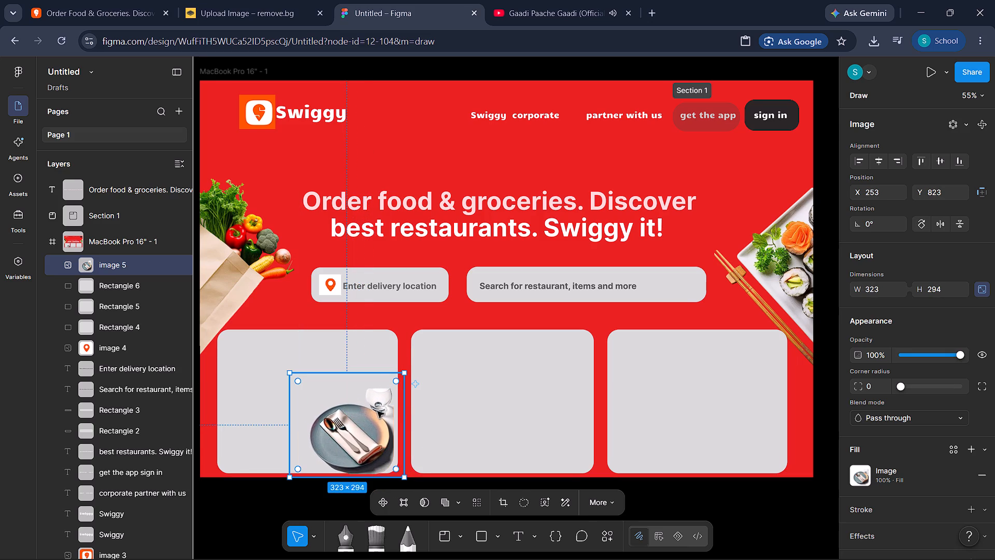
pyautogui.click(436, 309)
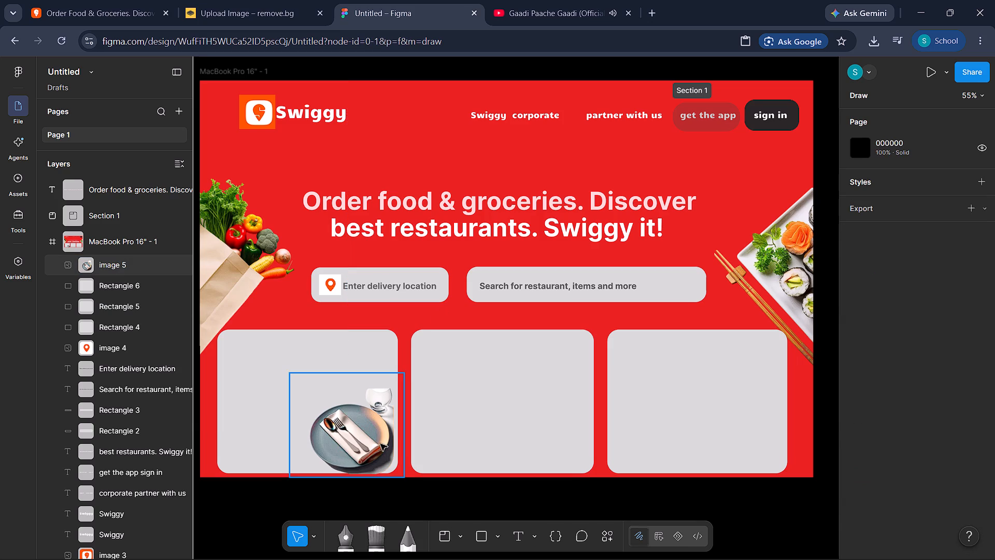
# Move the plate picture to the rightmost card's lower-right corner at about X 1353, Y 812.
pyautogui.hscroll(-1, 585, 438)
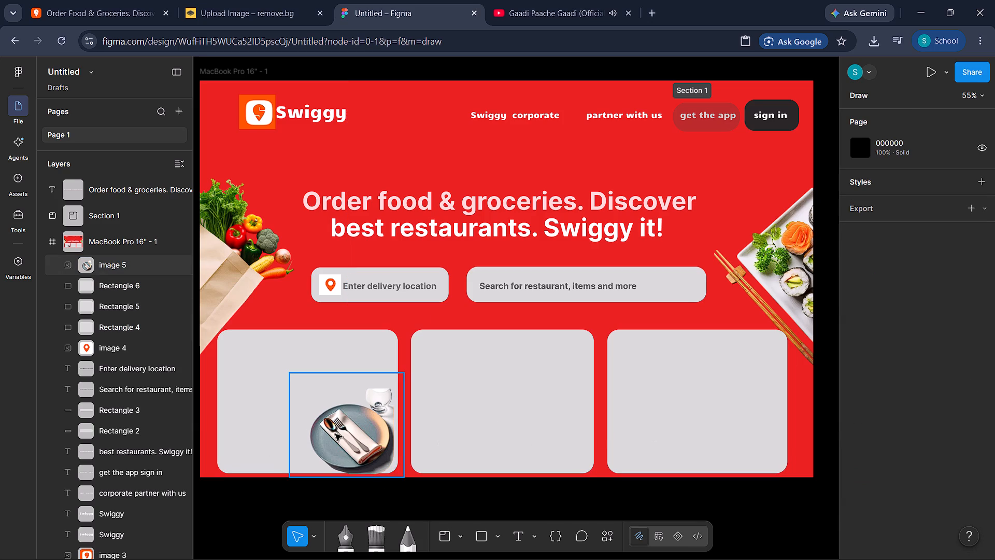
pyautogui.hscroll(-1, 335, 434)
pyautogui.click(337, 435)
pyautogui.moveTo(337, 435); pyautogui.dragTo(726, 437)
pyautogui.hscroll(1, 361, 435)
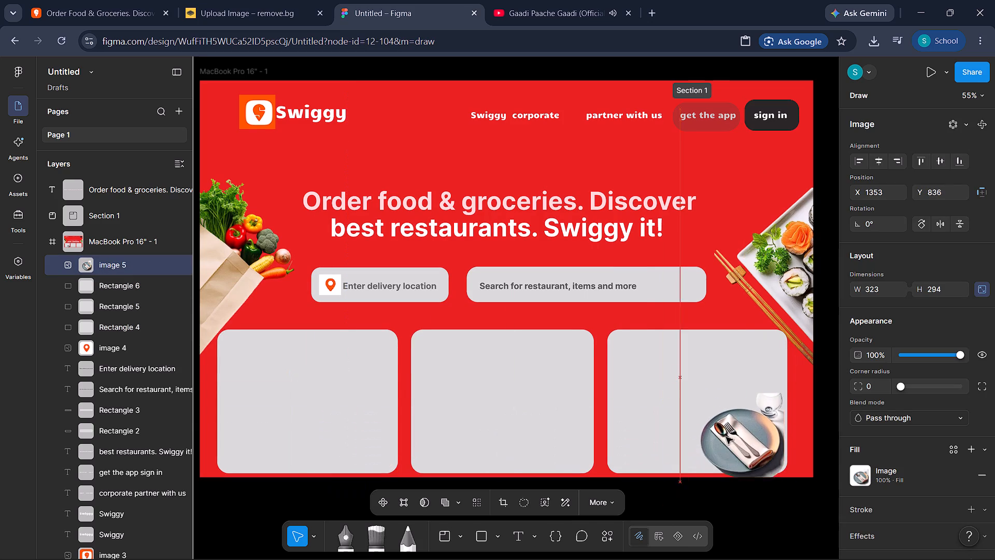
pyautogui.moveTo(726, 437); pyautogui.dragTo(728, 430)
pyautogui.hscroll(1, 726, 437)
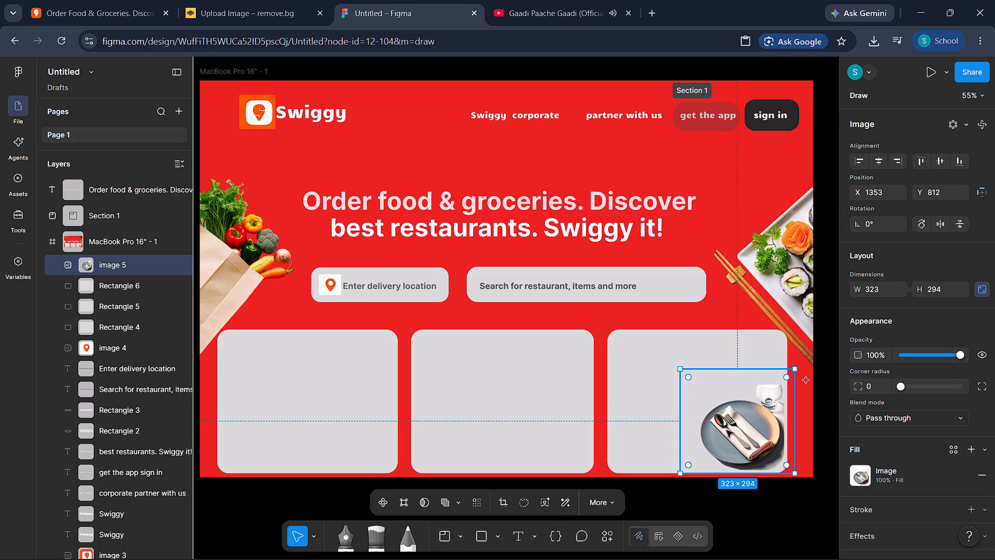
pyautogui.click(600, 314)
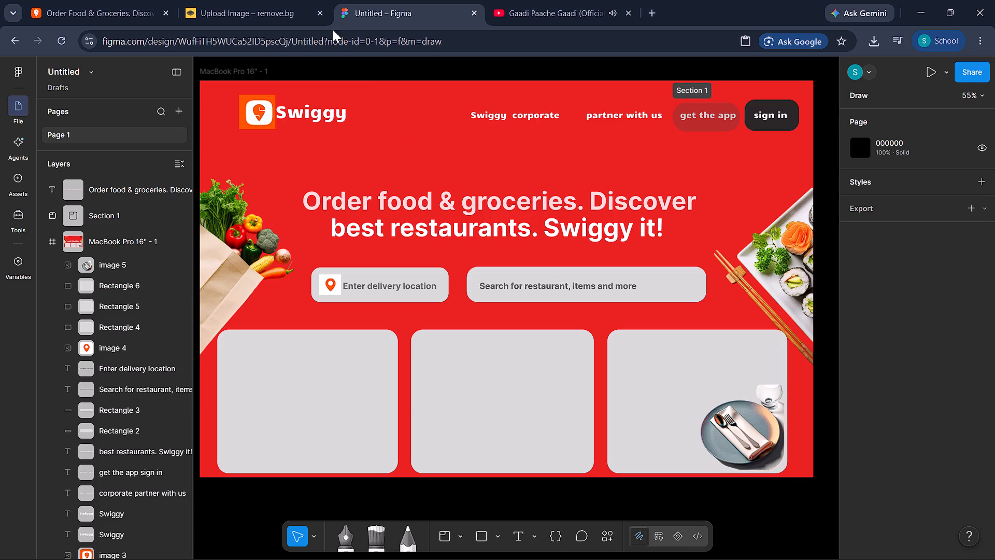
# Check the card pictures on the Swiggy site, then copy the background-free grocery basket from remove.bg and paste it into the Figma frame.
pyautogui.click(26, 0)
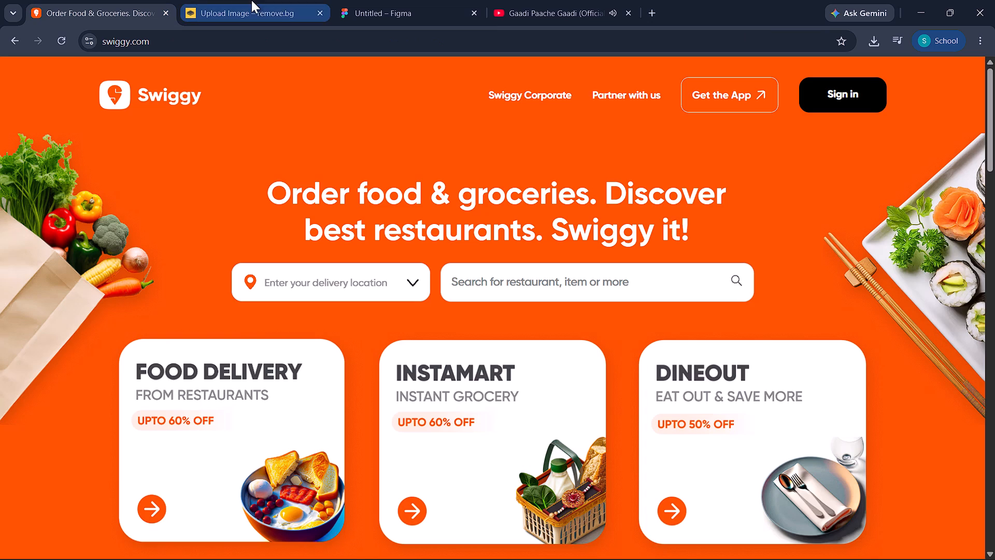
pyautogui.click(375, 0)
pyautogui.click(207, 3)
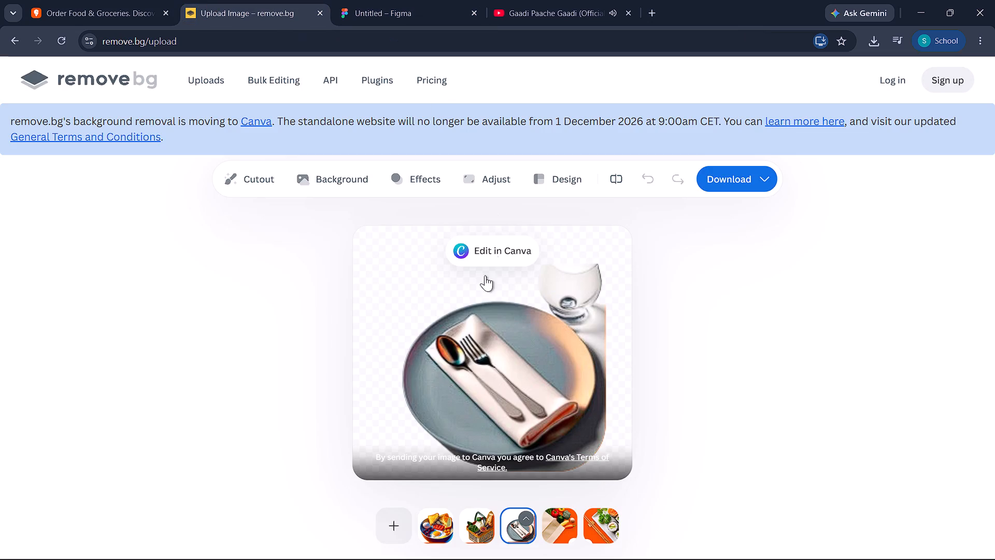
pyautogui.click(472, 526)
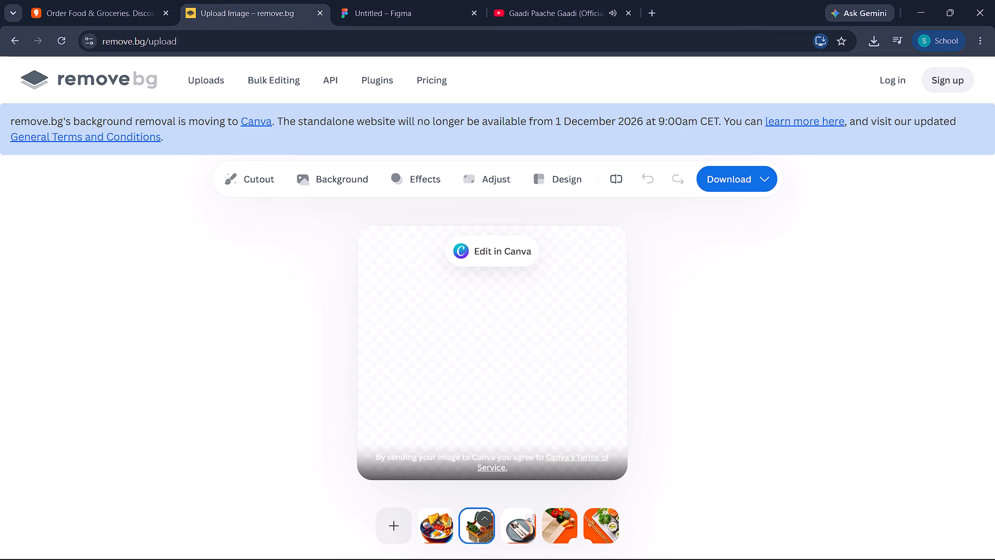
pyautogui.rightClick(496, 342)
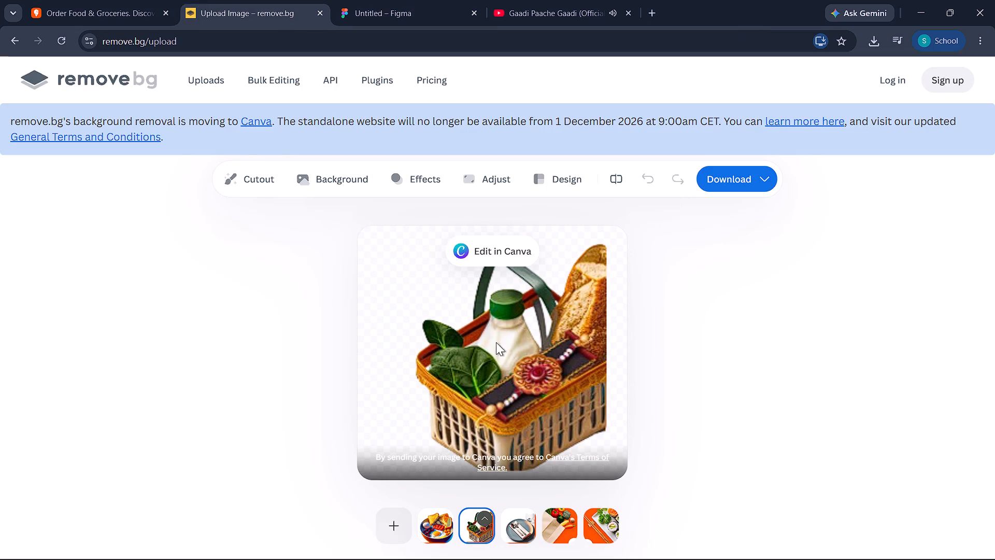
pyautogui.click(530, 376)
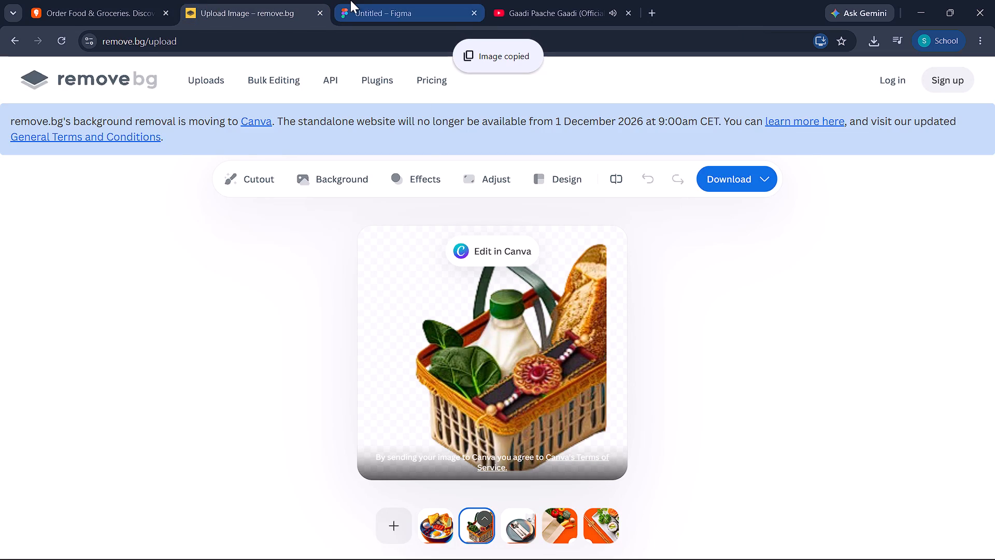
pyautogui.click(351, 0)
pyautogui.click(555, 425)
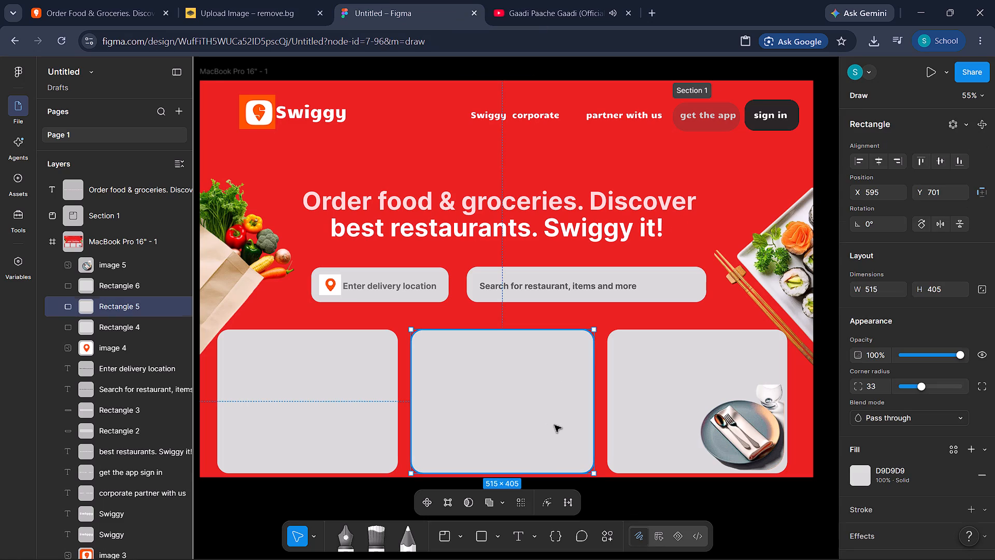
pyautogui.click(230, 134)
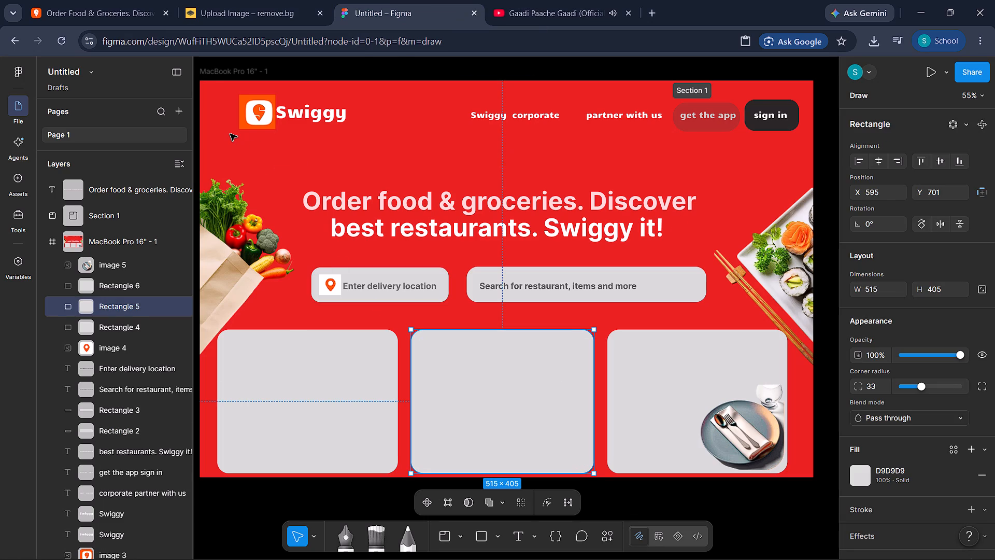
pyautogui.hotkey('ctrl', 'v')
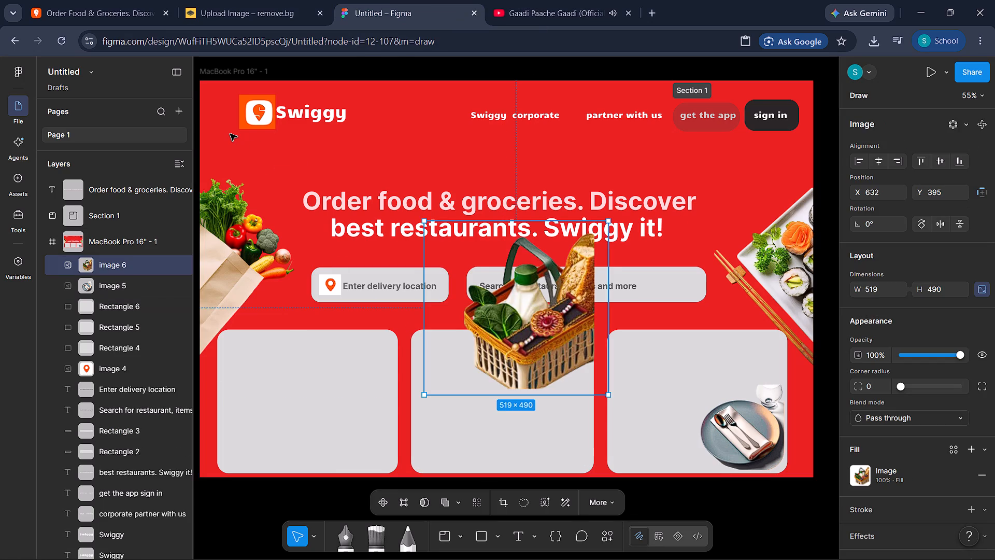
# Shrink the grocery basket picture to about 364 × 344 and place it in the middle card's lower-right corner at about X 774, Y 773.
pyautogui.click(535, 319)
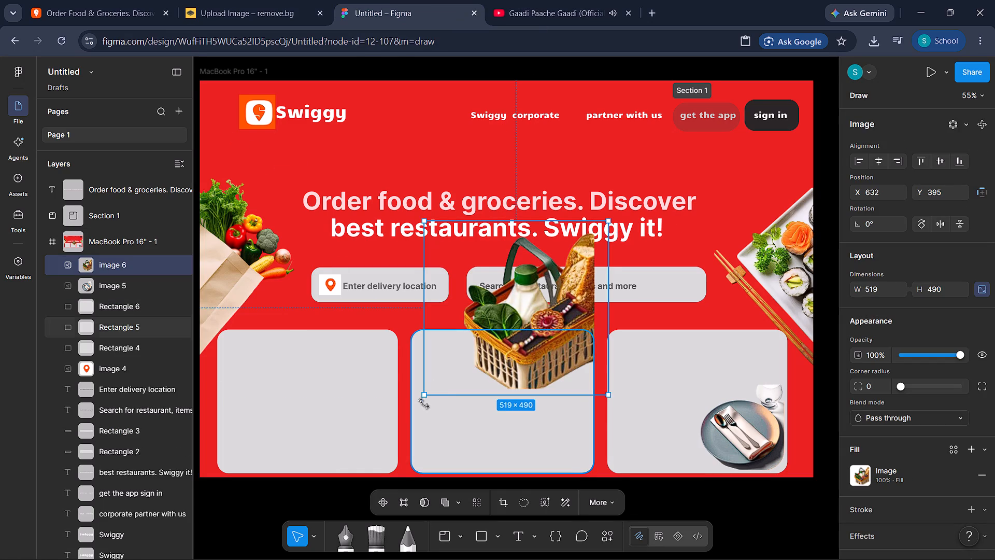
pyautogui.moveTo(424, 396); pyautogui.dragTo(482, 346)
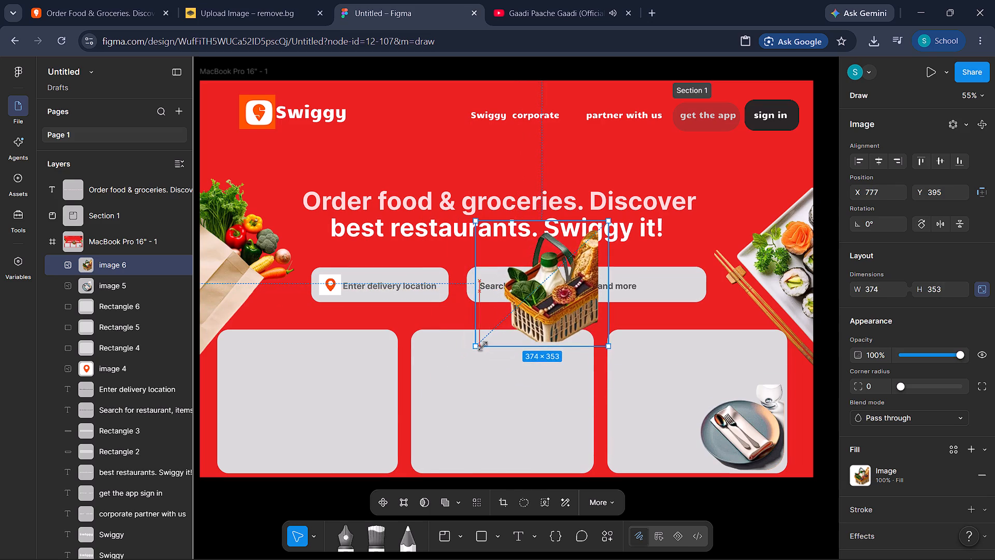
pyautogui.moveTo(482, 346); pyautogui.dragTo(489, 343)
pyautogui.moveTo(568, 297); pyautogui.dragTo(575, 408)
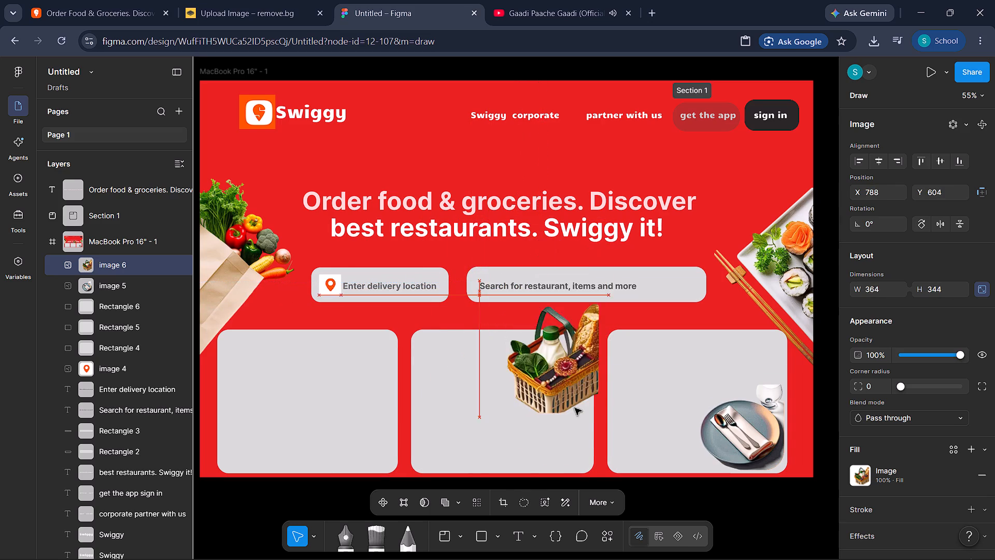
pyautogui.moveTo(575, 408); pyautogui.dragTo(564, 433)
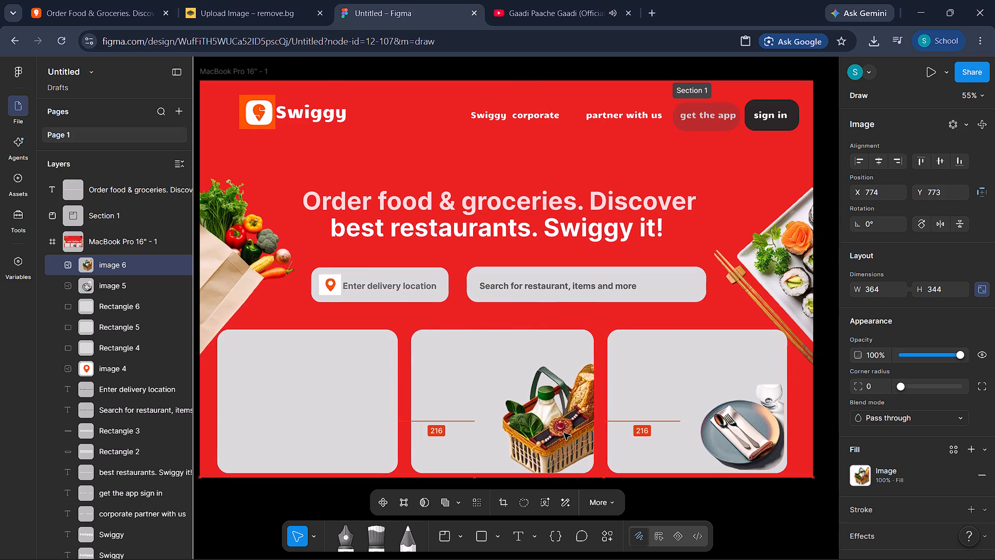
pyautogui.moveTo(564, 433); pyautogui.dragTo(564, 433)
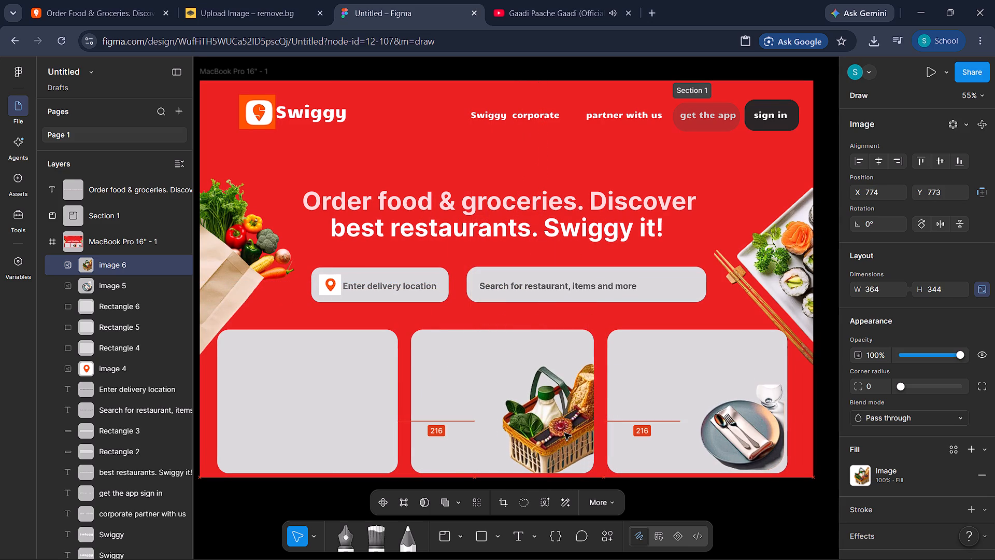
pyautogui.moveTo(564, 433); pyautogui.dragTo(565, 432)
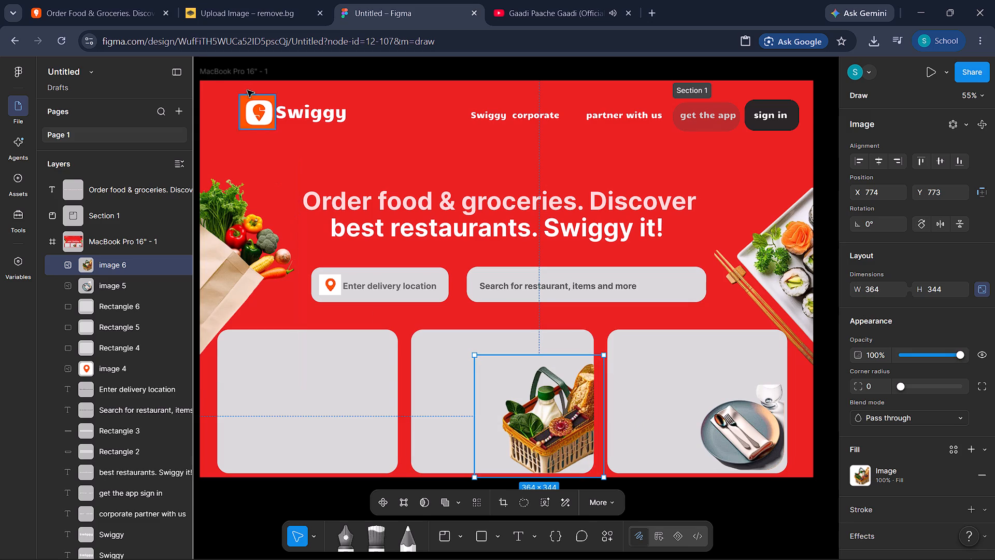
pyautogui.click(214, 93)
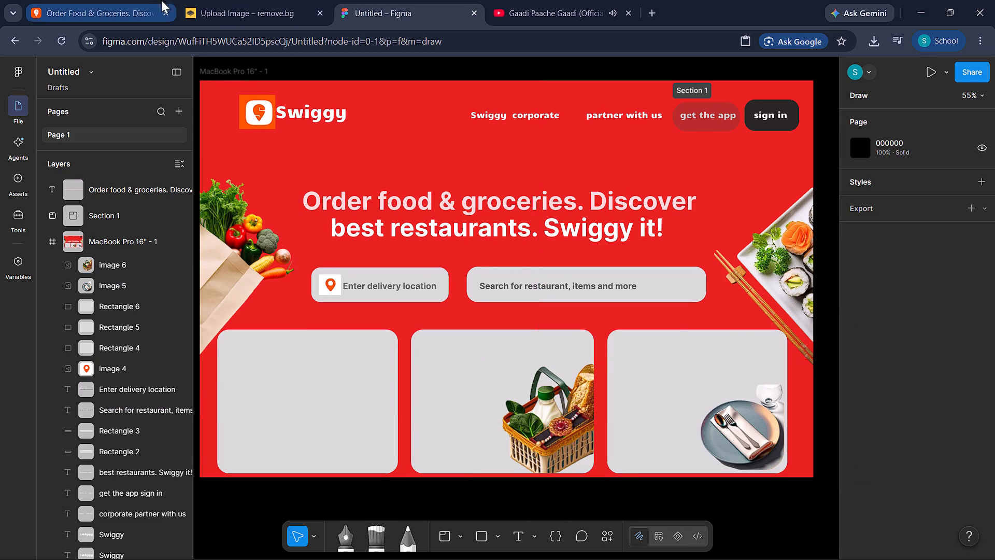
# Copy the background-free breakfast bowl picture from remove.bg and paste it into the Figma frame.
pyautogui.click(230, 1)
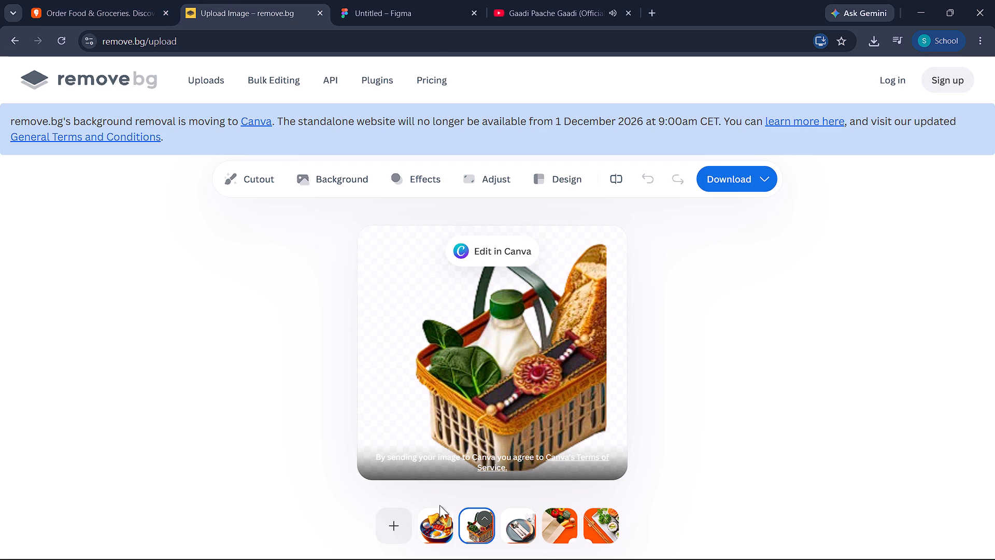
pyautogui.click(440, 517)
pyautogui.click(436, 370)
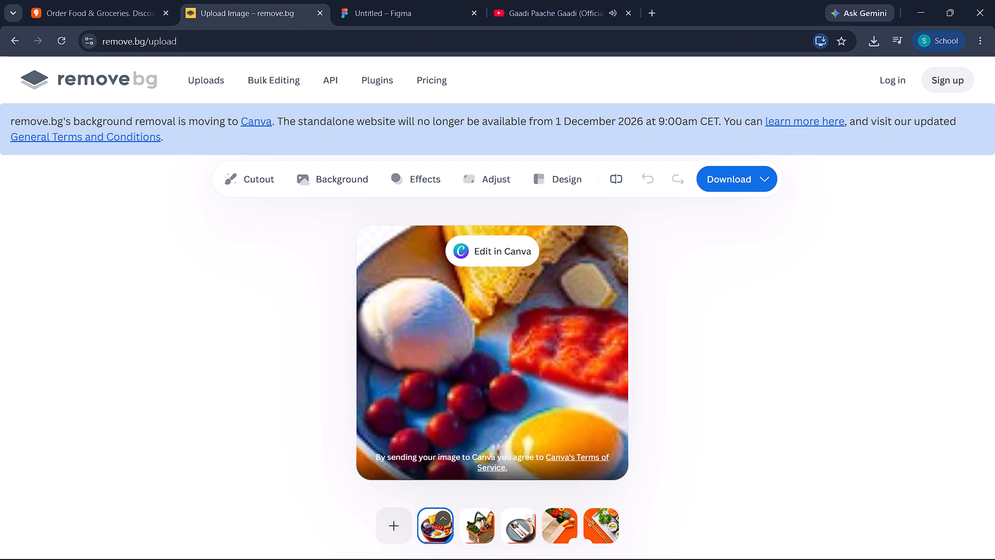
pyautogui.doubleClick(436, 370)
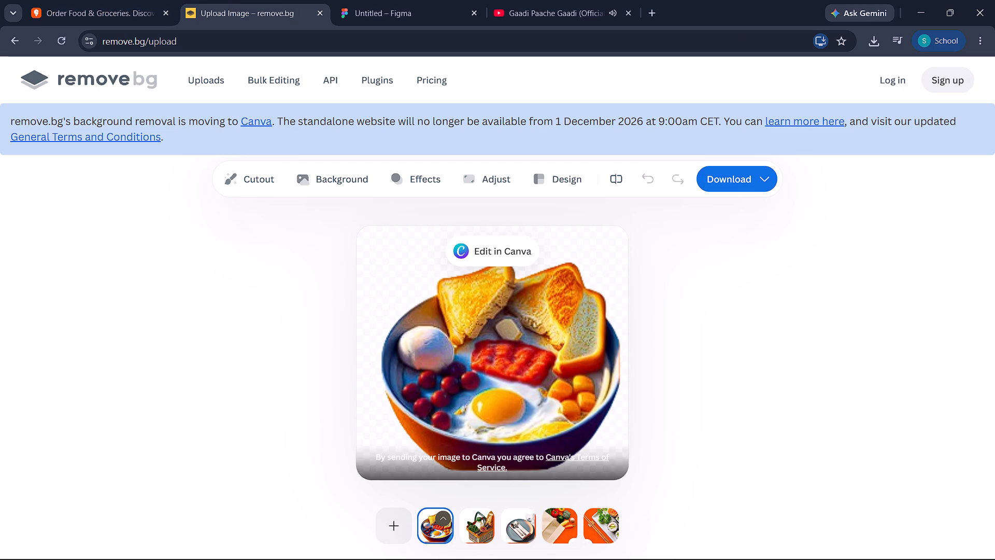
pyautogui.rightClick(436, 370)
pyautogui.click(478, 406)
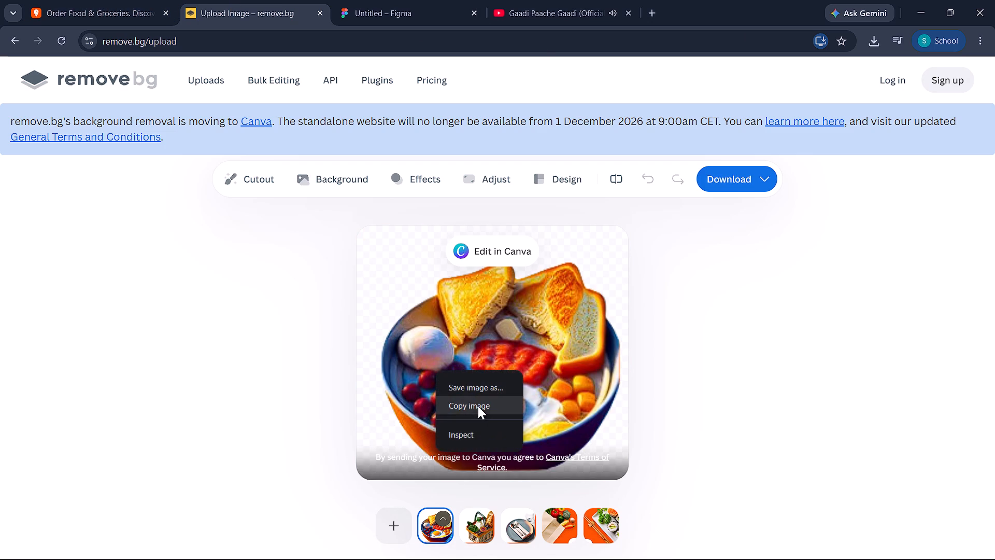
pyautogui.click(389, 0)
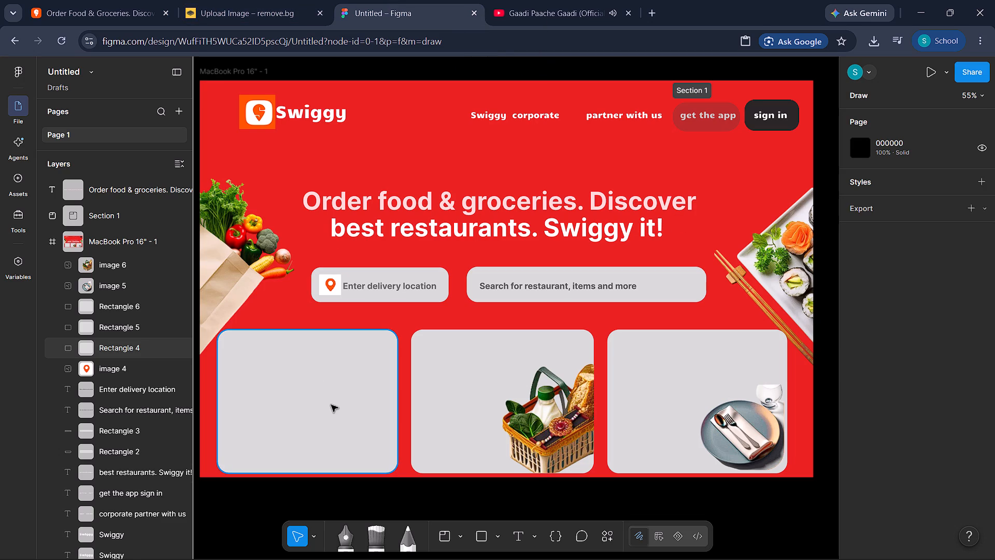
pyautogui.click(226, 139)
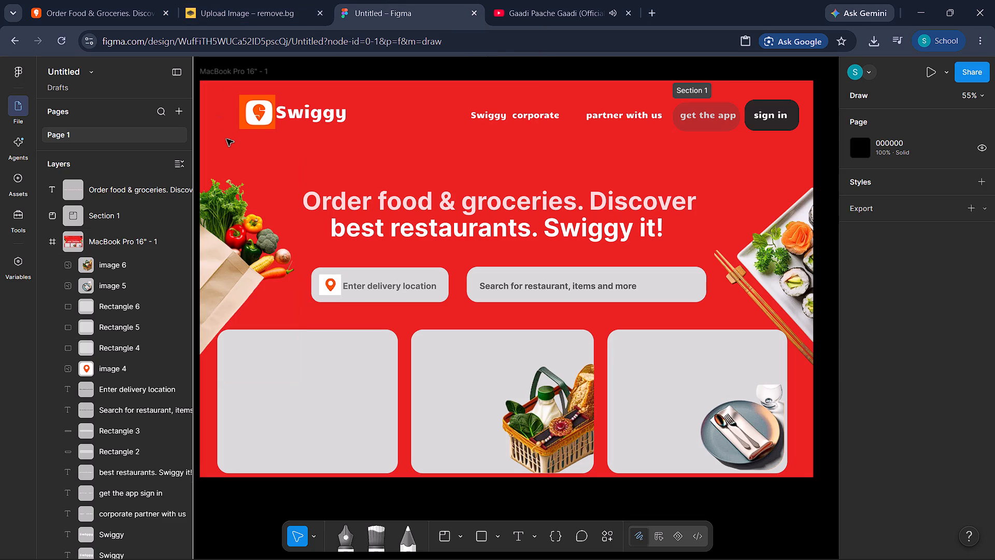
pyautogui.hotkey('ctrl', 'v')
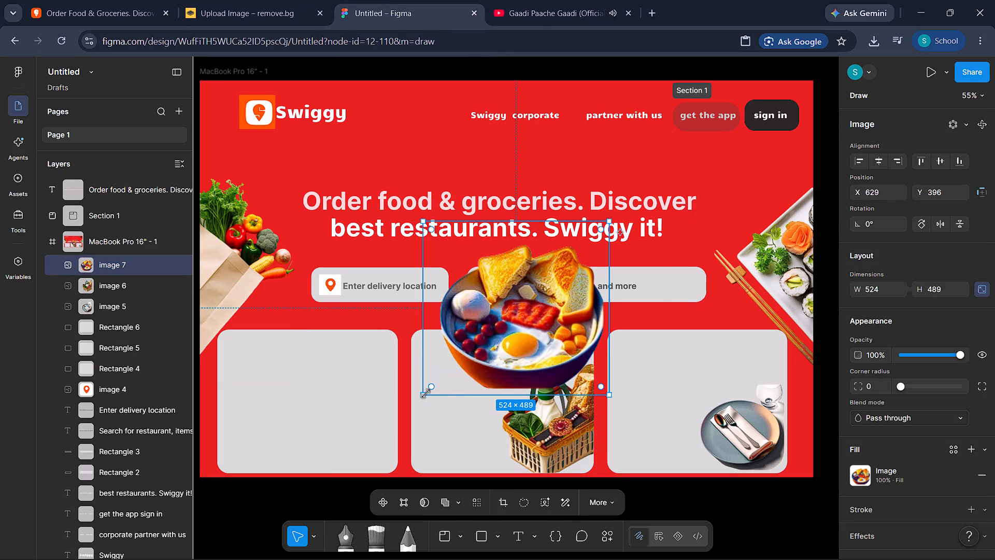
# Shrink the breakfast bowl picture to about 339 × 316 and place it in the leftmost card's lower-right corner at about X 233, Y 801.
pyautogui.moveTo(422, 398); pyautogui.dragTo(486, 328)
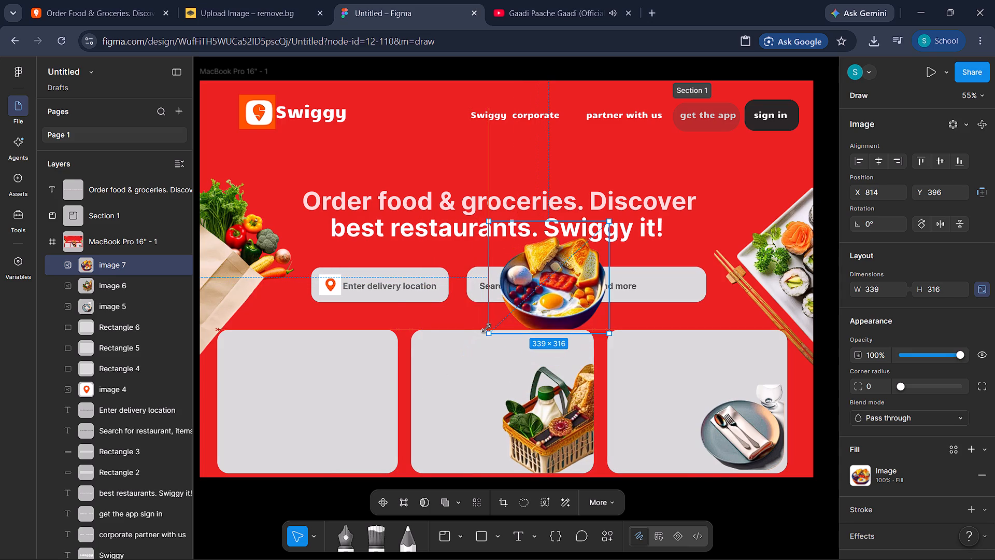
pyautogui.moveTo(486, 328); pyautogui.dragTo(488, 328)
pyautogui.moveTo(560, 265); pyautogui.dragTo(356, 407)
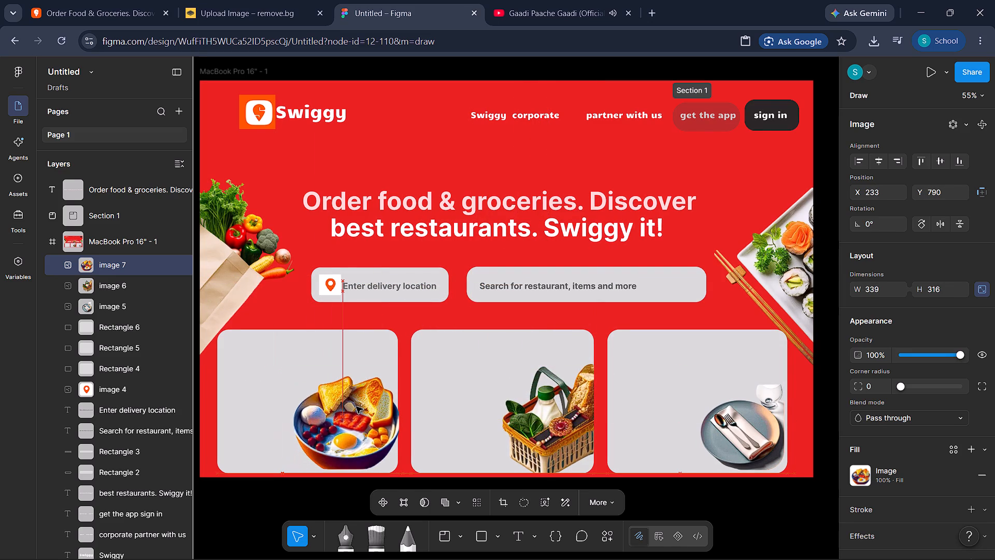
pyautogui.moveTo(356, 407); pyautogui.dragTo(356, 408)
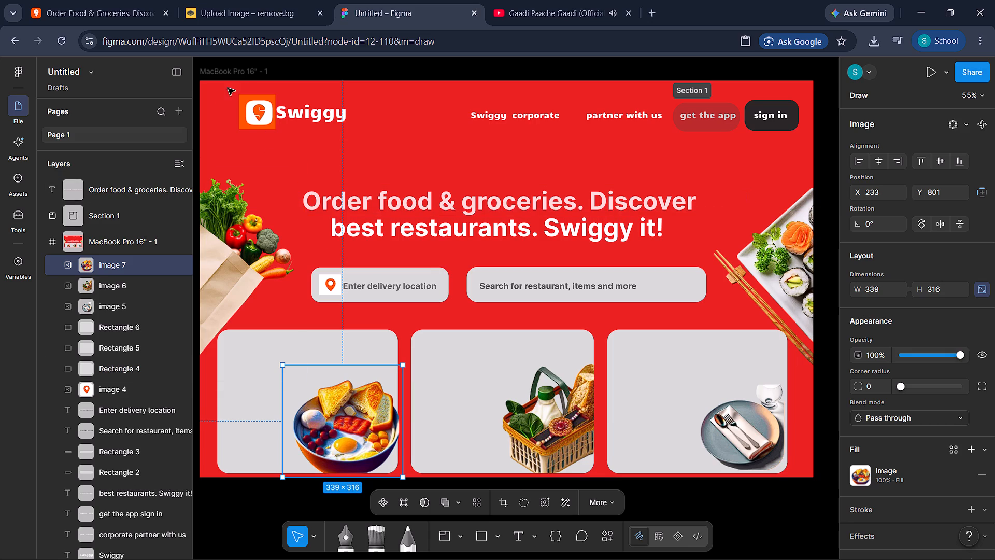
pyautogui.click(211, 93)
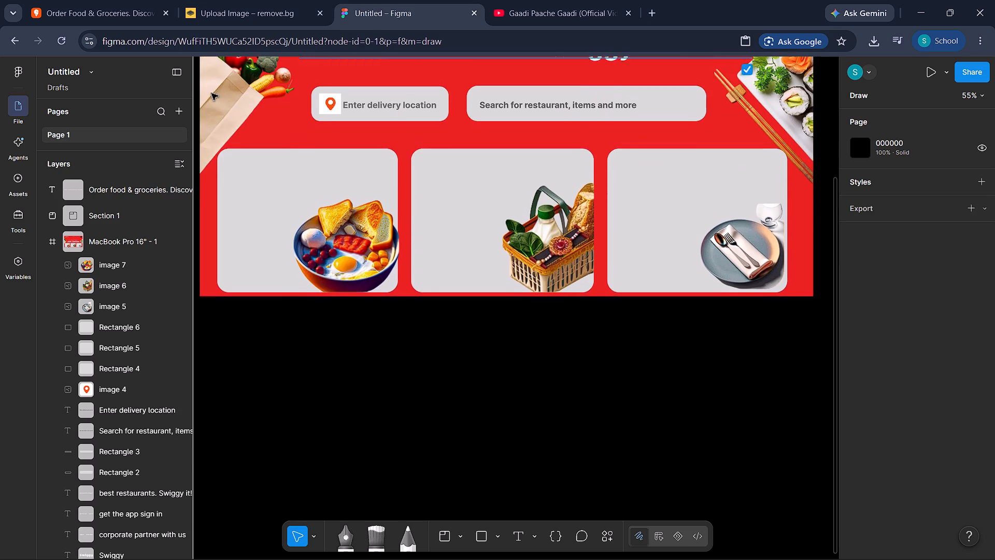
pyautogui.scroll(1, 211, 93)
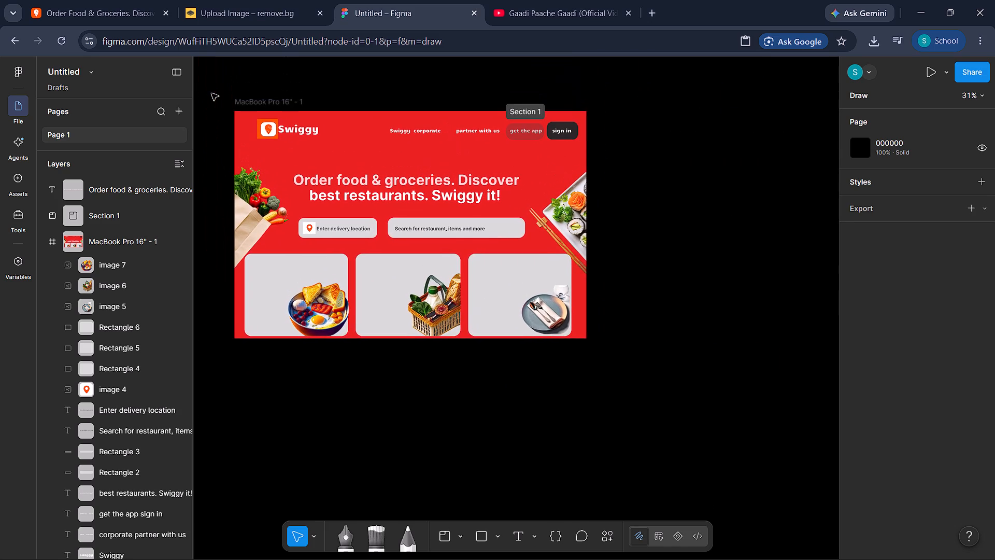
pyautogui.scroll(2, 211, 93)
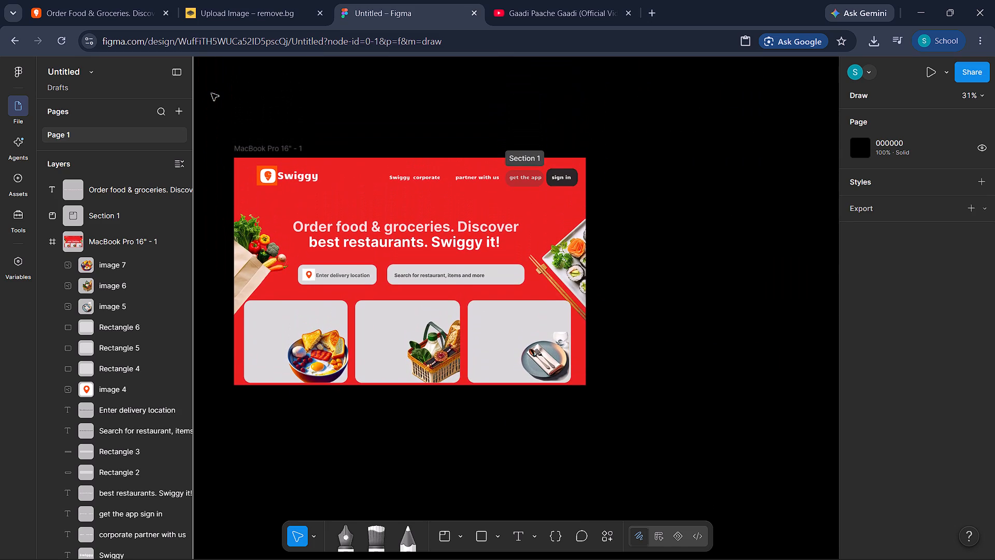
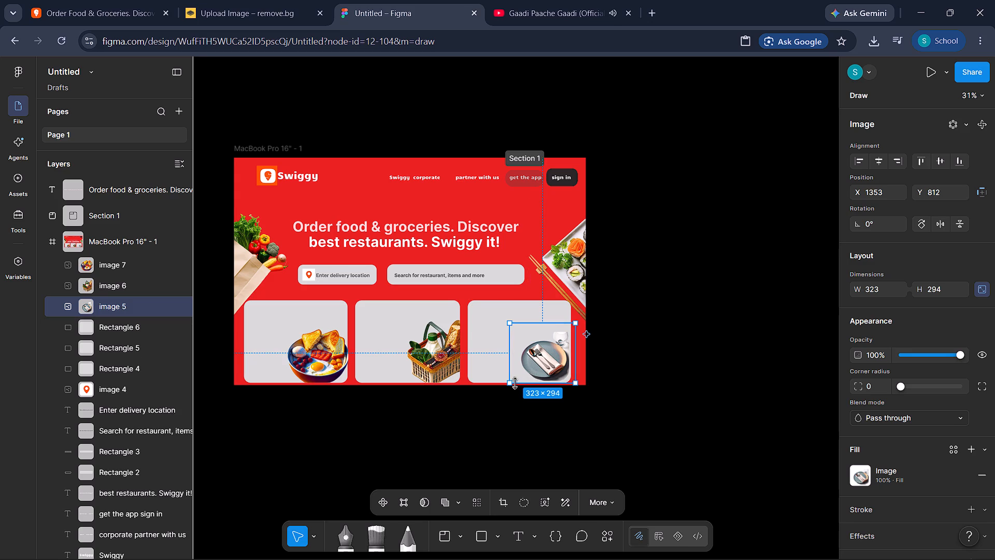
# Enlarge the plate image in the third card to about 337 × 307 and reposition it at about X 1335, Y 799.
pyautogui.click(510, 383)
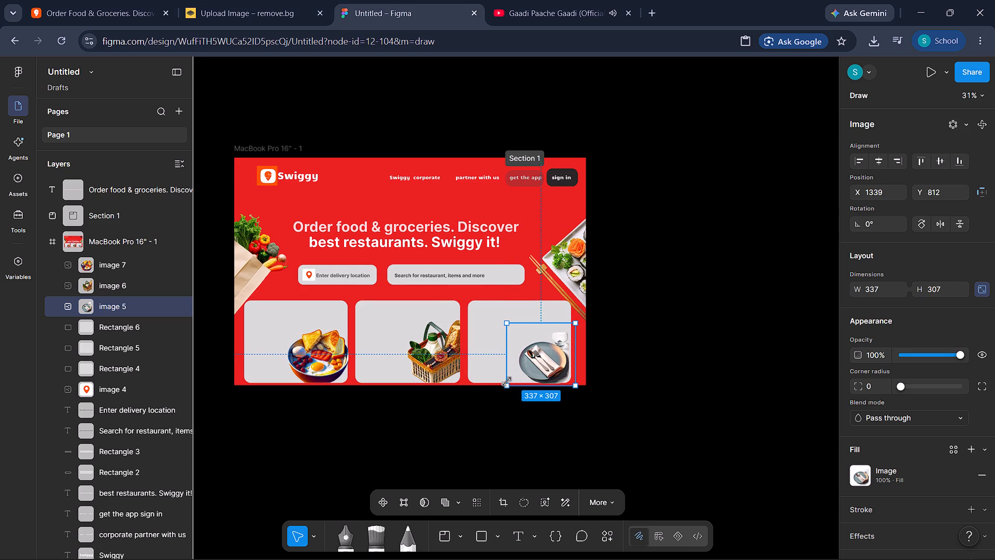
pyautogui.click(539, 362)
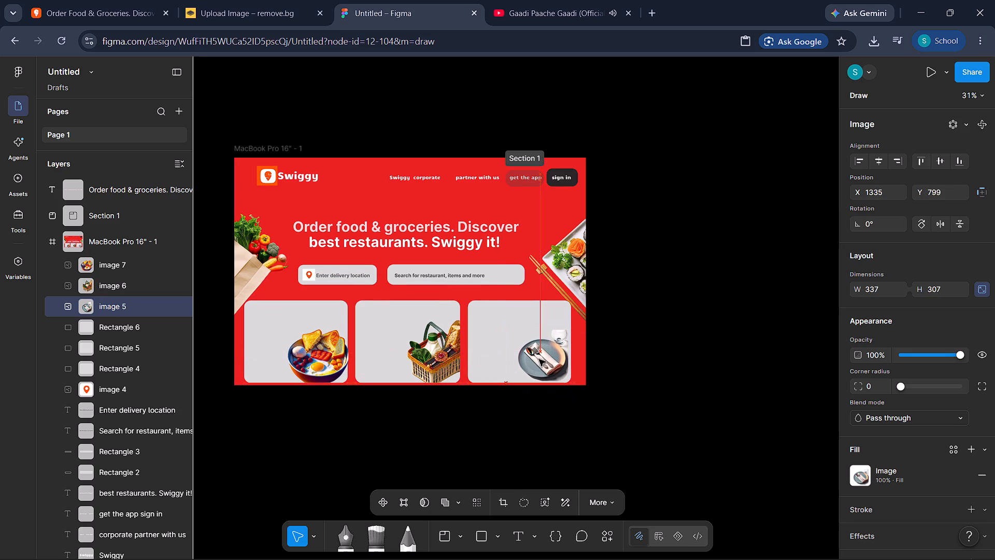
pyautogui.click(678, 363)
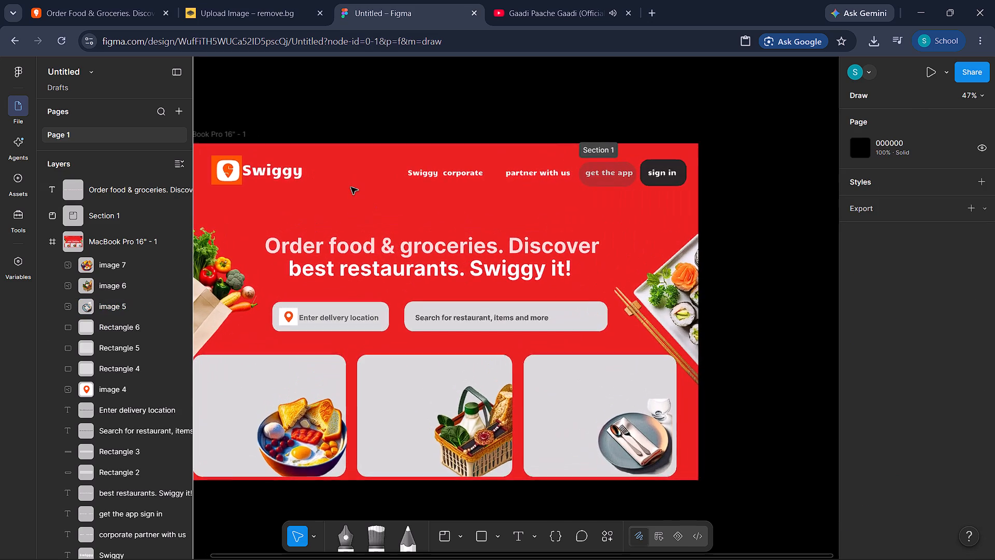
# Compare the landing page design with the Swiggy website, examining the heading text and layout of its service cards.
pyautogui.click(365, 188)
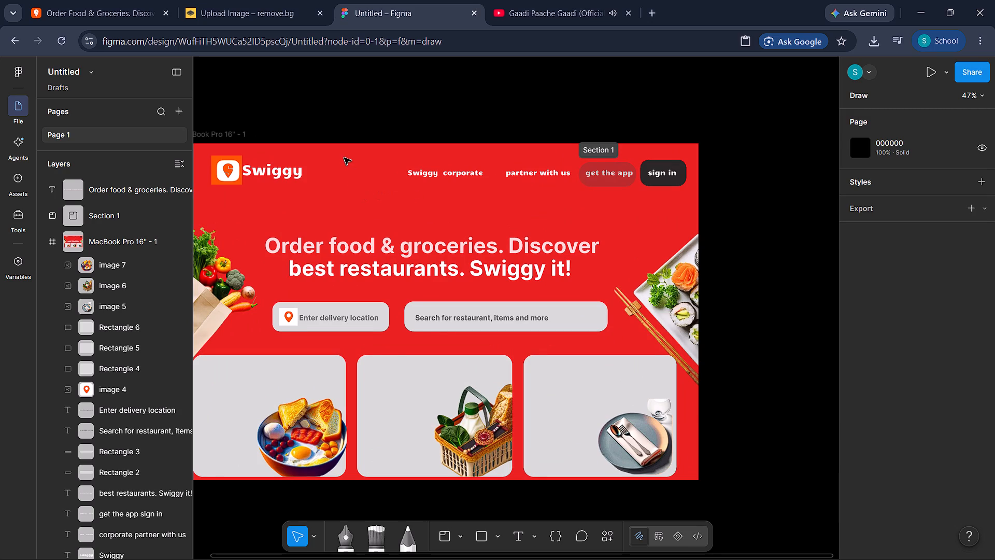
pyautogui.hscroll(1, 344, 158)
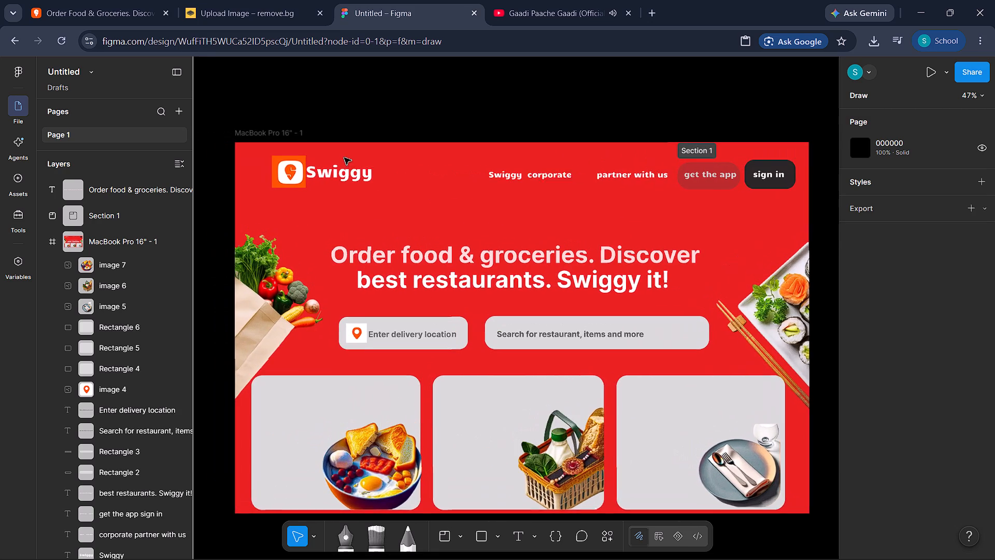
pyautogui.scroll(-1, 413, 190)
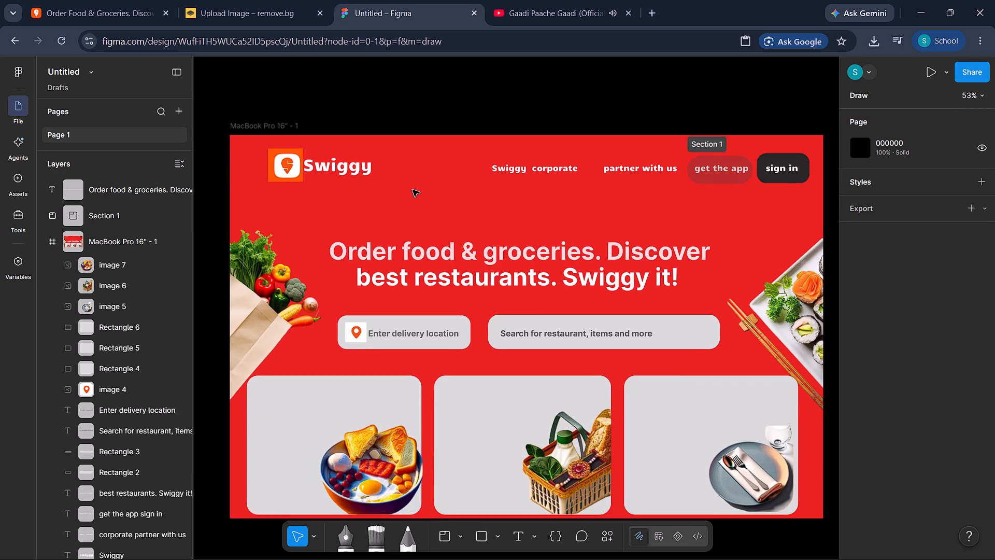
pyautogui.scroll(-1, 413, 190)
pyautogui.click(113, 0)
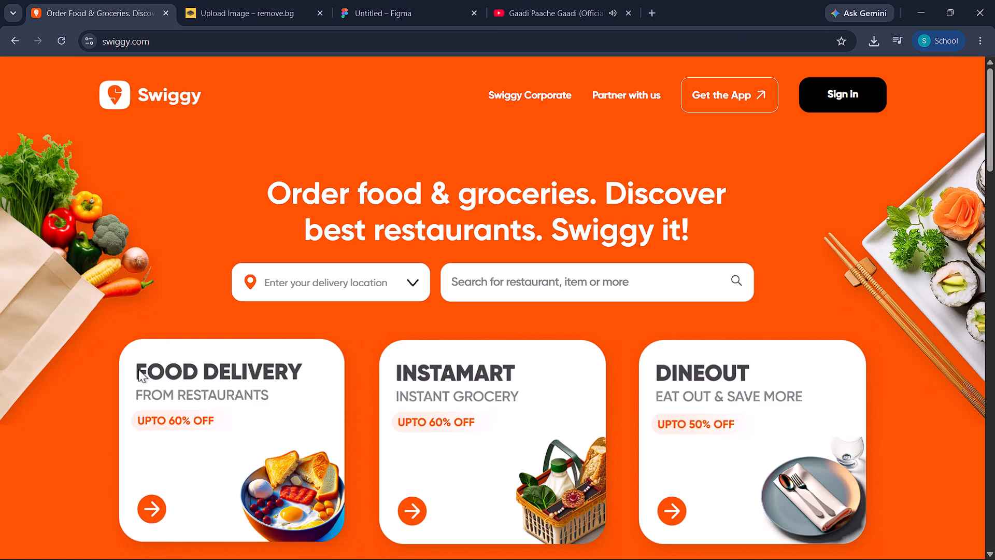
pyautogui.click(359, 0)
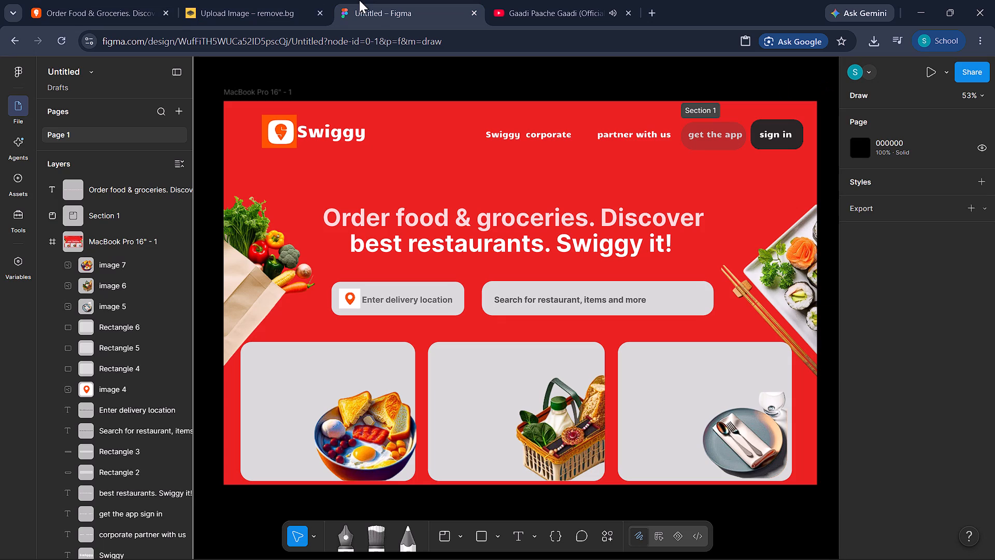
pyautogui.click(22, 0)
pyautogui.click(56, 0)
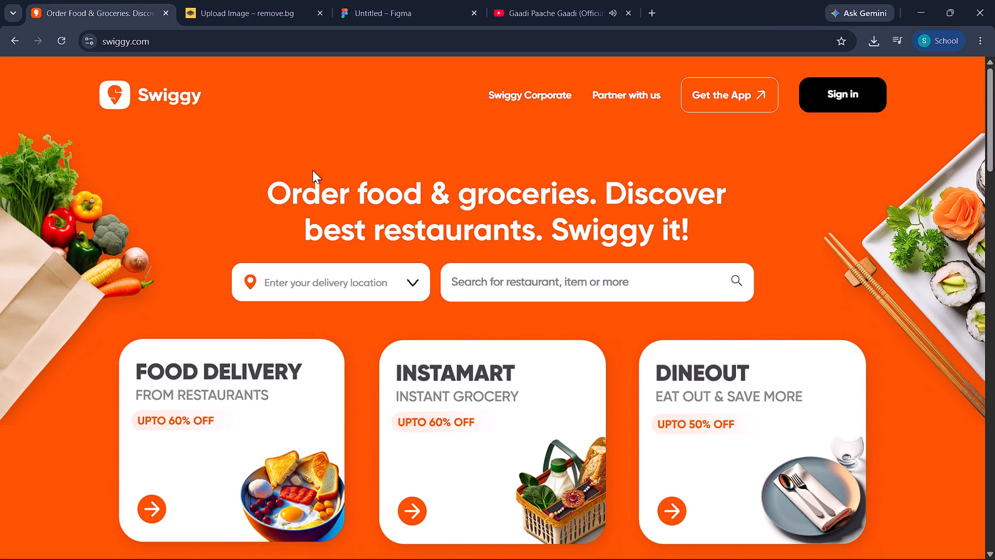
pyautogui.click(319, 0)
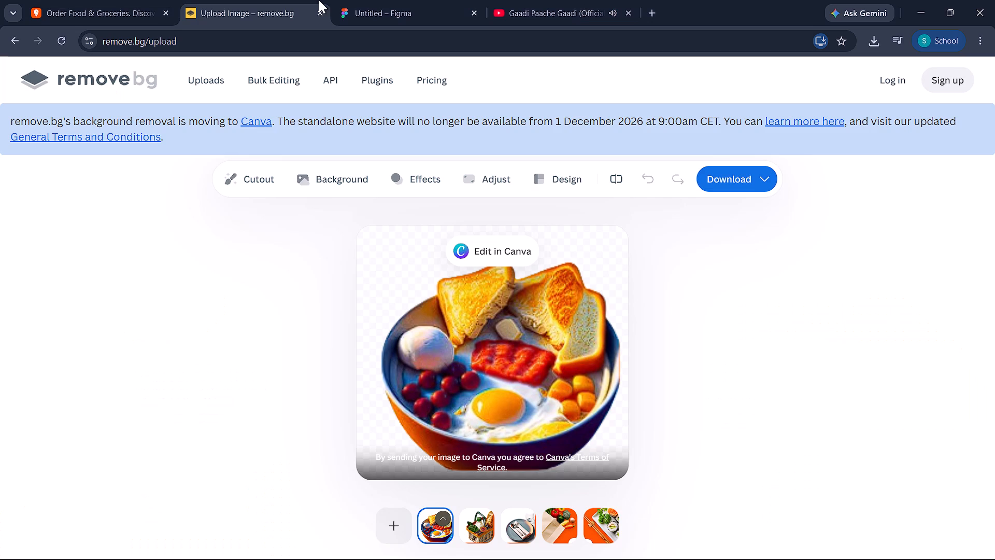
pyautogui.click(361, 0)
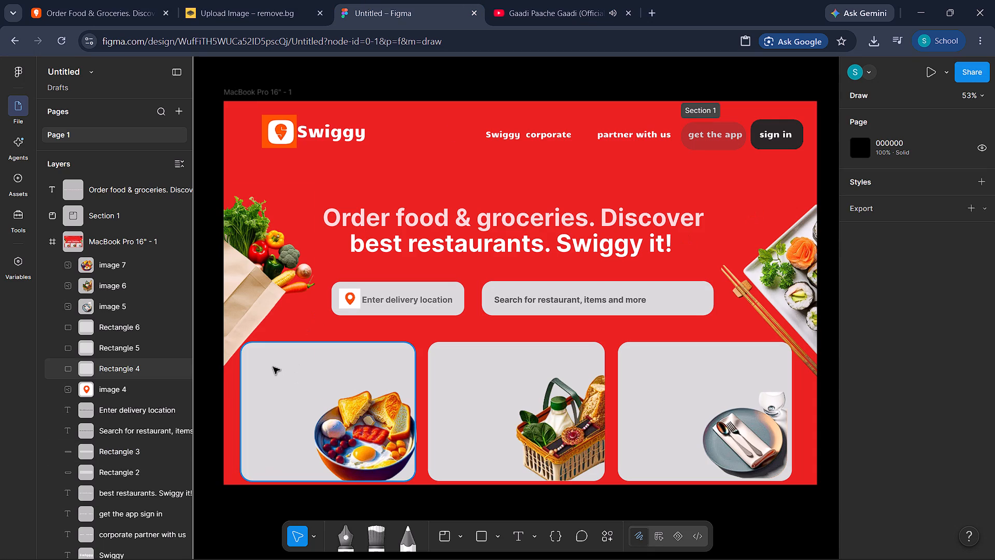
# Add the text "Food delivery" in the first card, above the breakfast bowl image.
pyautogui.click(273, 367)
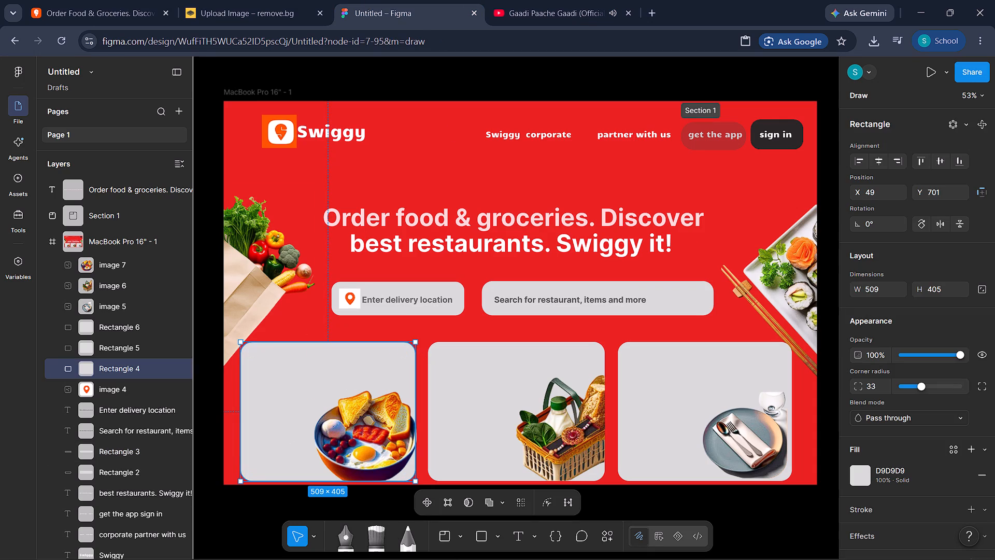
pyautogui.click(517, 524)
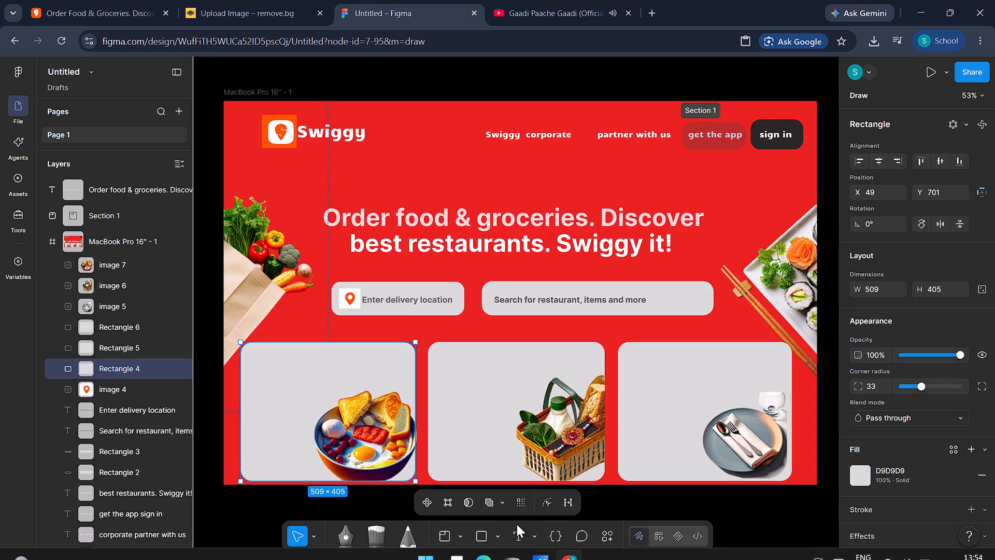
pyautogui.click(521, 534)
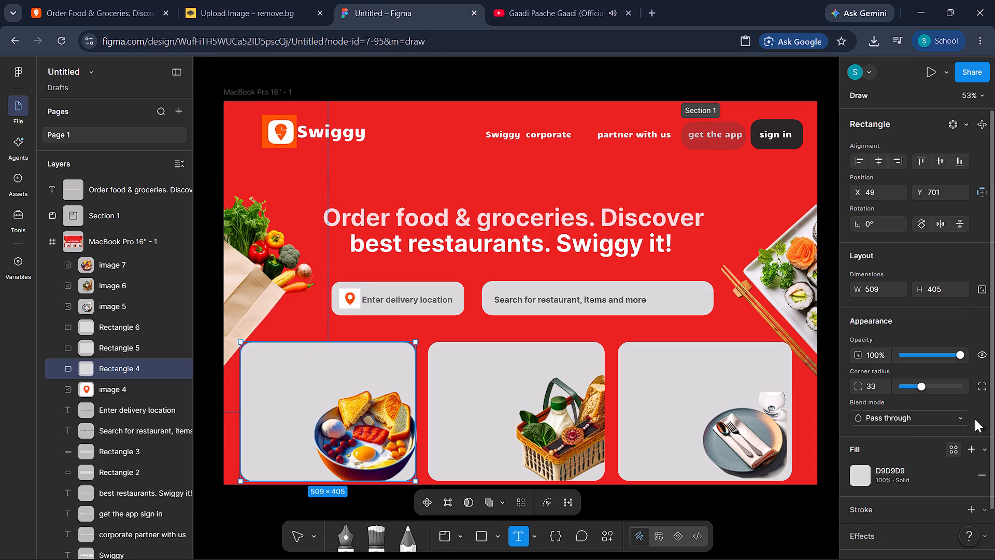
pyautogui.click(255, 370)
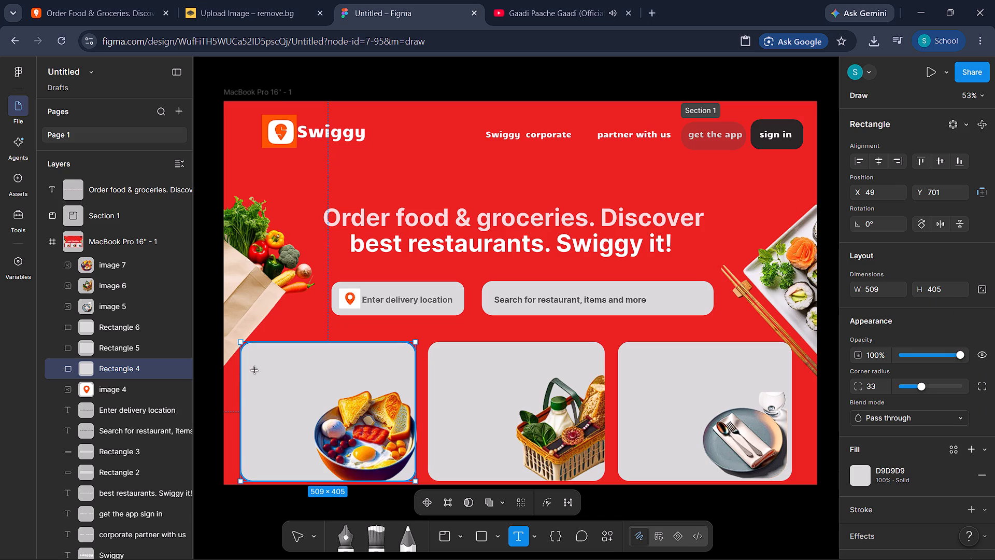
pyautogui.write('food delivery')
pyautogui.press('BackSpace')
pyautogui.press('BackSpace')
pyautogui.press('BackSpace')
pyautogui.press('BackSpace')
pyautogui.press('BackSpace')
pyautogui.press('BackSpace')
pyautogui.press('BackSpace')
pyautogui.press('BackSpace')
pyautogui.press('BackSpace')
pyautogui.press('BackSpace')
pyautogui.press('BackSpace')
pyautogui.press('BackSpace')
pyautogui.press('BackSpace')
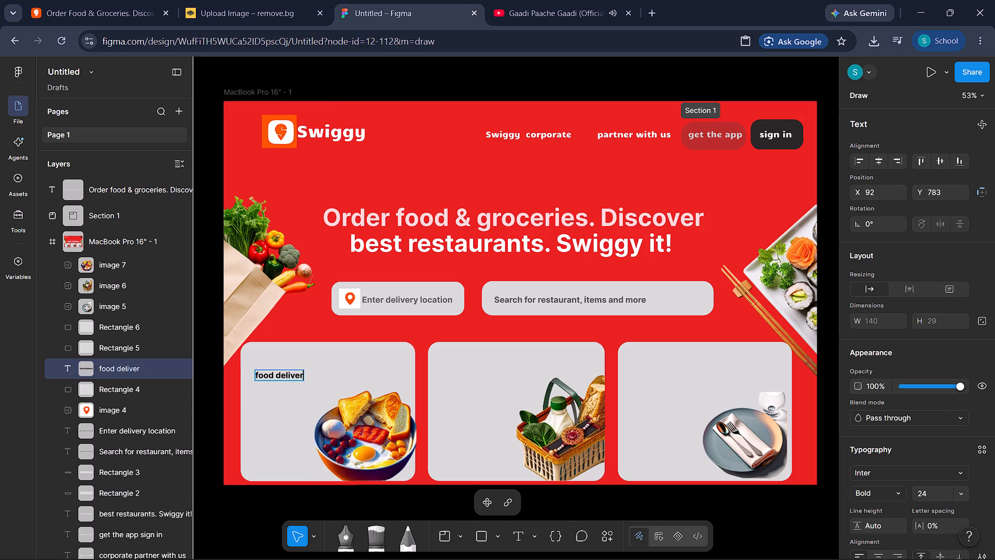
pyautogui.press('BackSpace')
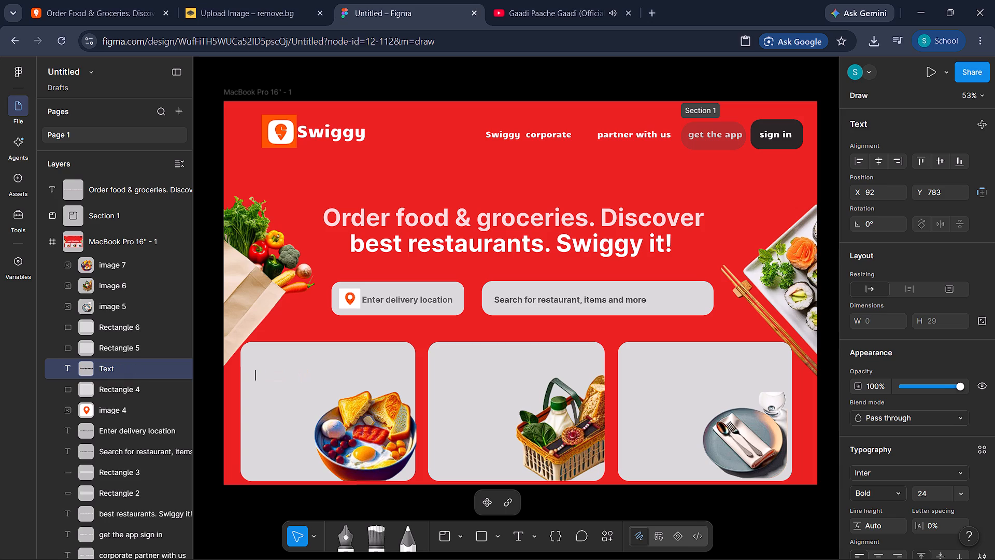
pyautogui.write('Food delivery')
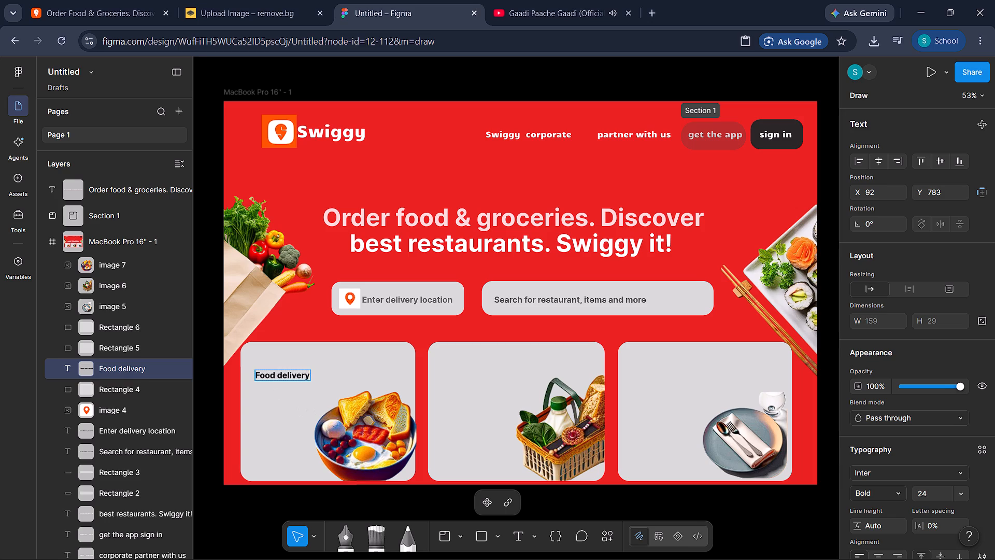
# Set the font size of the "Food delivery" text to 48.
pyautogui.moveTo(256, 376); pyautogui.dragTo(318, 386)
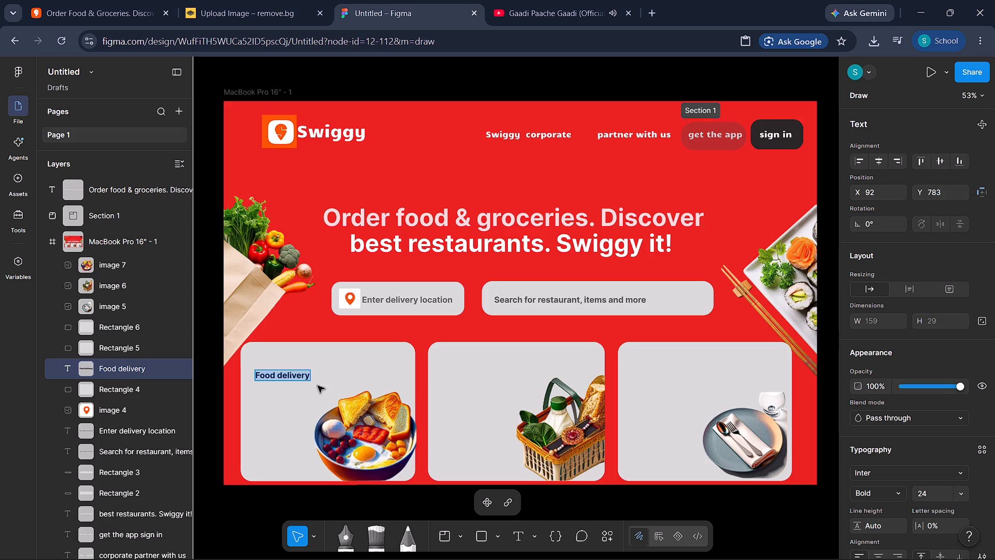
pyautogui.click(961, 488)
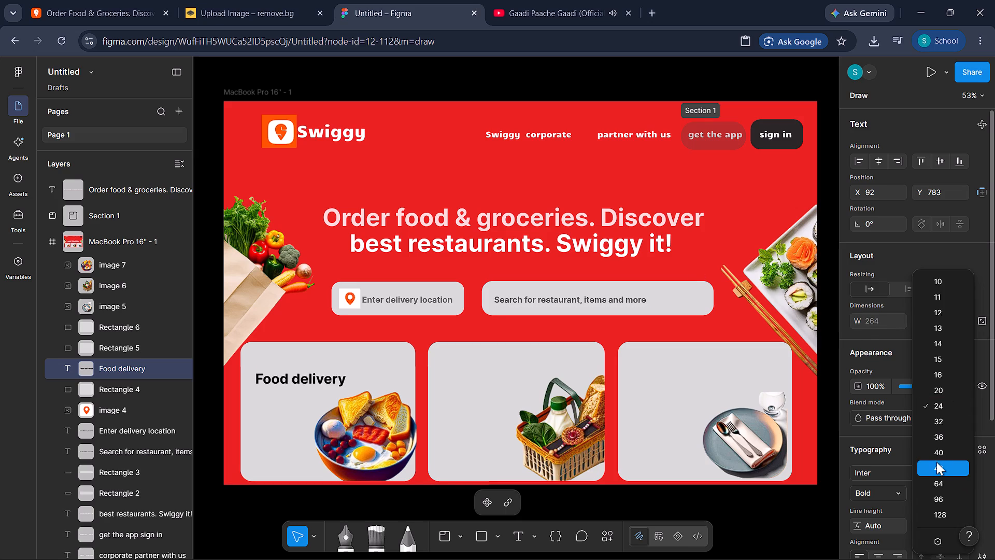
pyautogui.click(936, 463)
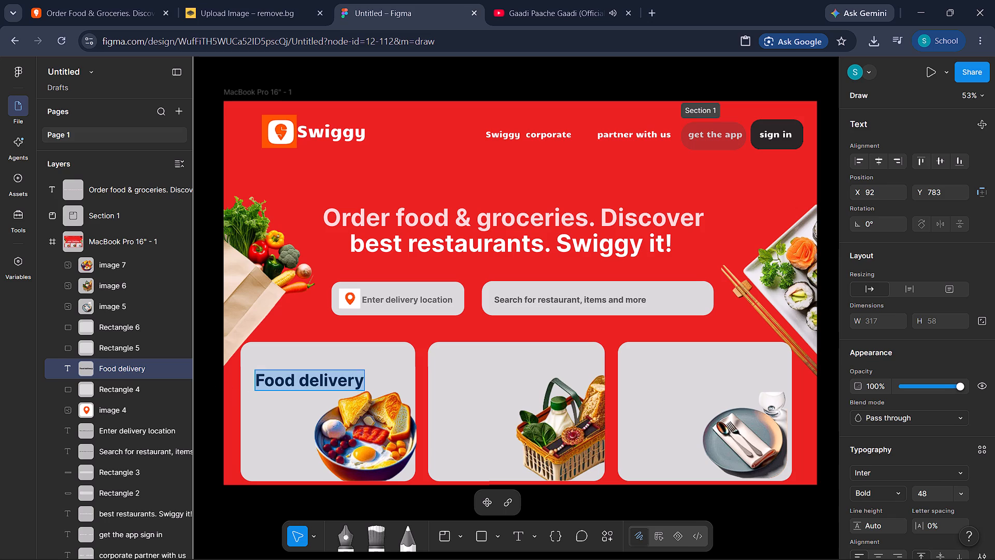
pyautogui.click(272, 396)
# Move the "Food delivery" heading up near the top-left corner of its card, at about X 86, Y 727.
pyautogui.moveTo(282, 380); pyautogui.dragTo(282, 361)
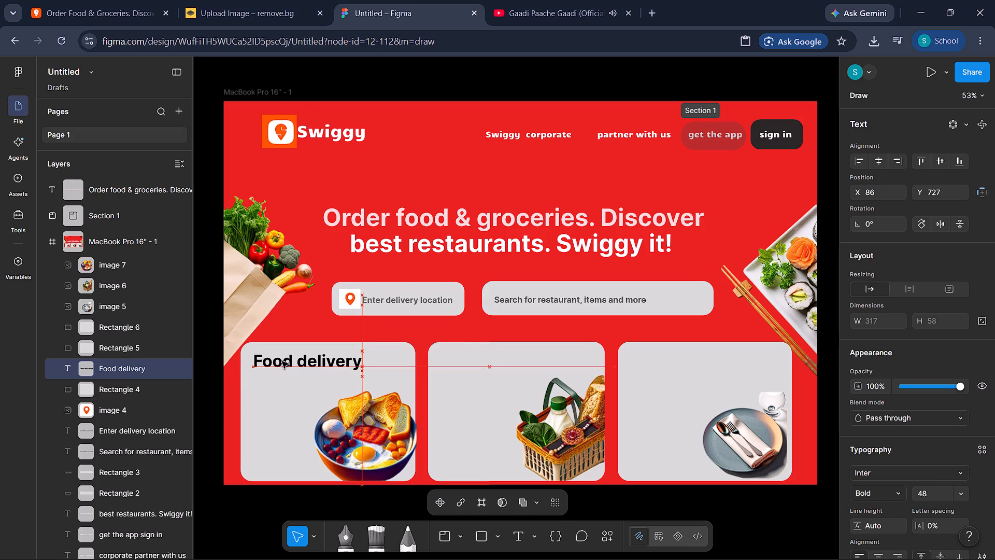
pyautogui.moveTo(282, 361); pyautogui.dragTo(282, 362)
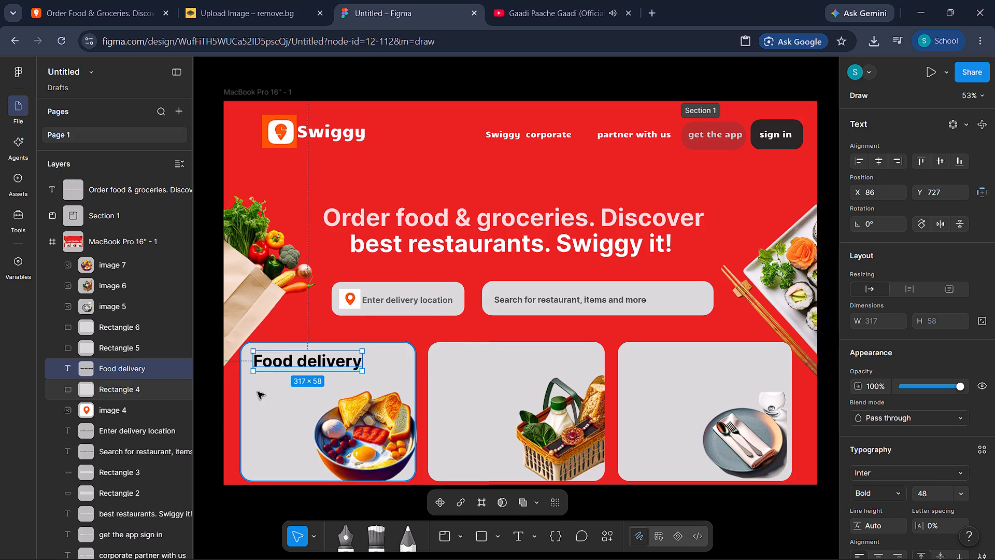
pyautogui.click(258, 392)
# Check the card subtitle on the Swiggy website and add the text "from restaurants" below the "Food delivery" heading.
pyautogui.click(218, 1)
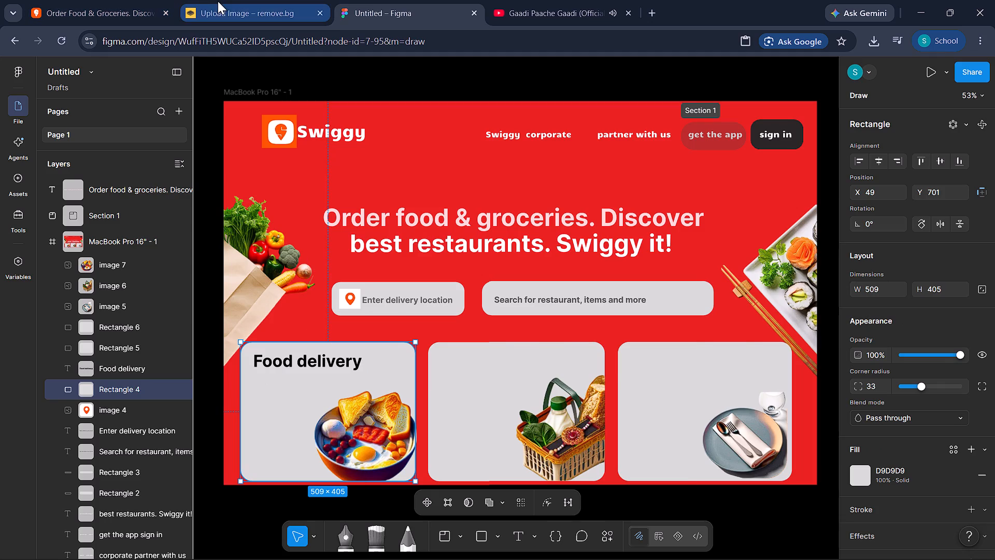
pyautogui.click(121, 0)
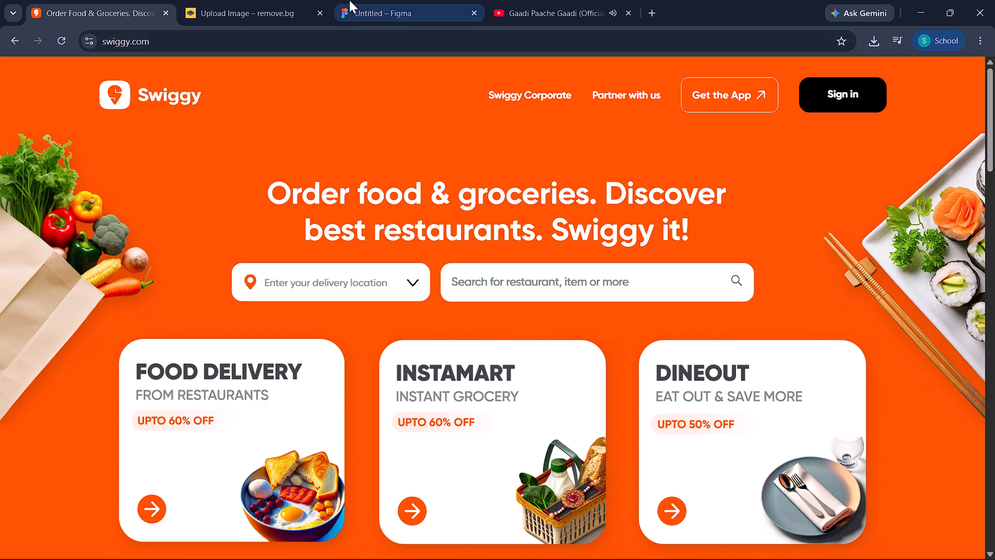
pyautogui.click(349, 0)
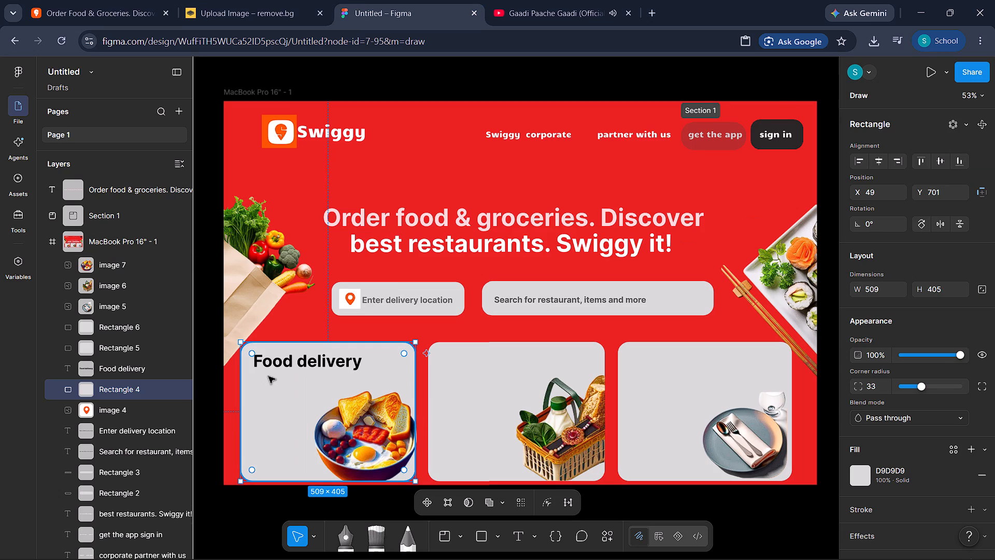
pyautogui.click(515, 527)
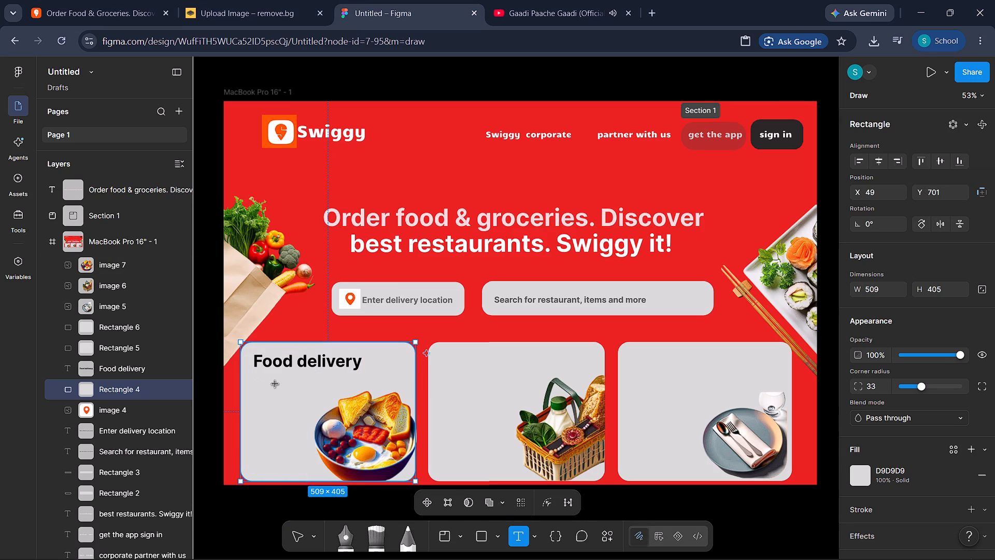
pyautogui.click(276, 386)
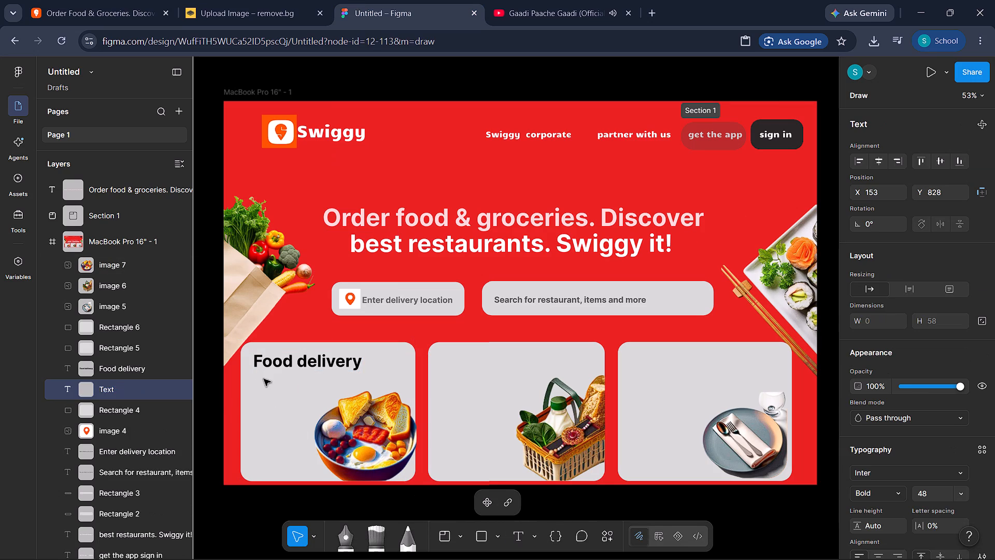
pyautogui.write('from')
pyautogui.press('space')
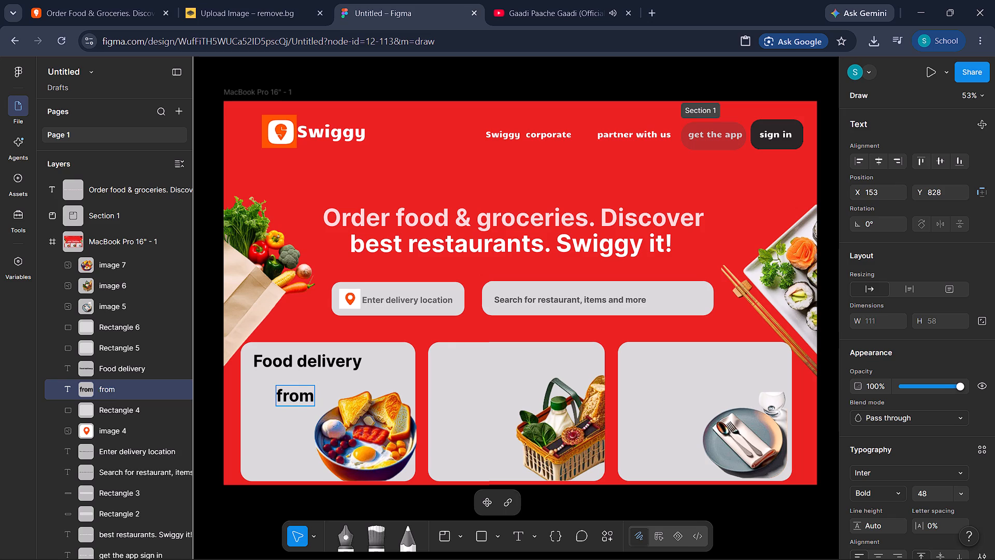
pyautogui.write('rest')
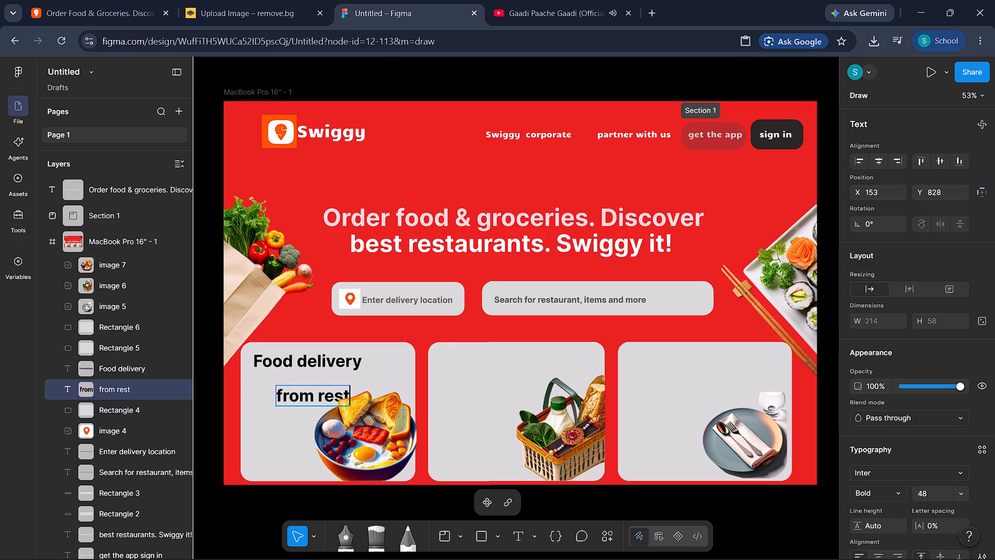
pyautogui.write('aurants')
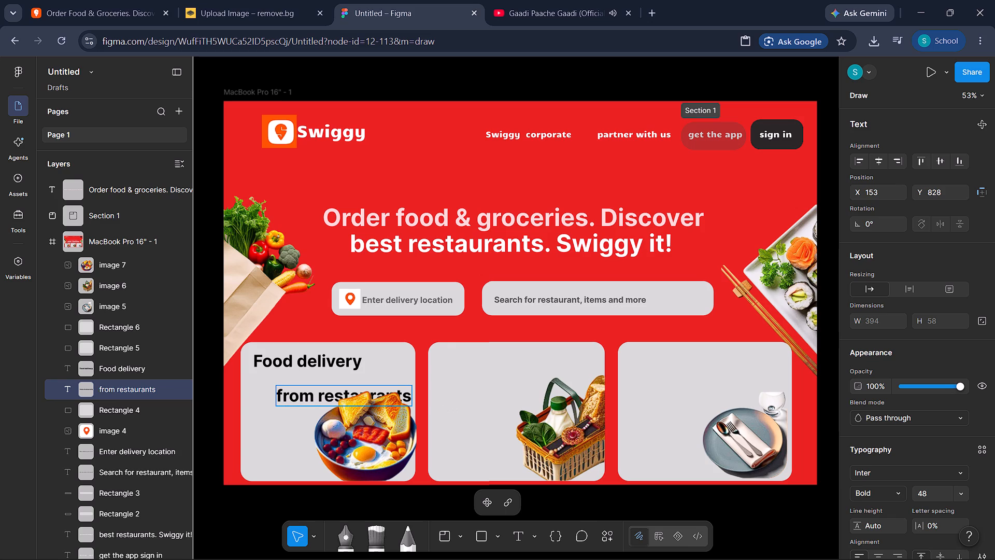
# Set the "from restaurants" subtitle to font size 32 and 75% opacity.
pyautogui.moveTo(278, 397); pyautogui.dragTo(388, 390)
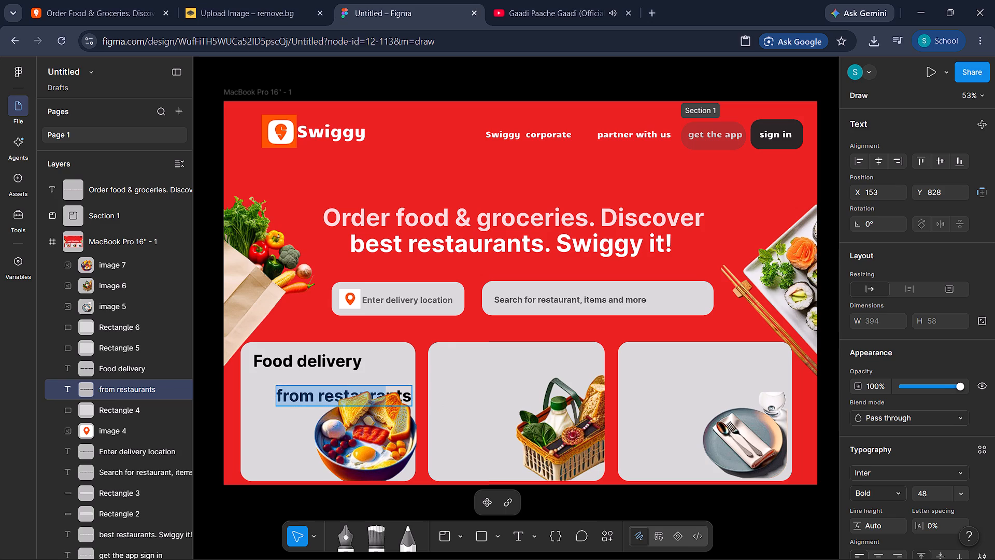
pyautogui.moveTo(388, 390); pyautogui.dragTo(417, 398)
pyautogui.click(960, 495)
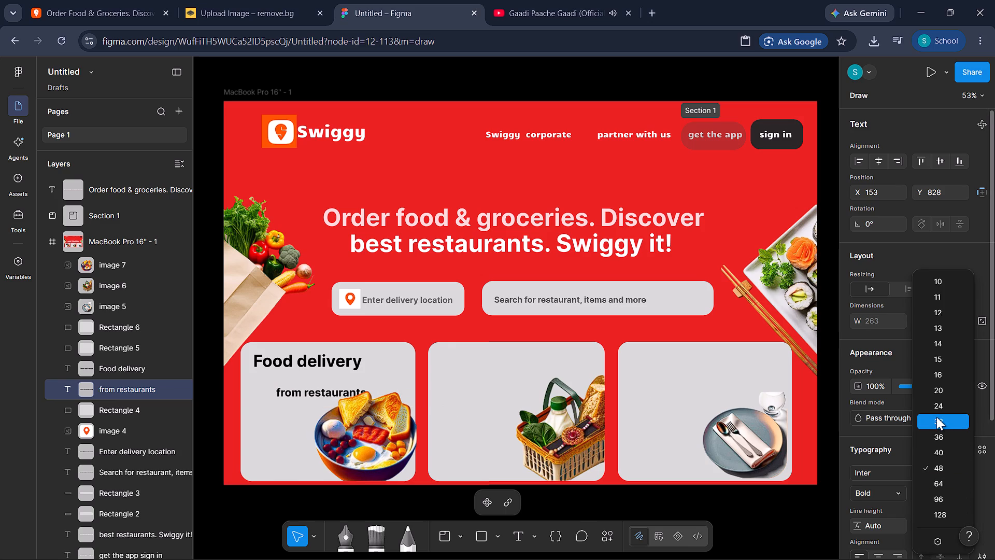
pyautogui.click(936, 417)
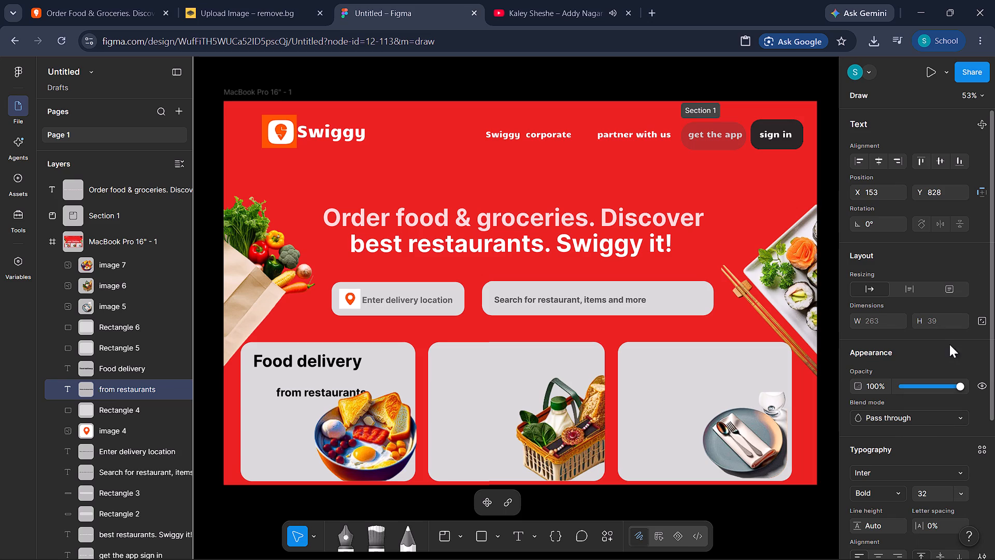
pyautogui.click(945, 386)
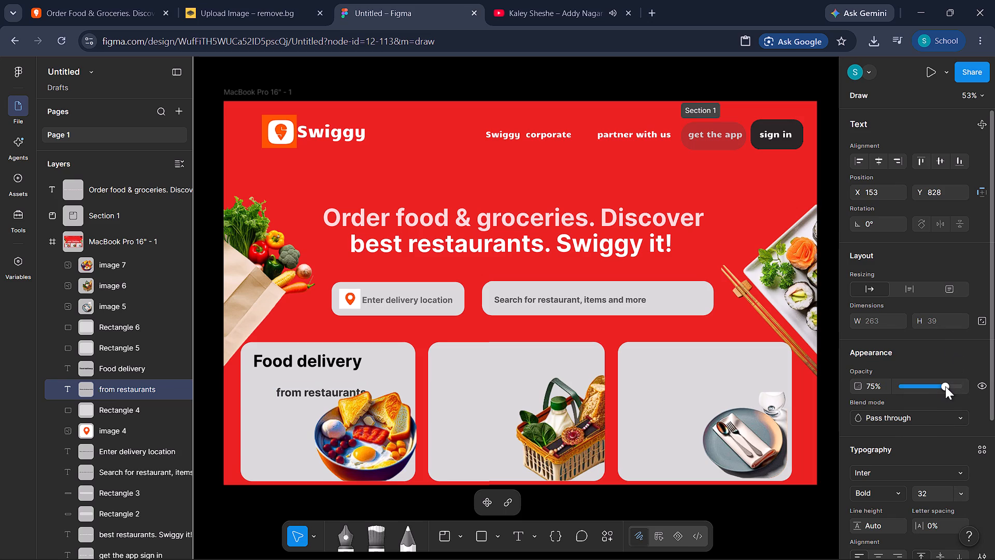
# Reduce the opacity of the "from restaurants" subtitle to 59%.
pyautogui.click(936, 386)
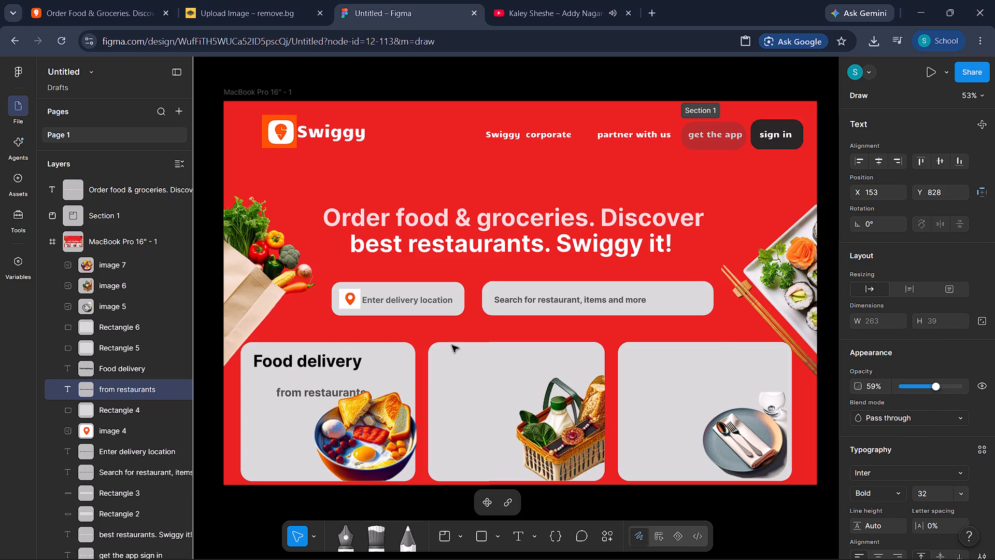
pyautogui.click(293, 394)
pyautogui.click(268, 426)
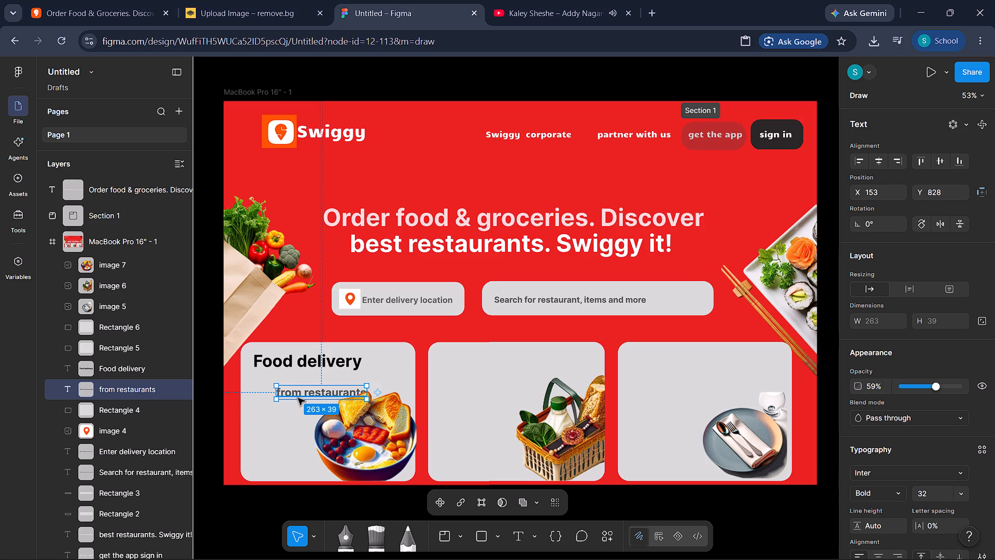
# Move the "from restaurants" subtitle directly under the "Food delivery" heading, flush with its left edge, at about X 86, Y 785.
pyautogui.moveTo(298, 398); pyautogui.dragTo(277, 384)
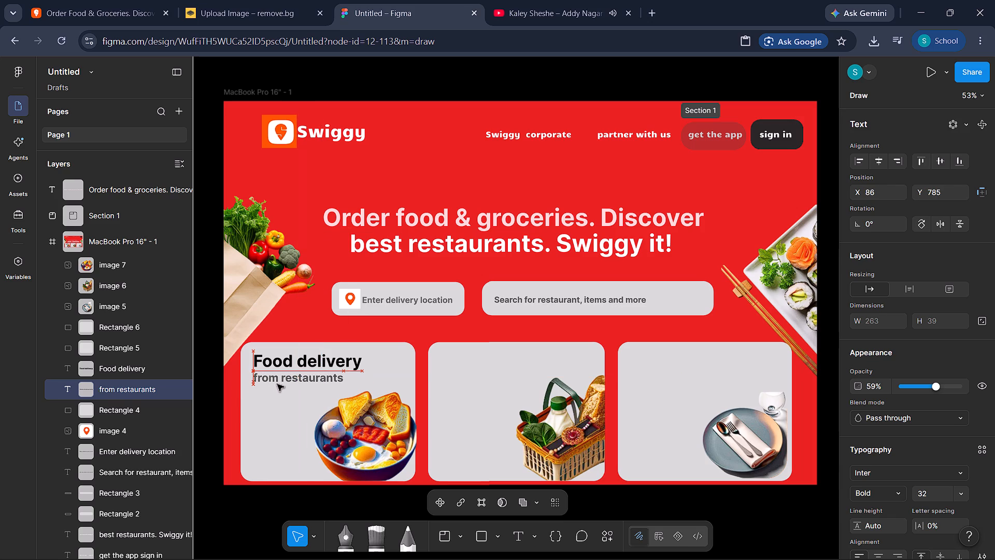
pyautogui.moveTo(277, 384); pyautogui.dragTo(276, 385)
pyautogui.click(273, 430)
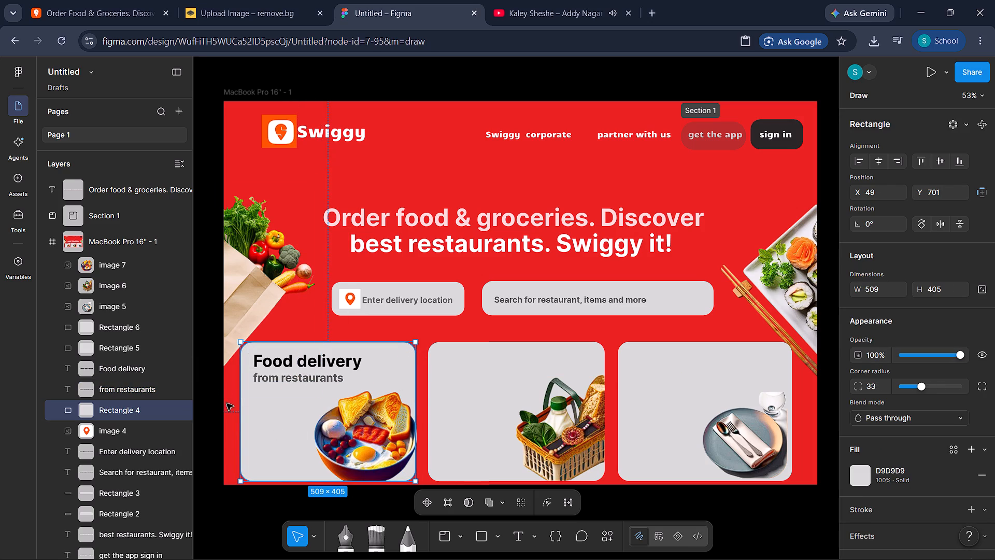
pyautogui.click(205, 417)
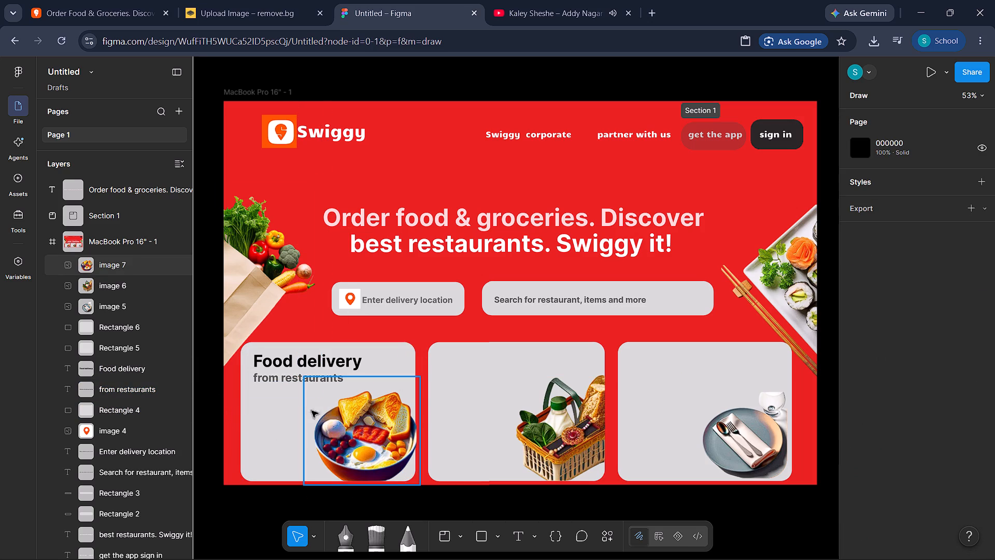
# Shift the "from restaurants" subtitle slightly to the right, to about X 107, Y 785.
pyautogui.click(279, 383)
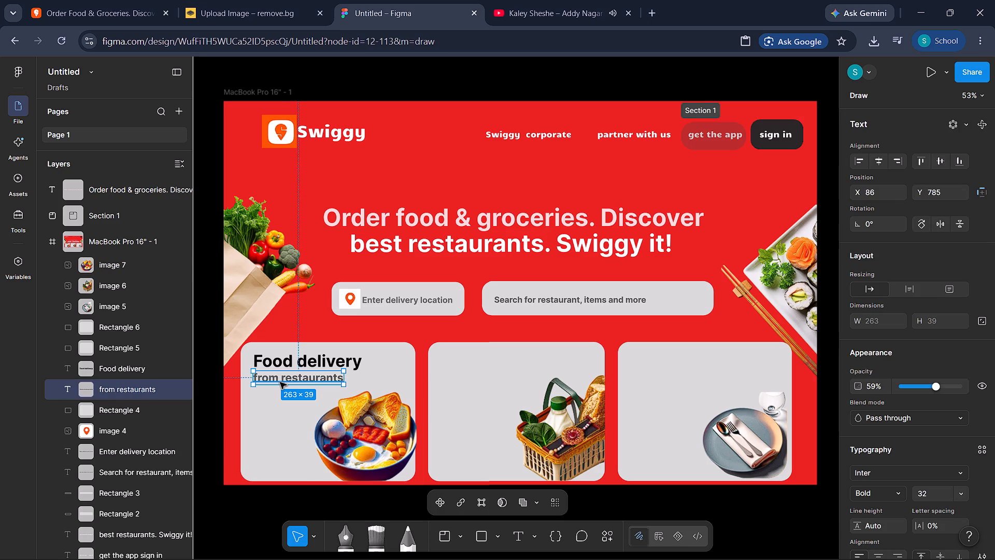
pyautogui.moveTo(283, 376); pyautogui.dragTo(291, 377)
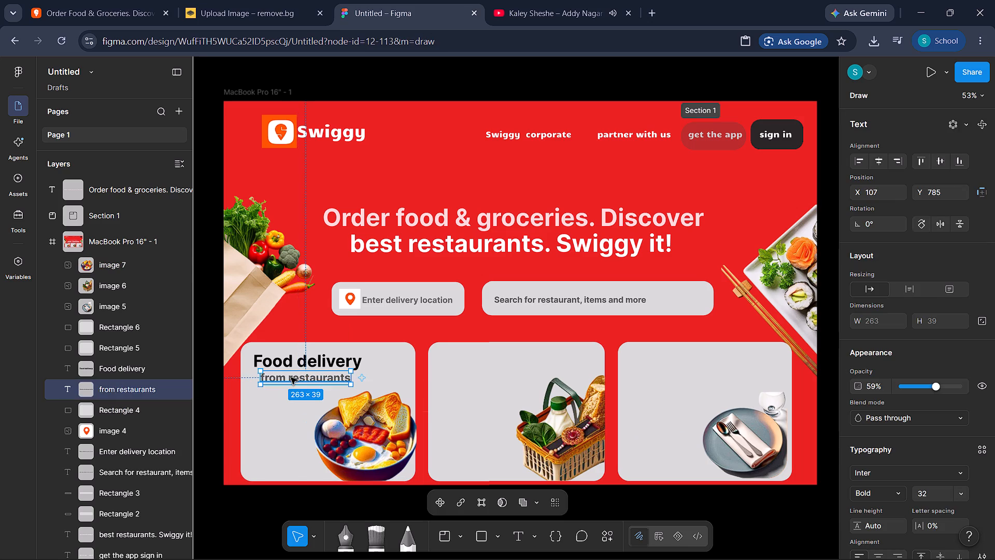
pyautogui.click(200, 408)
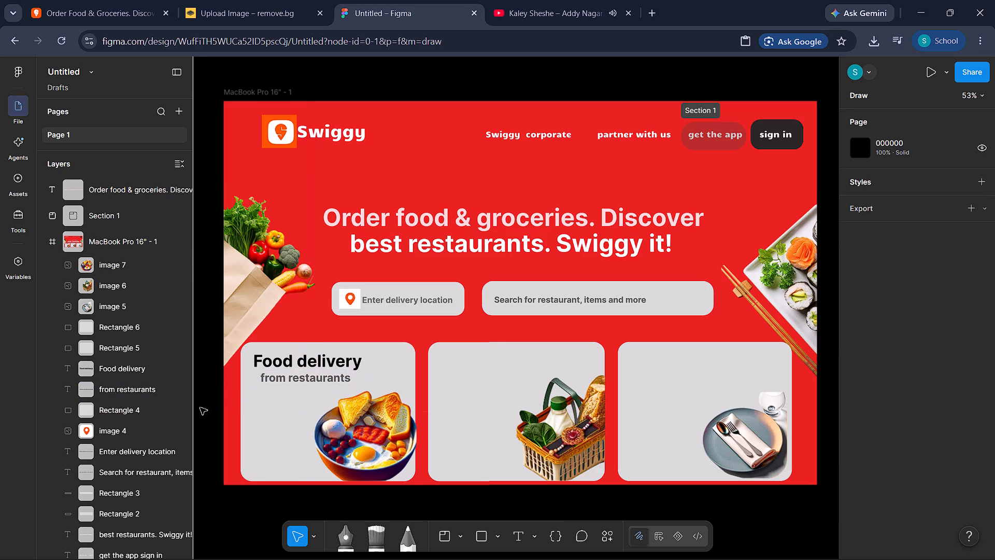
# Check the subtitle's capitalization on the Swiggy website and retype the "from restaurants" subtitle in capitals as "FROM RESTRAUNTS".
pyautogui.click(113, 0)
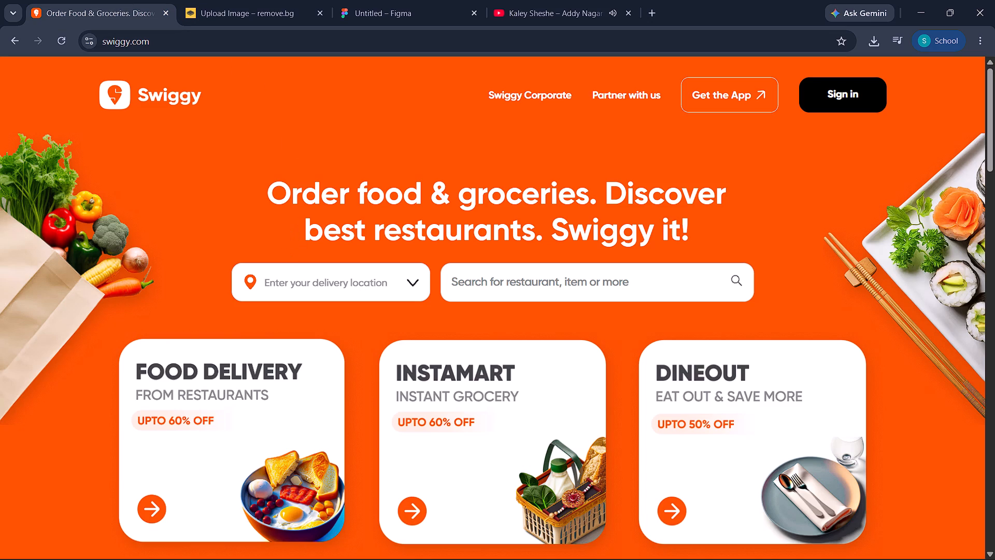
pyautogui.click(385, 0)
pyautogui.click(296, 380)
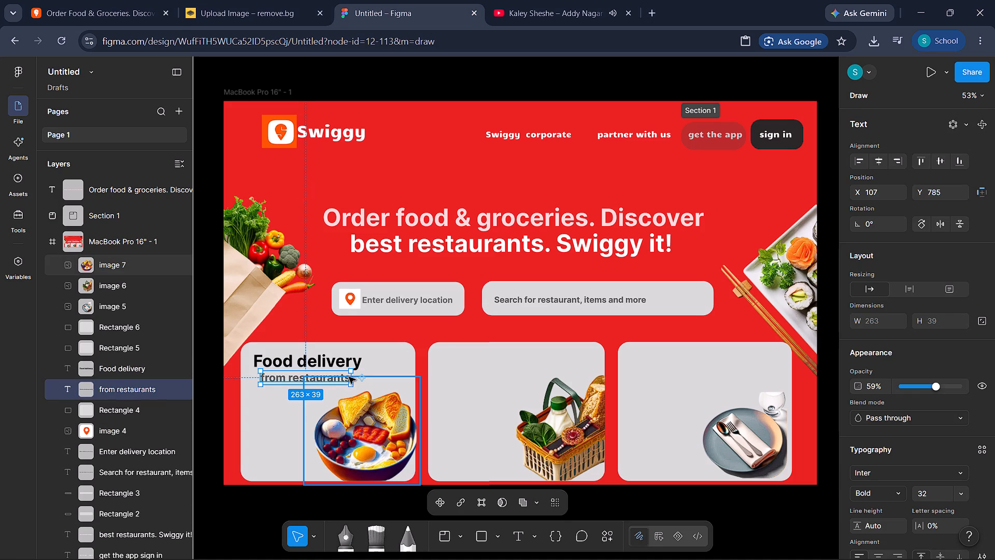
pyautogui.click(271, 376)
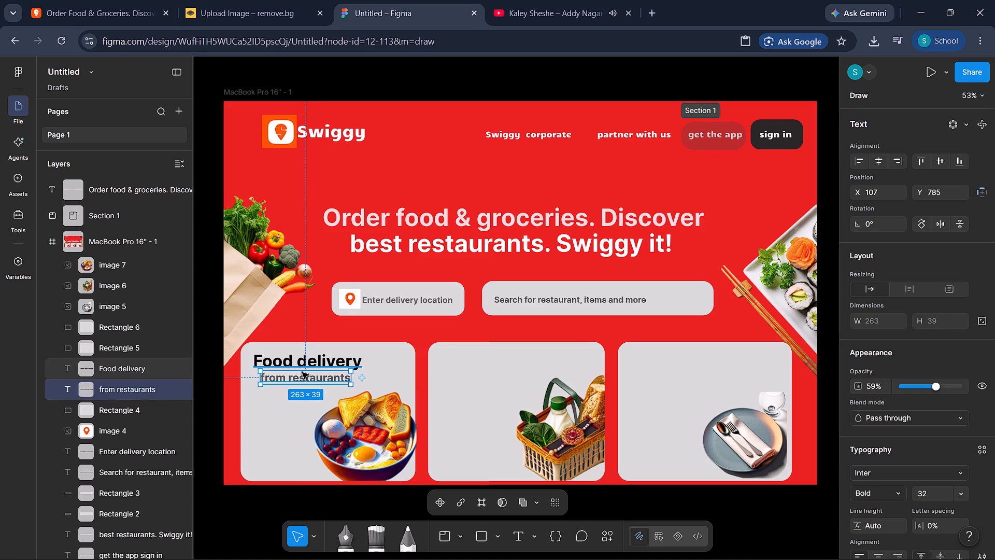
pyautogui.click(343, 374)
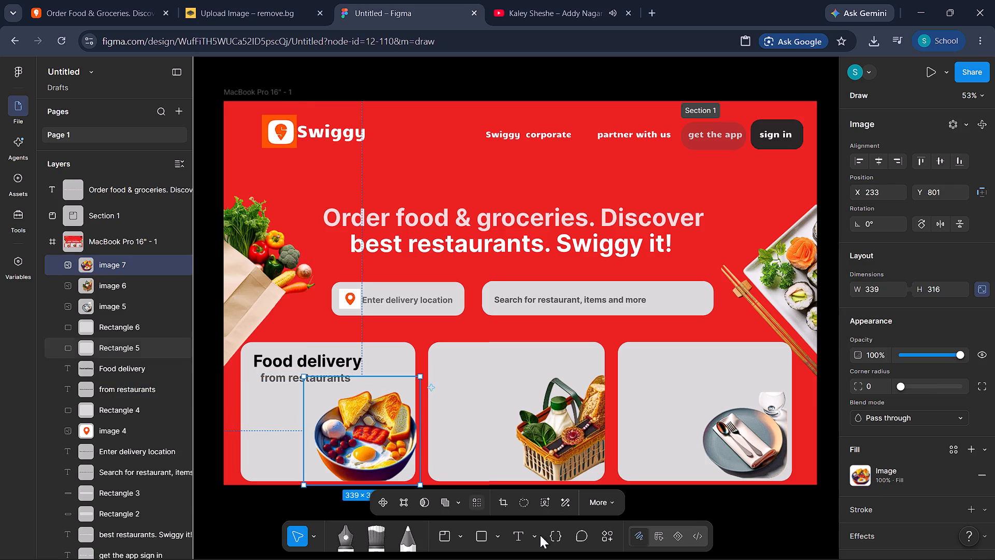
pyautogui.click(513, 533)
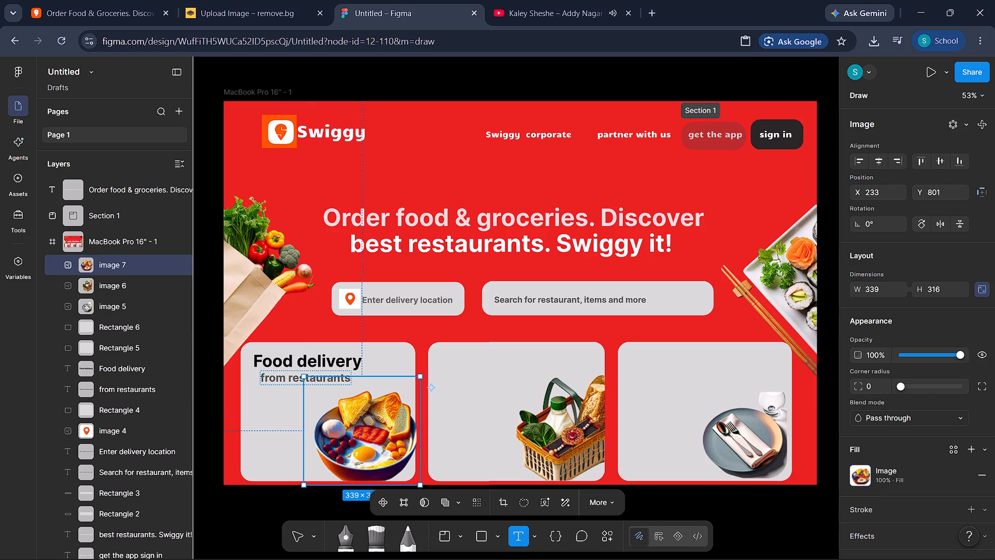
pyautogui.click(347, 379)
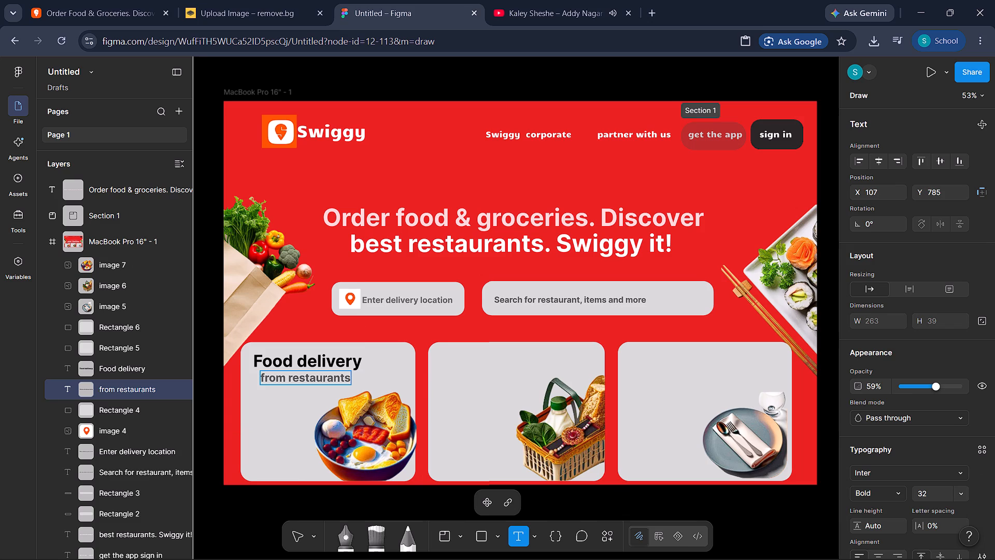
pyautogui.press('Right')
pyautogui.press('BackSpace')
pyautogui.press('BackSpace')
pyautogui.press('BackSpace')
pyautogui.press('BackSpace')
pyautogui.press('BackSpace')
pyautogui.press('BackSpace')
pyautogui.press('BackSpace')
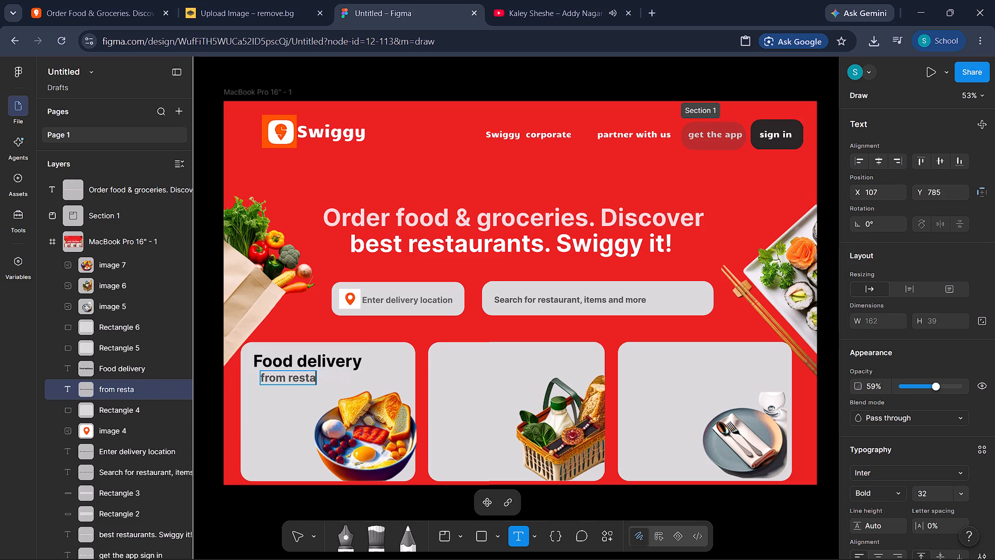
pyautogui.press('BackSpace')
pyautogui.press('BackSpace')
pyautogui.press('BackSpace')
pyautogui.press('BackSpace')
pyautogui.press('BackSpace')
pyautogui.press('BackSpace')
pyautogui.press('BackSpace')
pyautogui.press('BackSpace')
pyautogui.press('BackSpace')
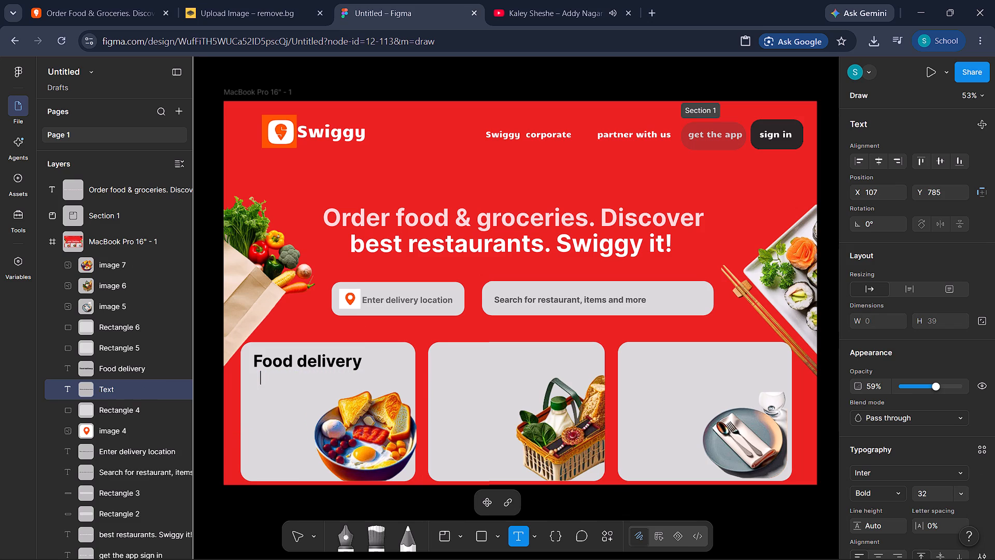
pyautogui.write('FR')
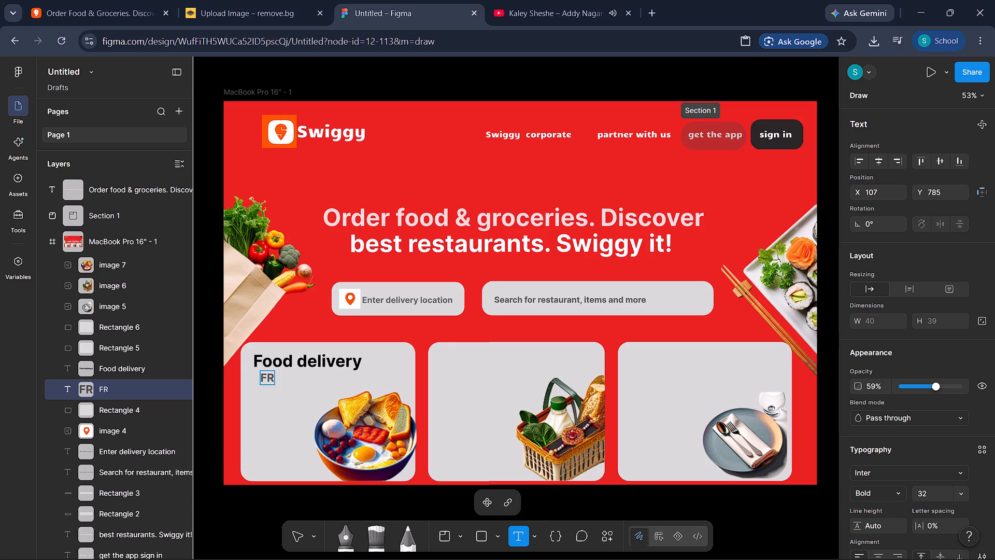
pyautogui.write('OM RESTRAUNTS')
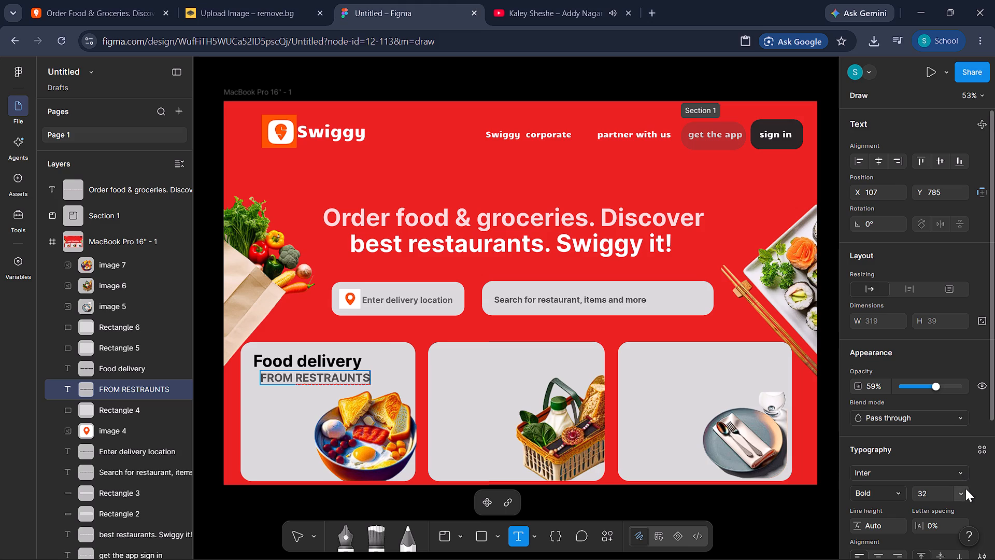
# Set the font size of the whole "FROM RESTRAUNTS" subtitle to 24.
pyautogui.moveTo(367, 380); pyautogui.dragTo(252, 386)
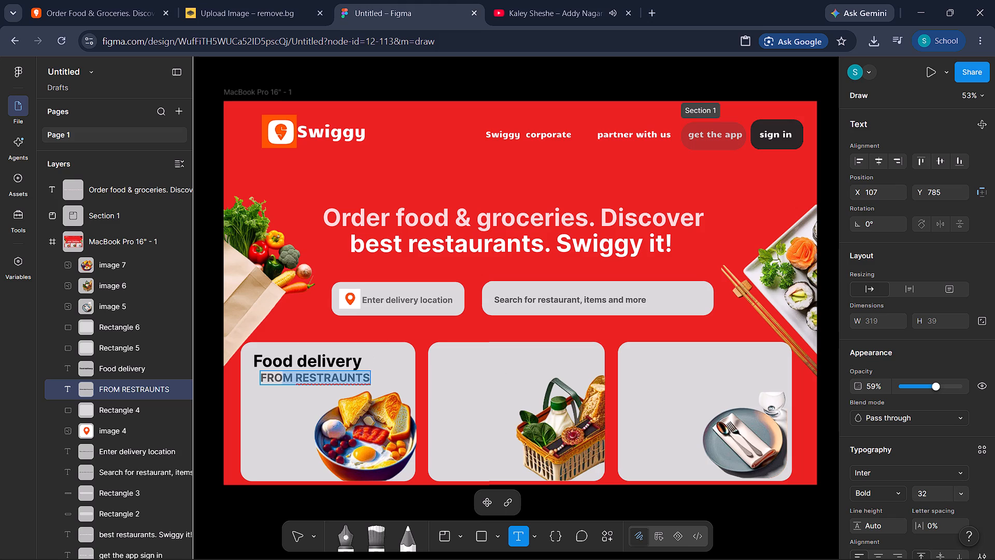
pyautogui.moveTo(252, 386); pyautogui.dragTo(242, 381)
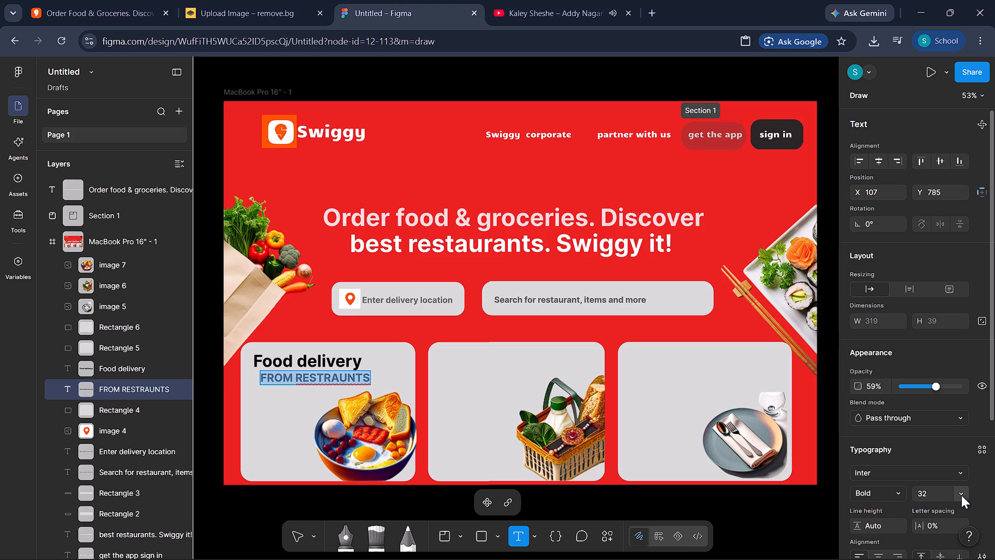
pyautogui.click(961, 495)
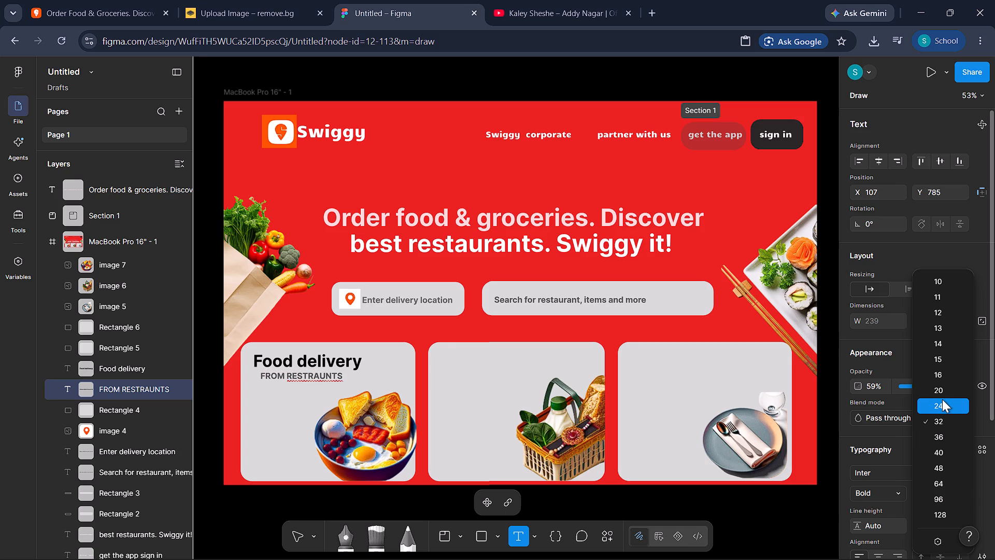
pyautogui.click(942, 399)
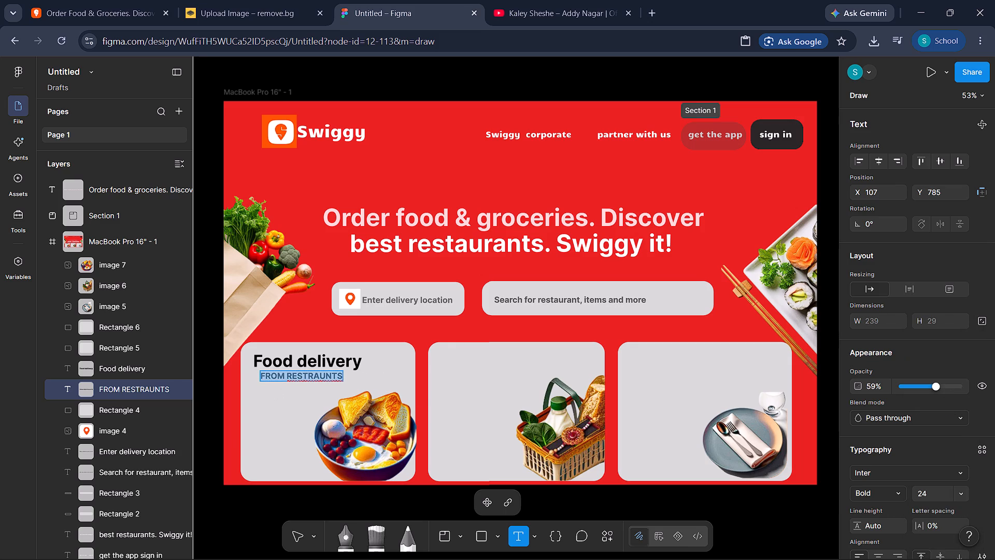
# Correct the spelling of the food delivery card's subtitle to "FROM RESTAURANTS".
pyautogui.click(316, 374)
pyautogui.press('BackSpace')
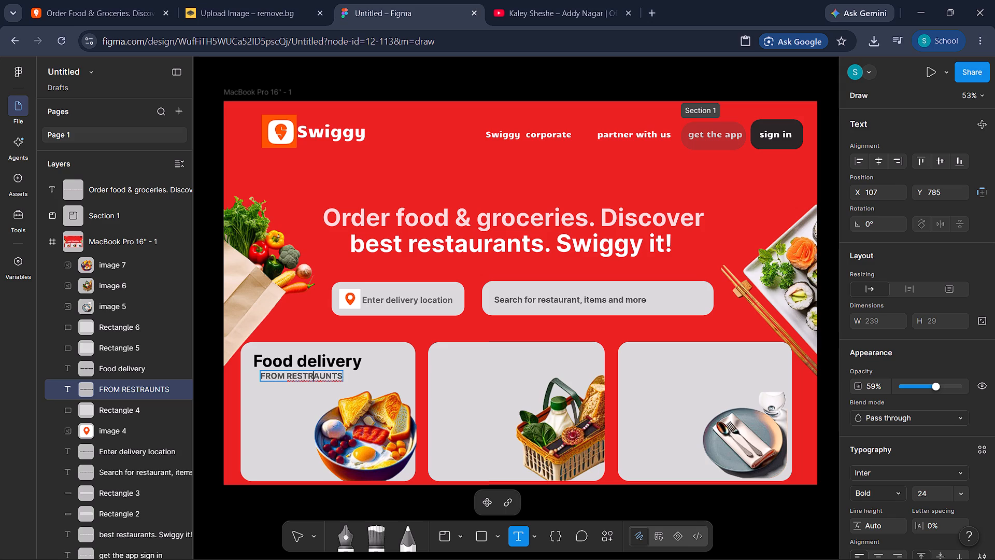
pyautogui.click(317, 376)
pyautogui.write('ra')
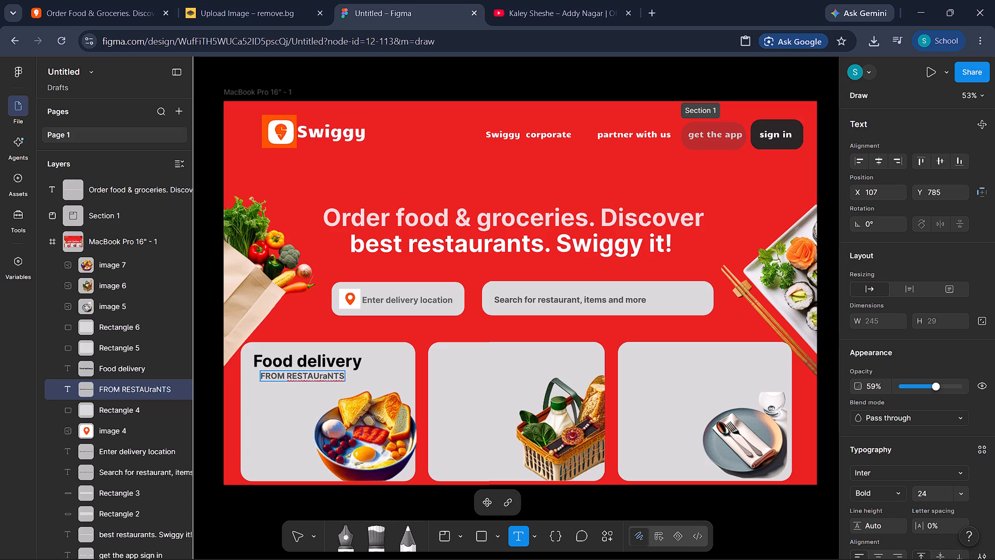
pyautogui.press('BackSpace')
pyautogui.press('BackSpace')
pyautogui.write('RA')
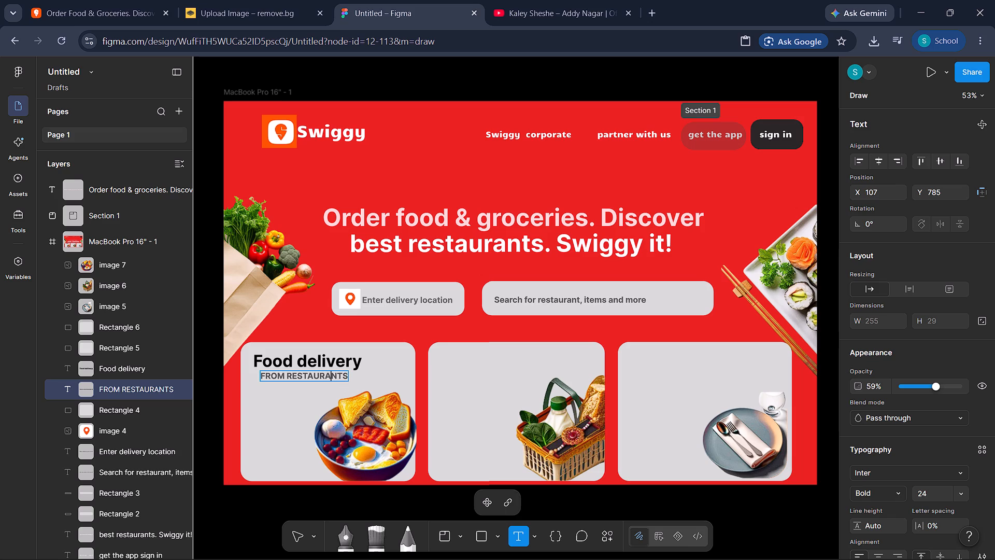
pyautogui.click(365, 372)
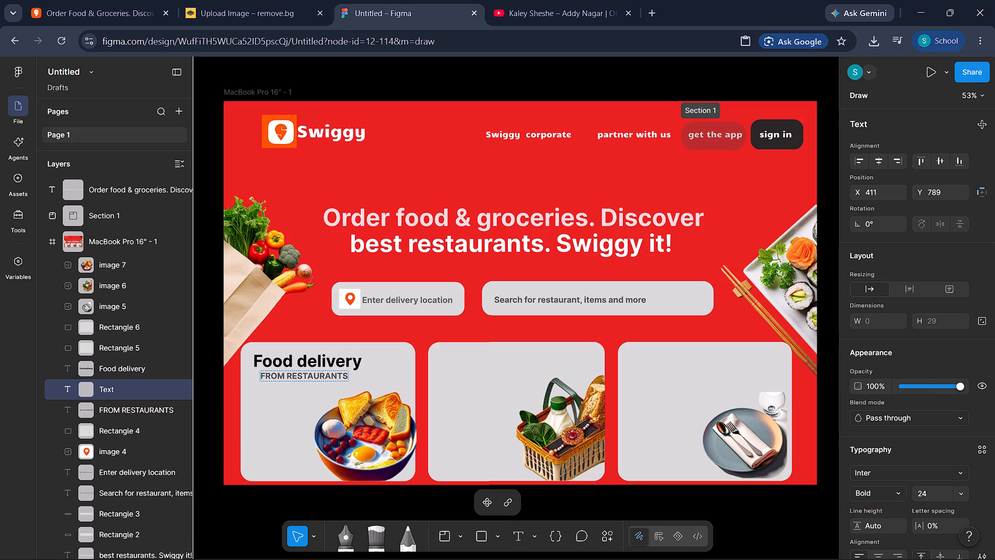
pyautogui.click(267, 397)
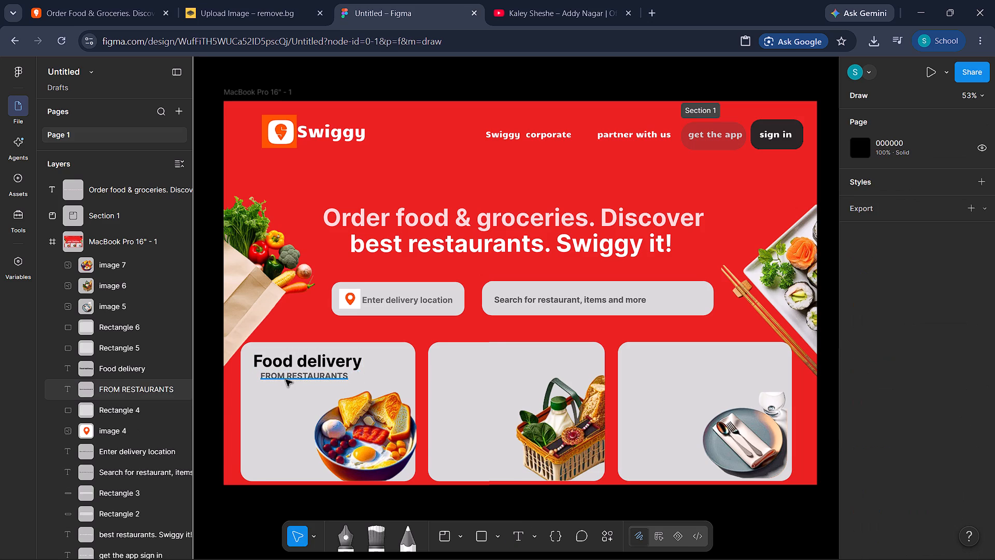
# Move the "FROM RESTAURANTS" subtitle to align with the left edge of the "Food delivery" heading, at about X 86, Y 786.
pyautogui.click(286, 380)
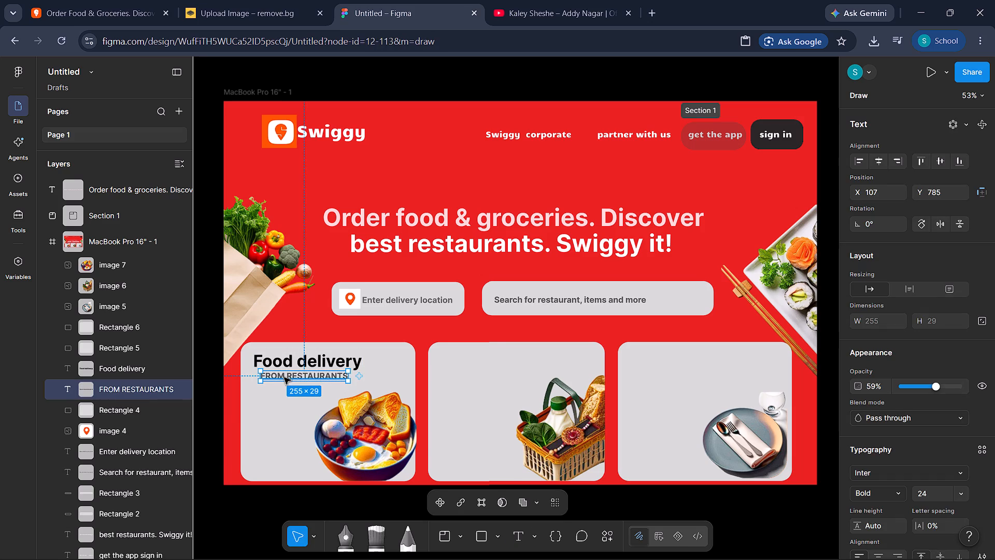
pyautogui.moveTo(284, 377); pyautogui.dragTo(277, 379)
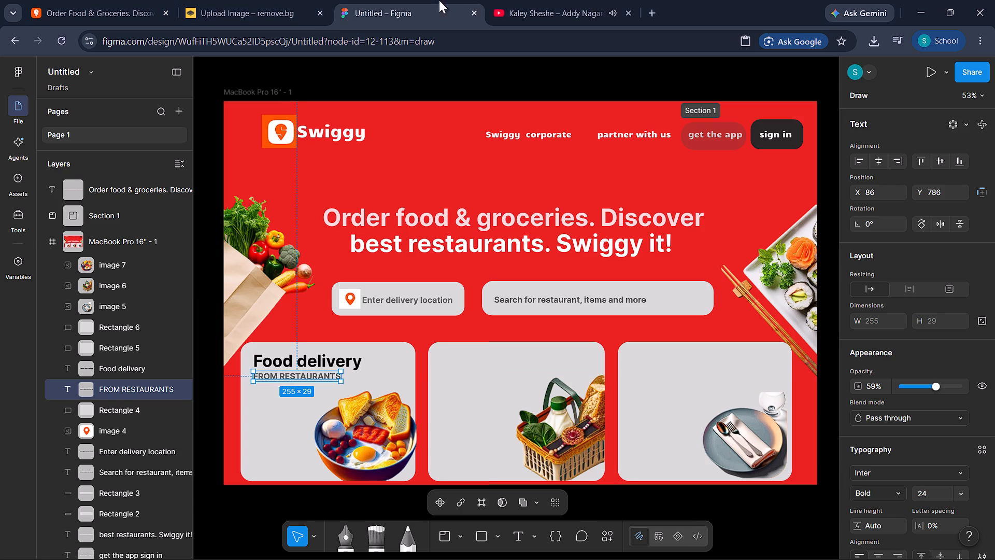
pyautogui.click(392, 362)
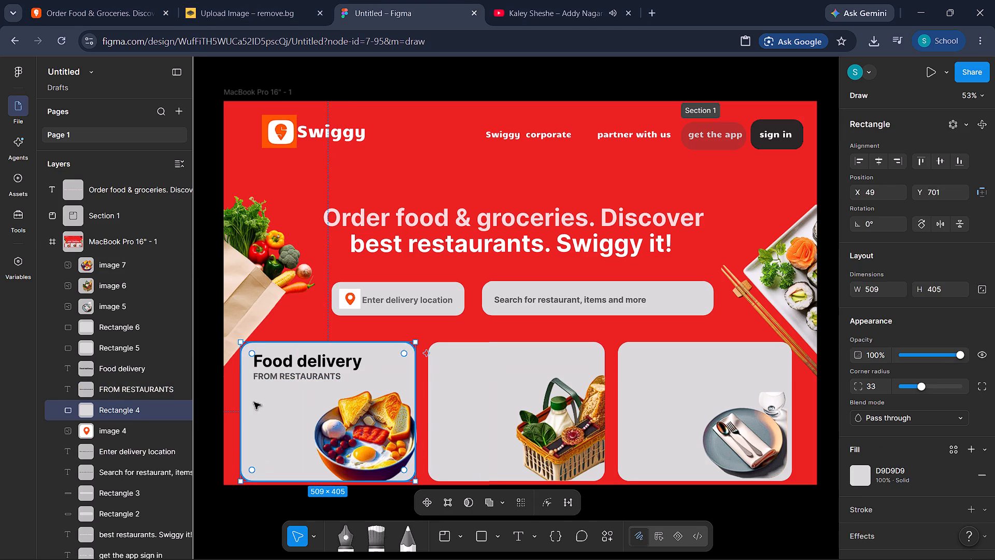
# Compare the food delivery card with the original card on the Swiggy website, then return to the Figma design.
pyautogui.click(65, 0)
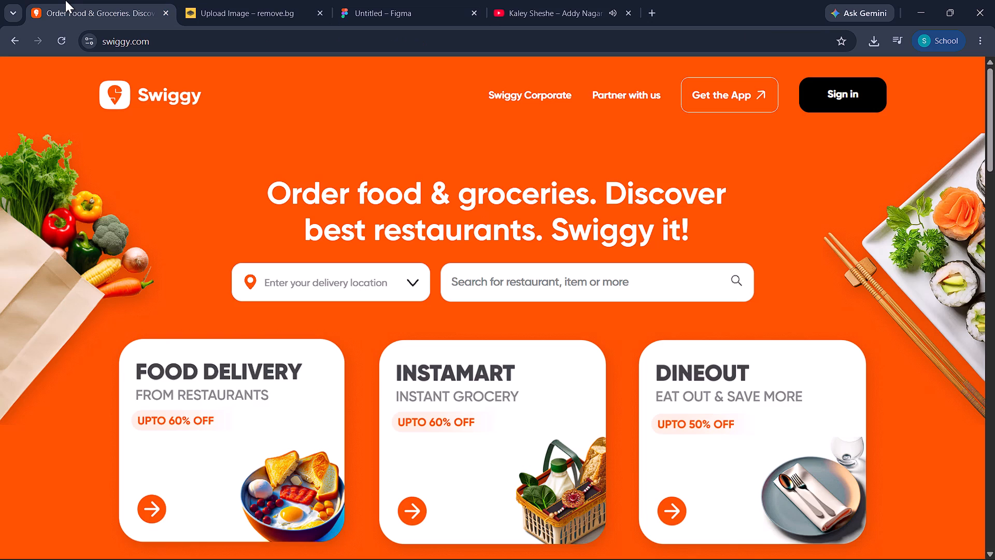
pyautogui.click(375, 0)
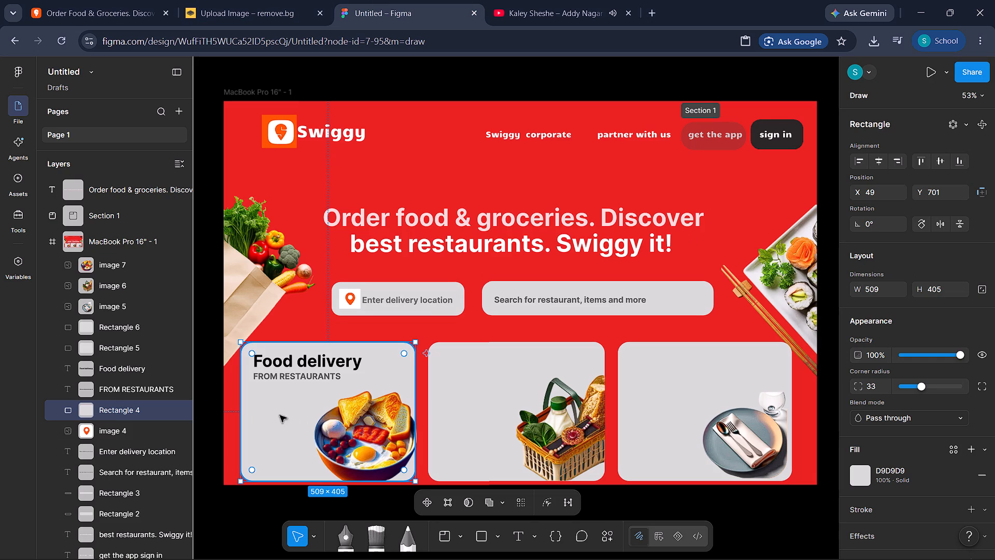
# Add the text "upto 60%" beneath the "FROM RESTAURANTS" subtitle in the food delivery card.
pyautogui.click(524, 533)
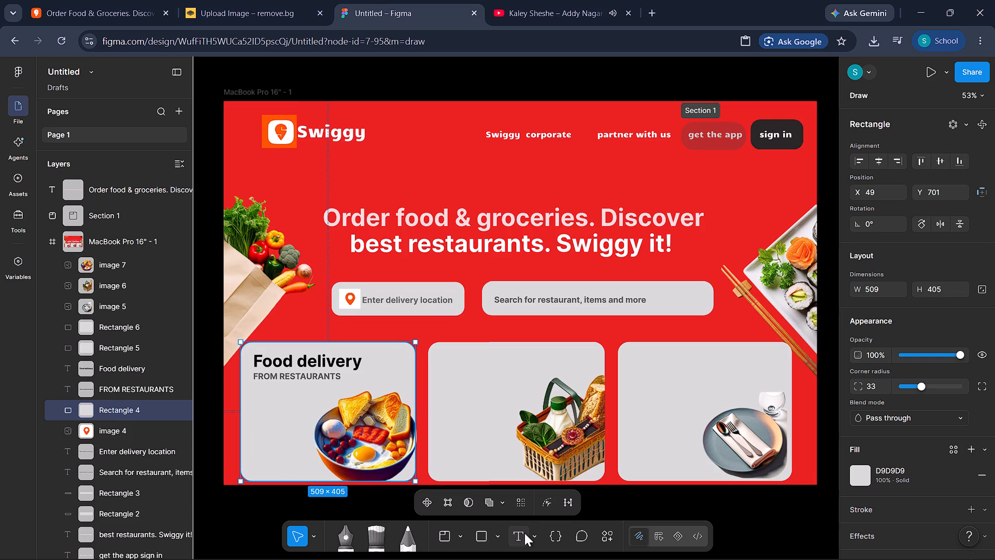
pyautogui.click(257, 405)
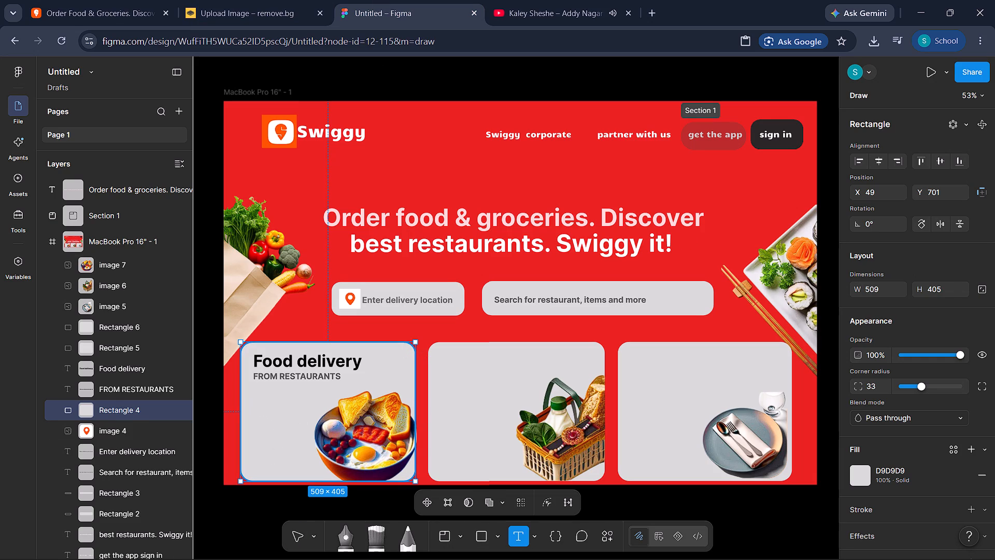
pyautogui.write('upt')
pyautogui.press('o')
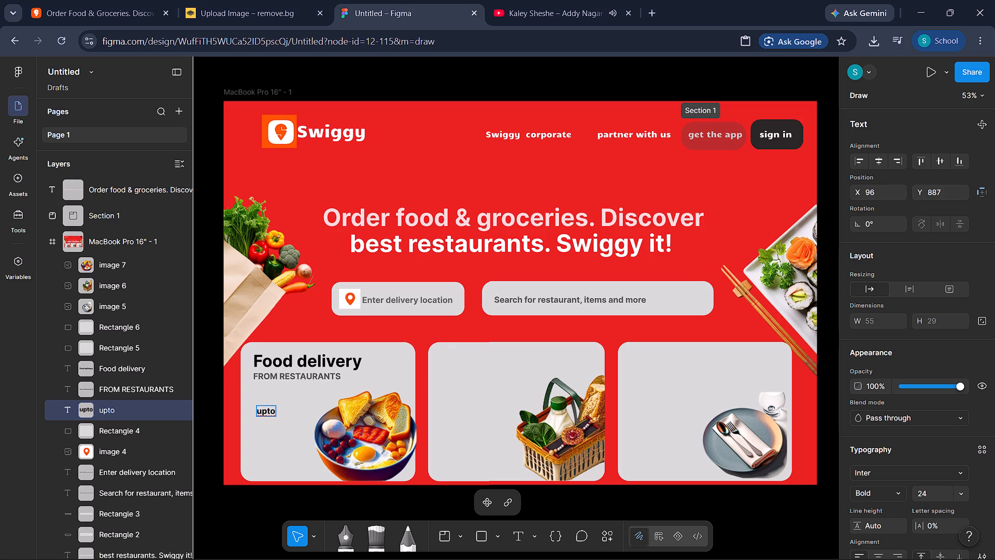
pyautogui.press('space')
pyautogui.press('space')
pyautogui.press('space')
pyautogui.write('60')
pyautogui.hotkey('shift', '%')
# Check the offer wording on the Swiggy website and replace the card's offer text with "UPTO 60% OFF" in capitals.
pyautogui.click(82, 0)
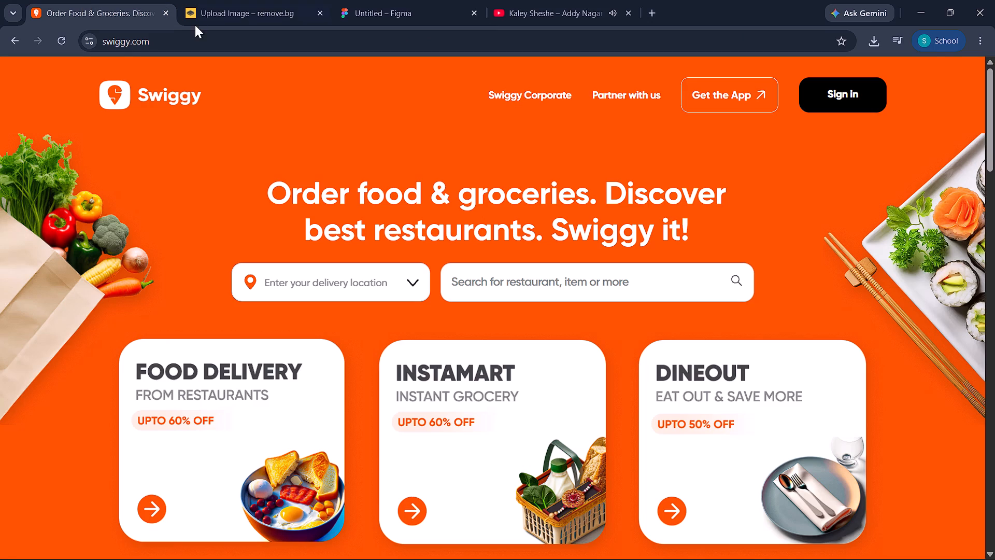
pyautogui.click(420, 0)
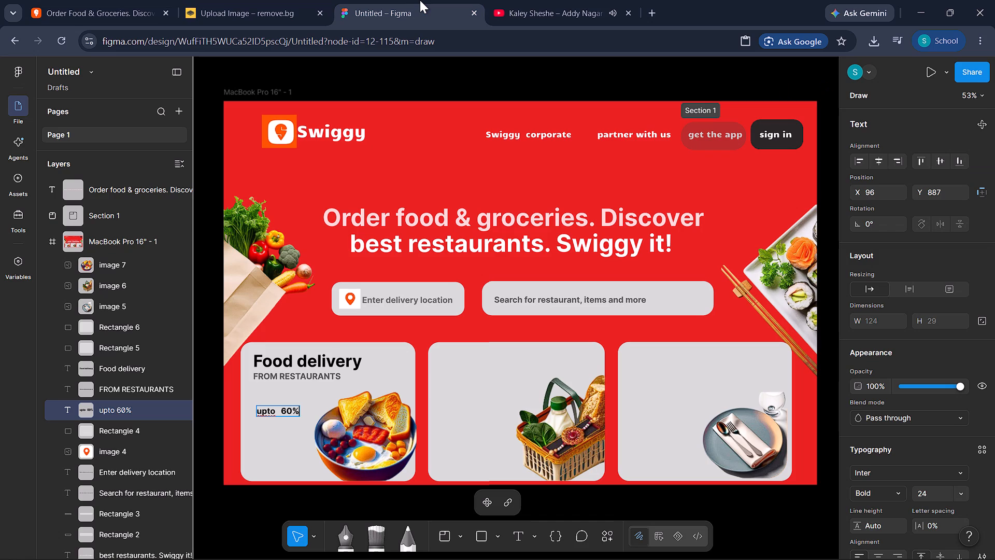
pyautogui.press('BackSpace')
pyautogui.press('BackSpace')
pyautogui.press('BackSpace')
pyautogui.press('BackSpace')
pyautogui.press('BackSpace')
pyautogui.press('BackSpace')
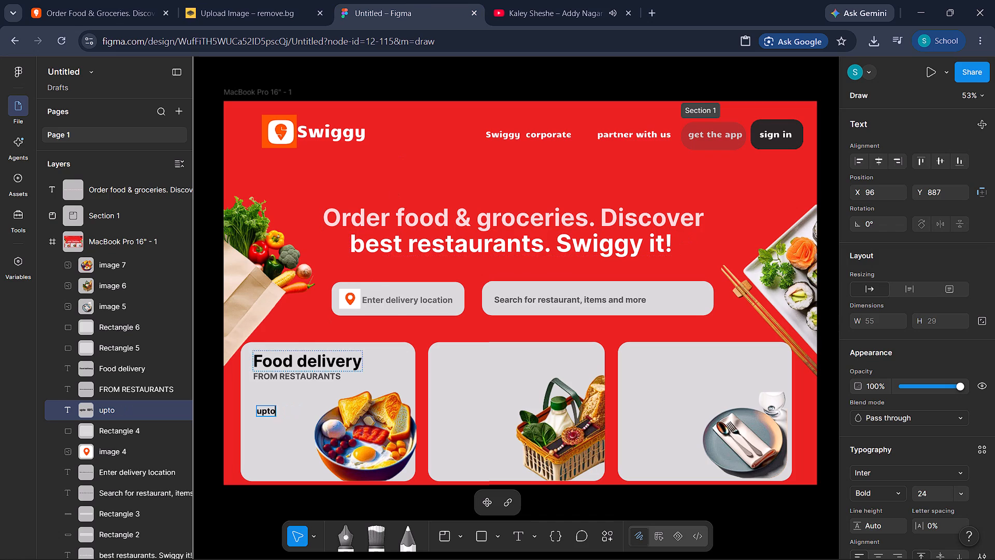
pyautogui.press('BackSpace')
pyautogui.press('BackSpace')
pyautogui.press('BackSpace')
pyautogui.press('BackSpace')
pyautogui.write('UPT')
pyautogui.hotkey('shift', 'o')
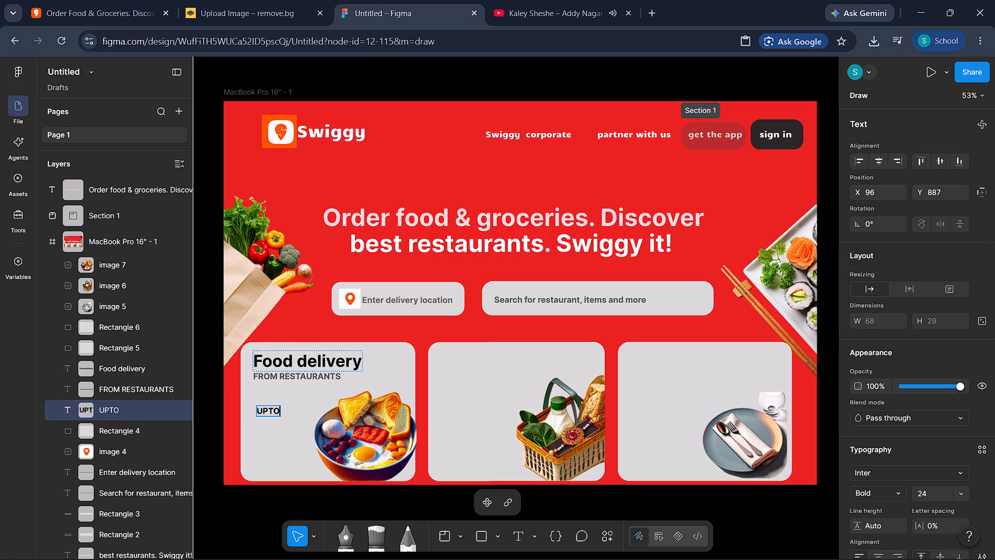
pyautogui.press('space')
pyautogui.press('space')
pyautogui.write('6)')
pyautogui.press('BackSpace')
pyautogui.press('0')
pyautogui.write('%')
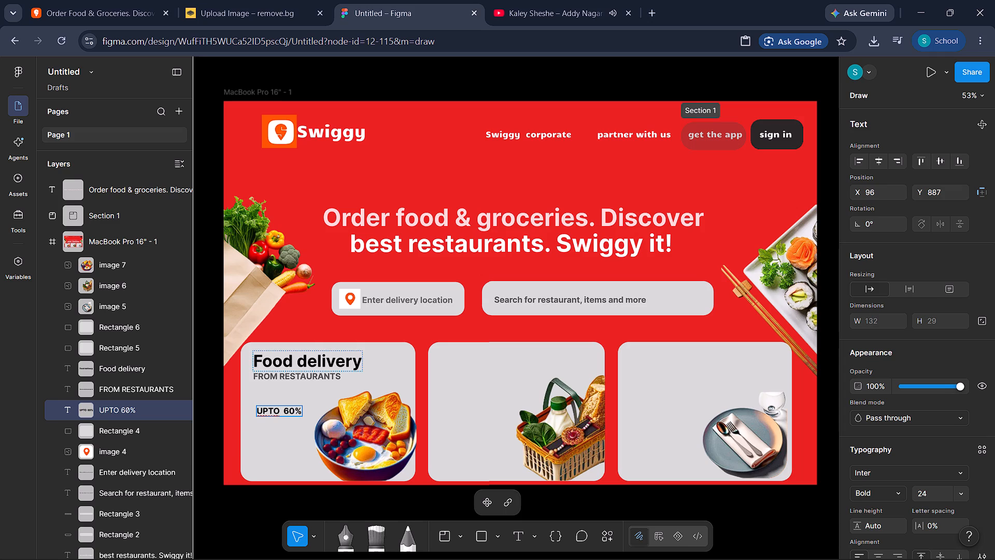
pyautogui.press('space')
pyautogui.press('space')
pyautogui.press('o')
pyautogui.press('BackSpace')
pyautogui.press('BackSpace')
pyautogui.write('OFF')
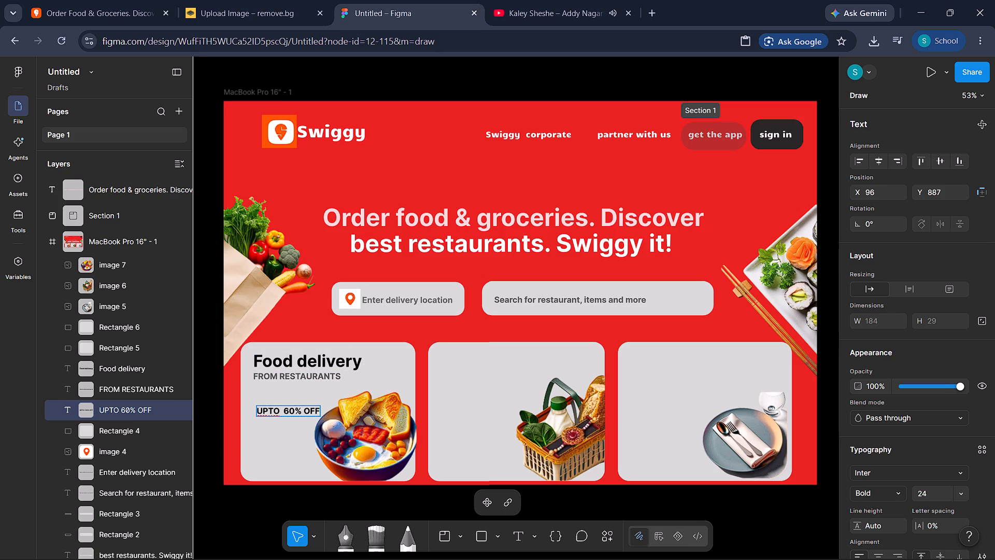
# Recolour the whole "UPTO 60% OFF" text dark red, AC1111.
pyautogui.moveTo(258, 413); pyautogui.dragTo(322, 415)
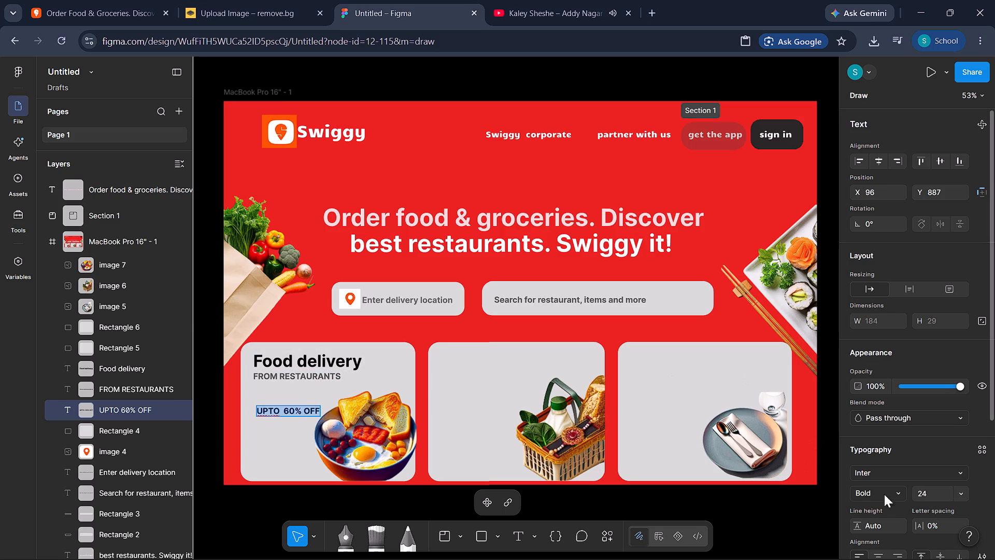
pyautogui.scroll(-1, 891, 499)
pyautogui.click(856, 507)
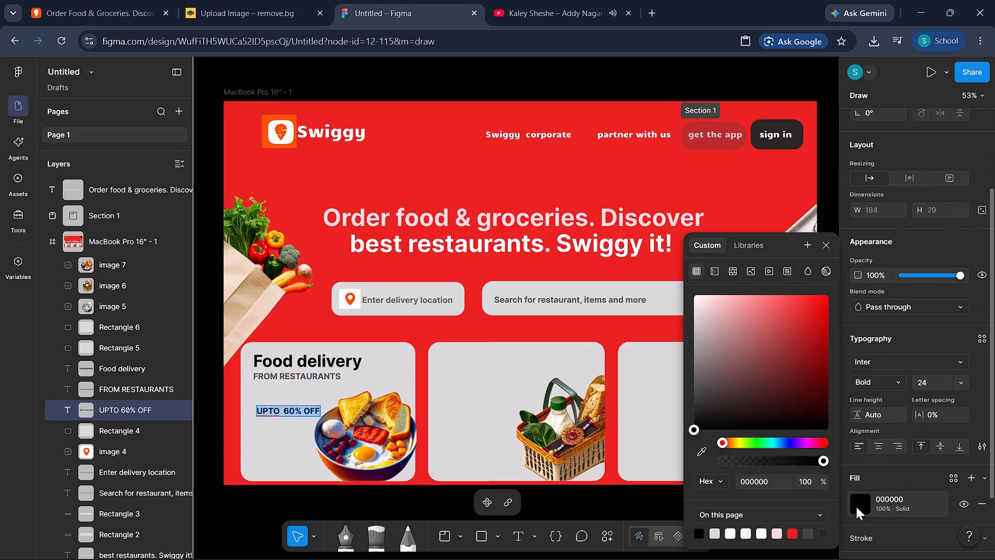
pyautogui.moveTo(783, 344); pyautogui.dragTo(795, 340)
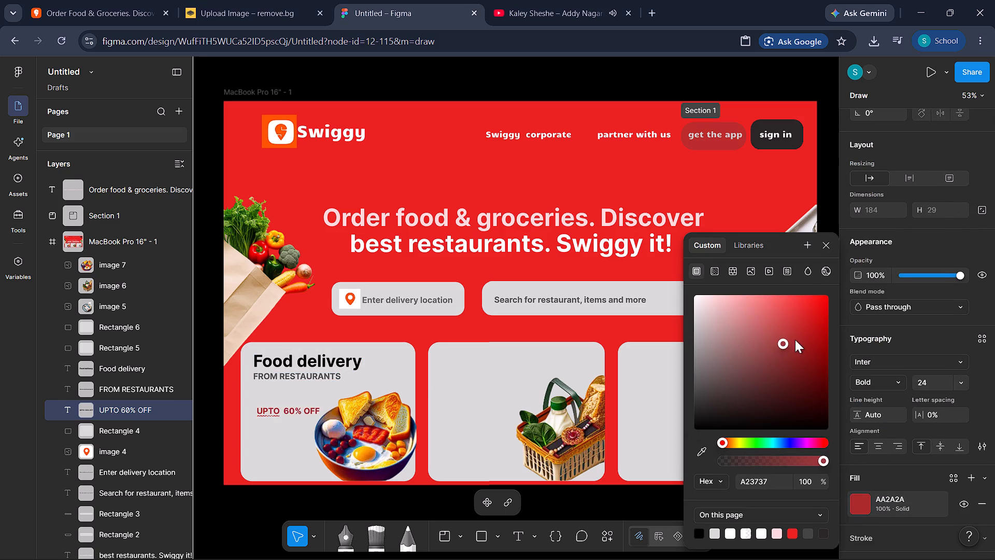
pyautogui.moveTo(795, 340); pyautogui.dragTo(815, 339)
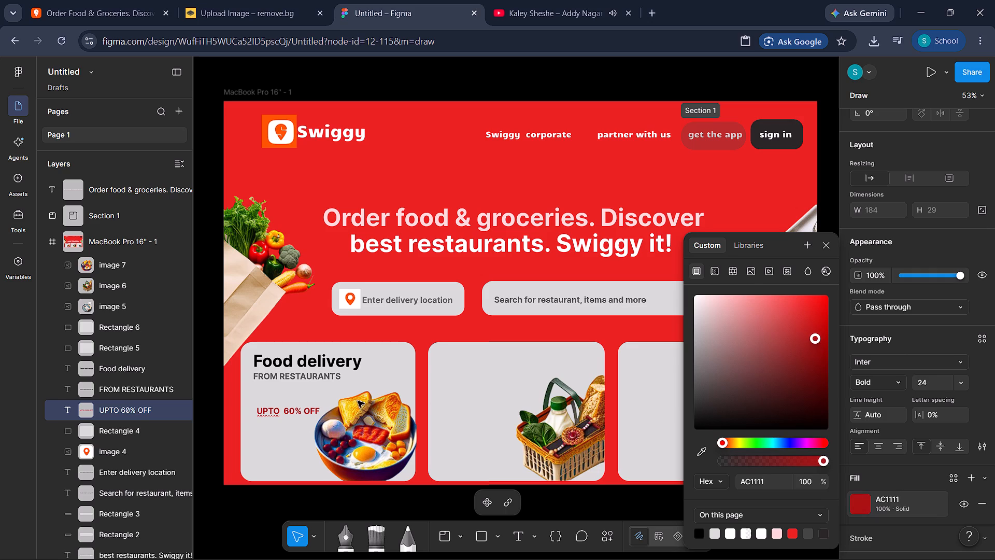
# Move the "UPTO 60% OFF" text up beneath "FROM RESTAURANTS", aligned with the subtitle's left edge.
pyautogui.click(279, 411)
pyautogui.click(277, 427)
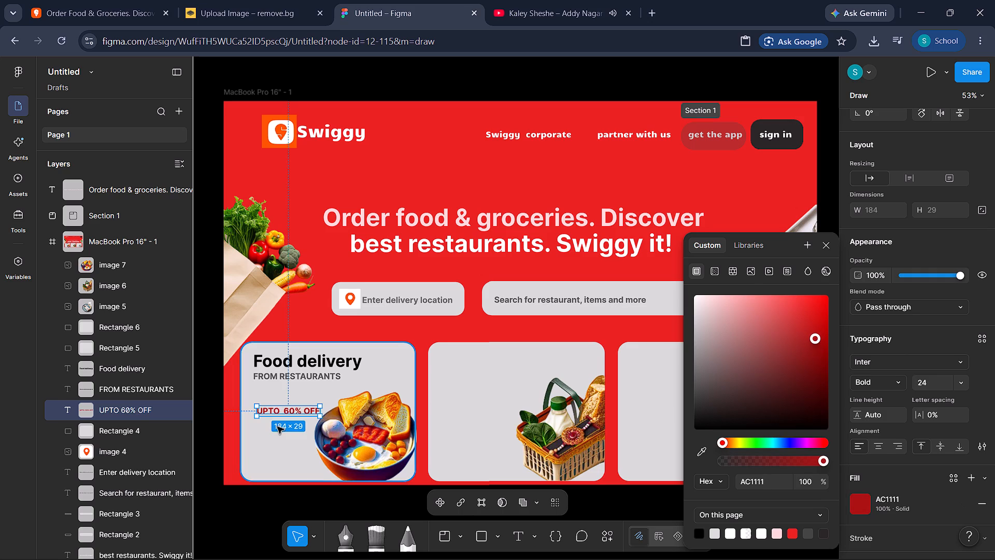
pyautogui.moveTo(278, 411); pyautogui.dragTo(273, 402)
pyautogui.click(234, 414)
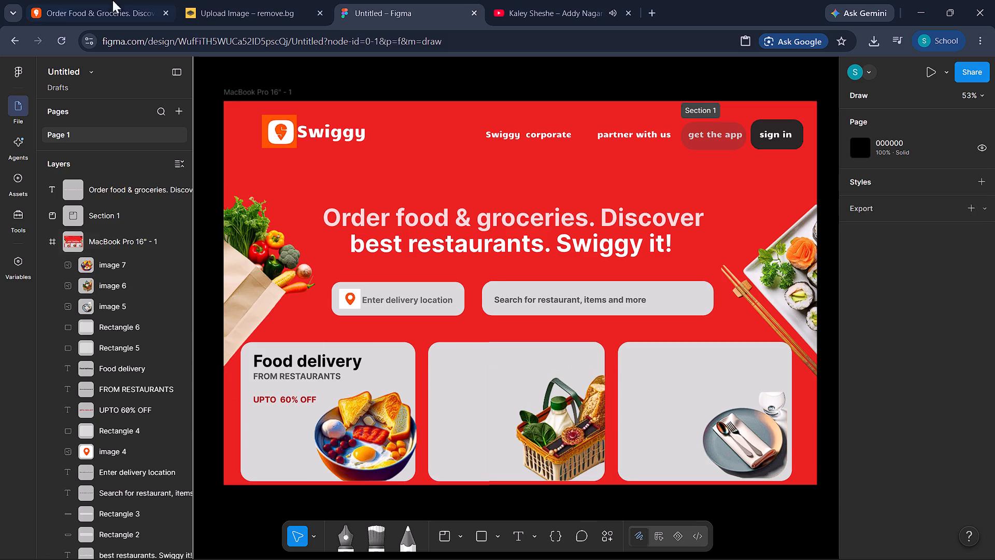
# Check the second card on the Swiggy website and add its heading "INSTAMART" at font size 32 near the card's top-left corner.
pyautogui.click(65, 0)
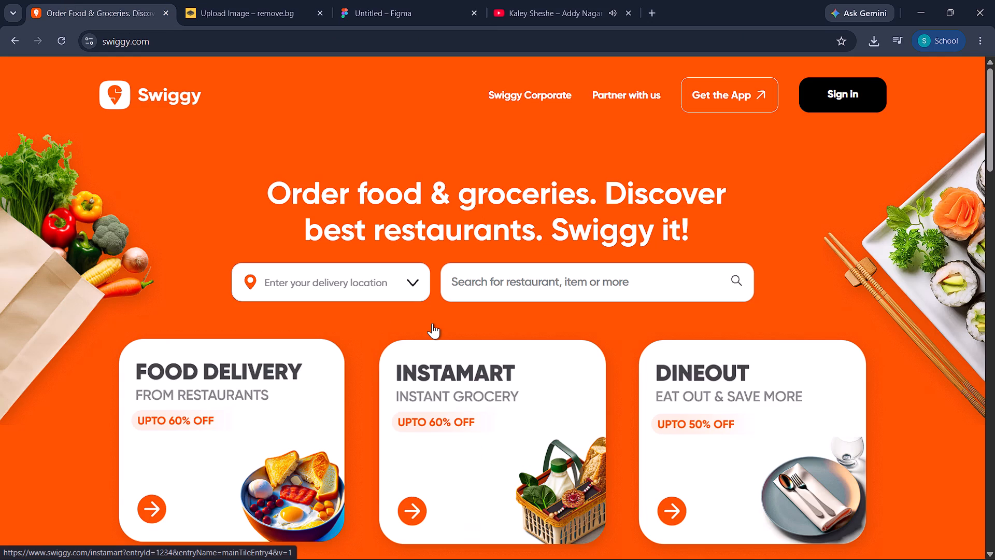
pyautogui.click(258, 0)
pyautogui.click(367, 0)
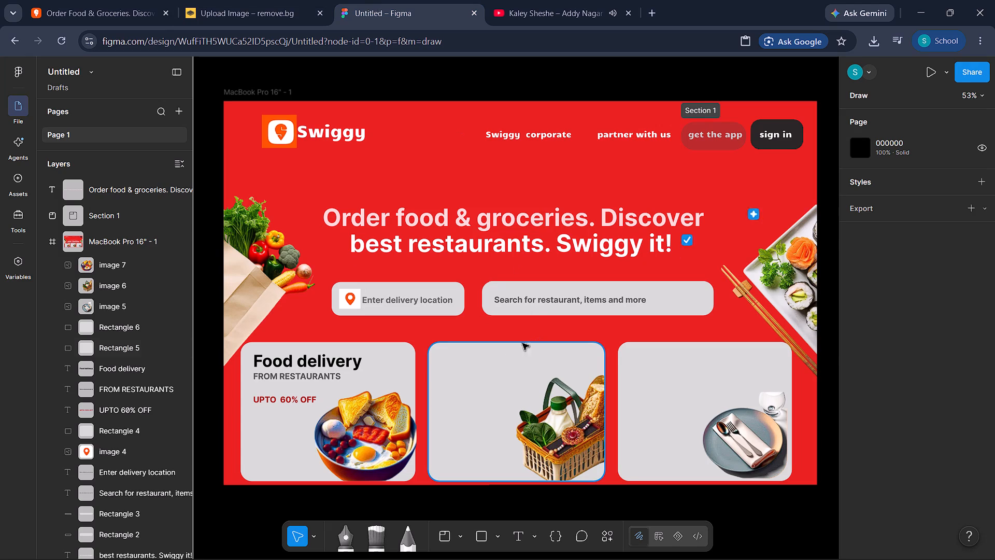
pyautogui.click(515, 537)
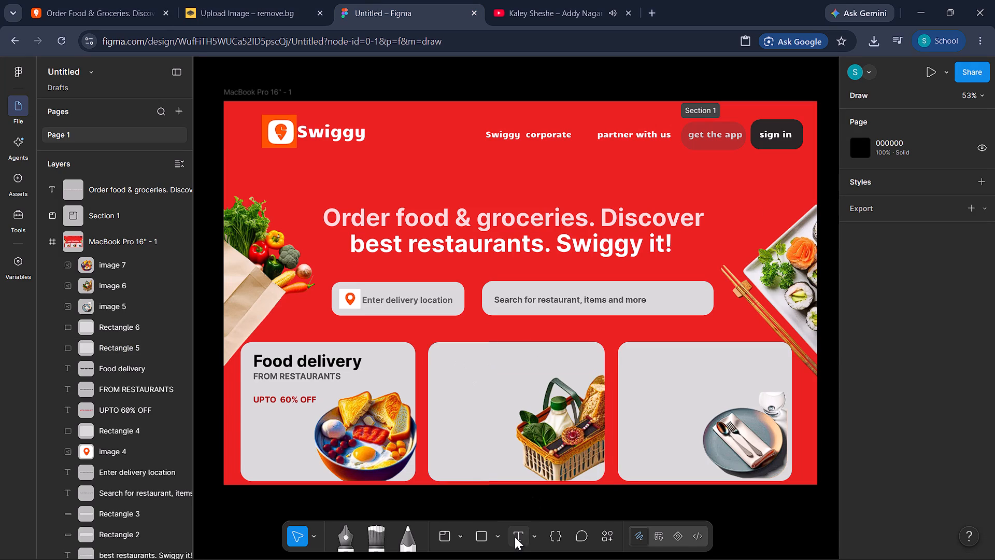
pyautogui.click(445, 355)
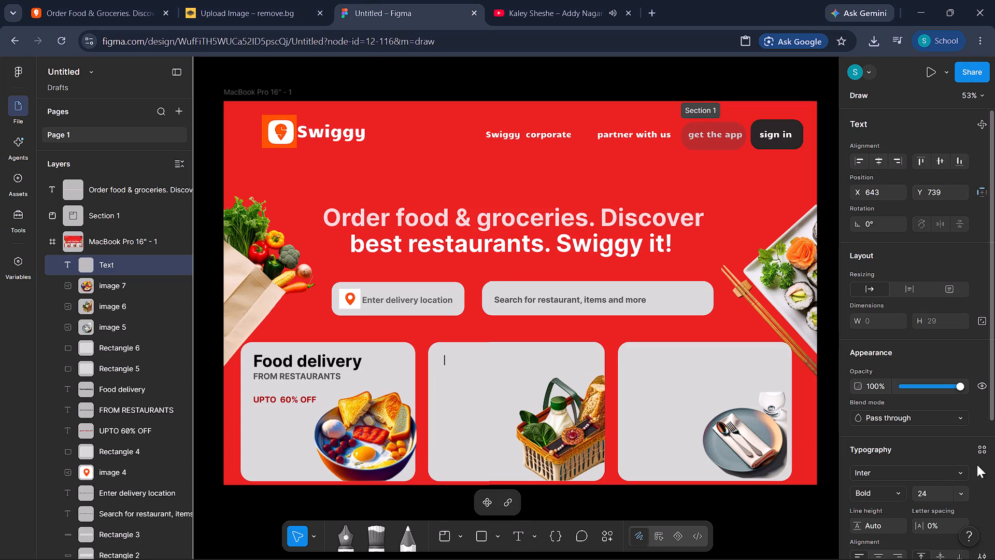
pyautogui.click(960, 498)
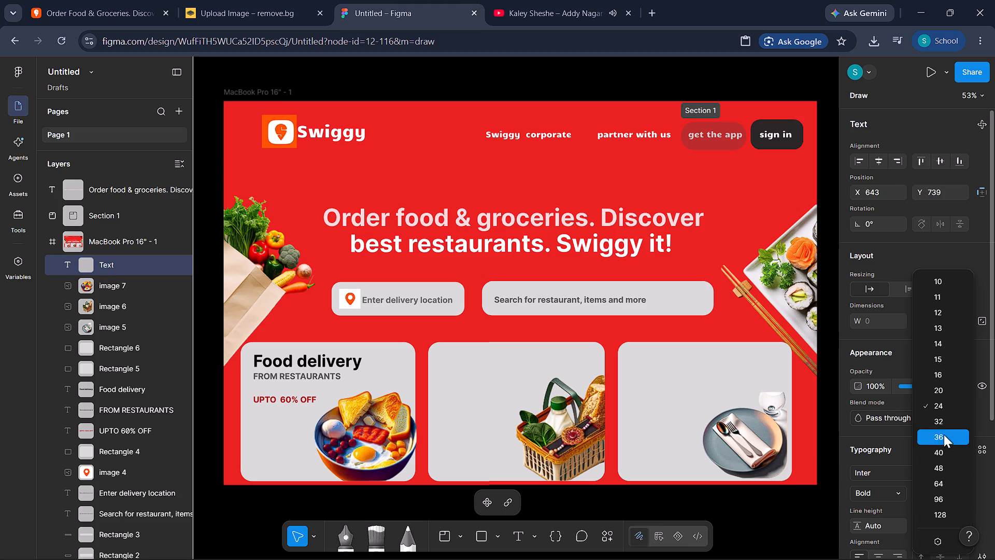
pyautogui.click(941, 426)
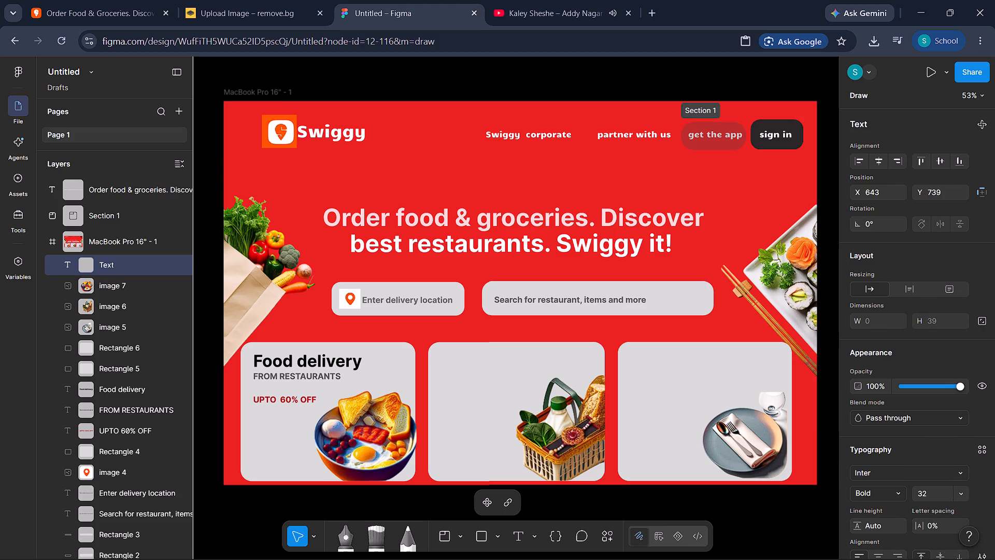
pyautogui.click(516, 529)
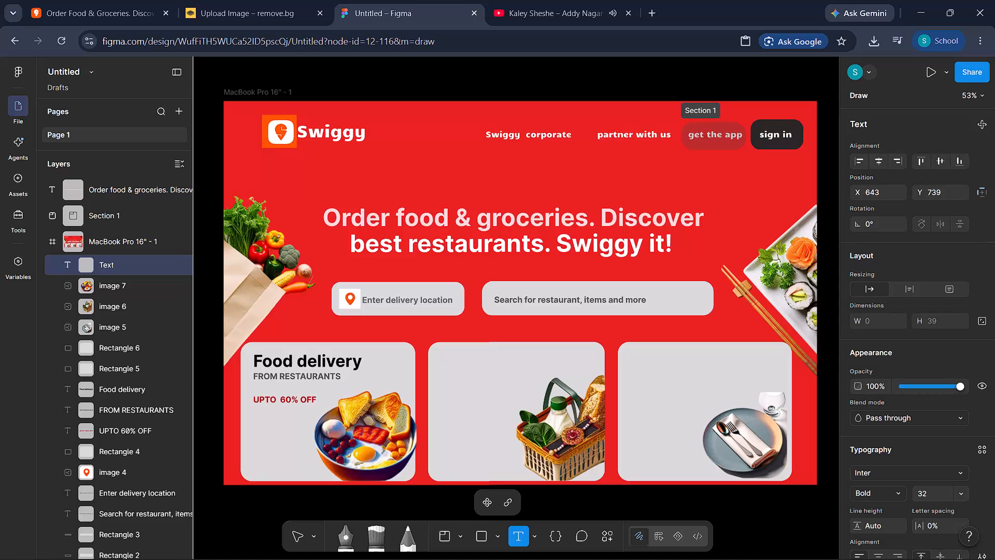
pyautogui.write('INSTA')
pyautogui.write('MART')
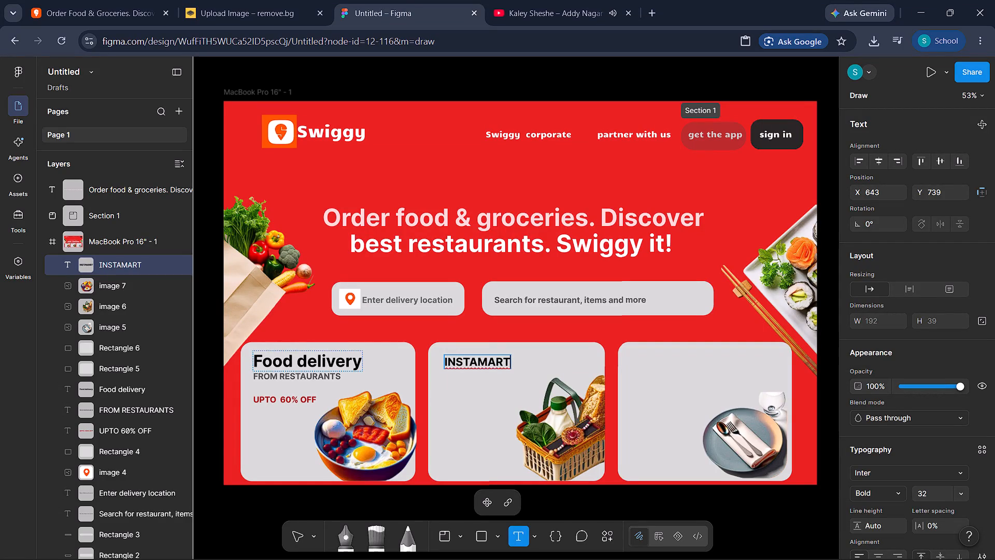
# Rewrite the first card's "Food delivery" heading in capitals as "FOOD DELIVERY".
pyautogui.click(361, 359)
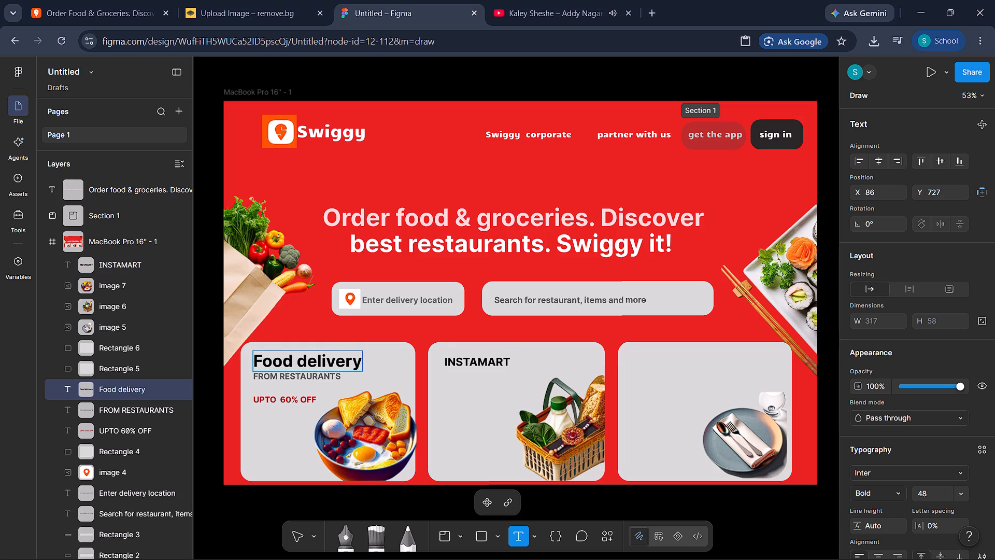
pyautogui.press('BackSpace')
pyautogui.press('BackSpace')
pyautogui.press('BackSpace')
pyautogui.press('BackSpace')
pyautogui.press('BackSpace')
pyautogui.press('BackSpace')
pyautogui.press('BackSpace')
pyautogui.press('BackSpace')
pyautogui.press('BackSpace')
pyautogui.press('BackSpace')
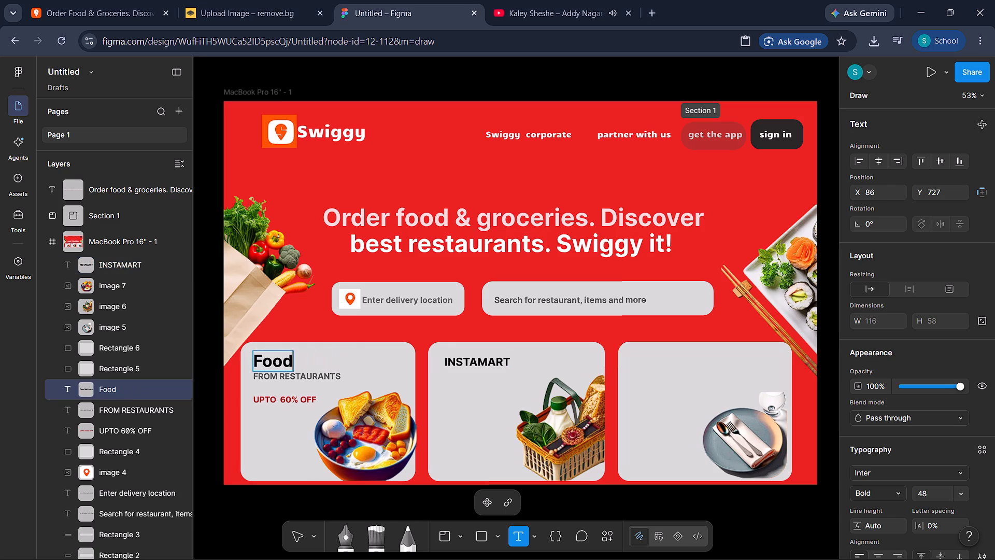
pyautogui.press('BackSpace')
pyautogui.press('BackSpace')
pyautogui.write('OO')
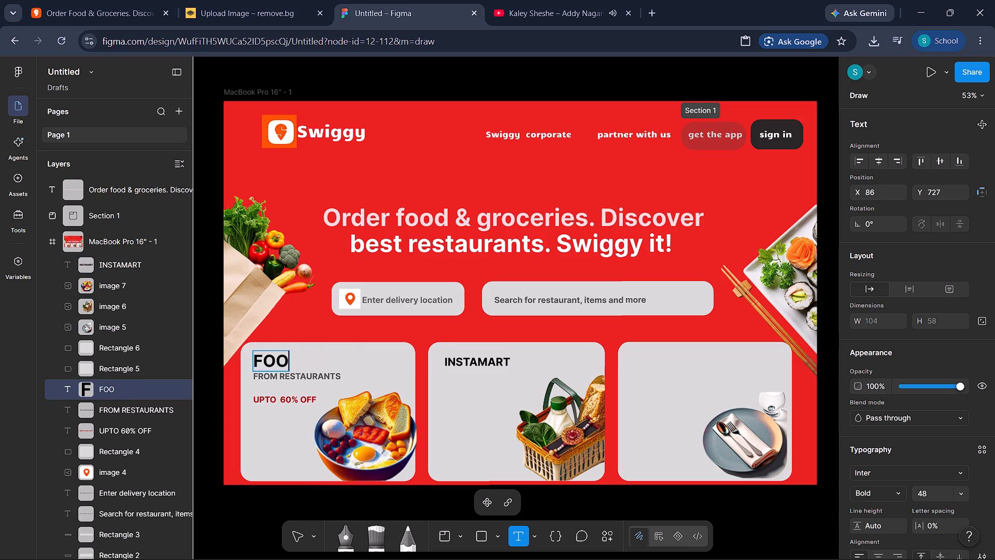
pyautogui.write('D DELIVERY')
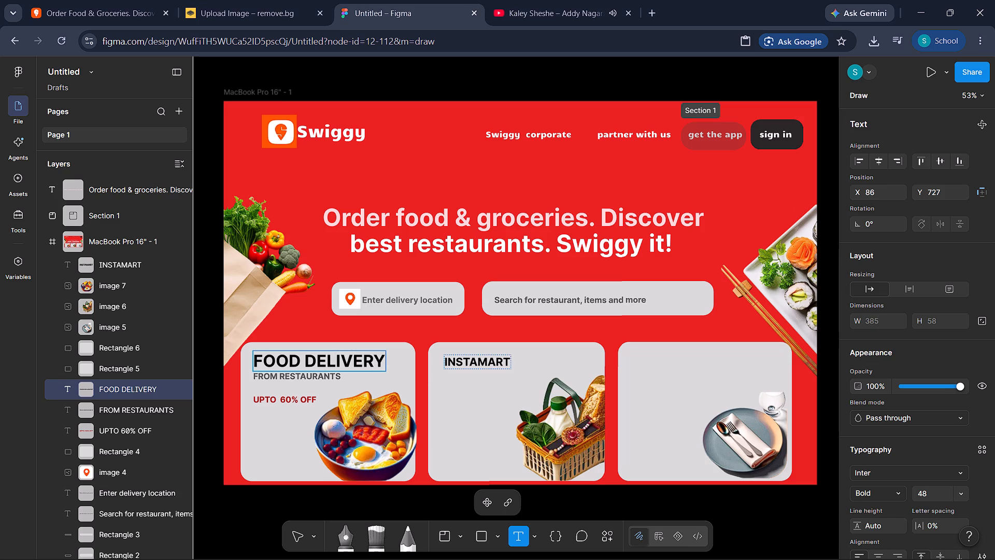
pyautogui.click(513, 360)
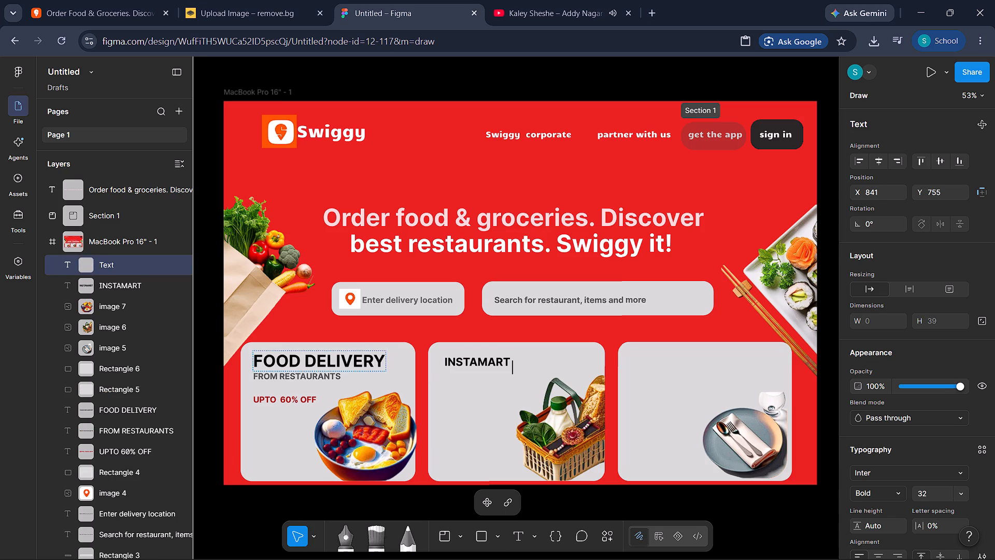
# Set the font size of the whole "FOOD DELIVERY" heading to 40.
pyautogui.moveTo(382, 356); pyautogui.dragTo(221, 363)
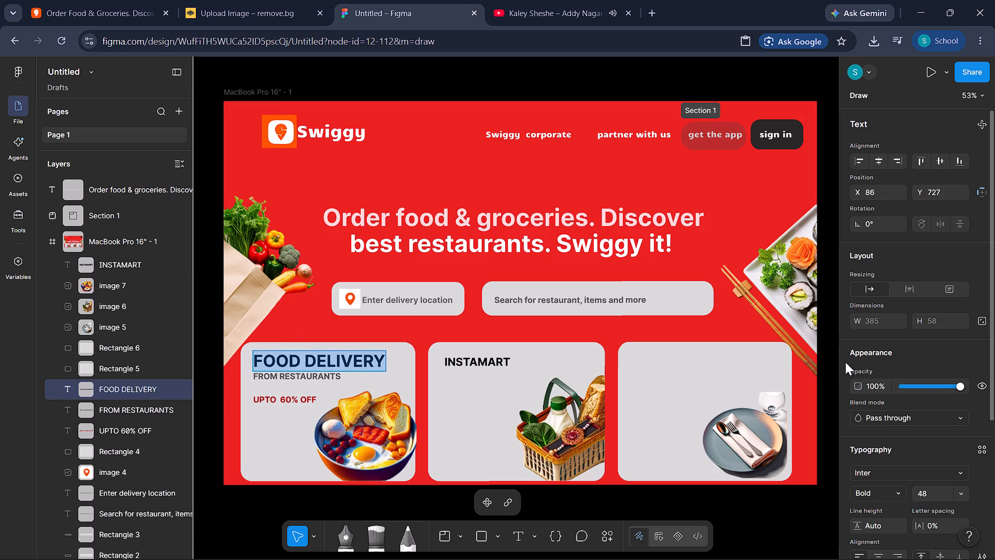
pyautogui.click(960, 494)
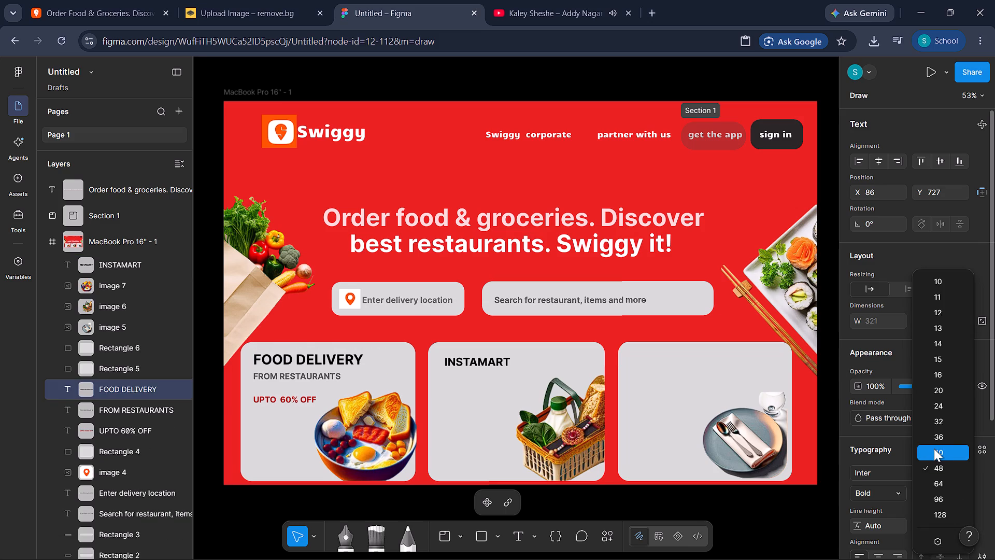
pyautogui.click(933, 449)
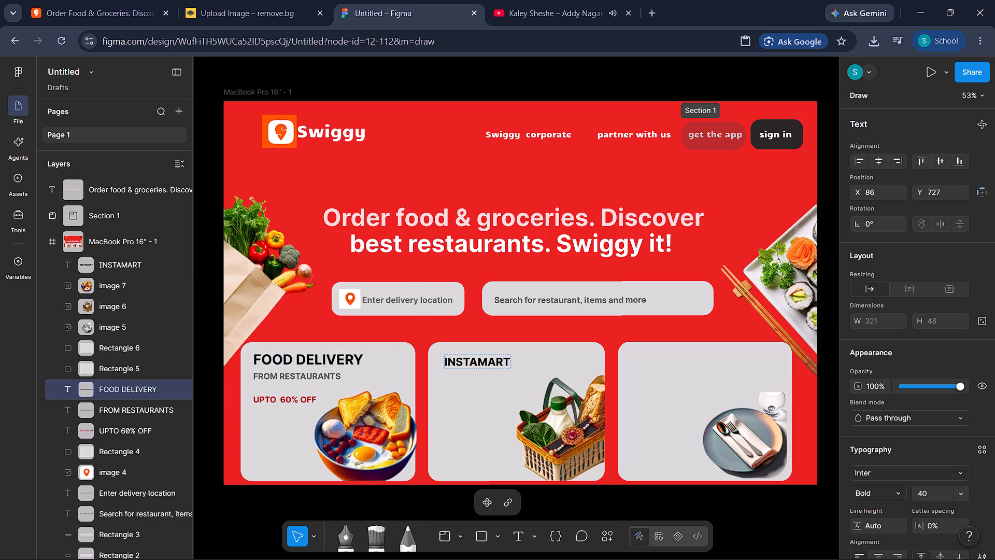
# Set the font size of the second card's "INSTAMART" heading to 40.
pyautogui.moveTo(445, 359); pyautogui.dragTo(531, 347)
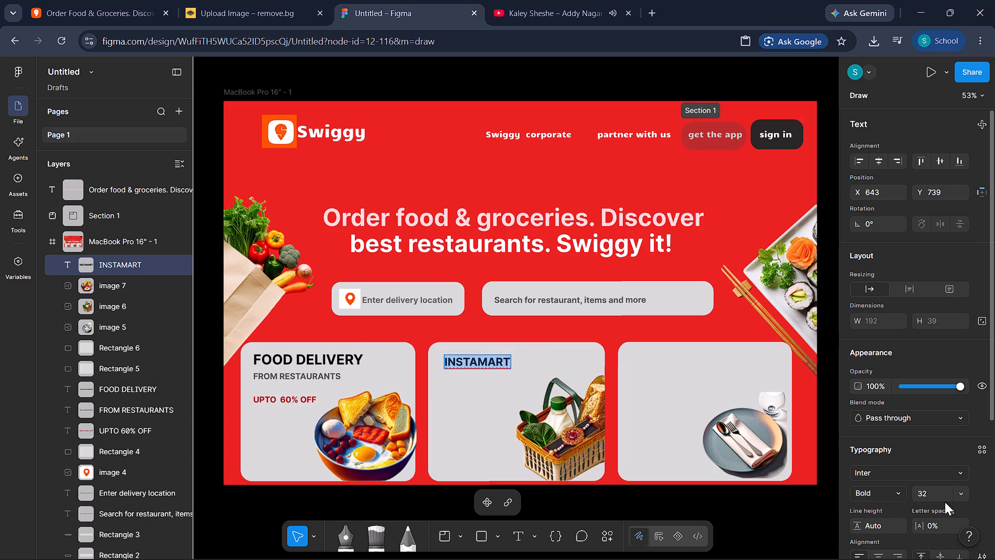
pyautogui.click(962, 495)
pyautogui.click(940, 451)
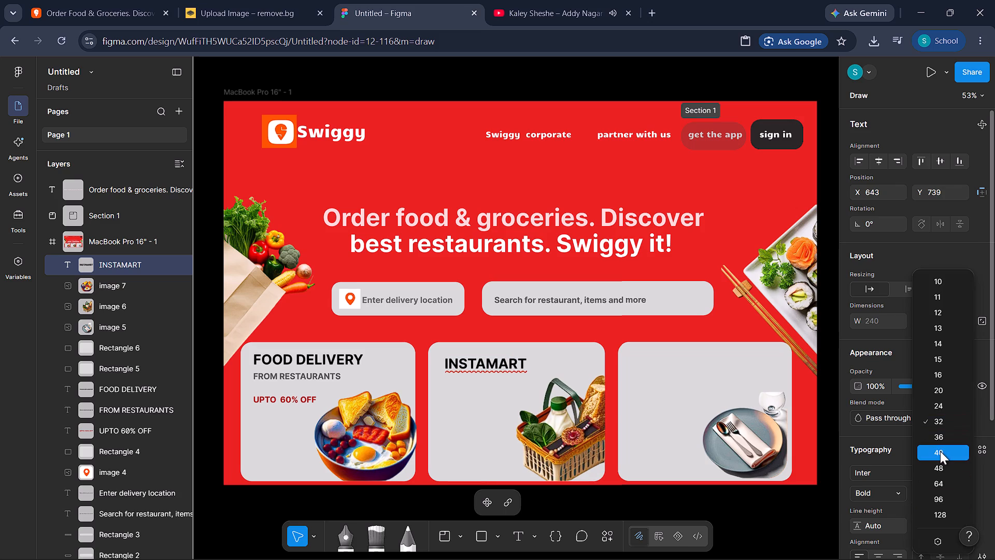
# Move the "INSTAMART" heading up to Y 727, level with the first card's "FOOD DELIVERY" heading.
pyautogui.click(471, 364)
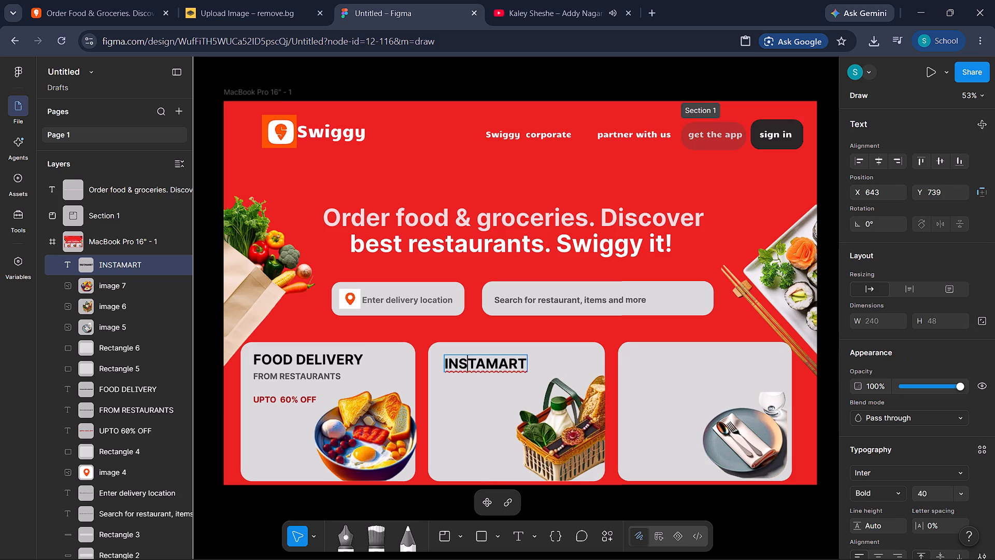
pyautogui.click(459, 382)
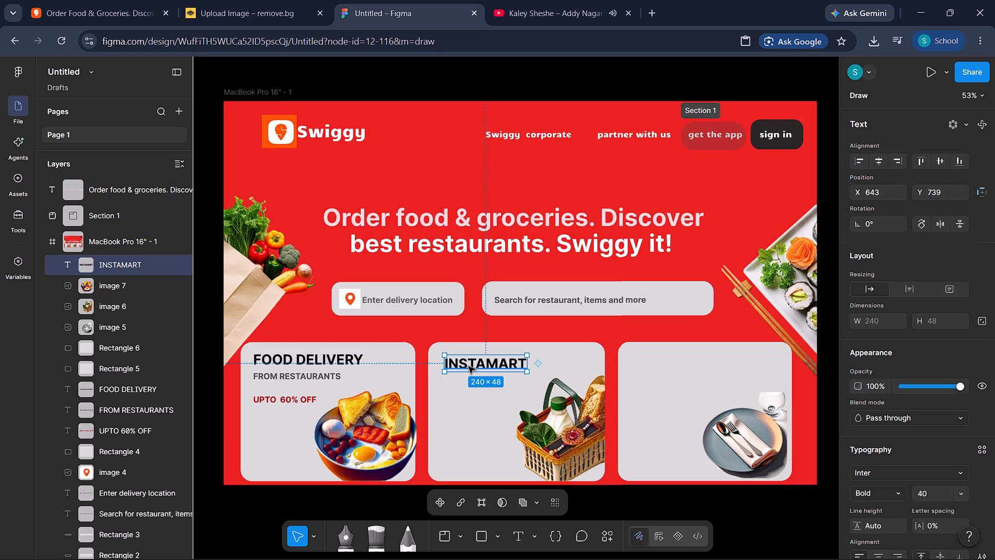
pyautogui.click(468, 366)
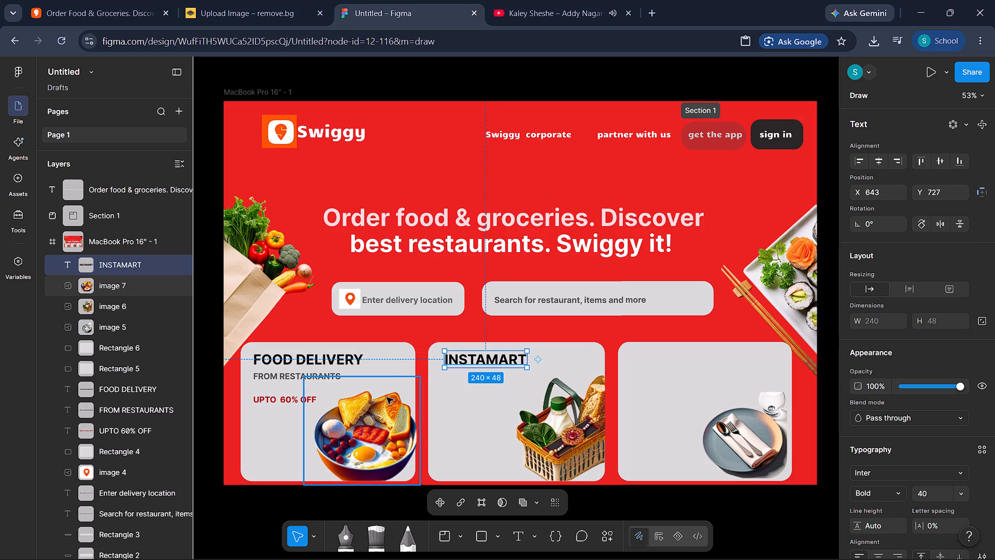
pyautogui.click(411, 335)
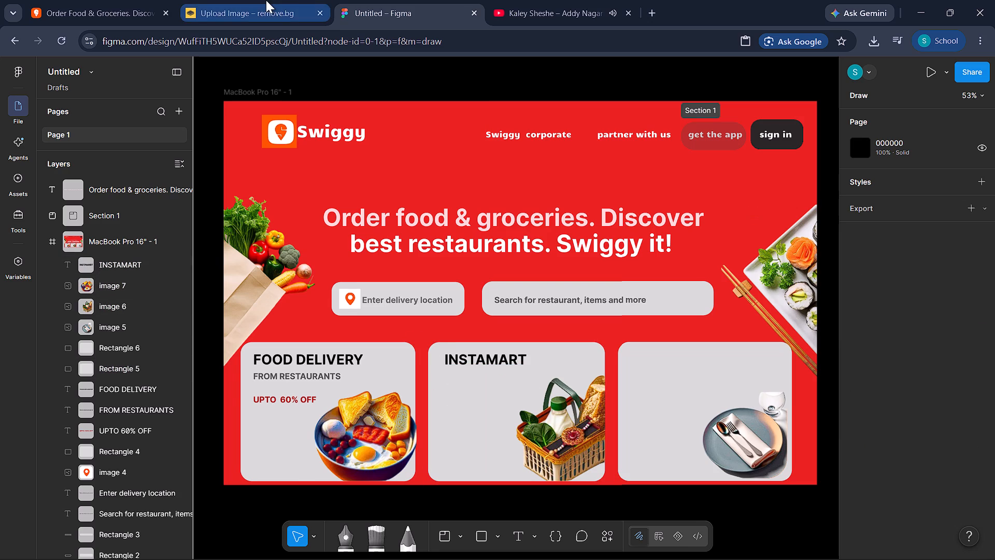
# Check the second card on the Swiggy website and add the subtitle text "INSTANT DELIVERY" beneath the "INSTAMART" heading.
pyautogui.click(76, 0)
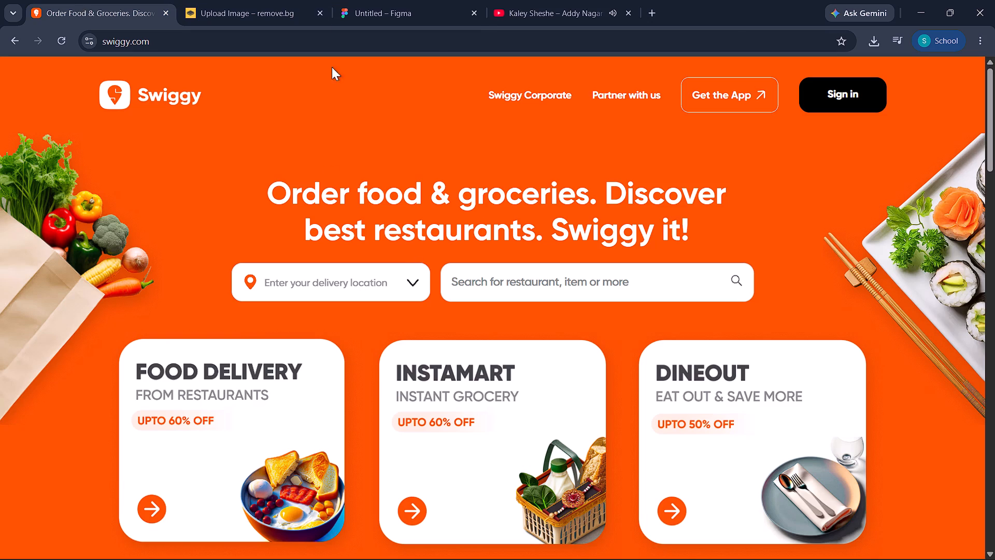
pyautogui.click(335, 1)
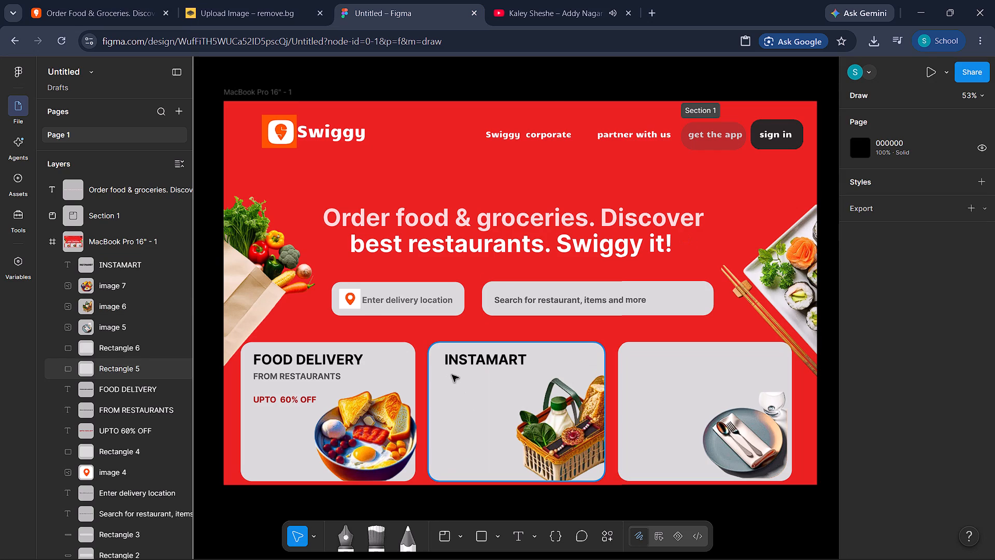
pyautogui.click(485, 382)
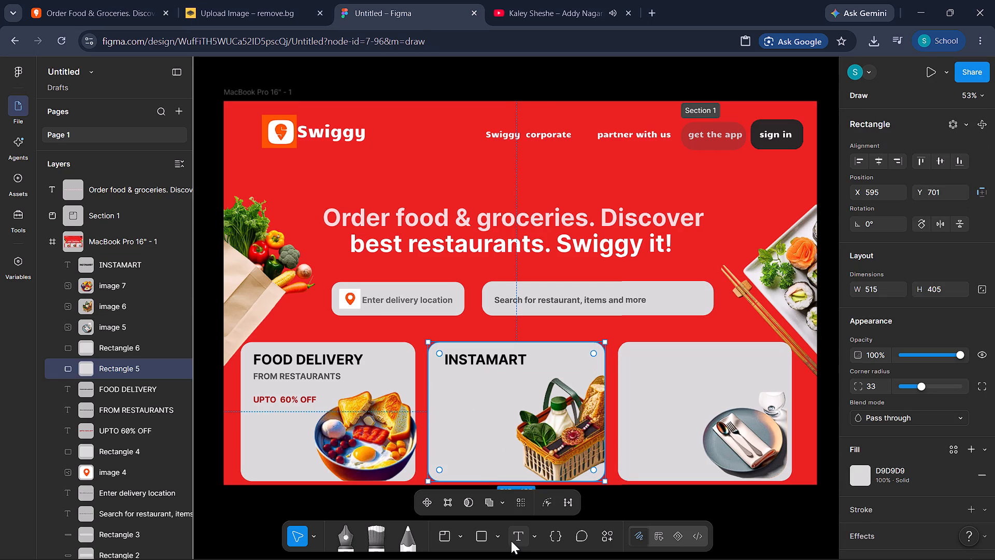
pyautogui.click(514, 536)
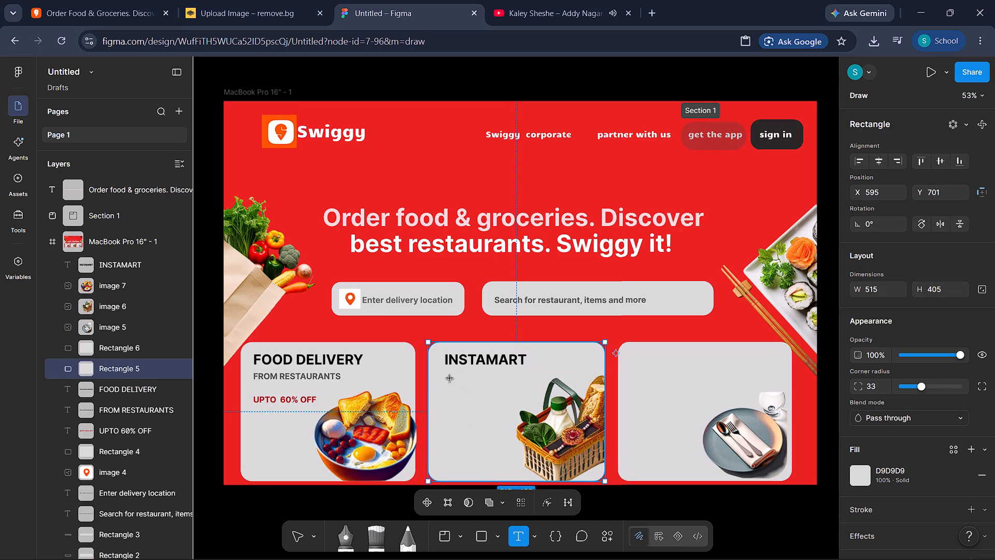
pyautogui.click(450, 379)
pyautogui.write('instan')
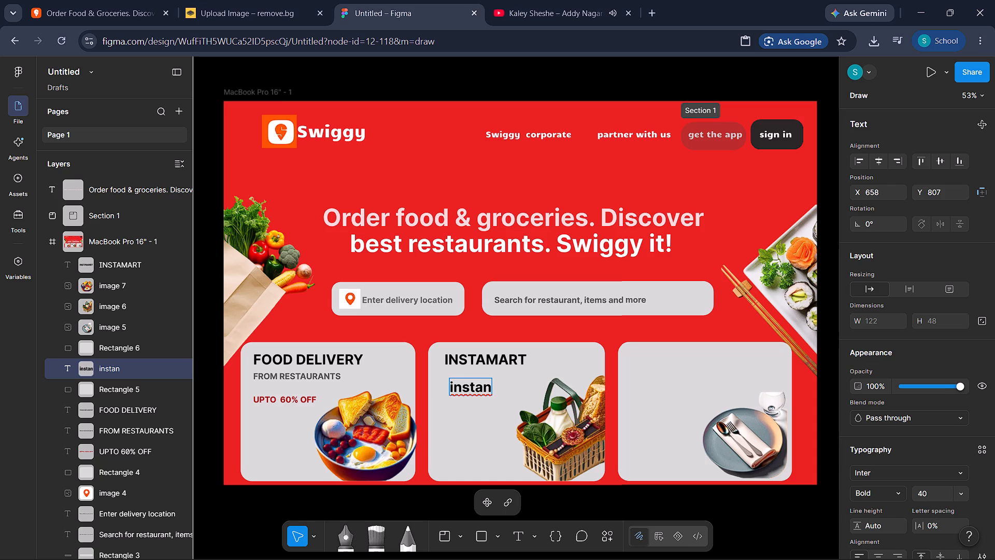
pyautogui.press('BackSpace')
pyautogui.press('BackSpace')
pyautogui.press('BackSpace')
pyautogui.press('BackSpace')
pyautogui.press('BackSpace')
pyautogui.press('BackSpace')
pyautogui.write('INSTANT')
pyautogui.press('space')
pyautogui.write('DELIVERY')
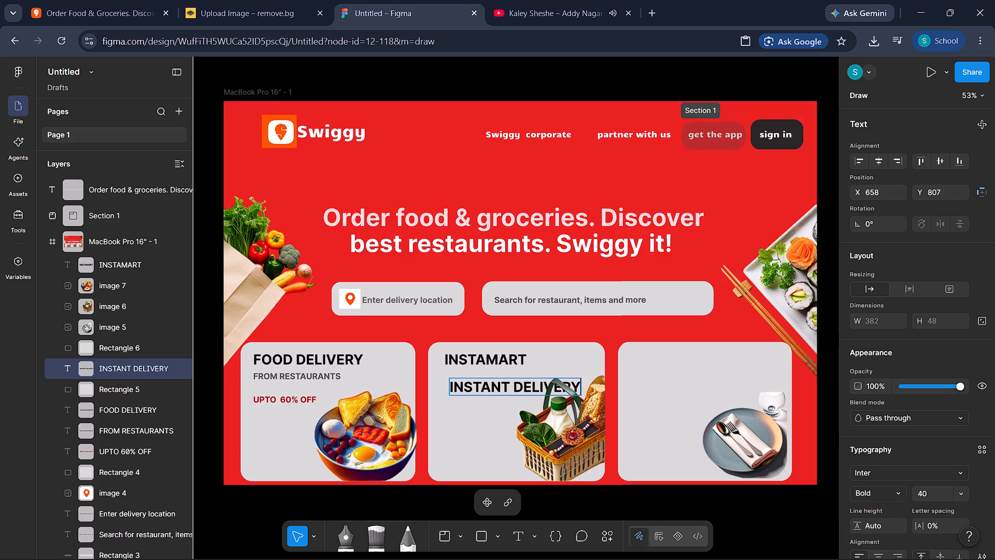
# Style the "INSTANT DELIVERY" subtitle with font size 24 and 64% opacity.
pyautogui.moveTo(450, 388); pyautogui.dragTo(627, 403)
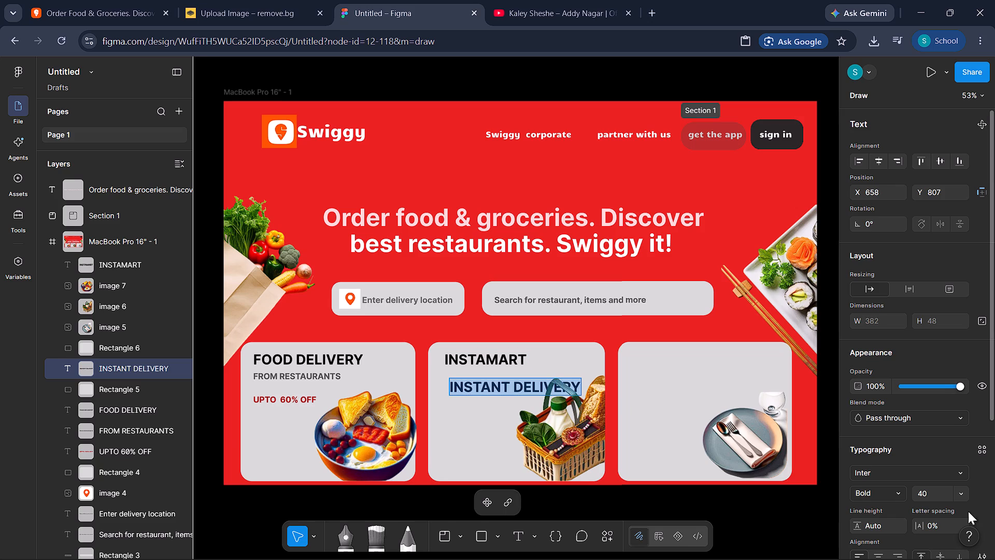
pyautogui.click(963, 496)
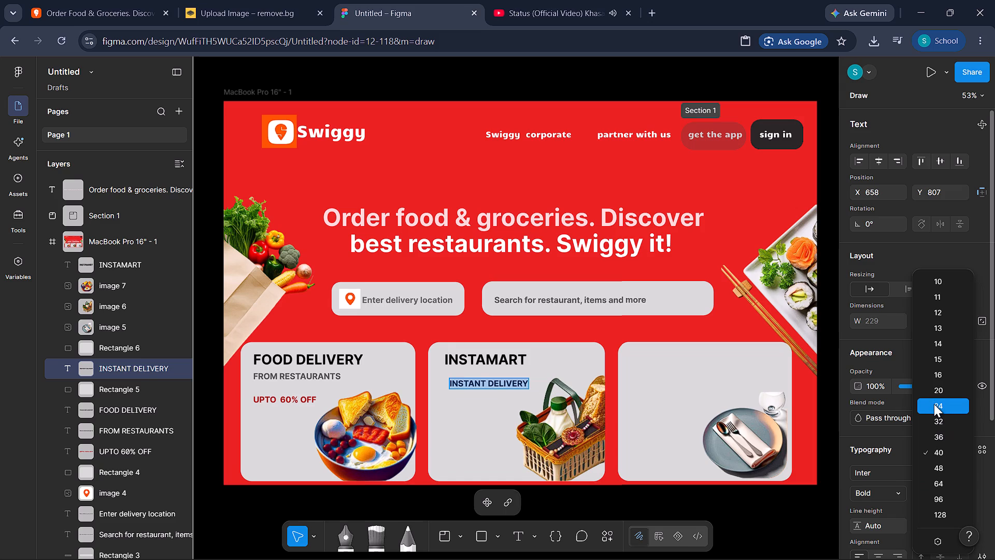
pyautogui.click(934, 404)
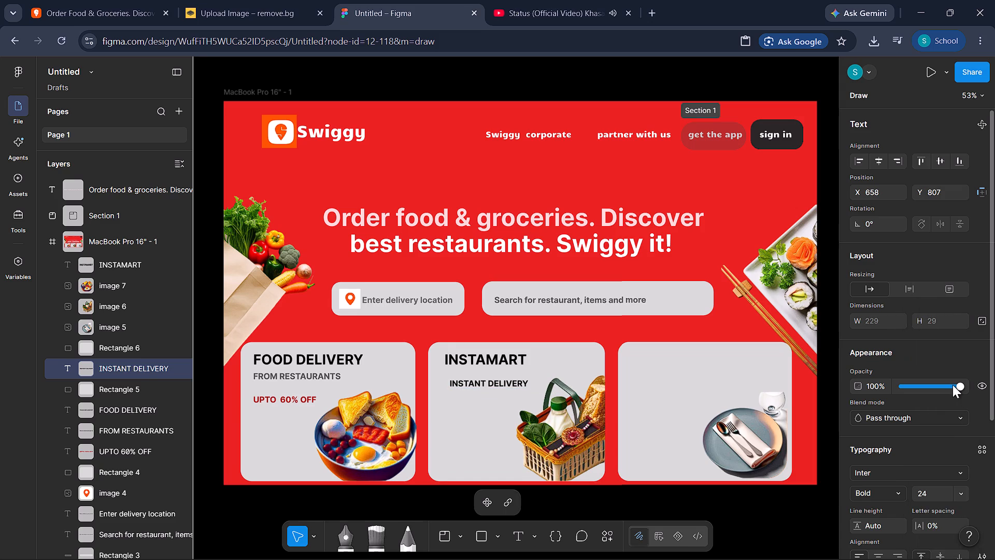
pyautogui.click(939, 387)
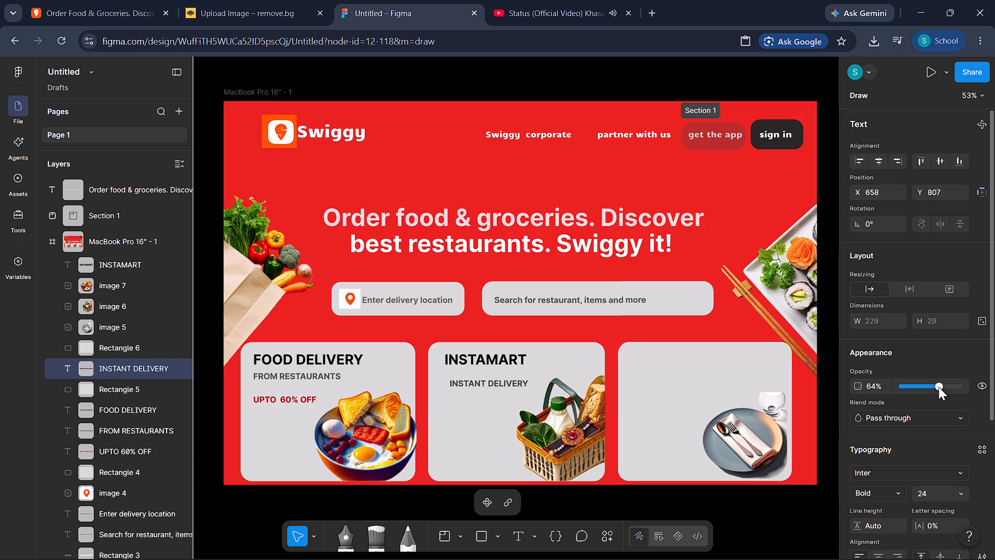
# Move "INSTANT DELIVERY" to X 643, Y 786, aligned with the left edge of "INSTAMART" and level with "FROM RESTAURANTS".
pyautogui.click(488, 385)
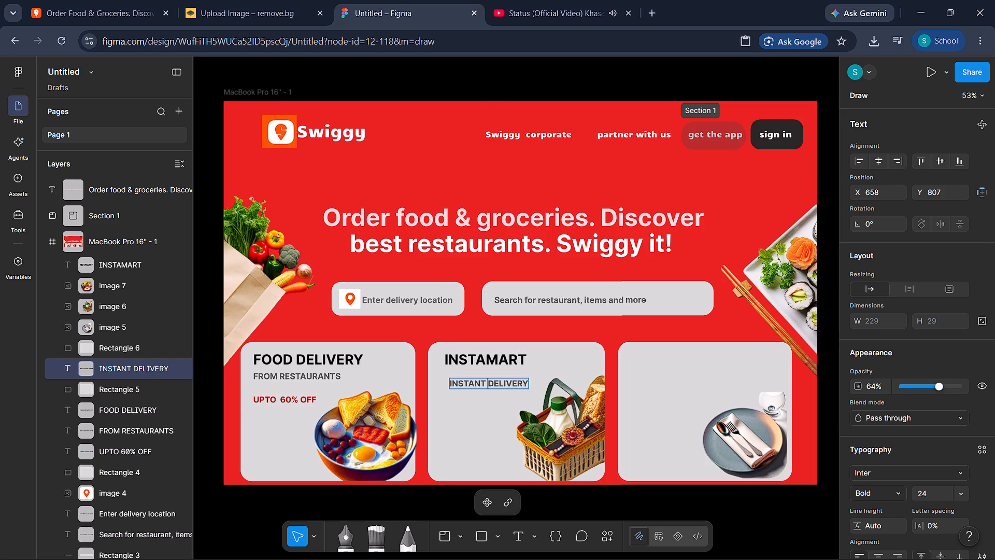
pyautogui.click(471, 396)
pyautogui.moveTo(481, 380); pyautogui.dragTo(474, 372)
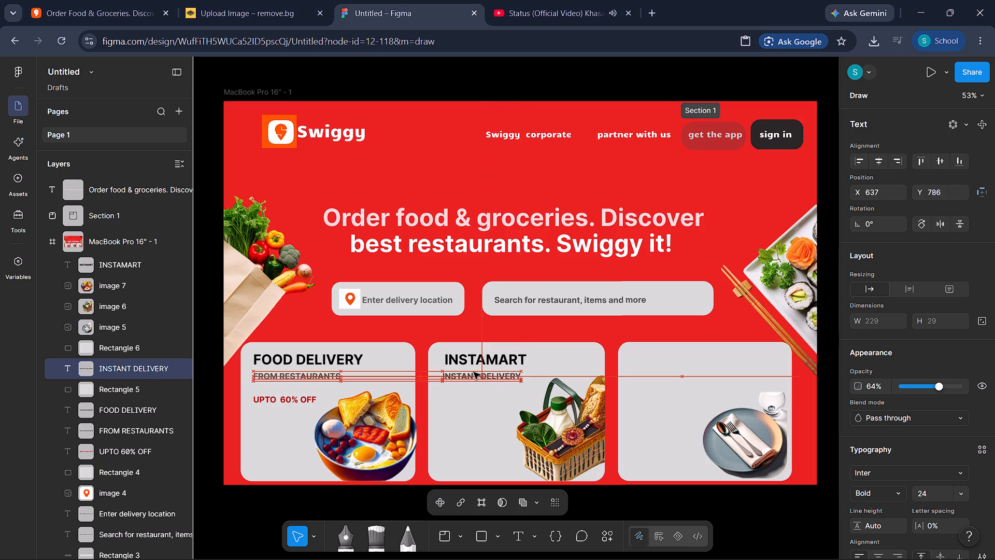
pyautogui.moveTo(474, 372); pyautogui.dragTo(474, 373)
pyautogui.moveTo(474, 373); pyautogui.dragTo(475, 375)
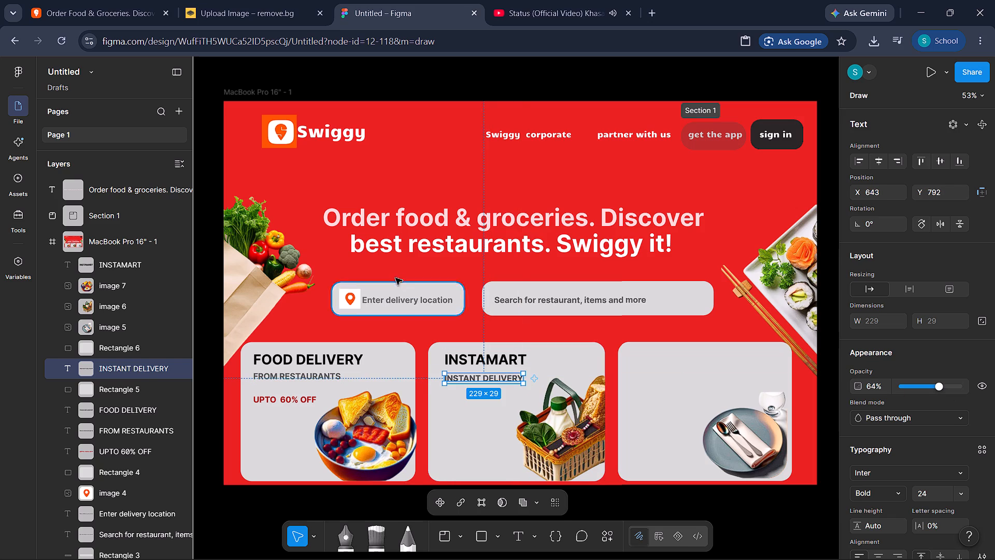
pyautogui.click(437, 170)
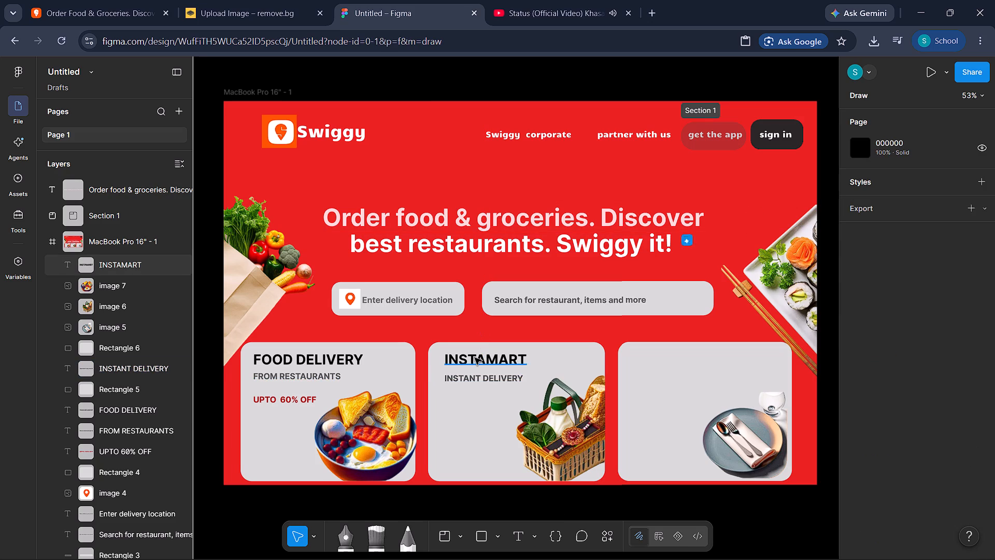
pyautogui.click(464, 376)
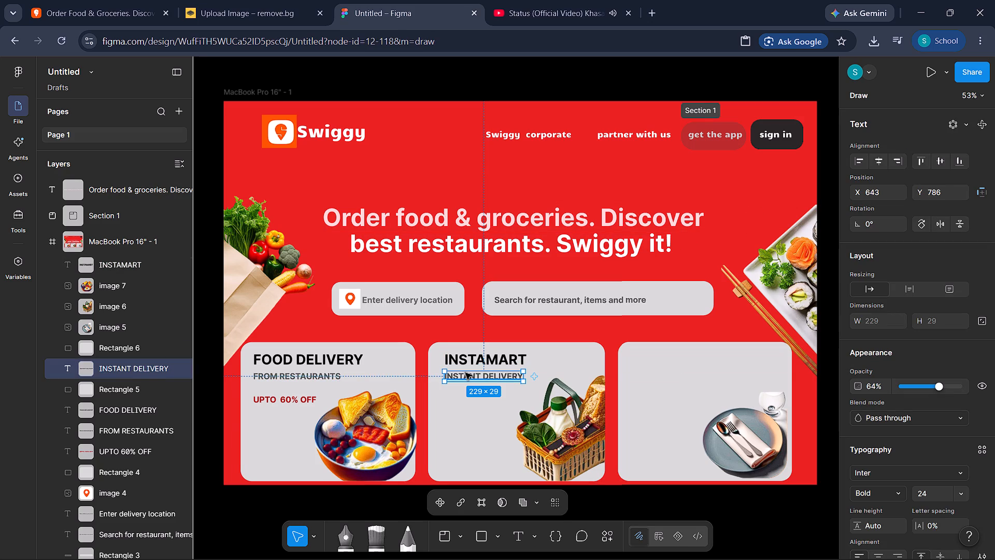
pyautogui.click(409, 145)
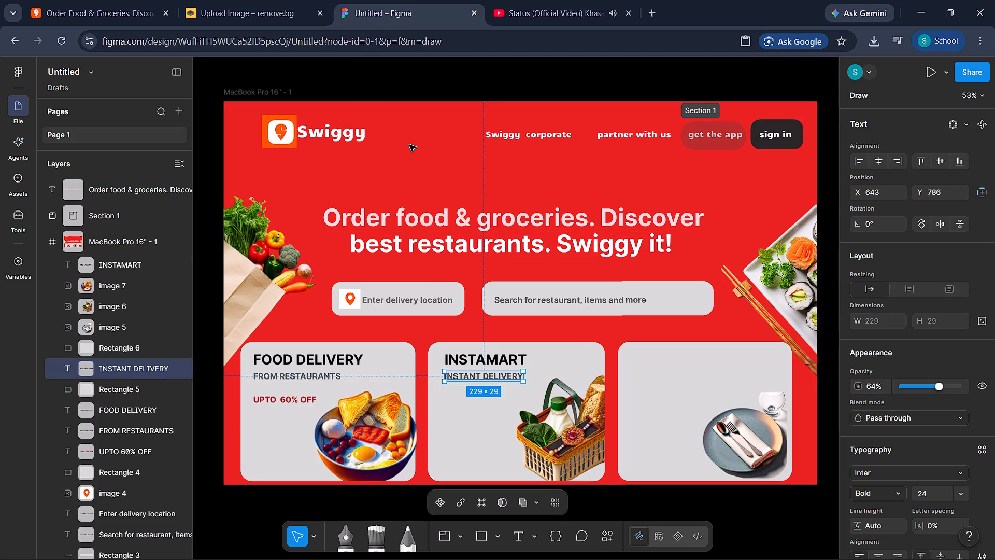
# Compare with the Swiggy website and move the first card's "UPTO 60% OFF" text up to Y 839, closer to its subtitle.
pyautogui.click(125, 0)
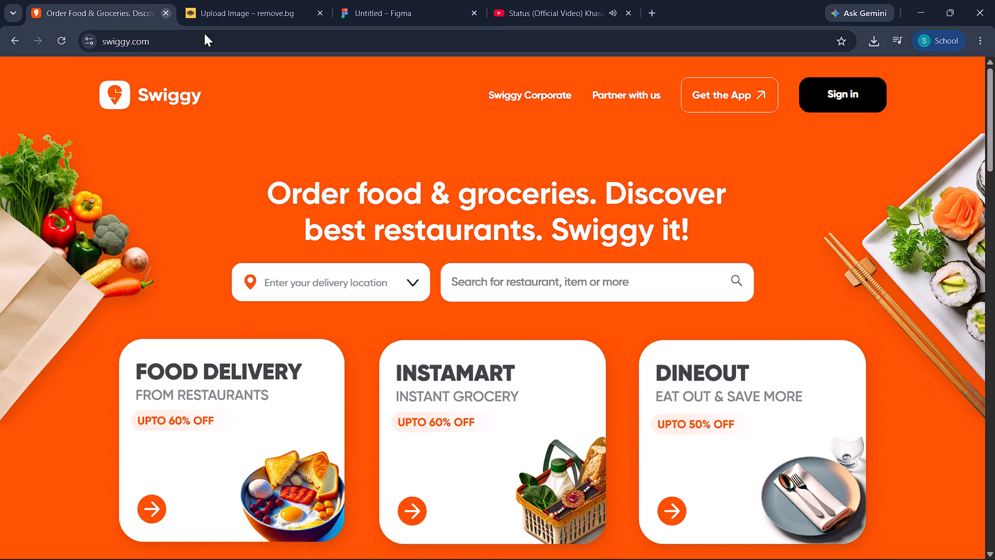
pyautogui.click(393, 0)
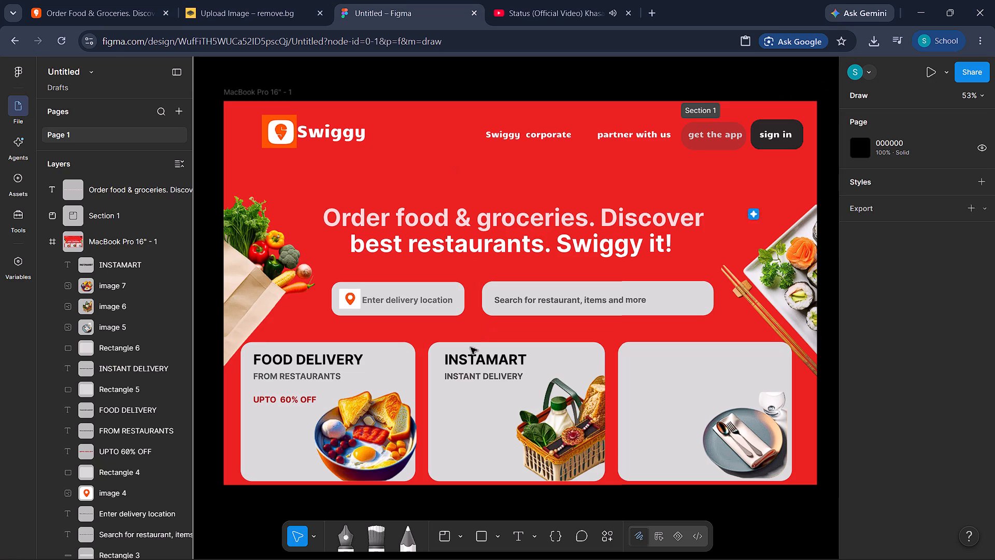
pyautogui.moveTo(276, 402); pyautogui.dragTo(276, 396)
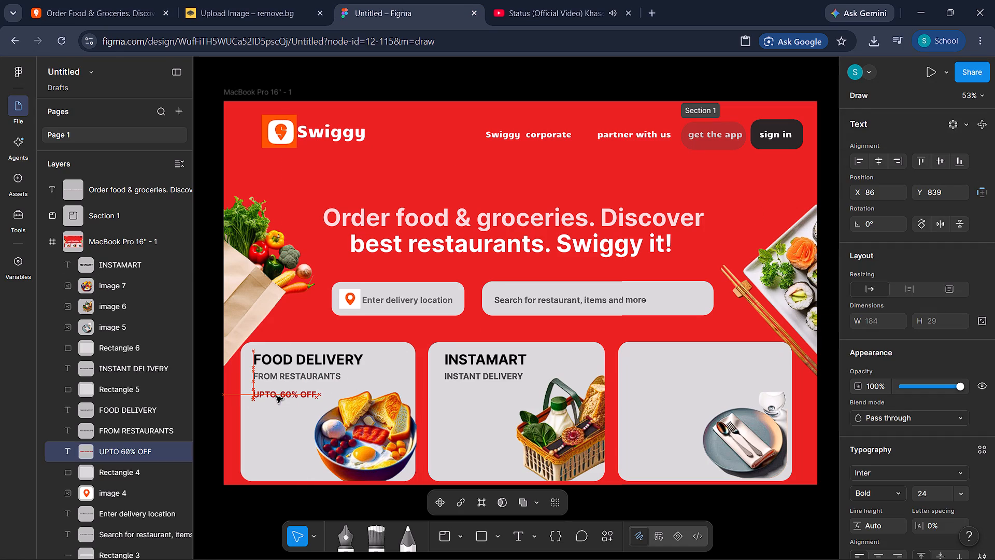
pyautogui.moveTo(276, 396); pyautogui.dragTo(276, 396)
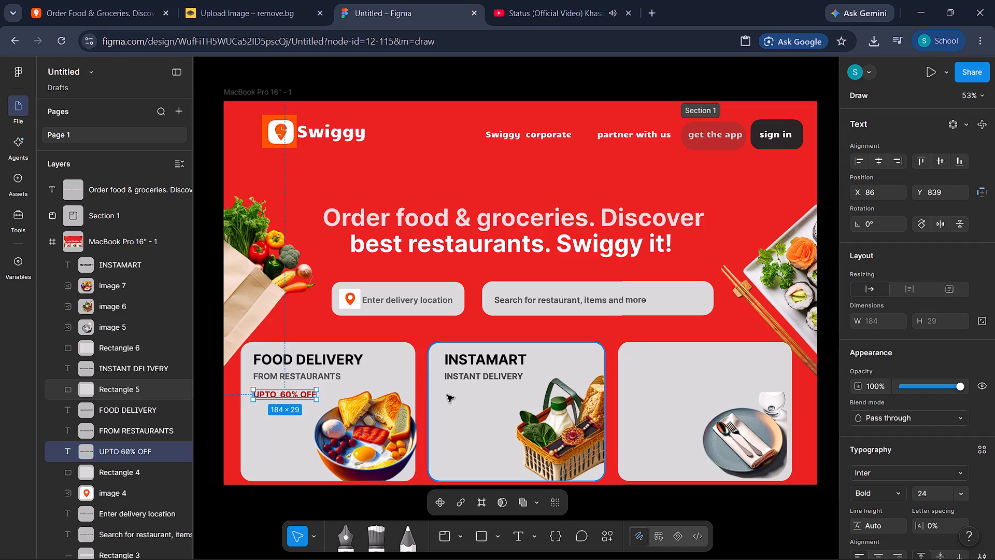
# Copy the first card's "UPTO 60% OFF" text into the second card beneath "INSTANT DELIVERY", at X 643, Y 833.
pyautogui.hotkey('ctrl', 'c')
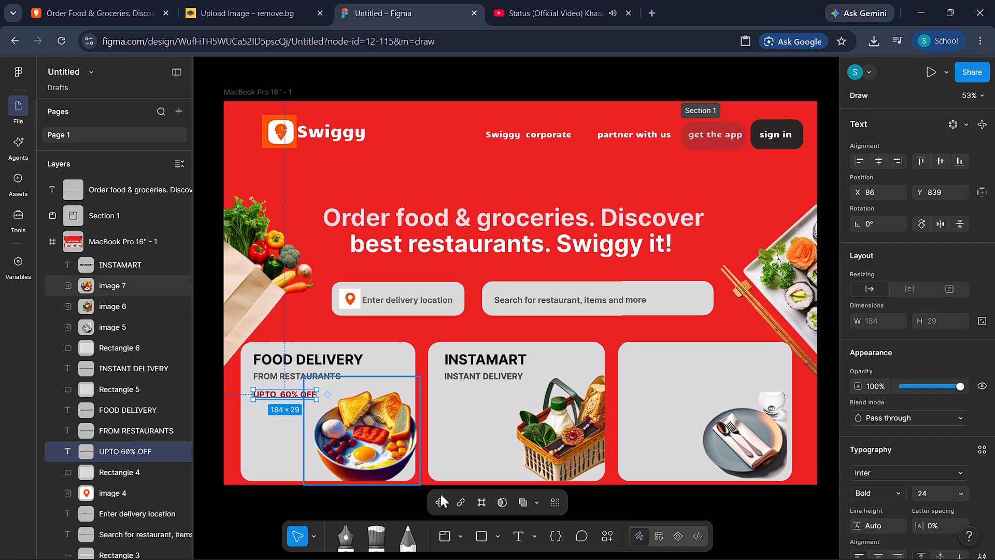
pyautogui.click(453, 391)
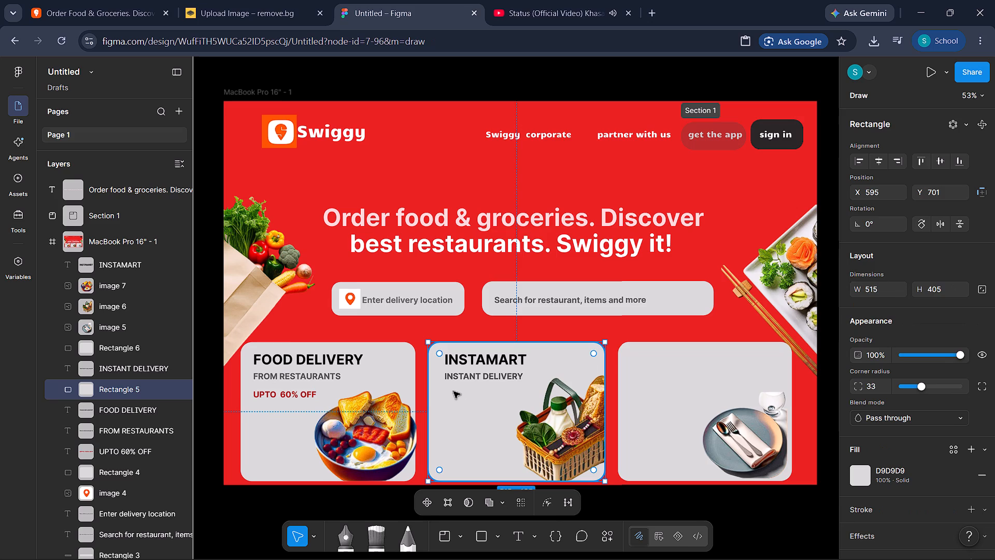
pyautogui.hotkey('ctrl', 'v')
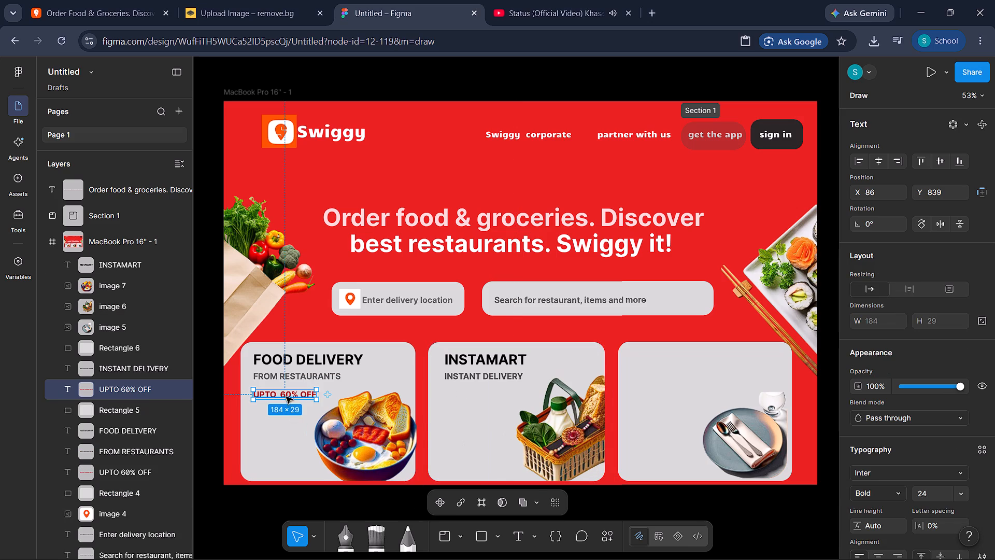
pyautogui.moveTo(283, 393); pyautogui.dragTo(469, 390)
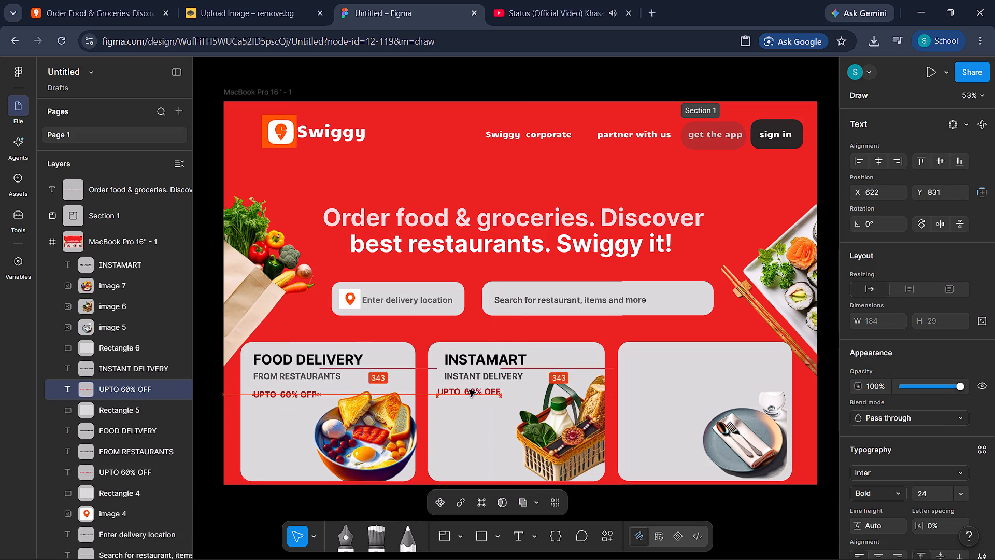
pyautogui.moveTo(469, 390); pyautogui.dragTo(477, 391)
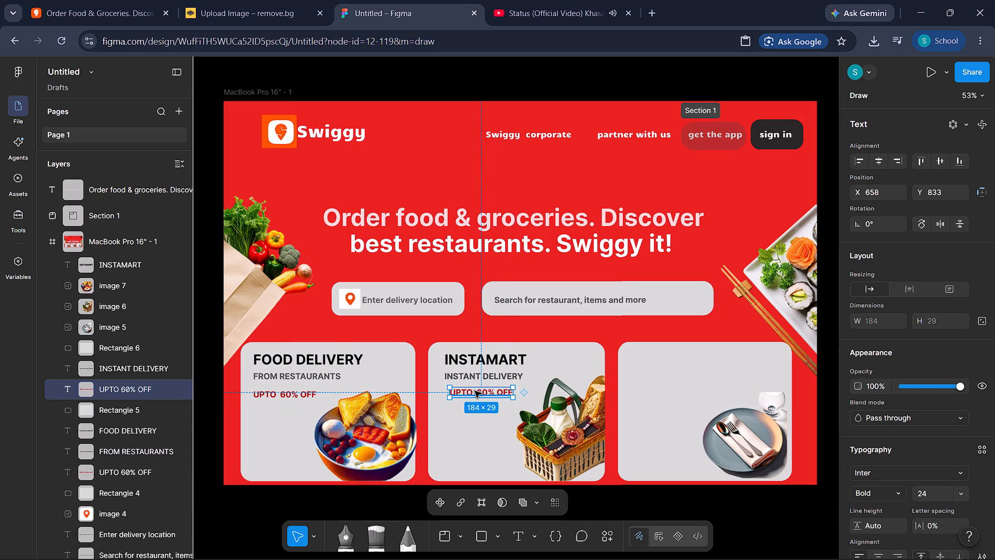
pyautogui.click(475, 391)
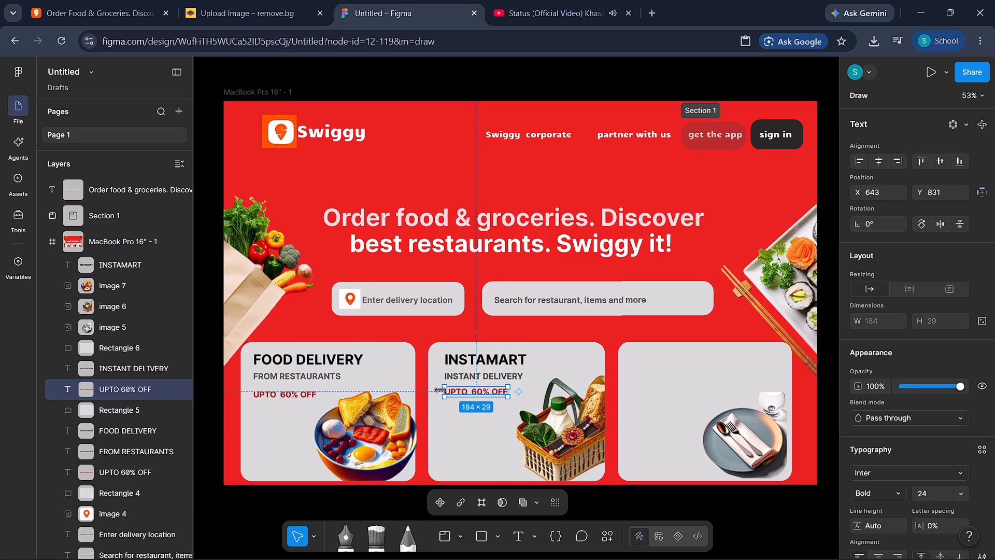
pyautogui.click(480, 389)
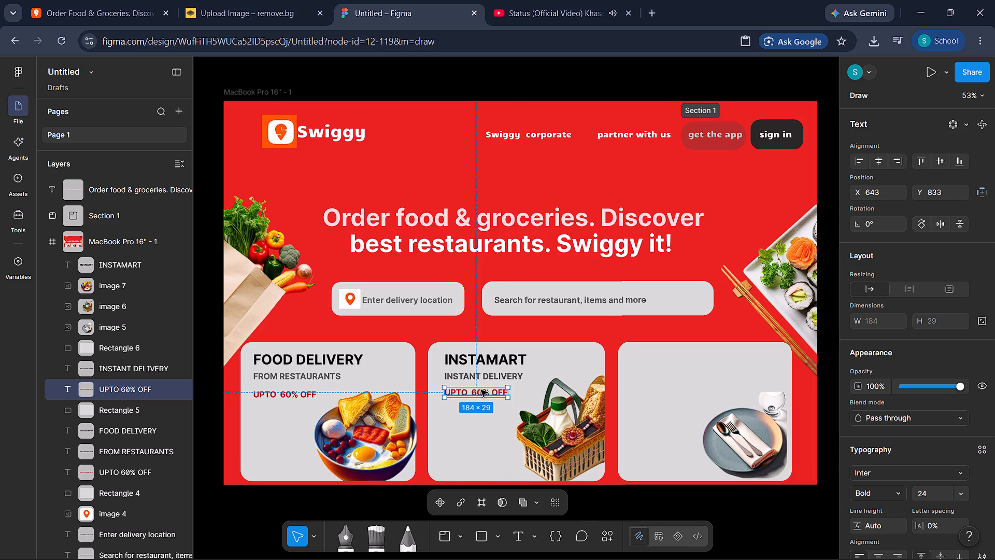
# Duplicate the second card's "UPTO 60% OFF" text and move the copy over to the third card, at X 1211, Y 824.
pyautogui.hotkey('ctrl', 'c')
pyautogui.hotkey('ctrl', 'v')
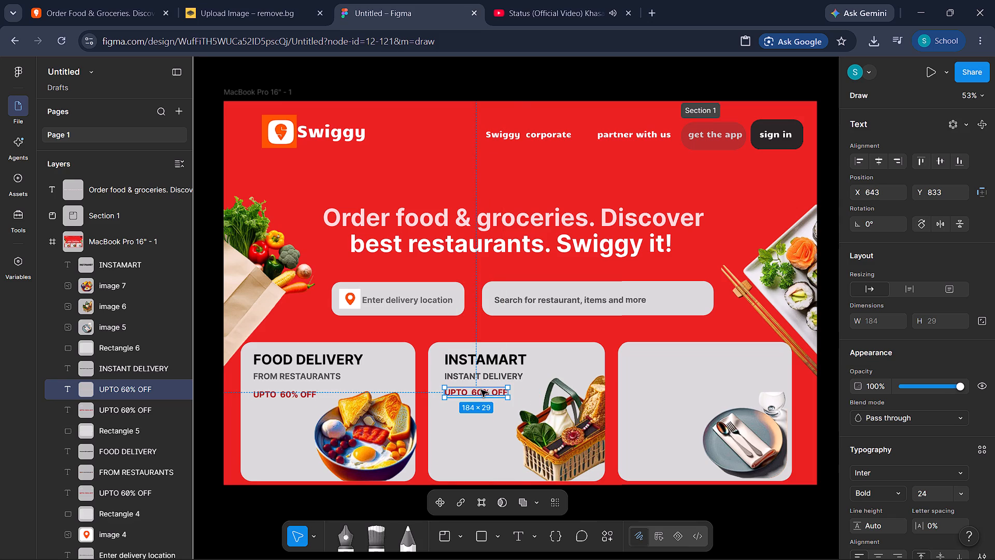
pyautogui.moveTo(474, 393); pyautogui.dragTo(605, 394)
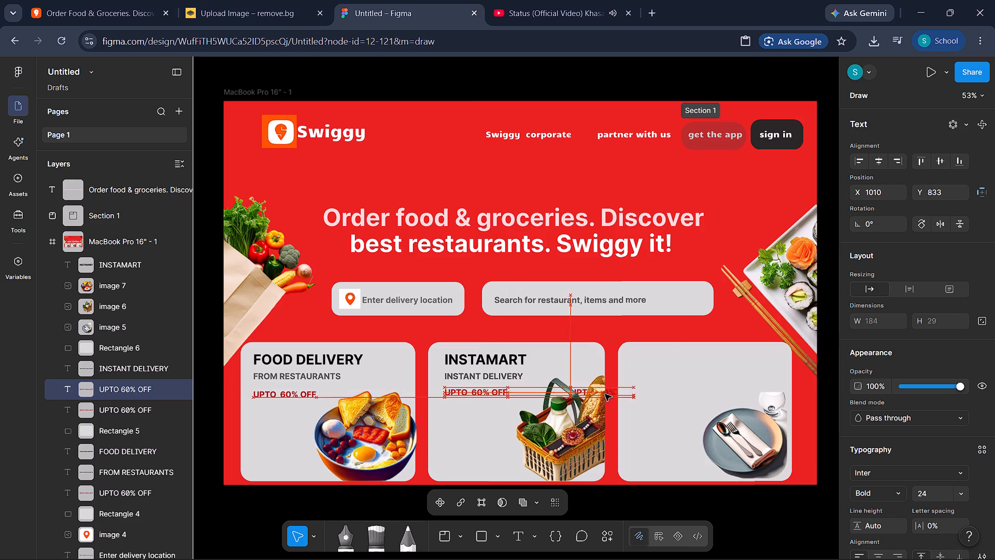
pyautogui.moveTo(605, 394); pyautogui.dragTo(675, 390)
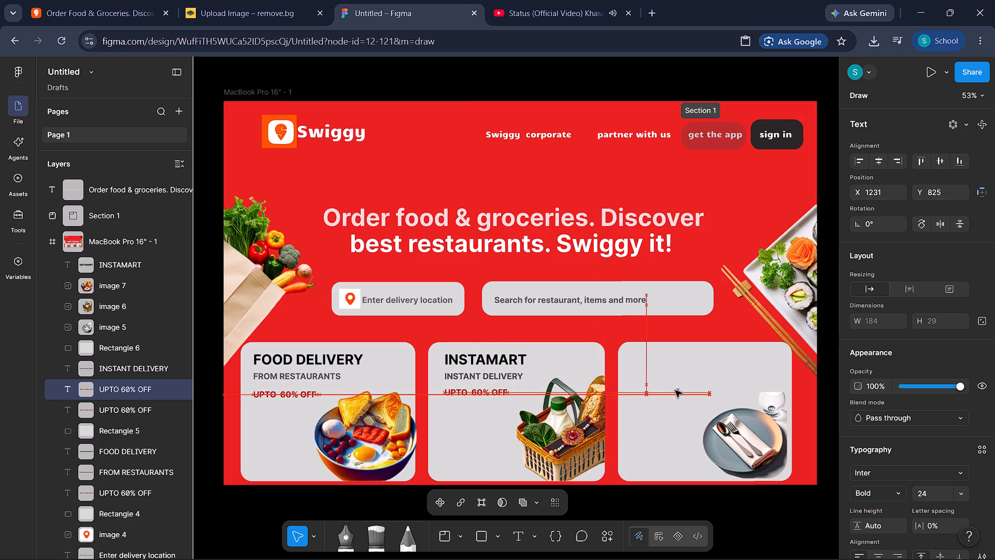
pyautogui.moveTo(675, 390); pyautogui.dragTo(670, 389)
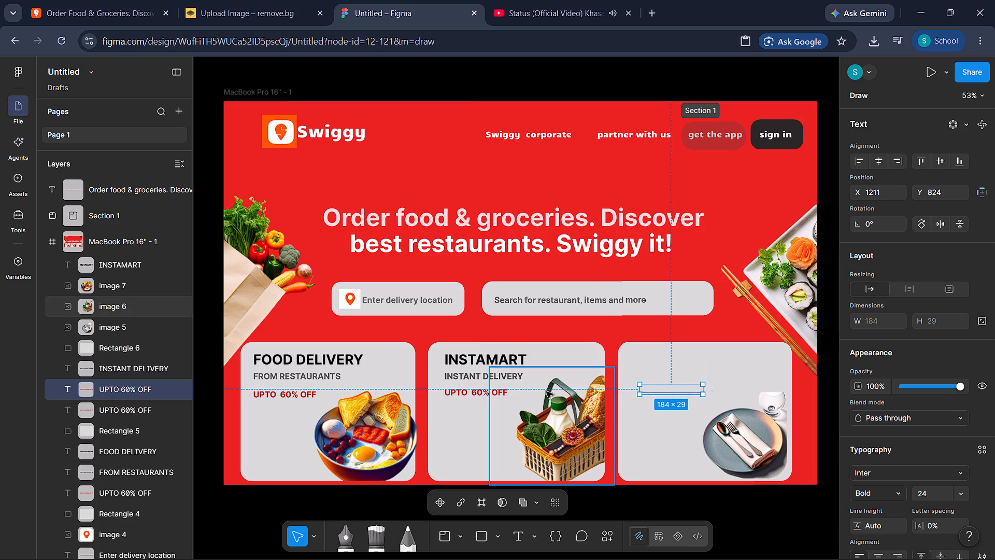
# Move the second card's "UPTO 60% OFF" text down to Y 838, nearly level with the first card's offer text.
pyautogui.click(473, 390)
pyautogui.click(473, 390)
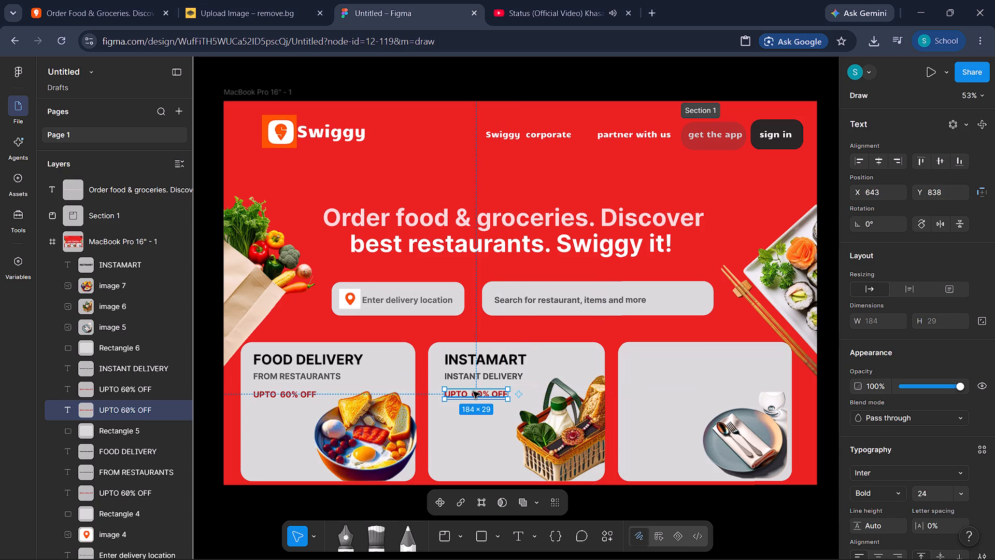
# Paste another "UPTO 60% OFF" copy onto the third card, bring it to the front and place it at X 1188, Y 839.
pyautogui.hotkey('ctrl', 'v')
pyautogui.moveTo(473, 391); pyautogui.dragTo(673, 394)
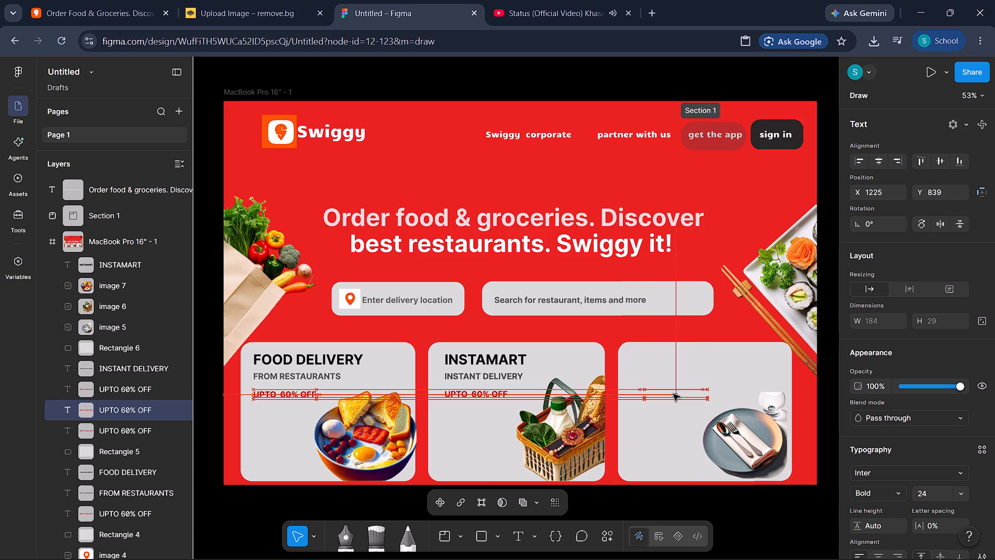
pyautogui.moveTo(673, 394); pyautogui.dragTo(602, 345)
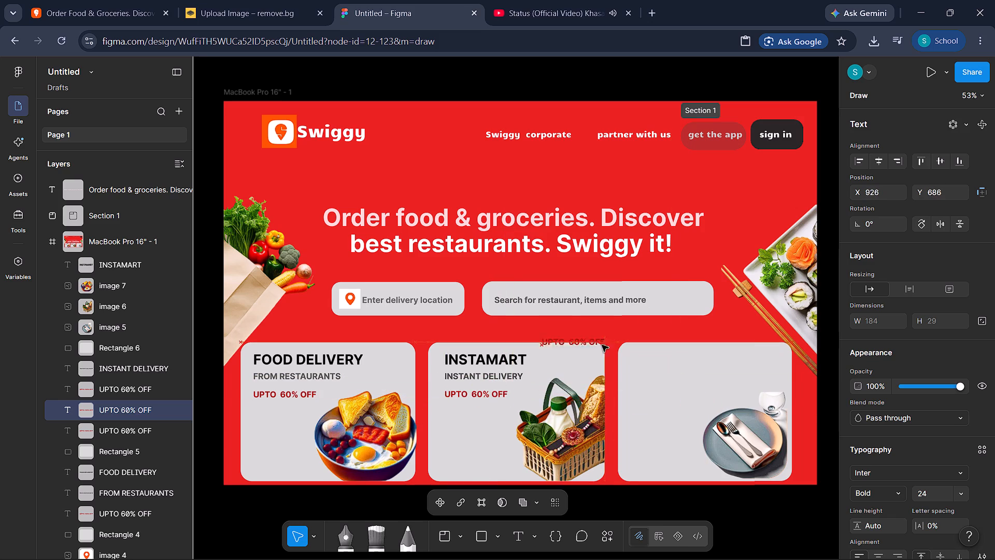
pyautogui.moveTo(602, 345); pyautogui.dragTo(656, 404)
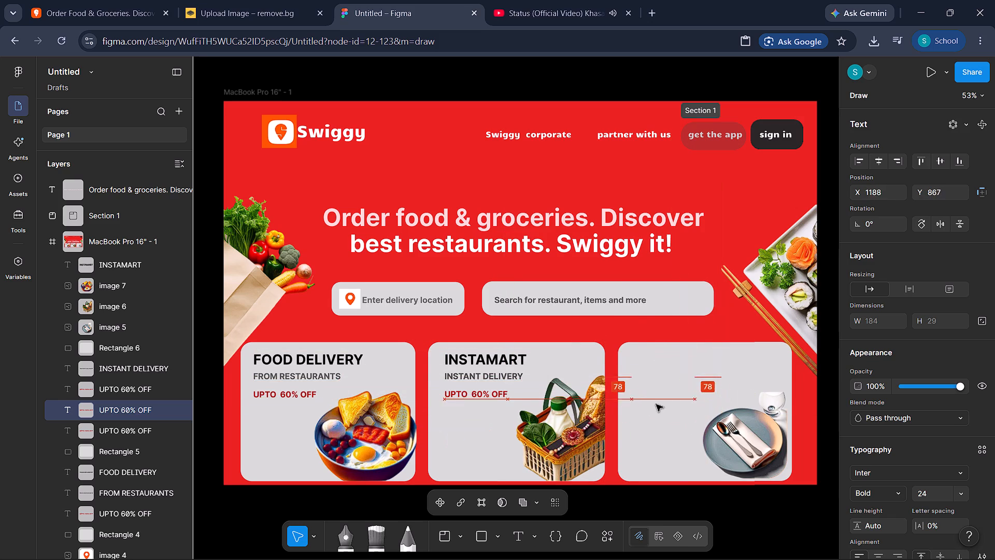
pyautogui.moveTo(656, 404); pyautogui.dragTo(663, 401)
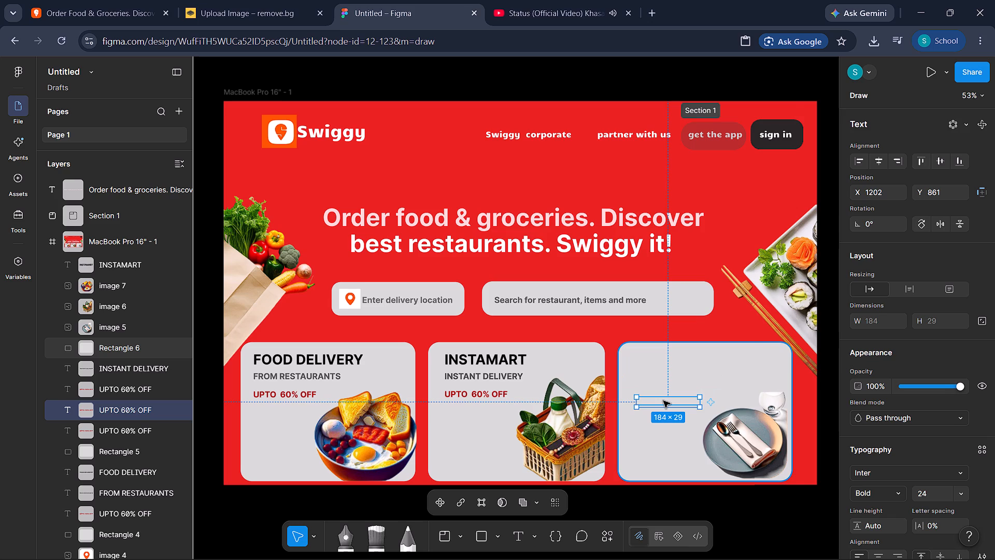
pyautogui.rightClick(663, 401)
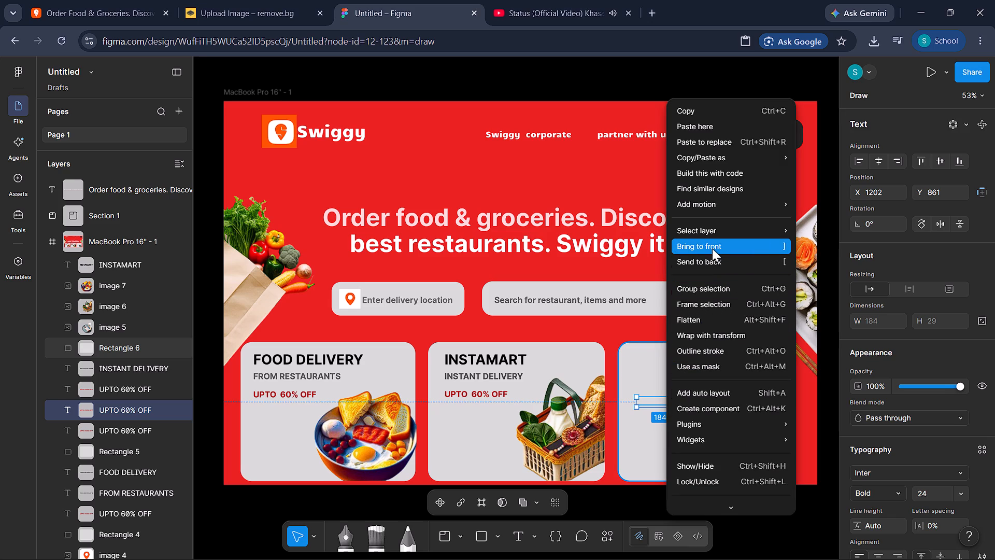
pyautogui.click(710, 247)
pyautogui.moveTo(664, 402); pyautogui.dragTo(661, 393)
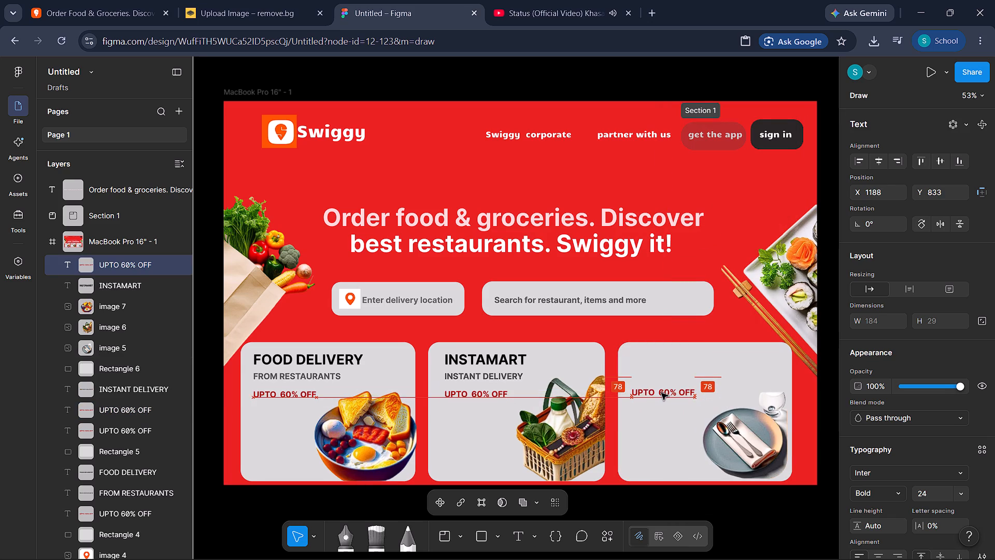
pyautogui.moveTo(661, 393); pyautogui.dragTo(661, 396)
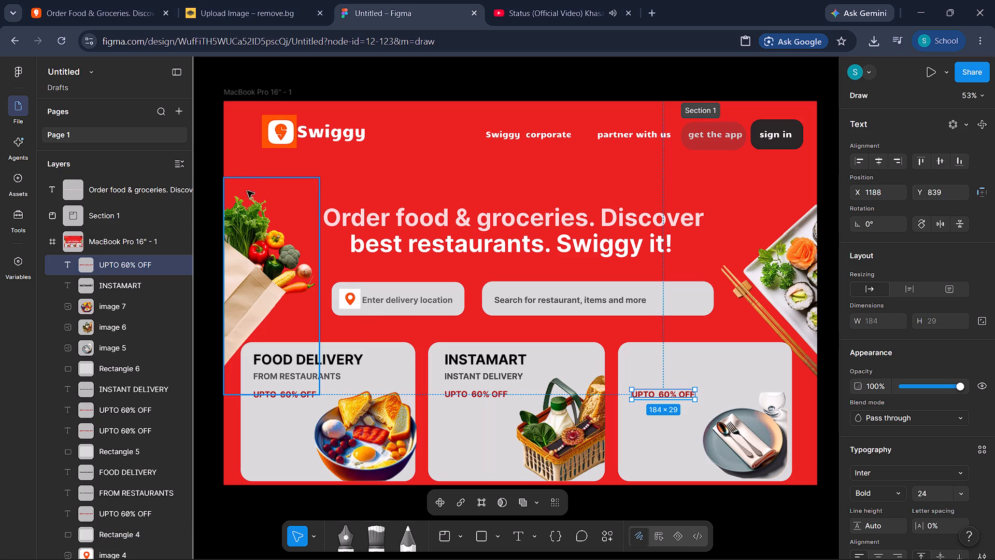
pyautogui.click(255, 137)
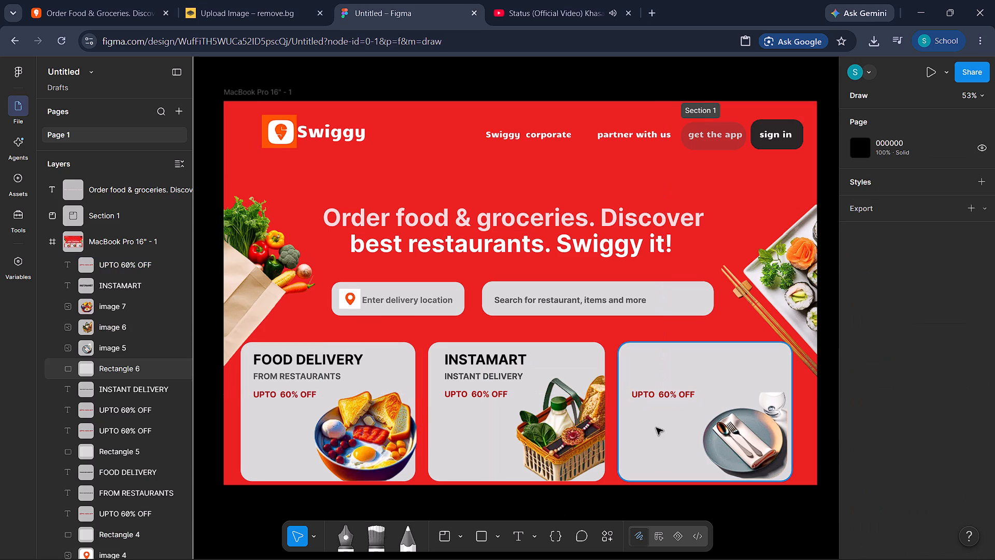
# Check the third card's heading on the Swiggy website and add the text "DINEOUT" near the top of the third card.
pyautogui.click(514, 531)
pyautogui.click(45, 0)
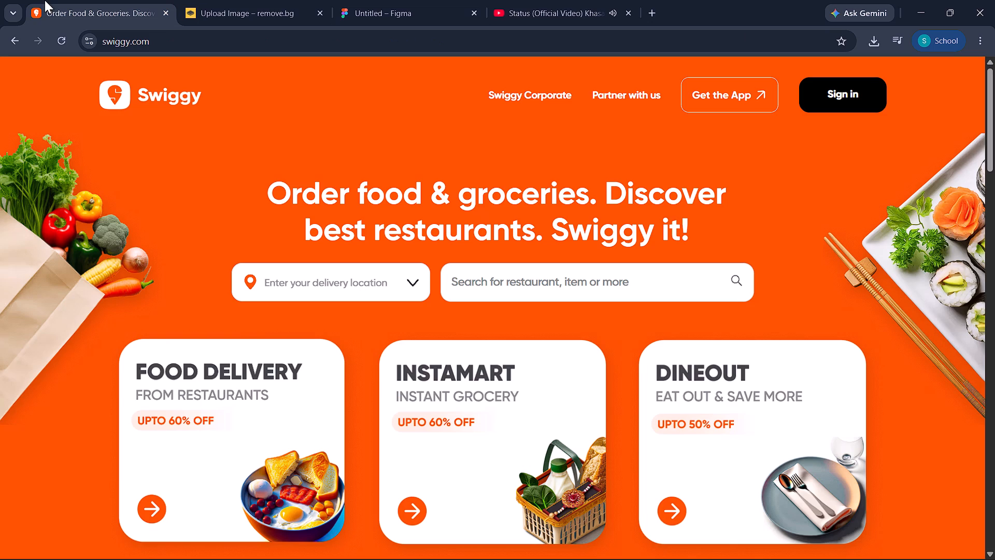
pyautogui.click(338, 0)
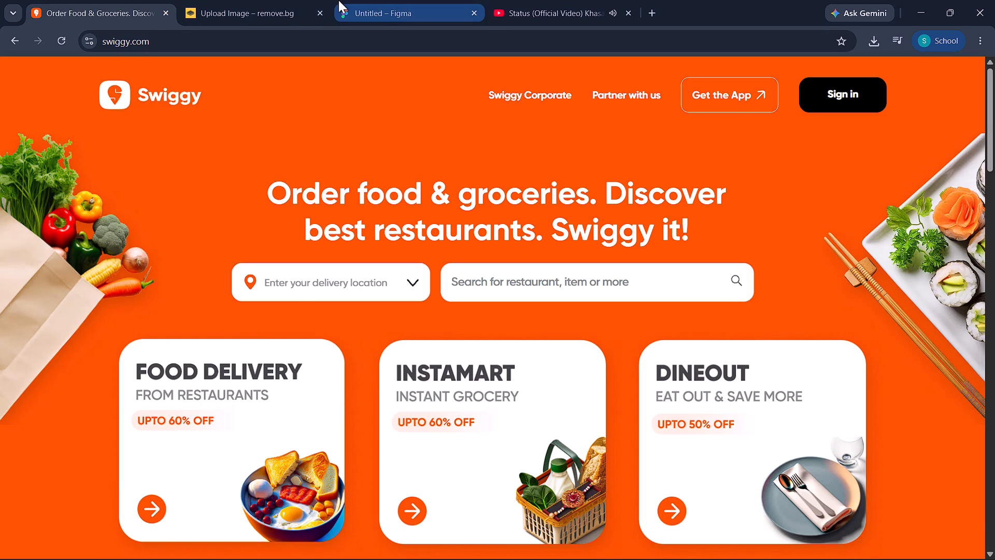
pyautogui.click(637, 352)
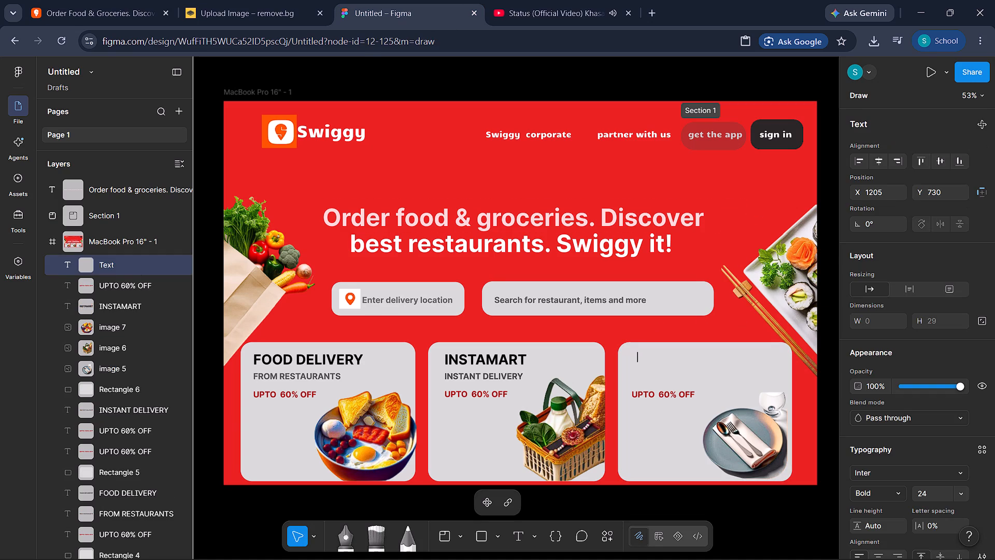
pyautogui.write('DINE')
pyautogui.press('space')
pyautogui.hotkey('shift', 'BackSpace')
pyautogui.write('OUT')
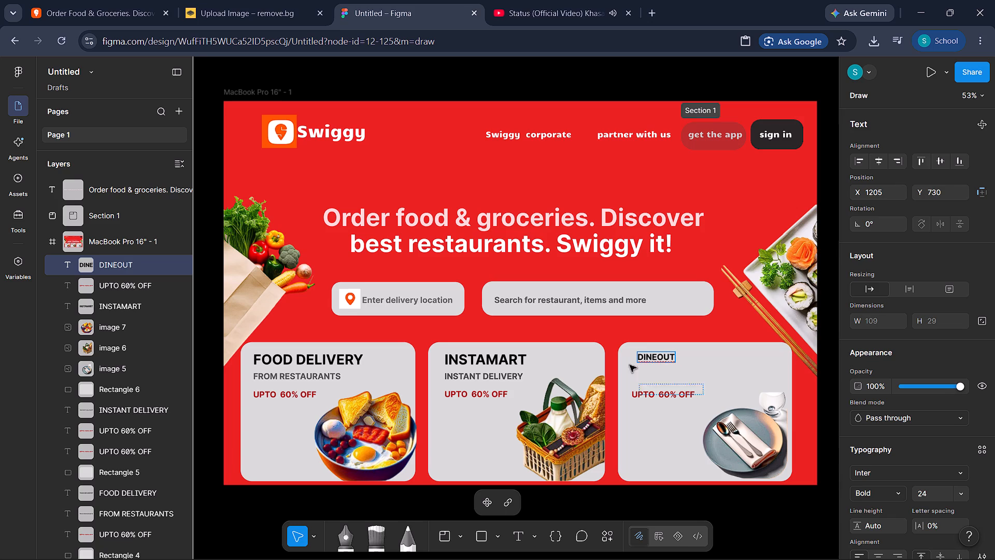
# Set the "DINEOUT" heading's font size to 40.
pyautogui.moveTo(638, 356); pyautogui.dragTo(693, 357)
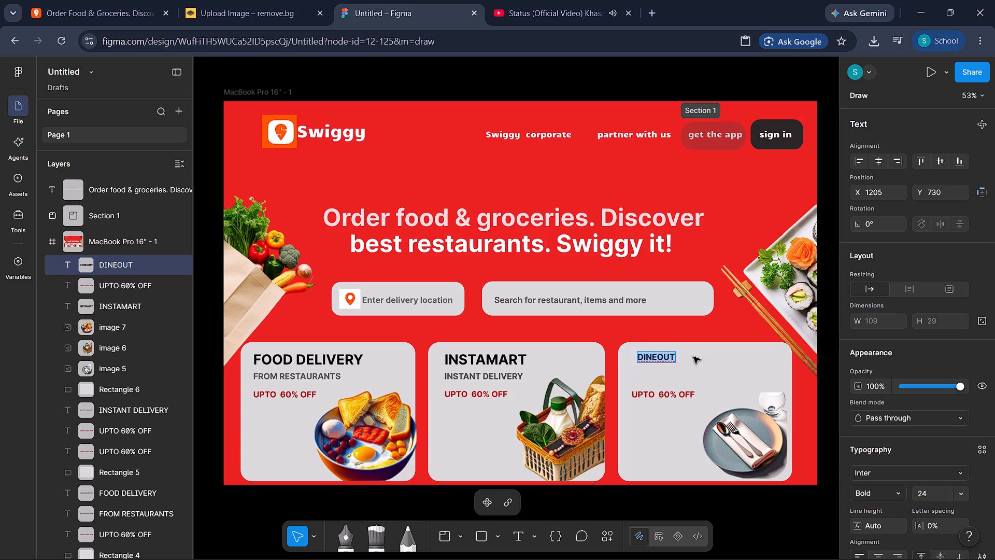
pyautogui.click(956, 492)
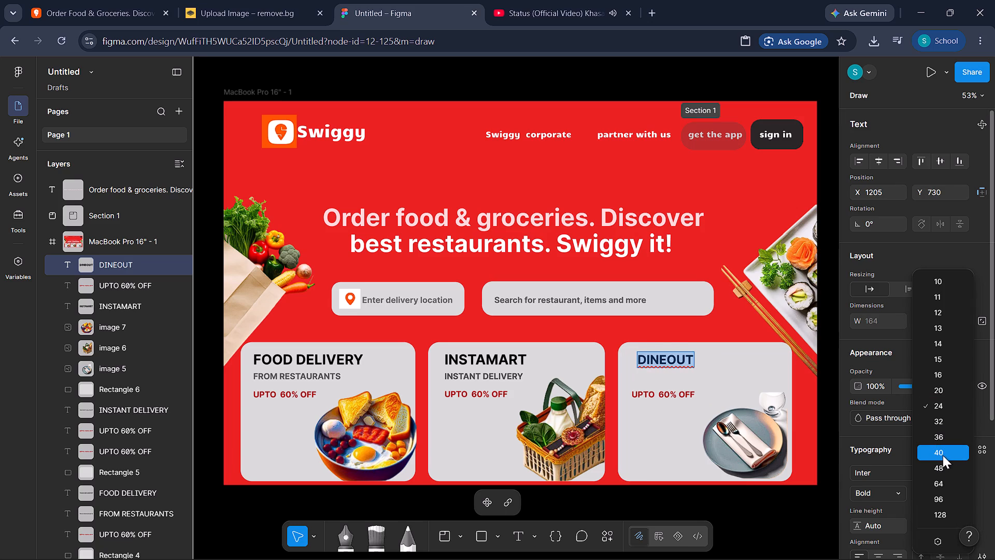
pyautogui.click(943, 455)
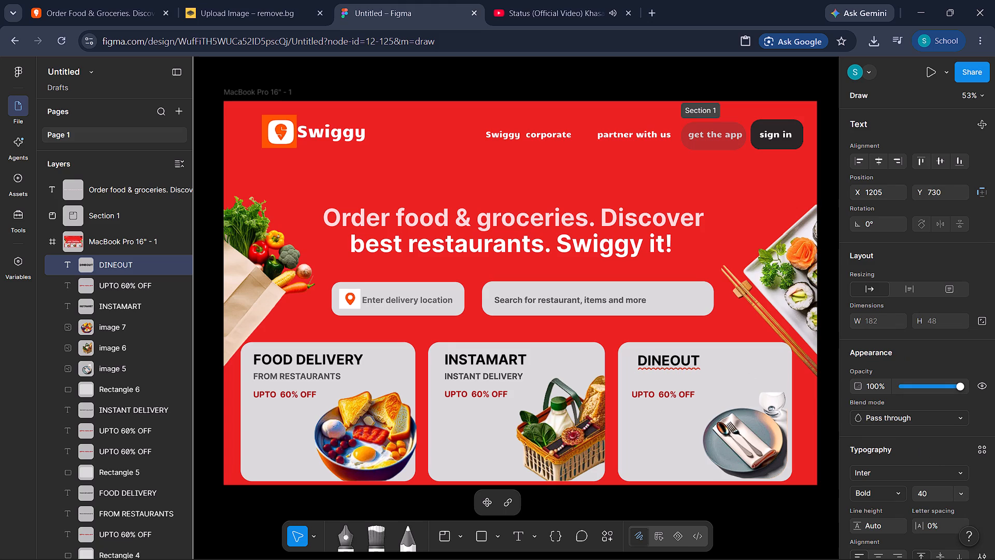
pyautogui.click(656, 358)
pyautogui.click(632, 379)
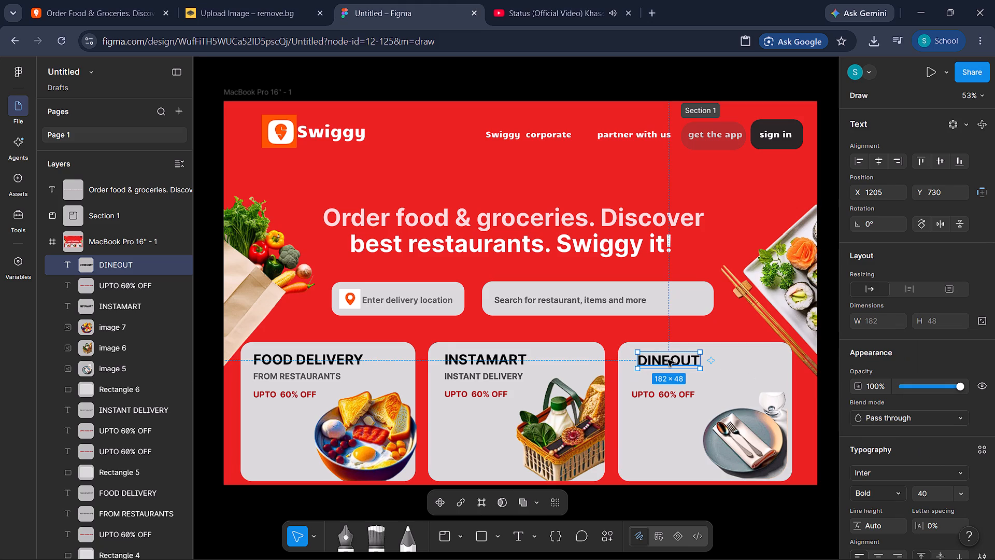
# Move the "DINEOUT" heading to X 1191, Y 725, lined up with the left edge of the offer text below it.
pyautogui.moveTo(667, 360); pyautogui.dragTo(659, 358)
pyautogui.moveTo(659, 358); pyautogui.dragTo(666, 357)
pyautogui.click(623, 372)
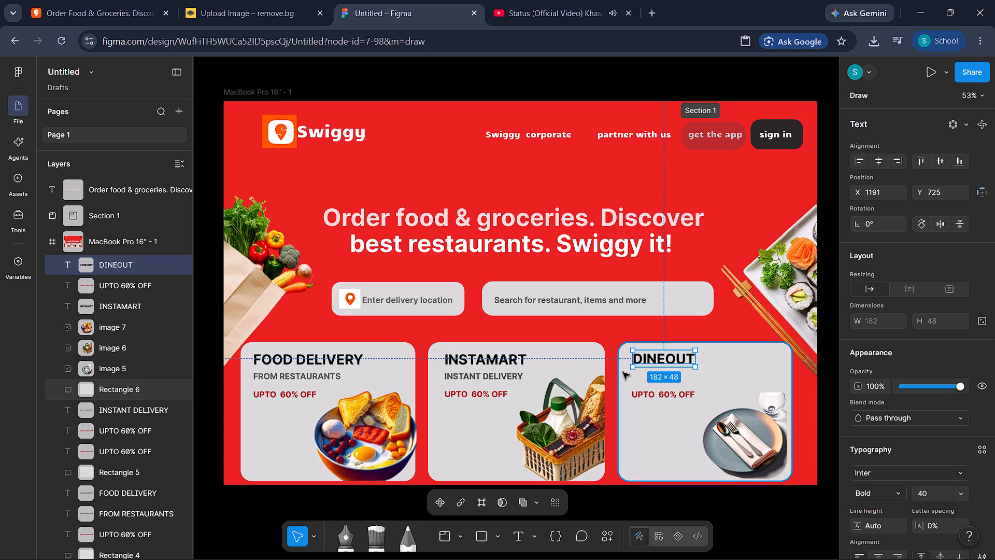
pyautogui.click(648, 373)
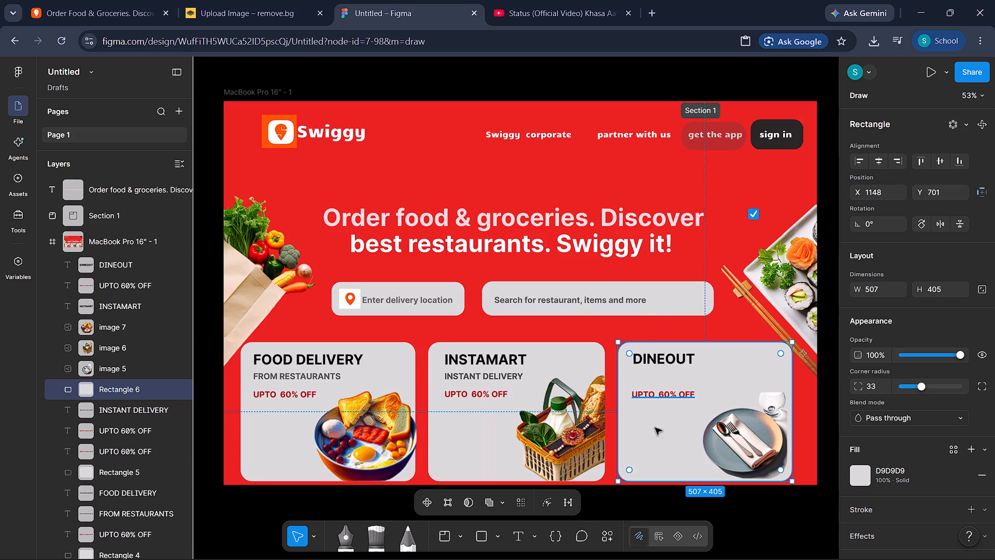
# Copy the second card's "INSTANT DELIVERY" subtitle into the third card beneath "DINEOUT", at X 1188, Y 780.
pyautogui.click(448, 376)
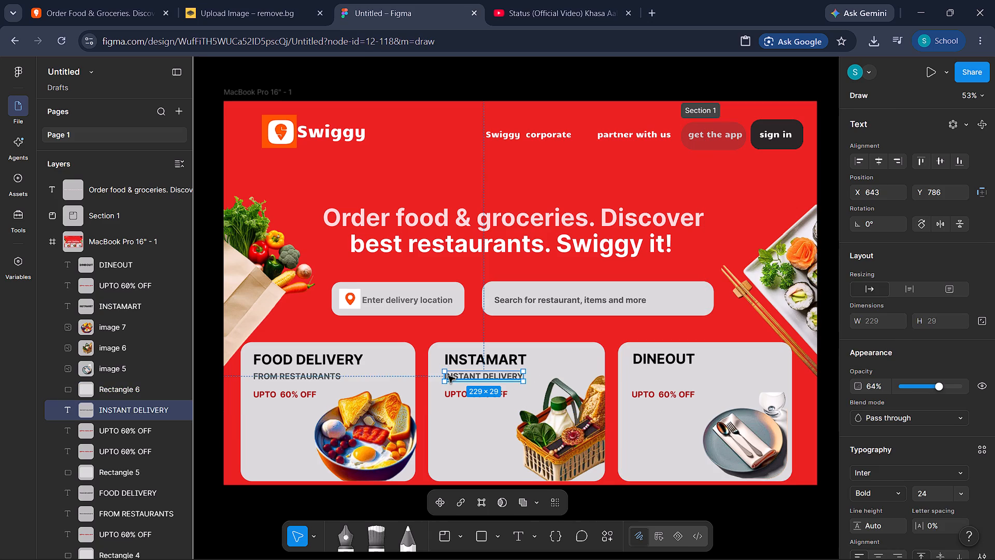
pyautogui.hotkey('ctrl', 'c')
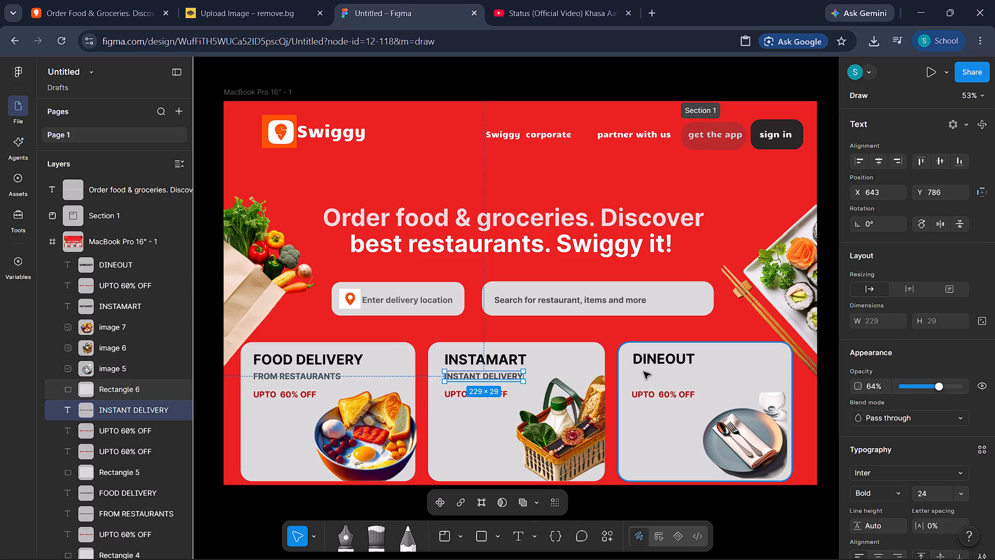
pyautogui.click(644, 370)
pyautogui.hotkey('ctrl', 'v')
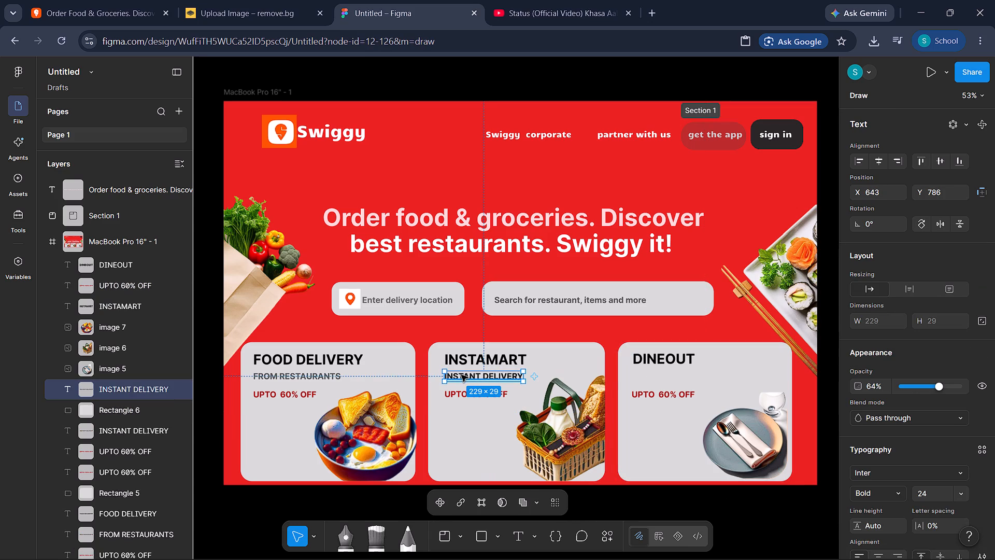
pyautogui.moveTo(462, 374); pyautogui.dragTo(642, 373)
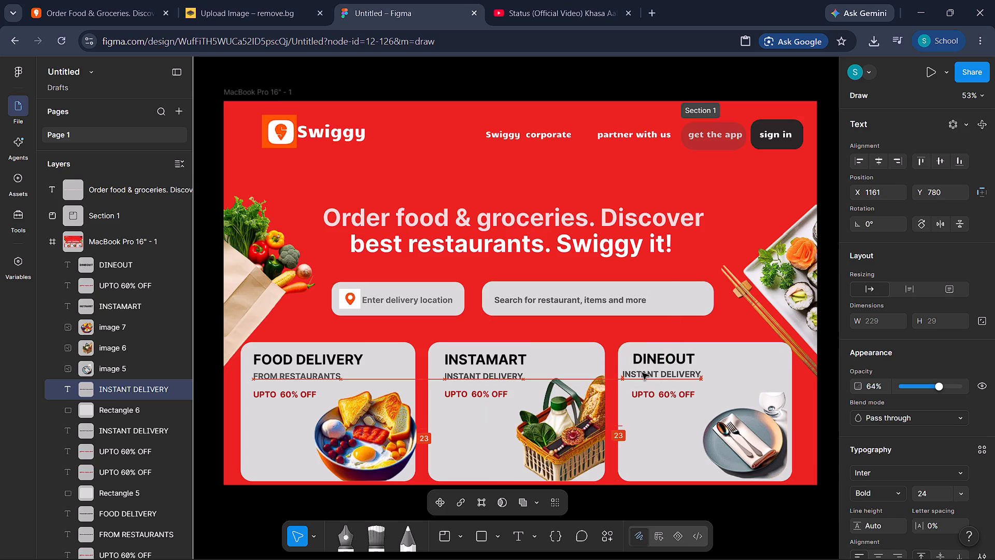
pyautogui.moveTo(642, 373); pyautogui.dragTo(649, 373)
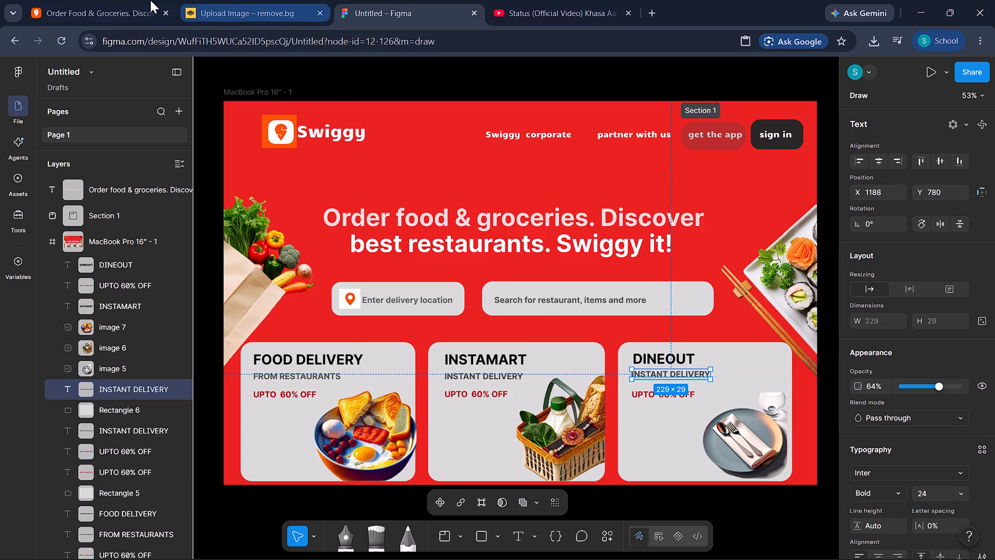
# Check the third card's subtitle on the Swiggy website and replace the copied "INSTANT DELIVERY" text under "DINEOUT" with "EAT OUT & SAVE MORE".
pyautogui.click(119, 0)
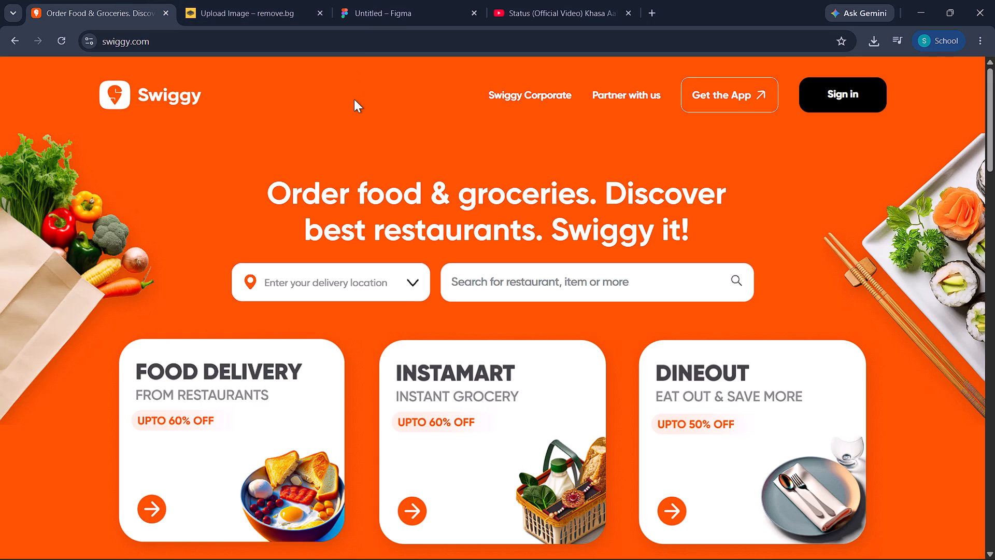
pyautogui.click(389, 0)
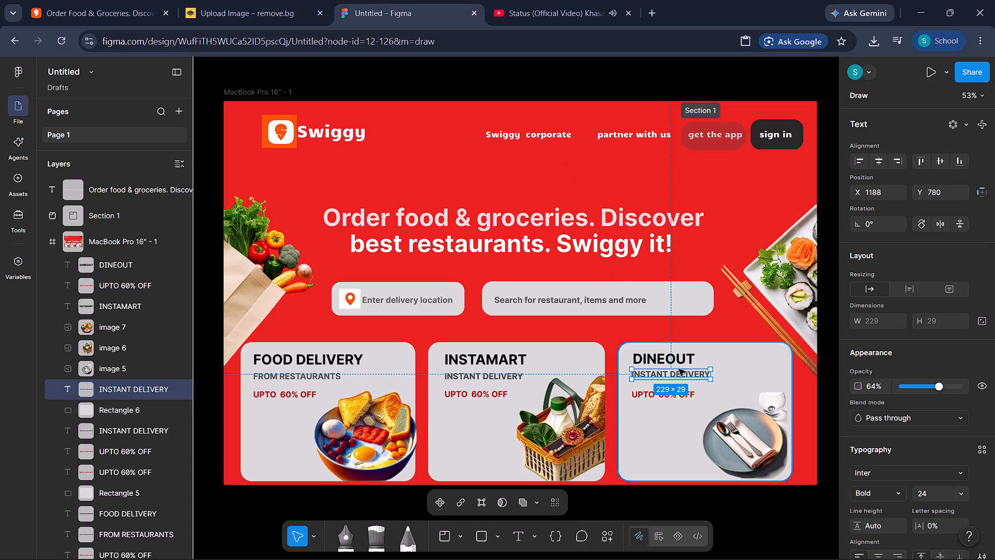
pyautogui.click(707, 371)
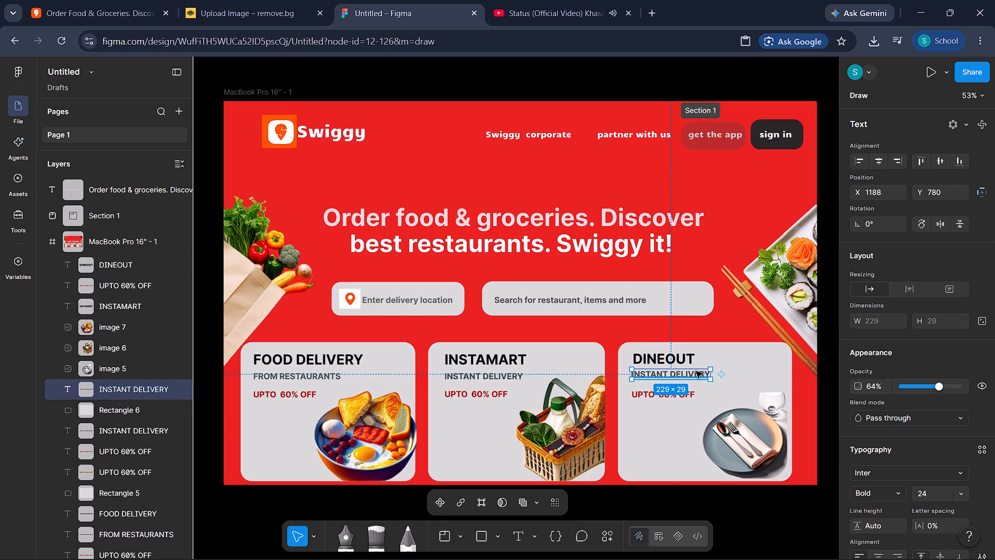
pyautogui.click(510, 537)
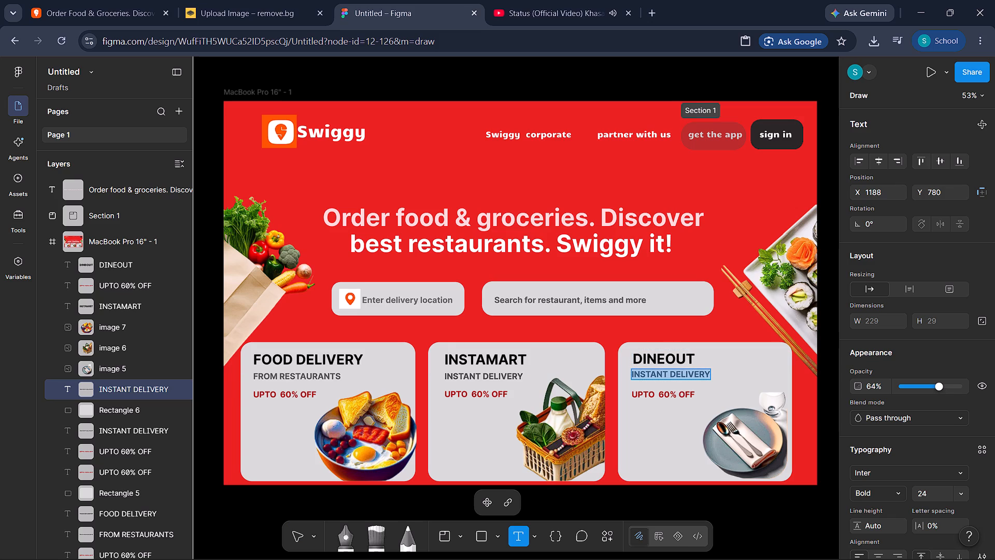
pyautogui.press('BackSpace')
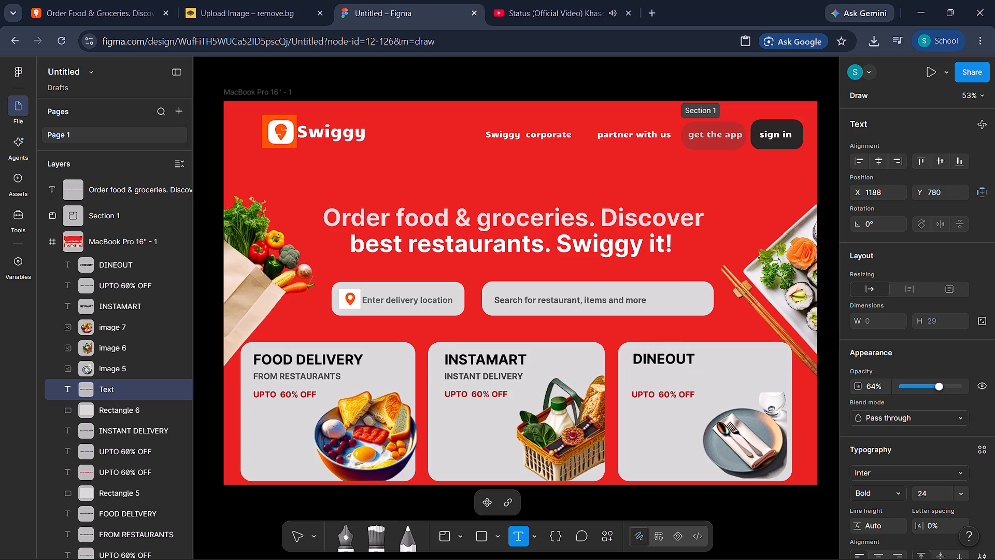
pyautogui.write('ea')
pyautogui.press('BackSpace')
pyautogui.press('BackSpace')
pyautogui.write('EAT OUT')
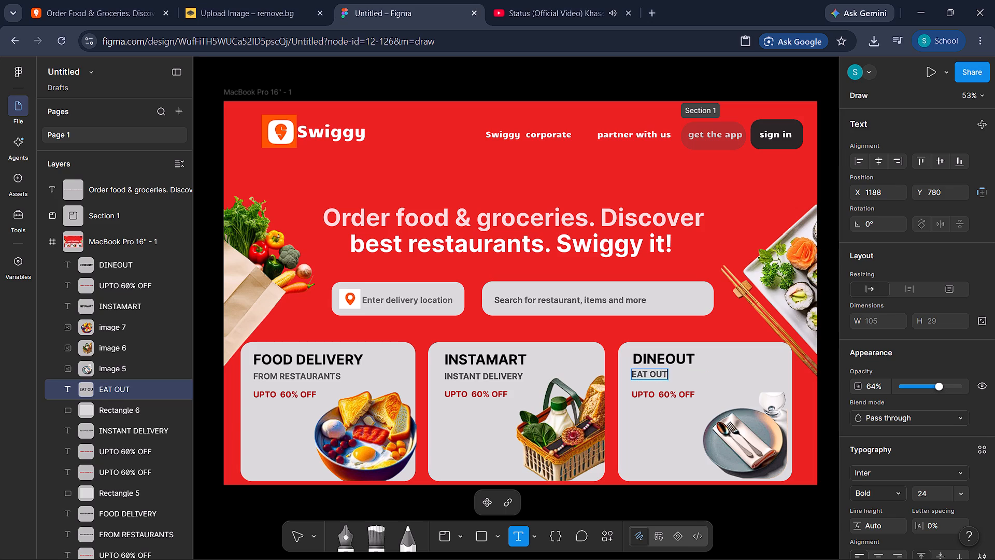
pyautogui.press('space')
pyautogui.hotkey('shift', '&')
pyautogui.press('space')
pyautogui.write('SAVE MORE')
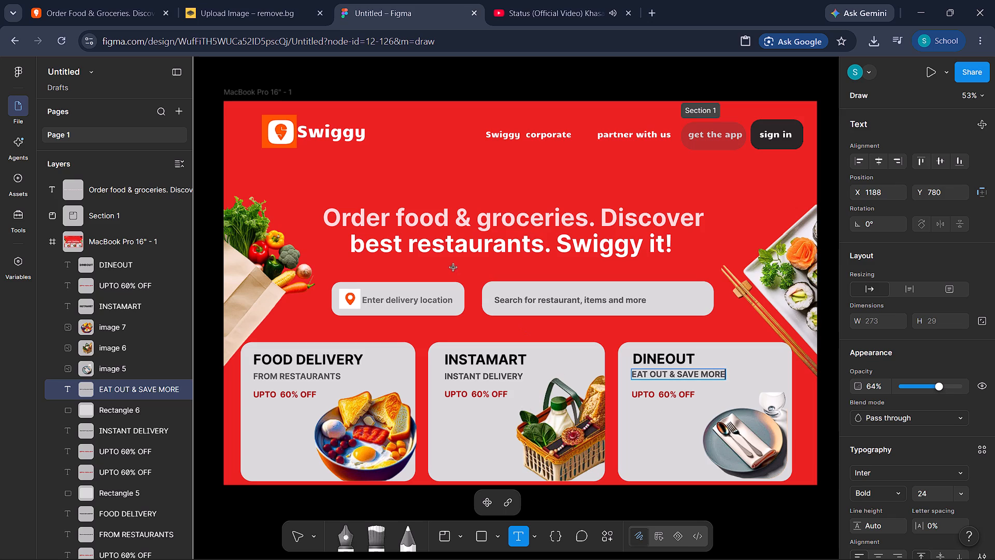
pyautogui.click(265, 165)
# Capture a screen snip of the orange arrow icon in the Swiggy website's Food Delivery card and copy it.
pyautogui.click(88, 6)
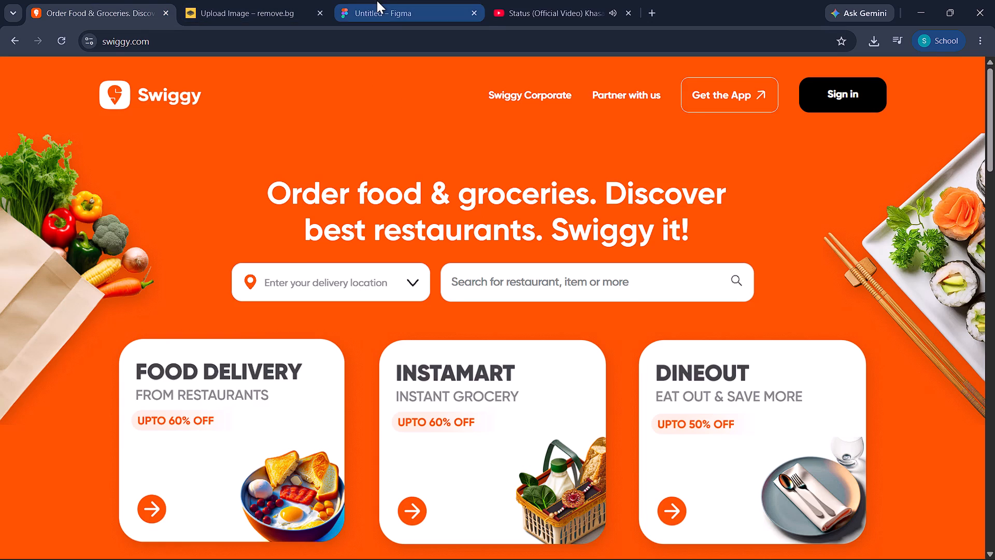
pyautogui.click(377, 1)
pyautogui.click(115, 4)
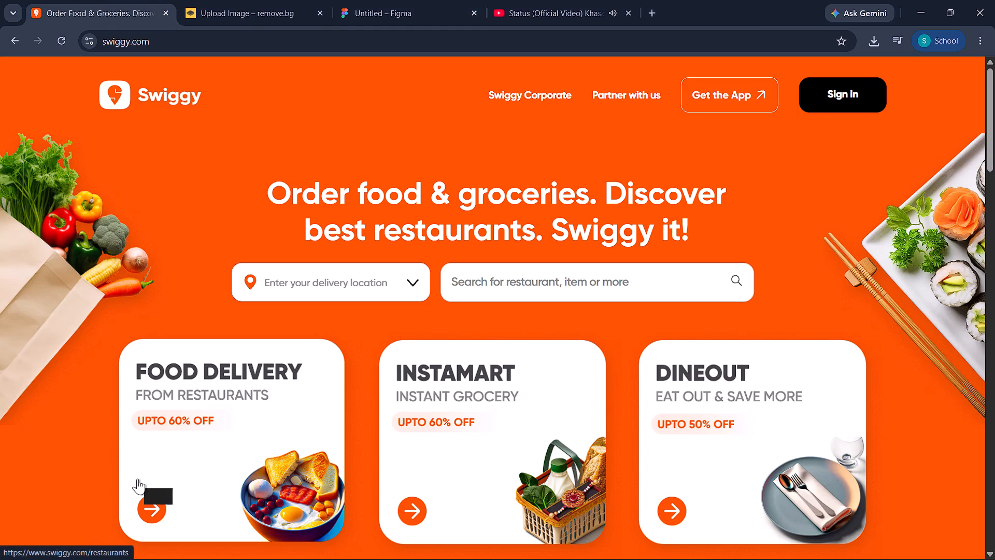
pyautogui.press('shift+super+s')
pyautogui.moveTo(128, 475); pyautogui.dragTo(181, 531)
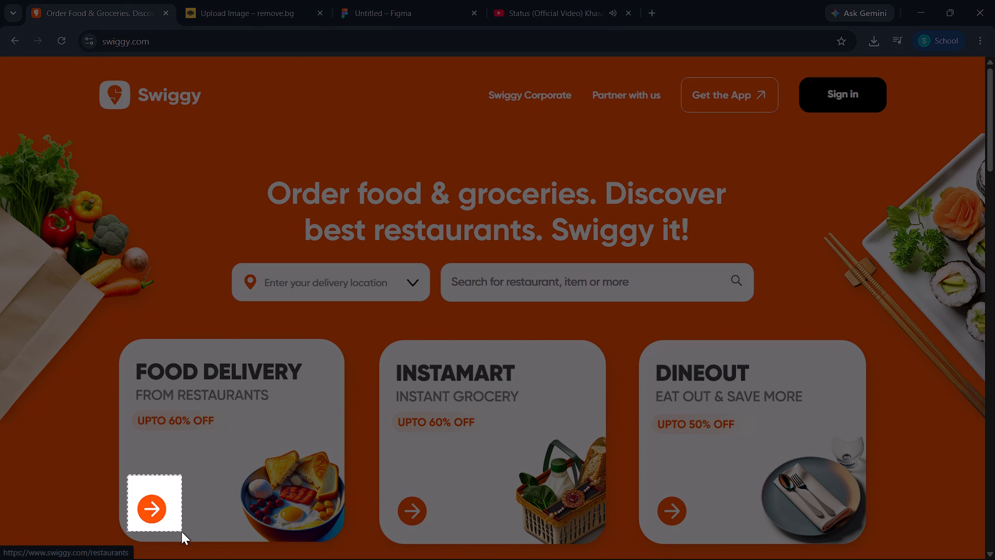
pyautogui.moveTo(181, 531); pyautogui.dragTo(184, 533)
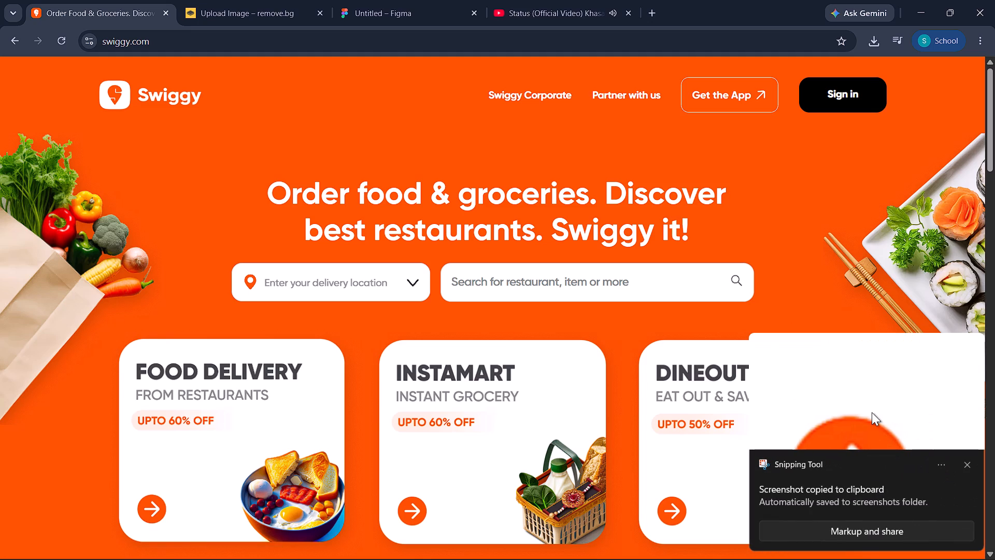
pyautogui.click(895, 414)
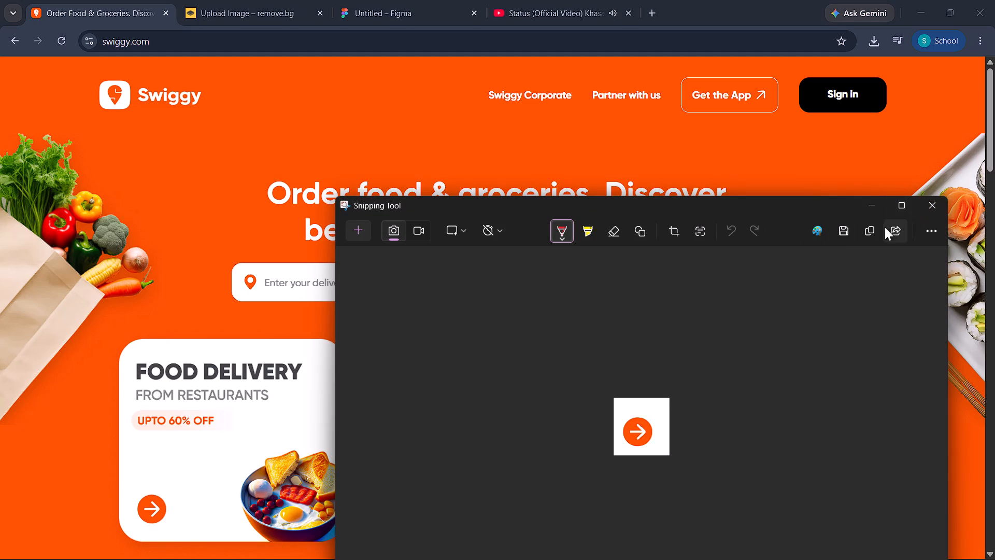
pyautogui.click(870, 227)
pyautogui.click(919, 207)
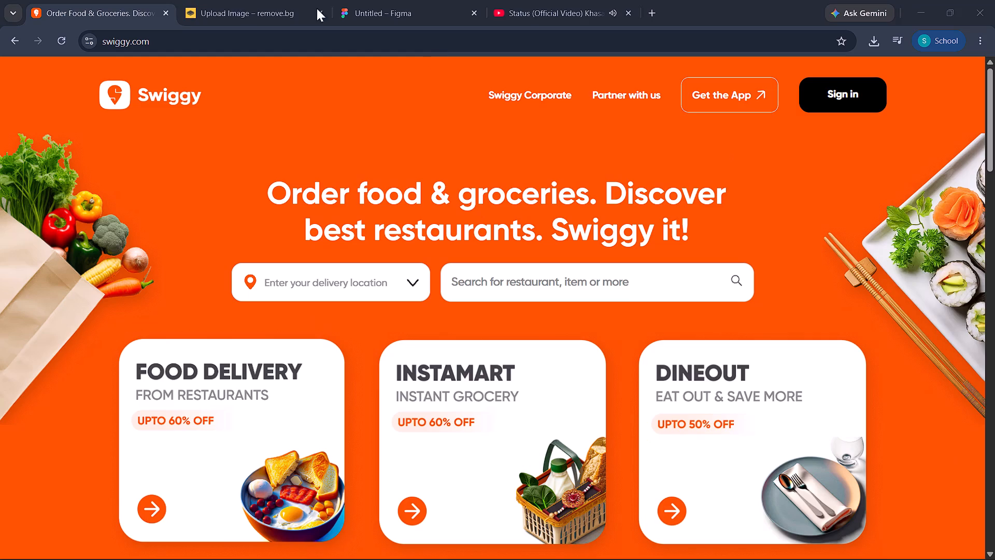
# Paste the arrow icon into the Figma design, enlarge it to 137 × 142 and place it in the first card's lower-left corner at X 71, Y 945.
pyautogui.click(362, 0)
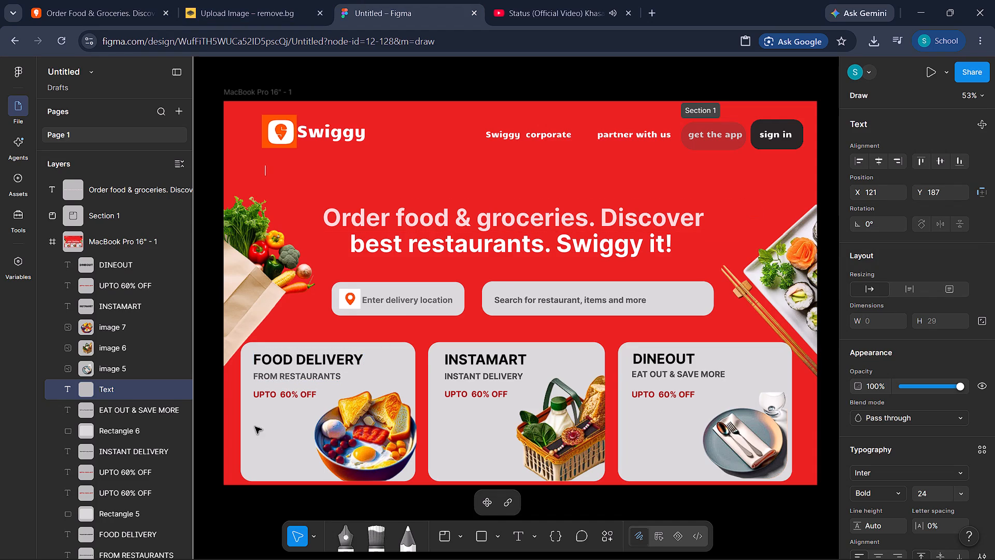
pyautogui.click(268, 435)
pyautogui.hotkey('ctrl', 'v')
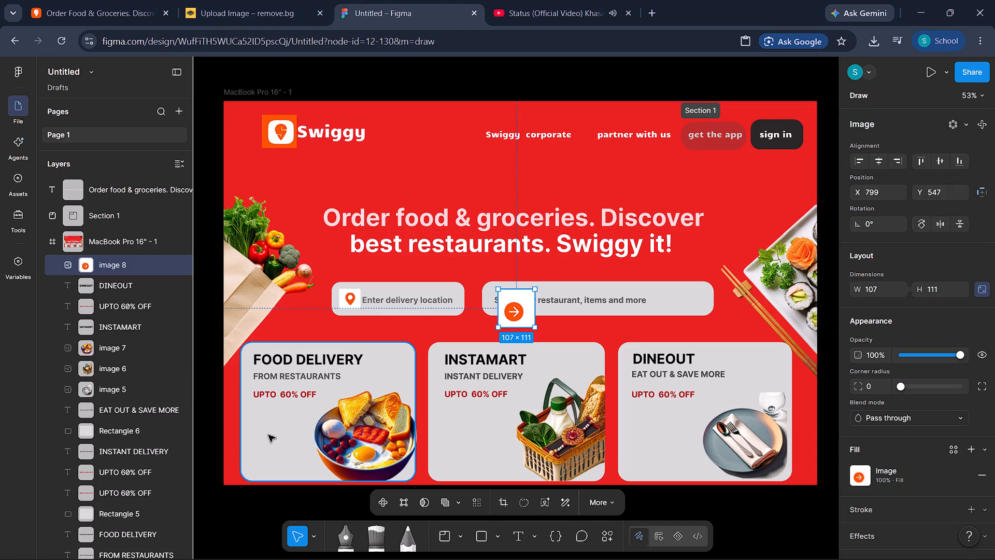
pyautogui.moveTo(522, 305); pyautogui.dragTo(272, 444)
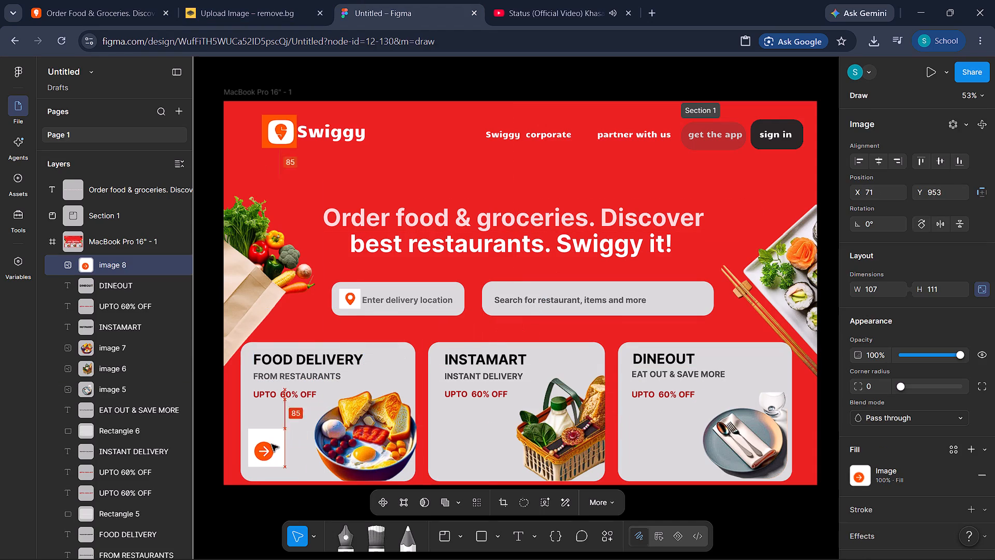
pyautogui.moveTo(272, 444); pyautogui.dragTo(275, 442)
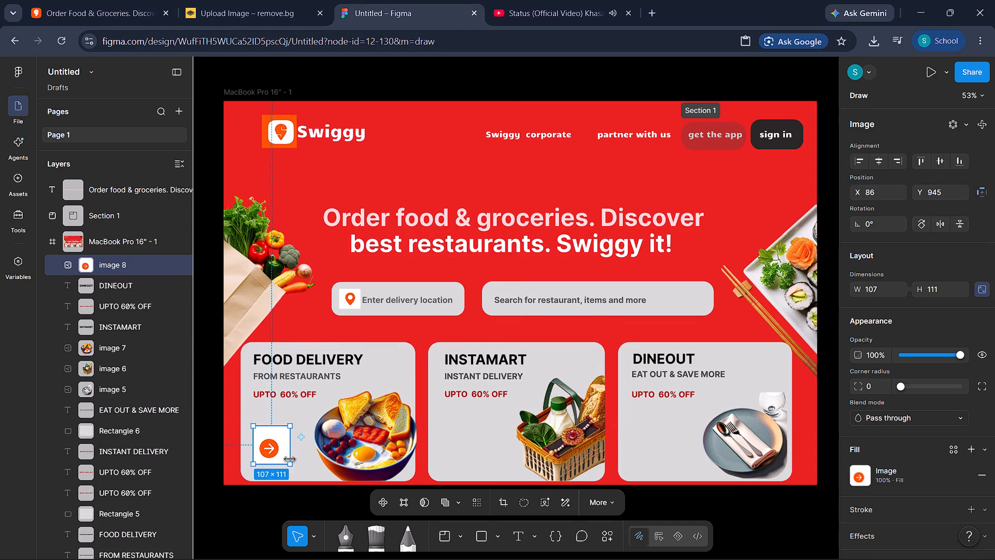
pyautogui.moveTo(290, 465); pyautogui.dragTo(300, 474)
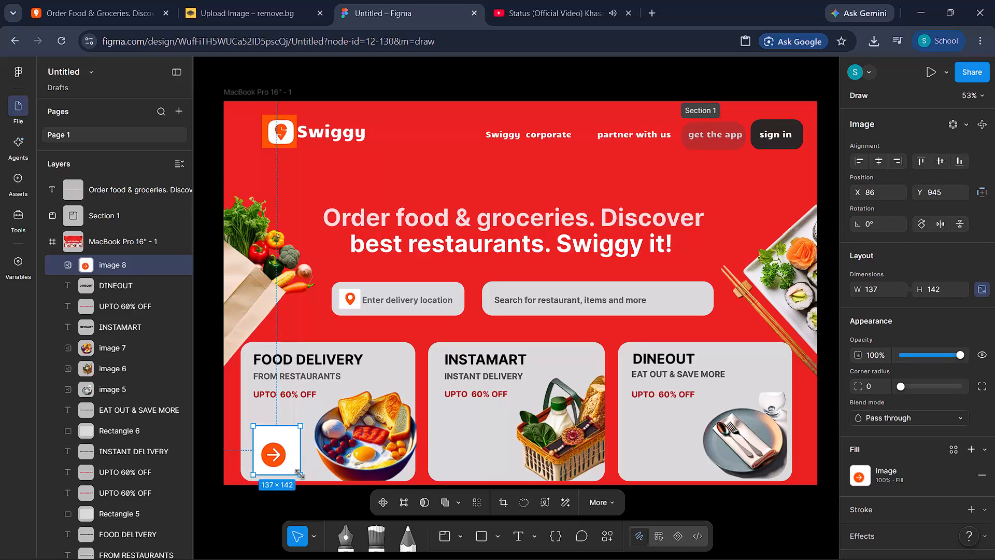
pyautogui.click(275, 450)
pyautogui.moveTo(275, 450); pyautogui.dragTo(265, 447)
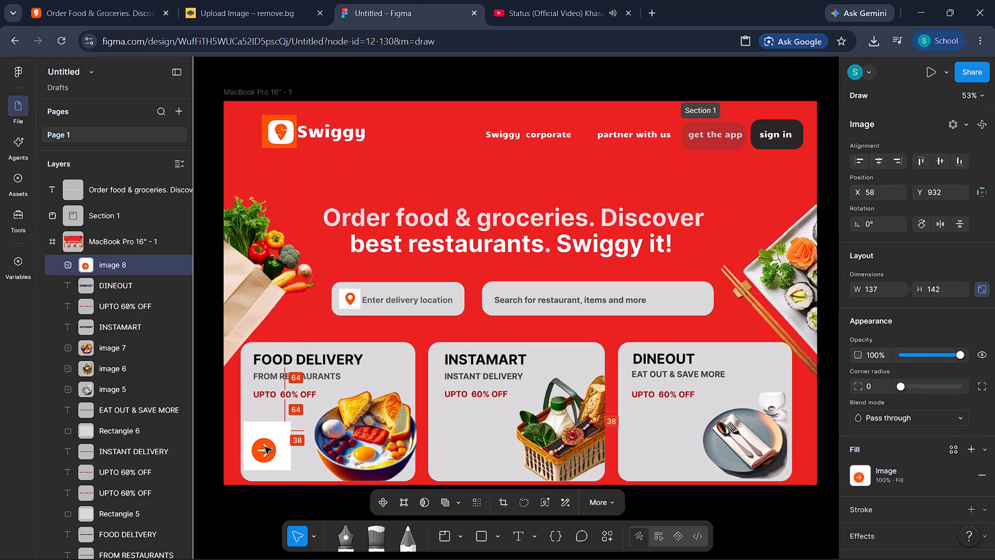
pyautogui.moveTo(265, 447); pyautogui.dragTo(268, 449)
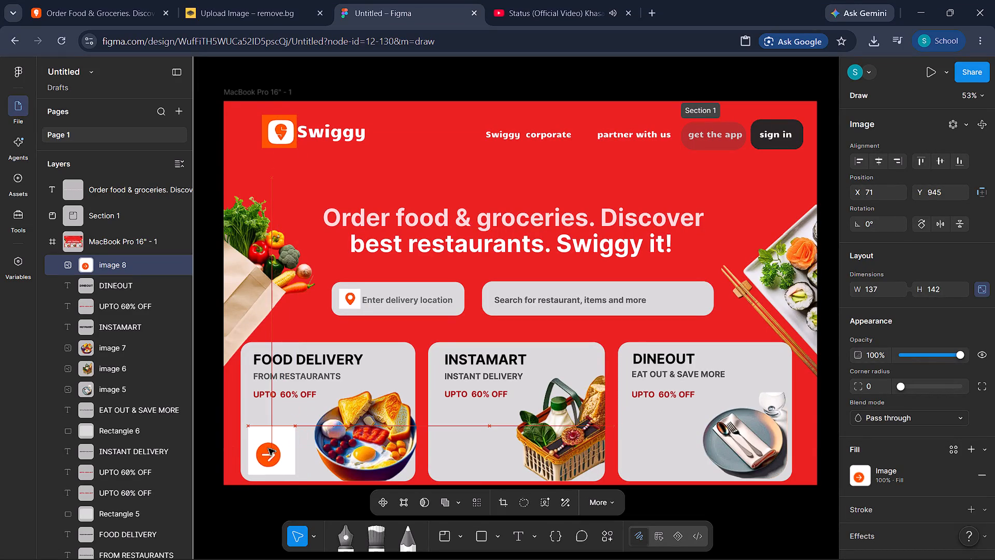
pyautogui.moveTo(268, 449); pyautogui.dragTo(268, 449)
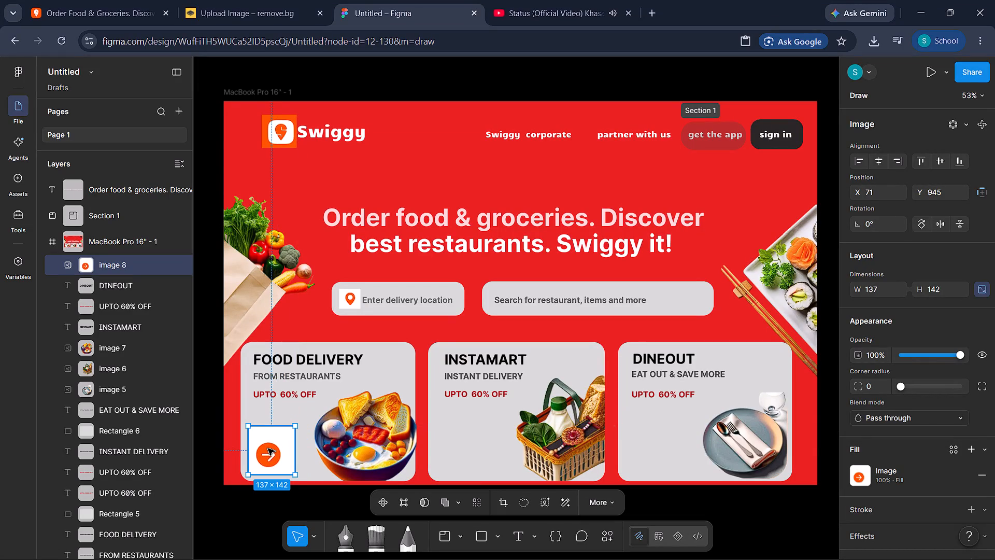
# Make two copies of the arrow image and move one to the second card's lower-left corner at X 615, Y 944.
pyautogui.hotkey('ctrl', 'c')
pyautogui.hotkey('ctrl', 'v')
pyautogui.hotkey('ctrl', 'v')
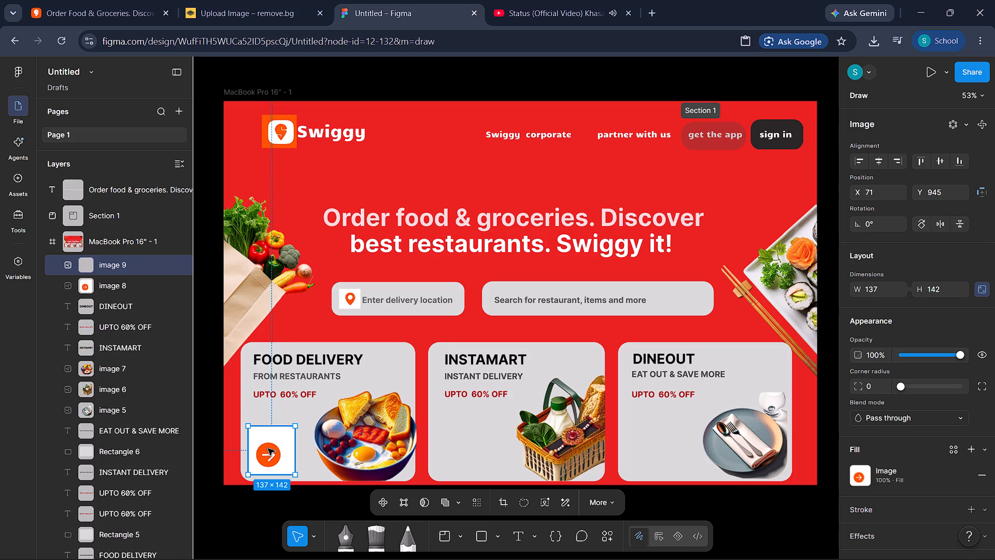
pyautogui.moveTo(270, 448); pyautogui.dragTo(406, 447)
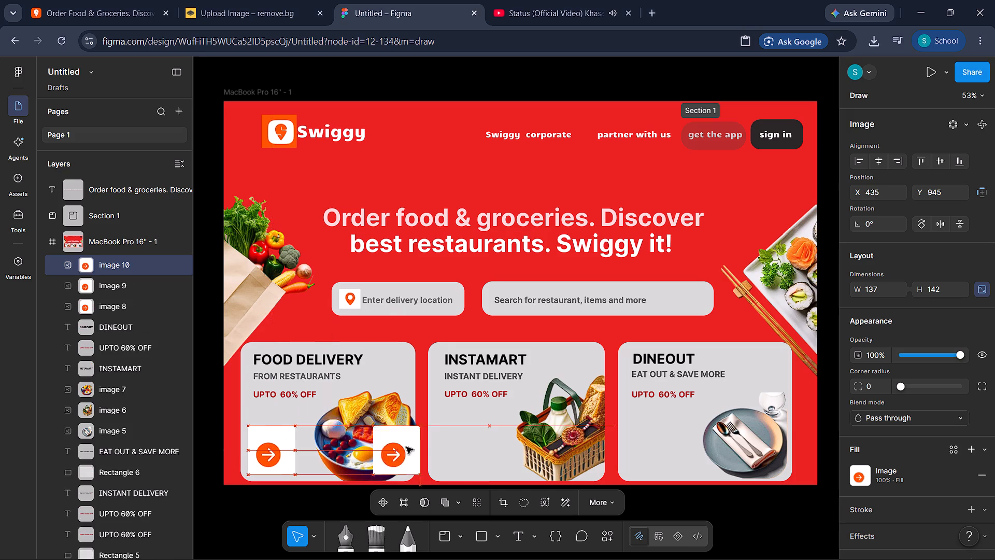
pyautogui.moveTo(406, 447); pyautogui.dragTo(458, 446)
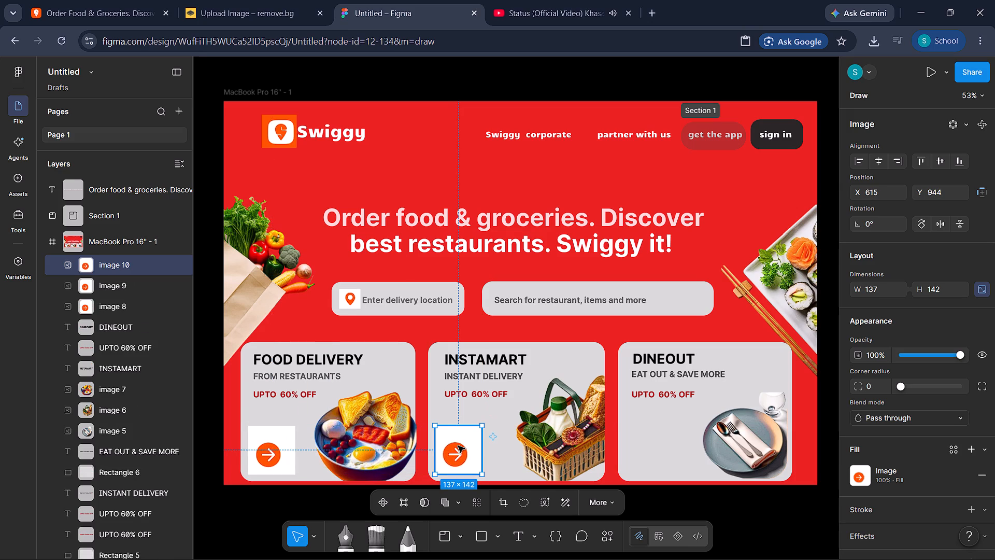
# Move the other arrow copy to the third card's lower-left corner at X 1180, Y 943, level with the others.
pyautogui.moveTo(275, 447); pyautogui.dragTo(608, 454)
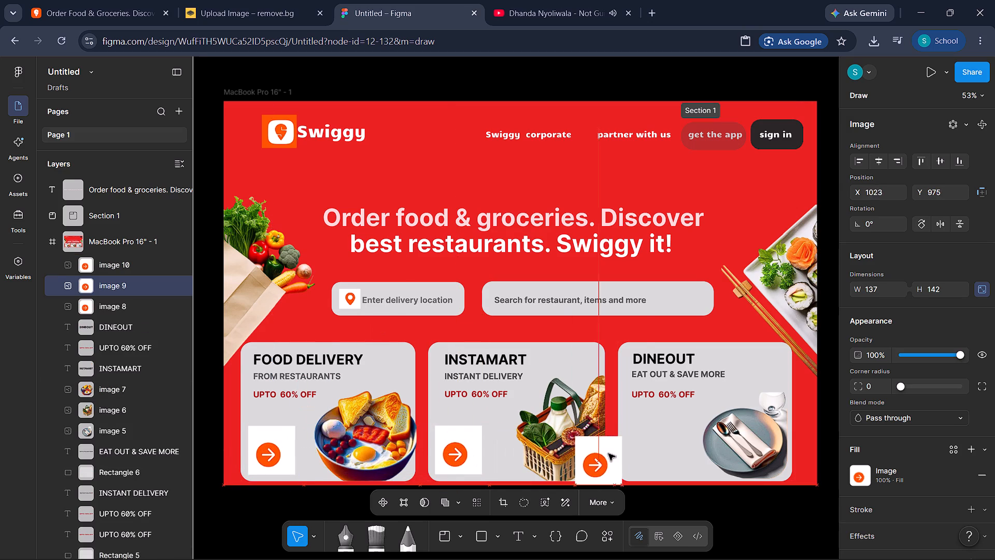
pyautogui.moveTo(608, 454); pyautogui.dragTo(690, 440)
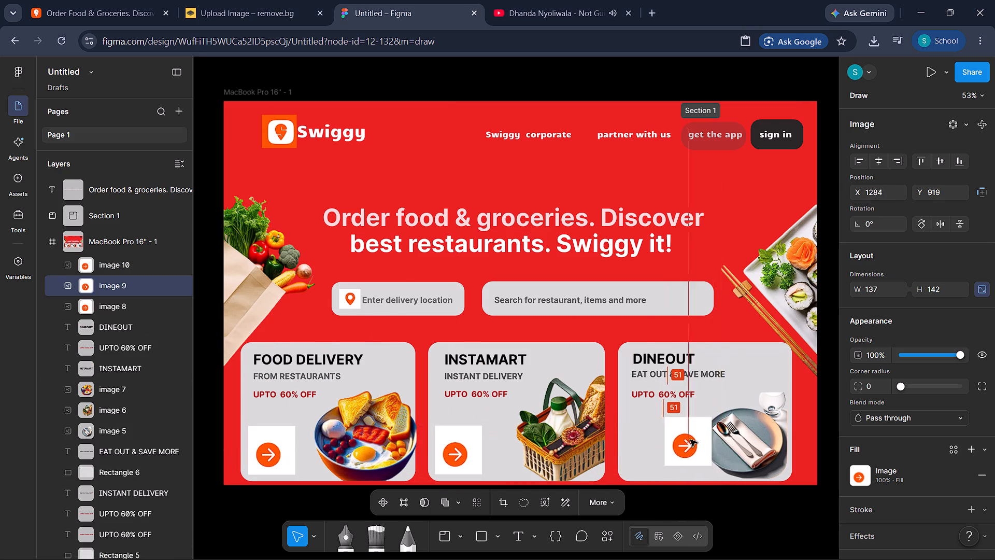
pyautogui.moveTo(690, 440); pyautogui.dragTo(657, 445)
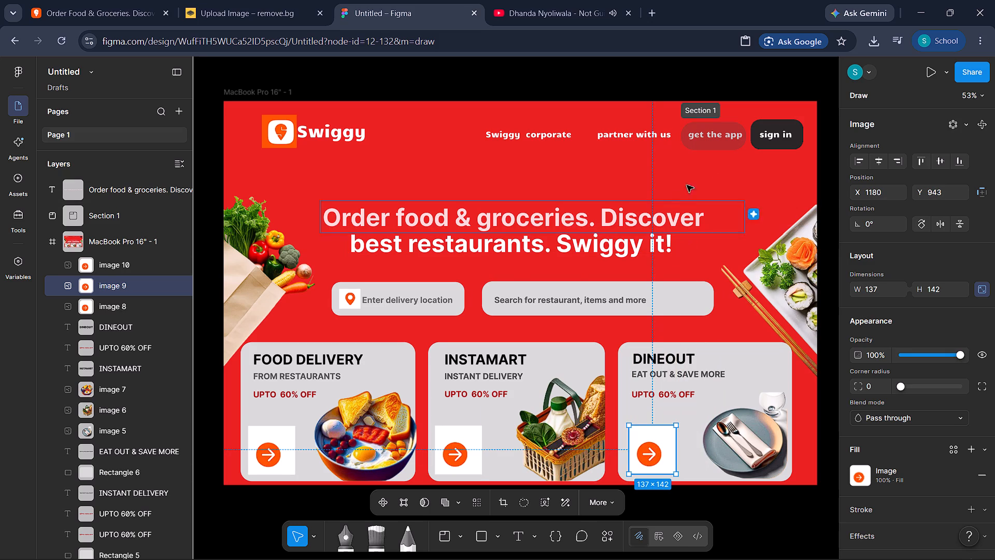
pyautogui.click(740, 169)
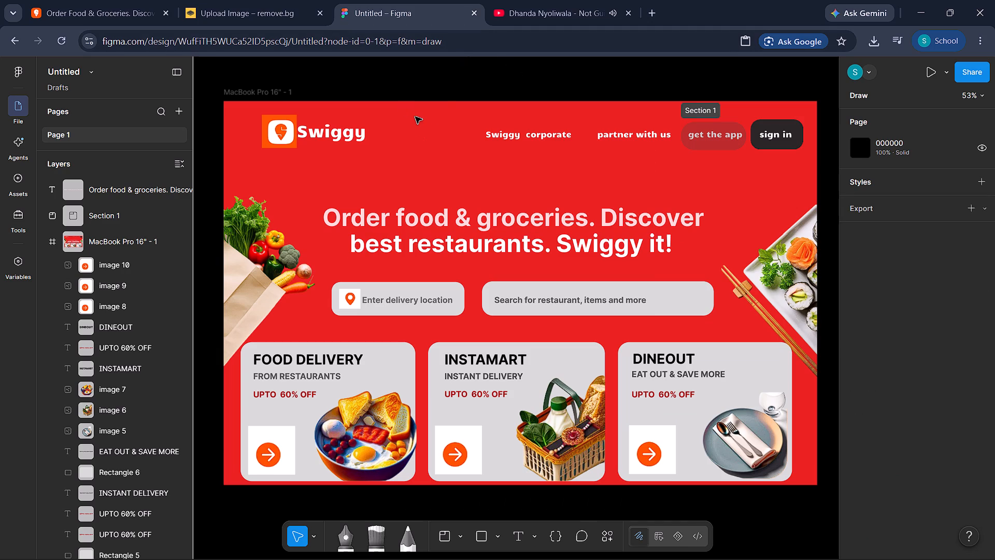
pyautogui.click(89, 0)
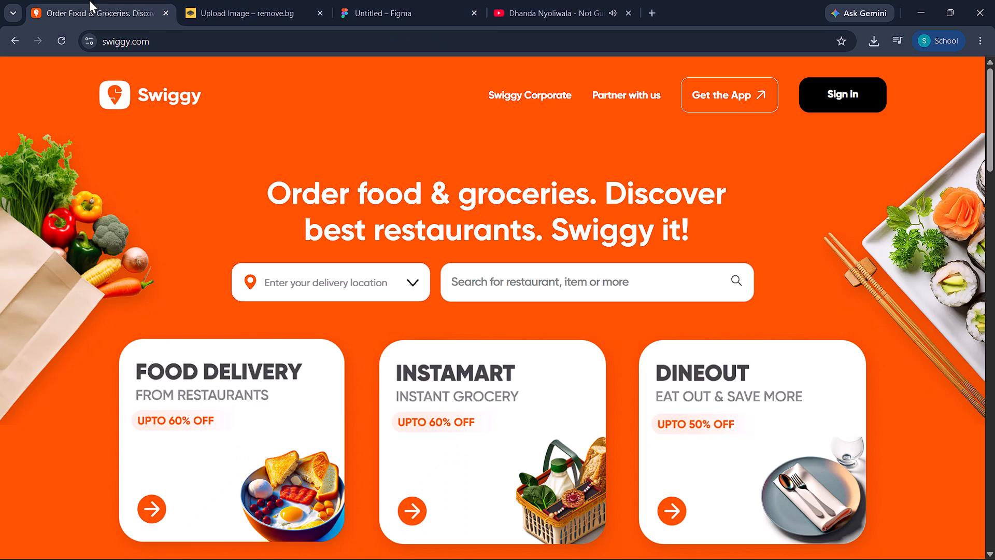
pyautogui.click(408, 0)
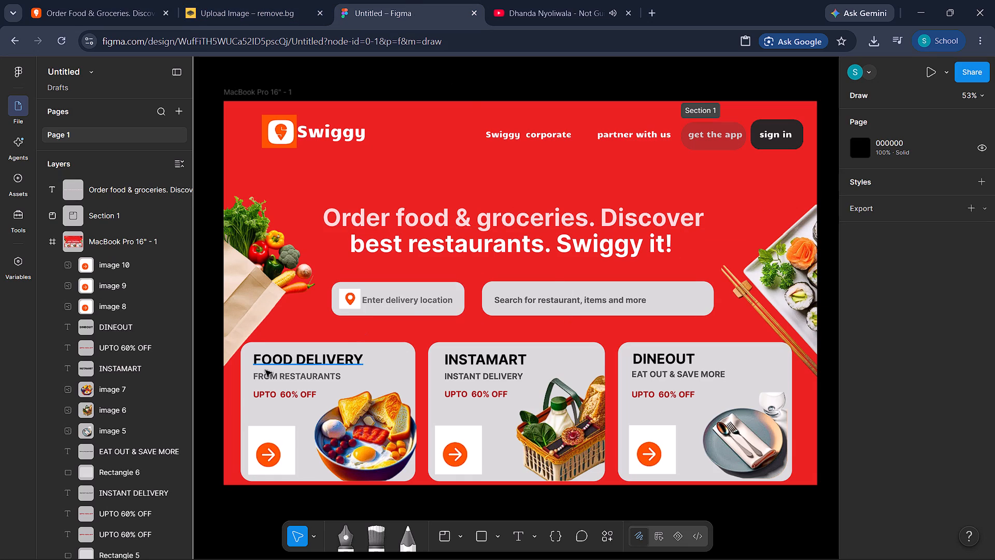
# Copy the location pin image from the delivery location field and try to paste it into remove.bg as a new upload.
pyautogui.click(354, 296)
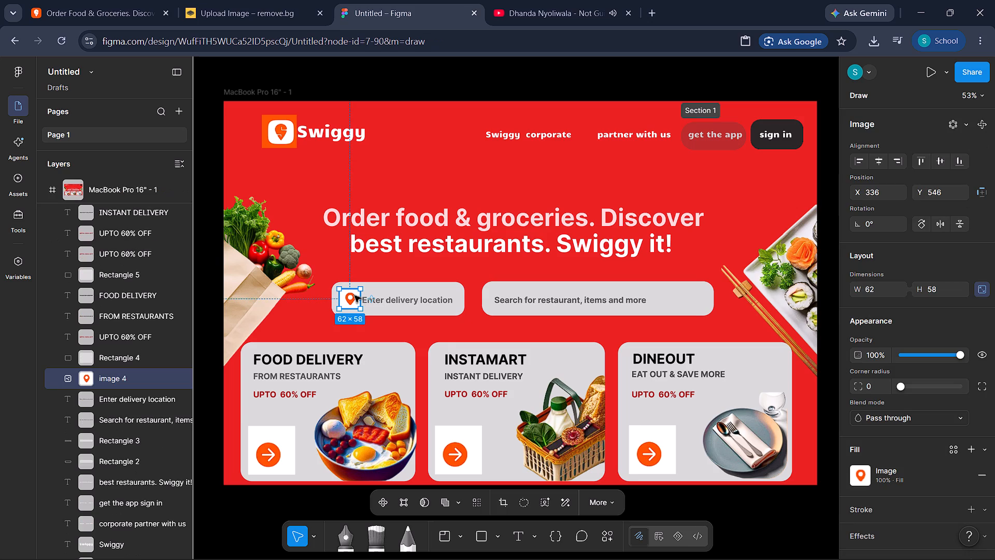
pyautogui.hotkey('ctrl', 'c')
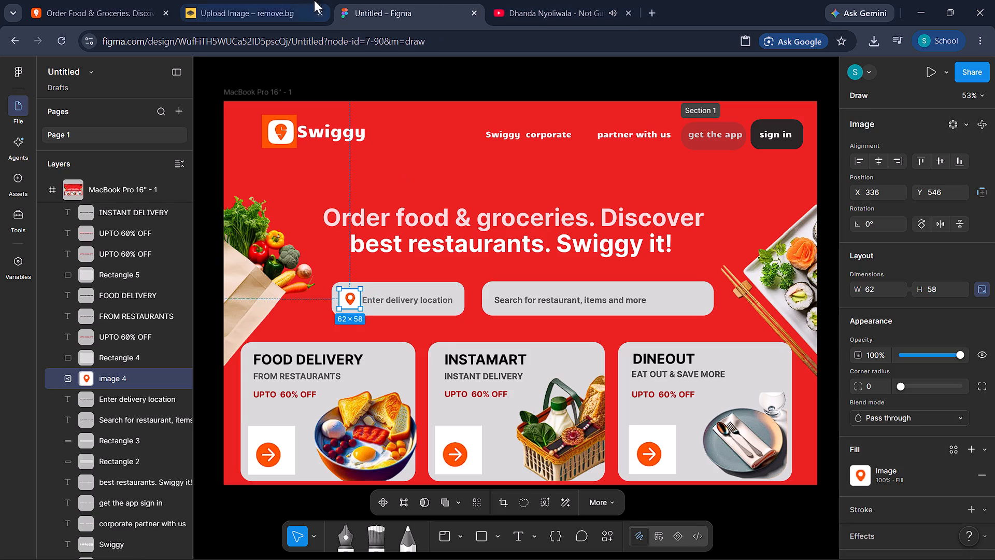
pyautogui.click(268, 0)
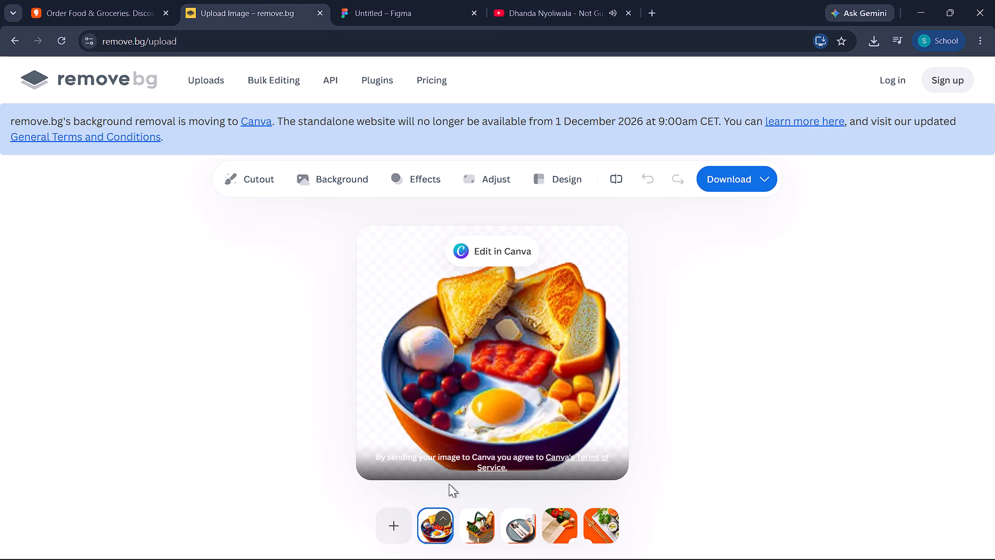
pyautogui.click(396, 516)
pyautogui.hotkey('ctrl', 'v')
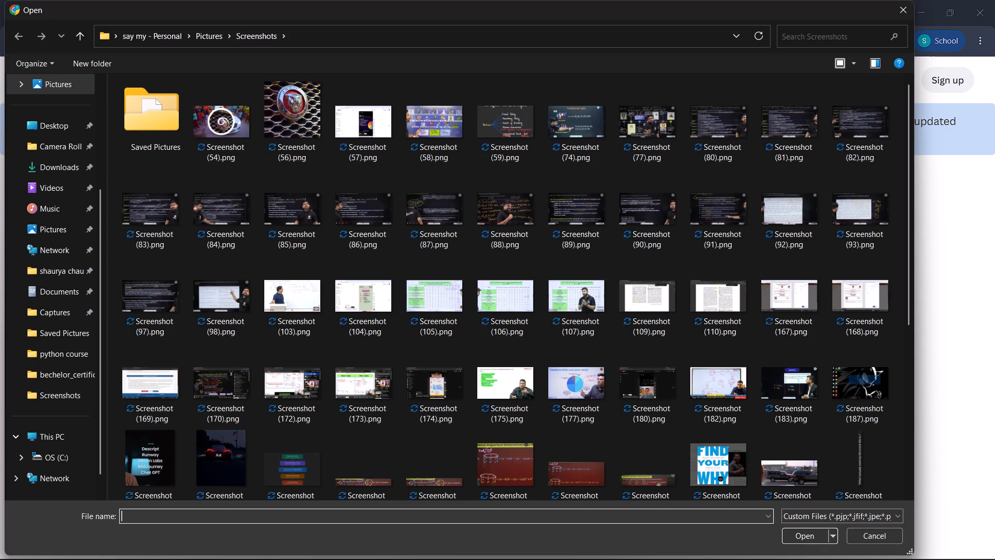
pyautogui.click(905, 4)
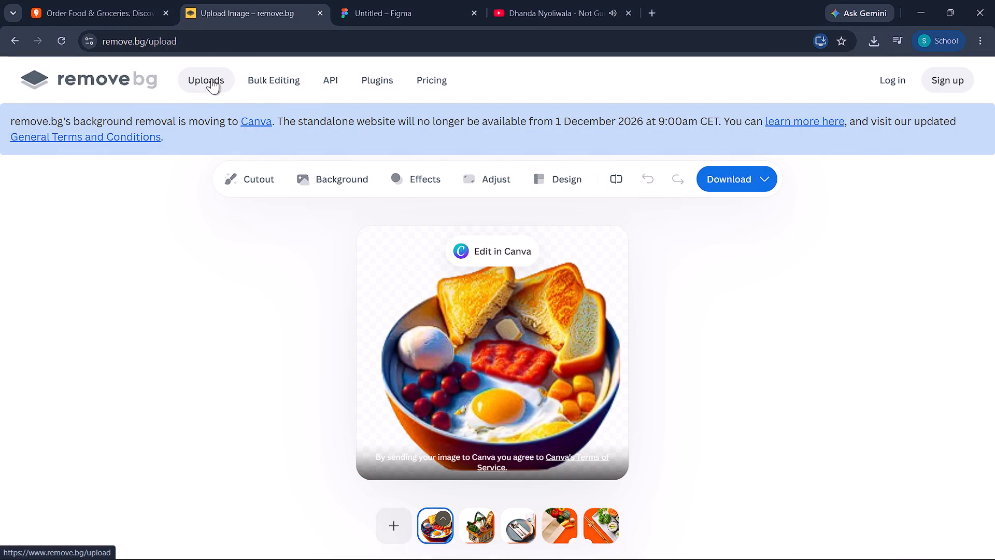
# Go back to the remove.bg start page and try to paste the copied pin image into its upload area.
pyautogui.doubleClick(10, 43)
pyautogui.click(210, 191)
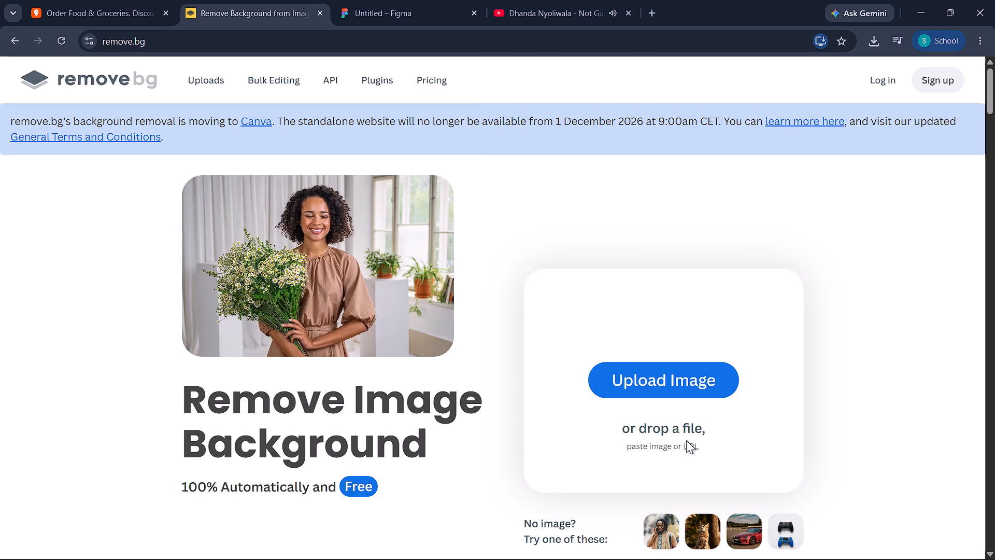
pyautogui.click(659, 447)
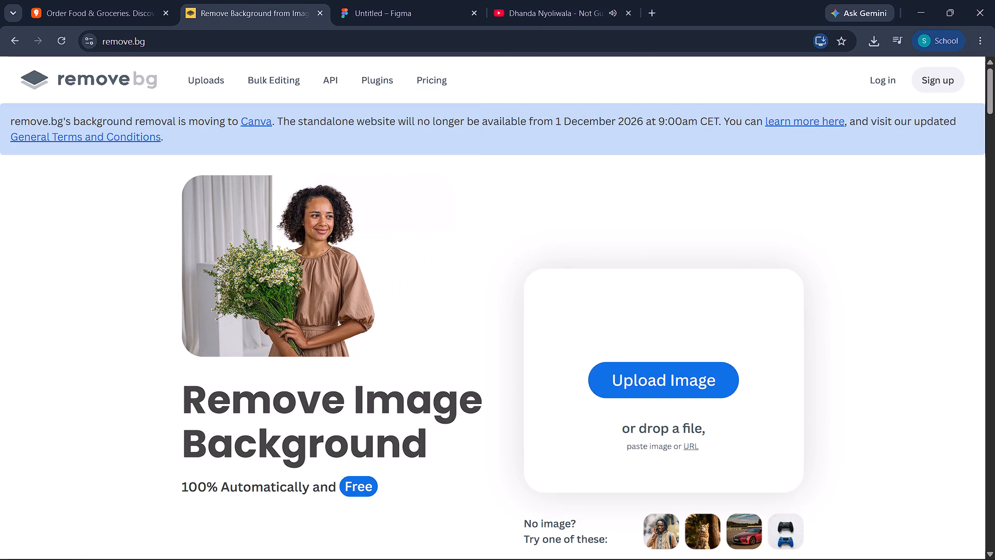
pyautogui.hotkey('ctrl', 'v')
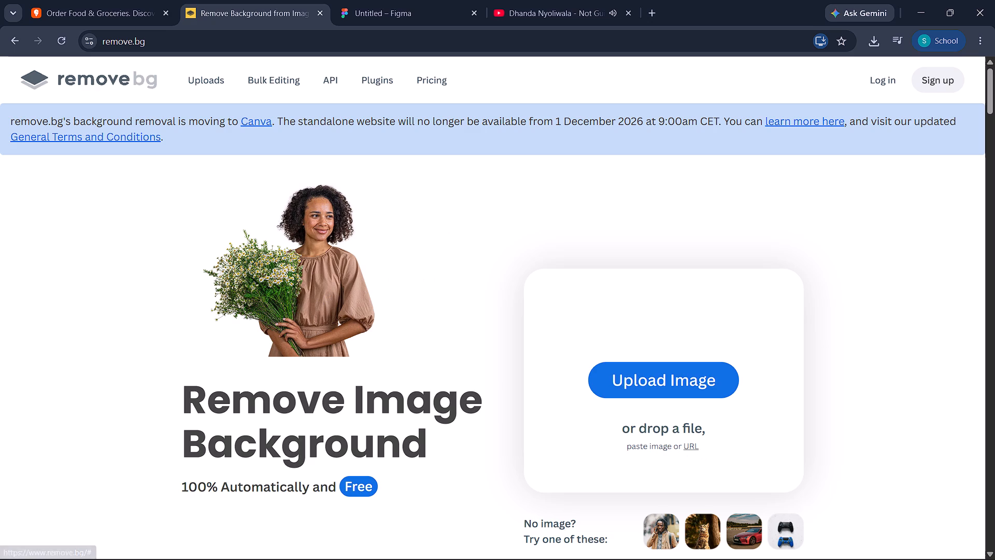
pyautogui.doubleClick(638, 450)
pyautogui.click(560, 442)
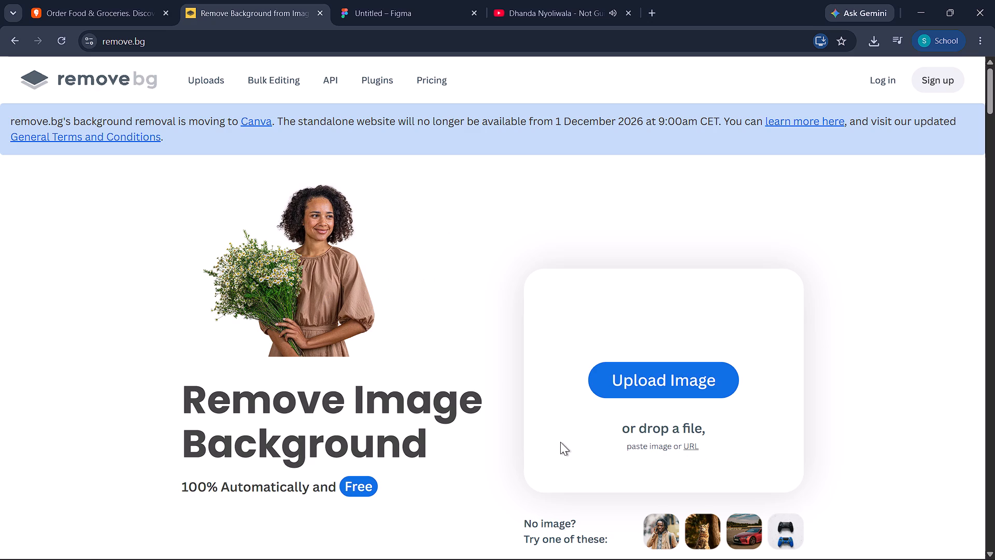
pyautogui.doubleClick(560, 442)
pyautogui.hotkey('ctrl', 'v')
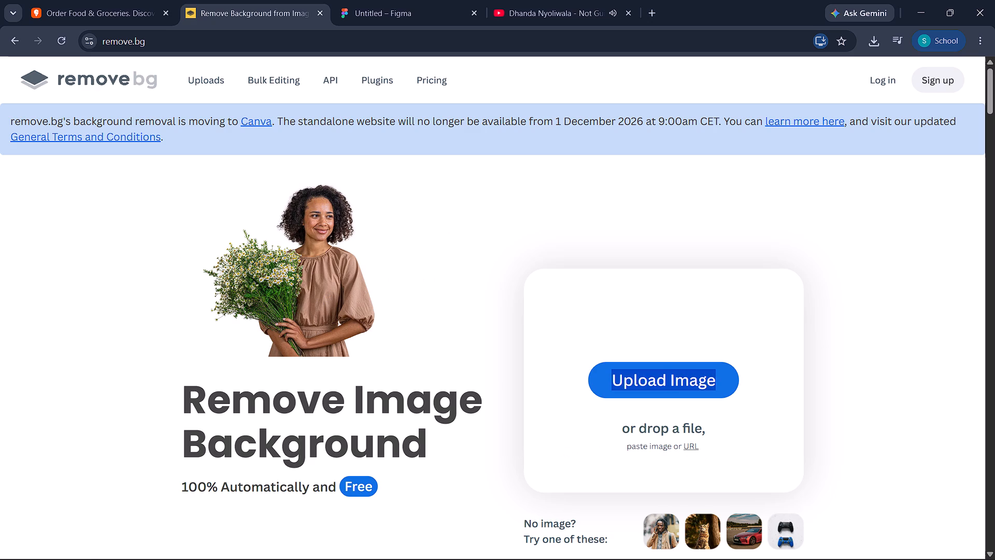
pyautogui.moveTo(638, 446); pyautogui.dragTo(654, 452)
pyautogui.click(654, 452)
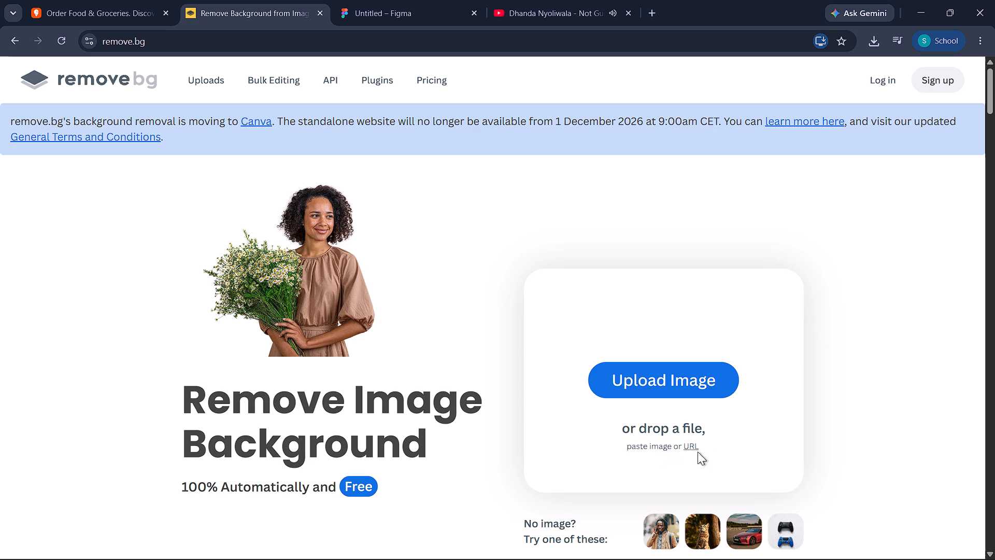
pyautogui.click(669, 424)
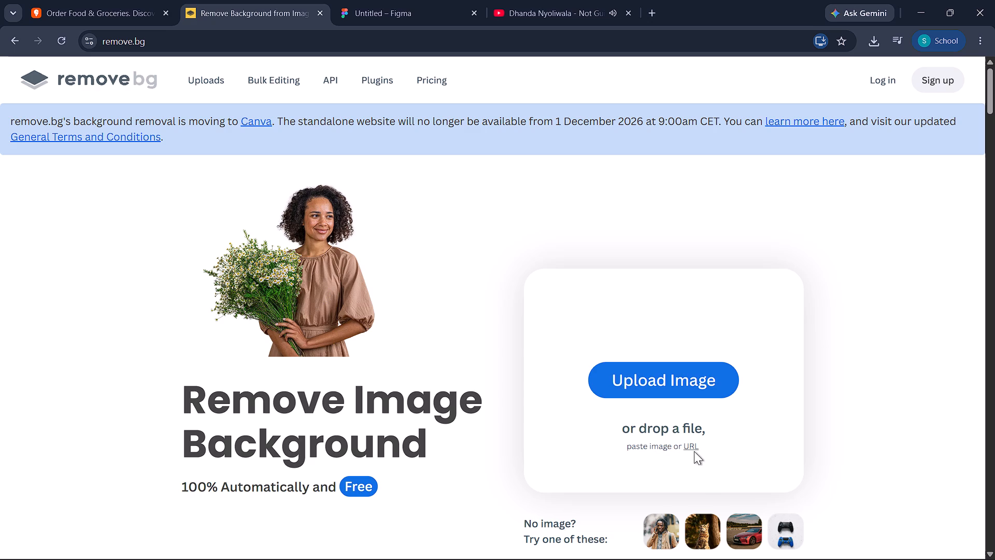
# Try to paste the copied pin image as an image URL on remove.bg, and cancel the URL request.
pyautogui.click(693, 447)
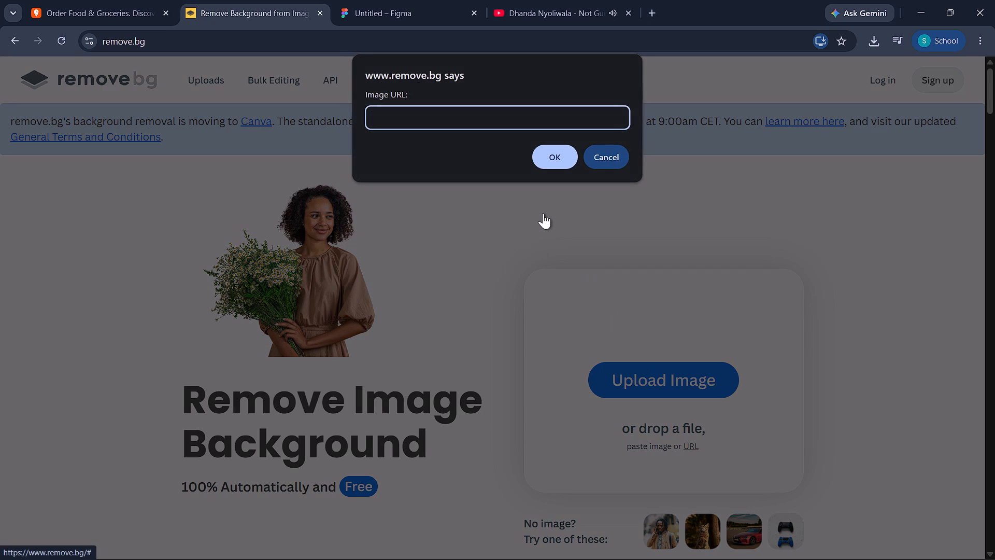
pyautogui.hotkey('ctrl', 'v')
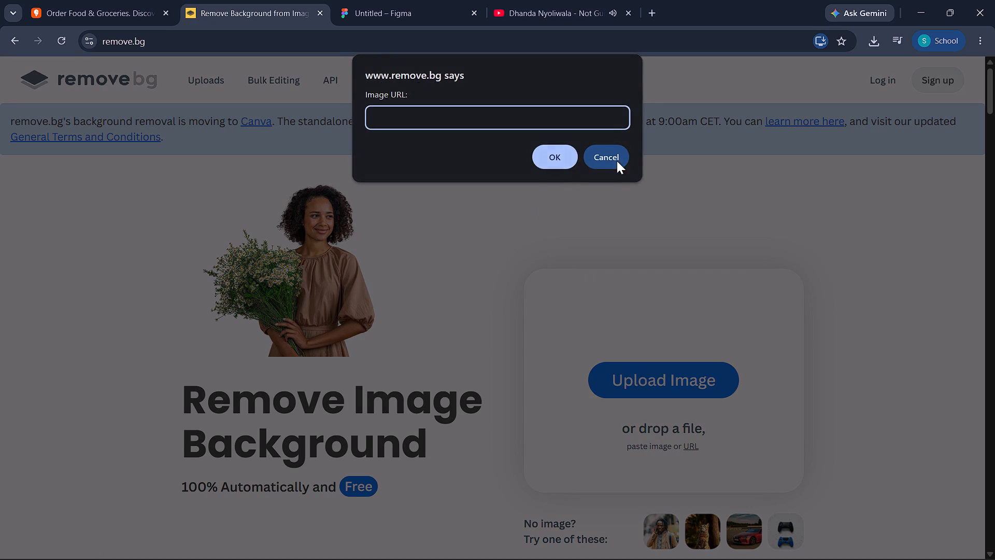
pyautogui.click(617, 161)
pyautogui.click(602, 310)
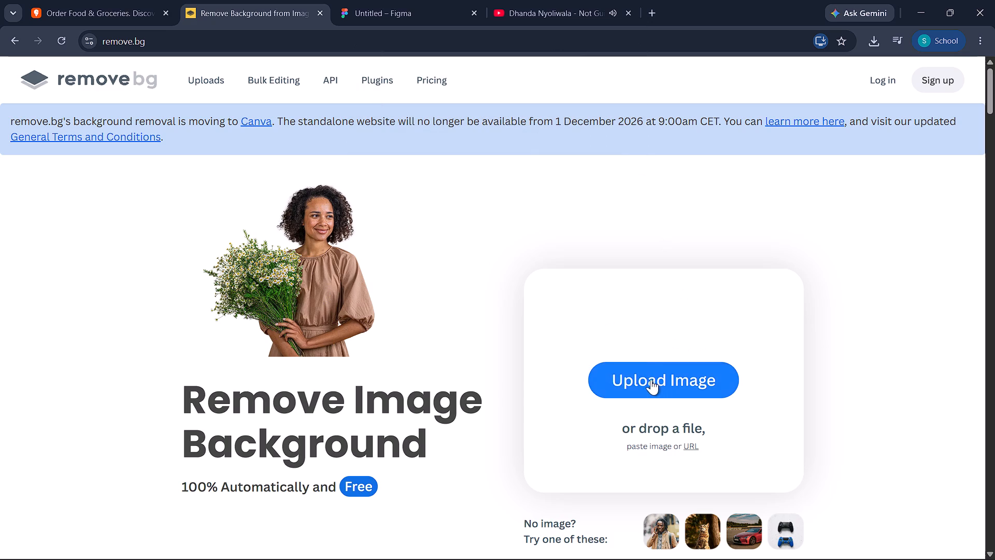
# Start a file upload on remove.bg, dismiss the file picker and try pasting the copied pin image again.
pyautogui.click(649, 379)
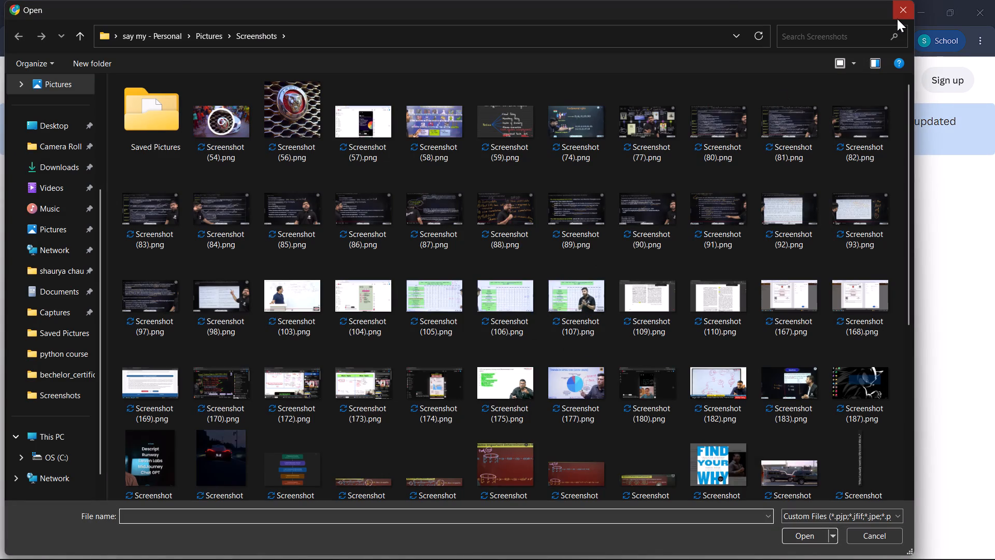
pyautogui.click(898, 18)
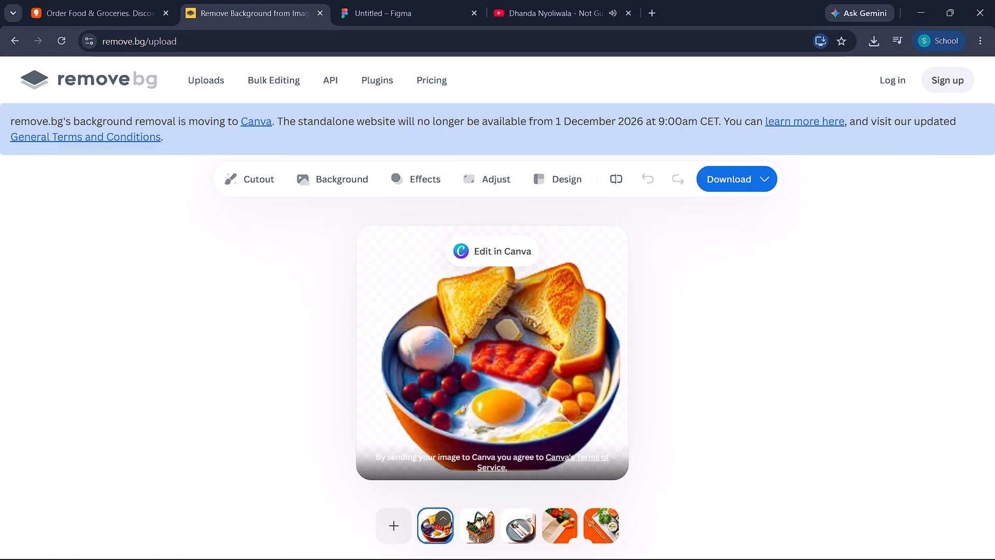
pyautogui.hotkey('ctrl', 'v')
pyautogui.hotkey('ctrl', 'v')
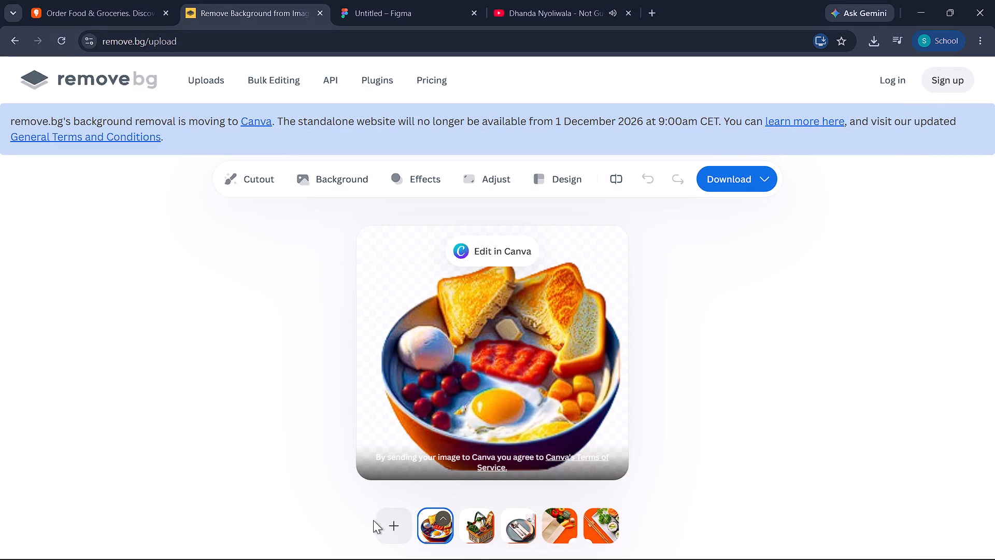
# Upload the orange location pin screenshot, Screenshot 2026-10-29 133852.png, from the Gallery folder to remove.bg for background removal.
pyautogui.click(387, 521)
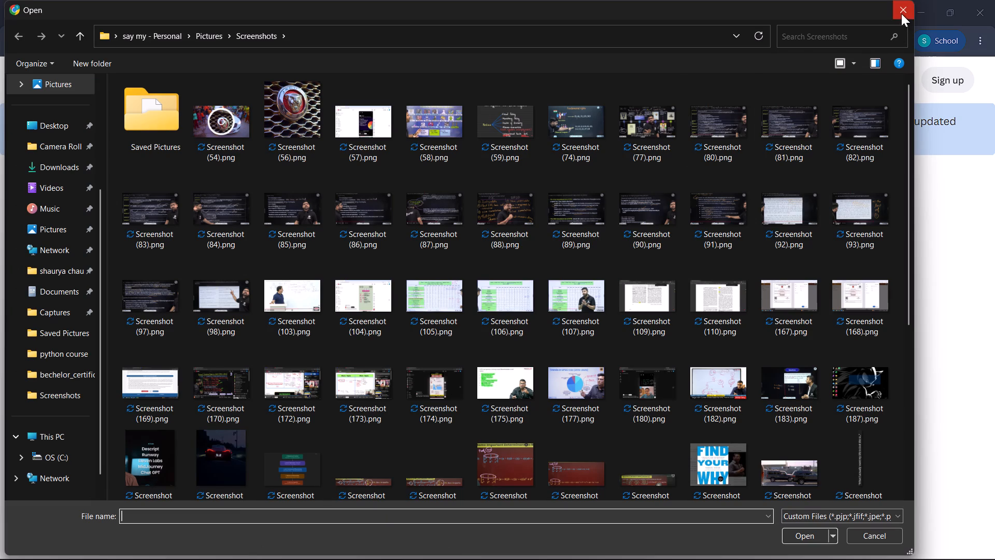
pyautogui.scroll(3, 37, 122)
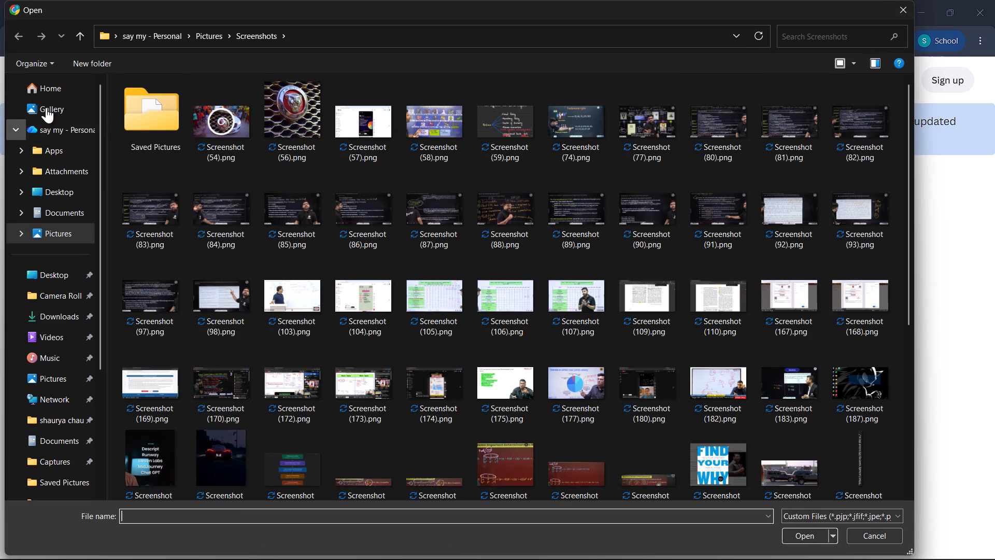
pyautogui.click(46, 107)
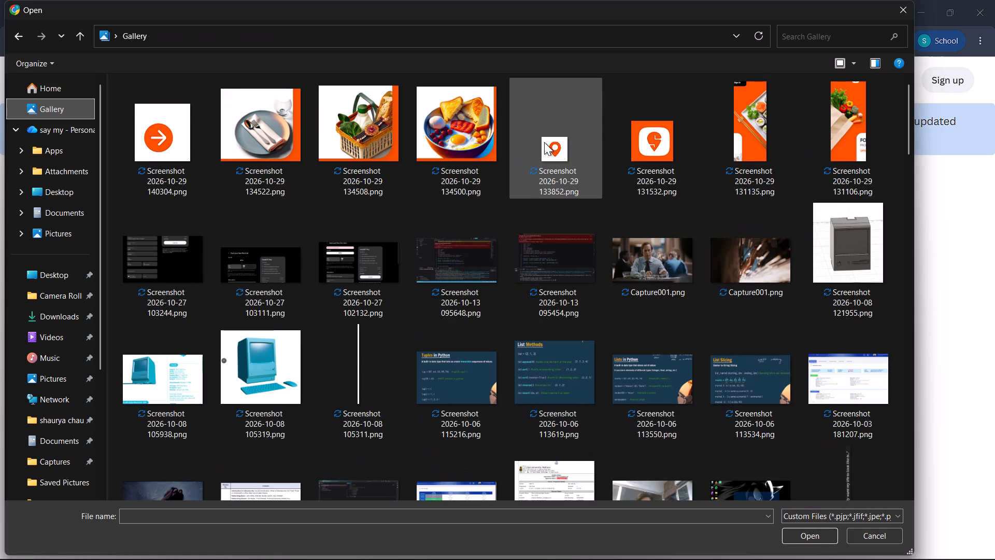
pyautogui.click(544, 142)
pyautogui.click(808, 530)
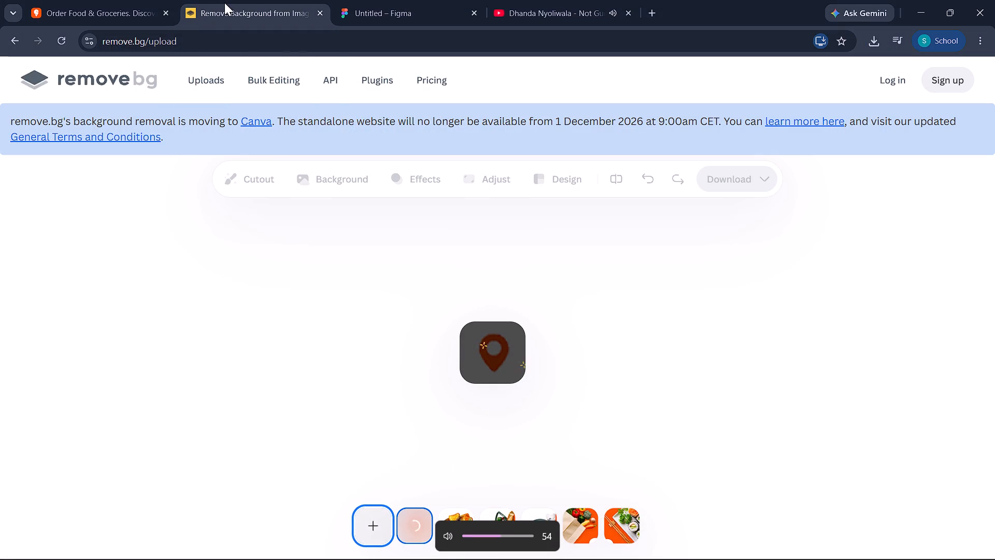
# Switch to YouTube, search for "gaadi 150" and play the official video.
pyautogui.click(546, 0)
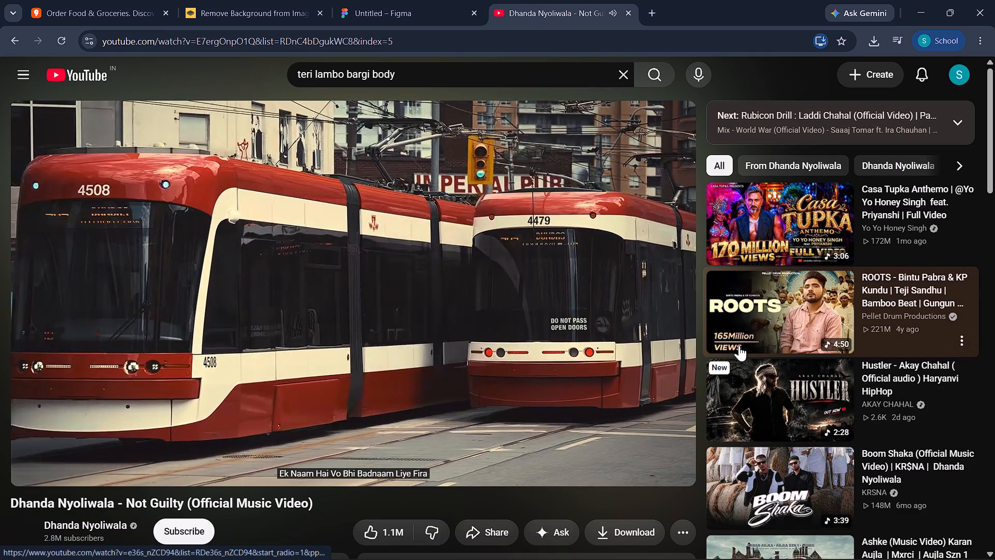
pyautogui.scroll(-4, 739, 345)
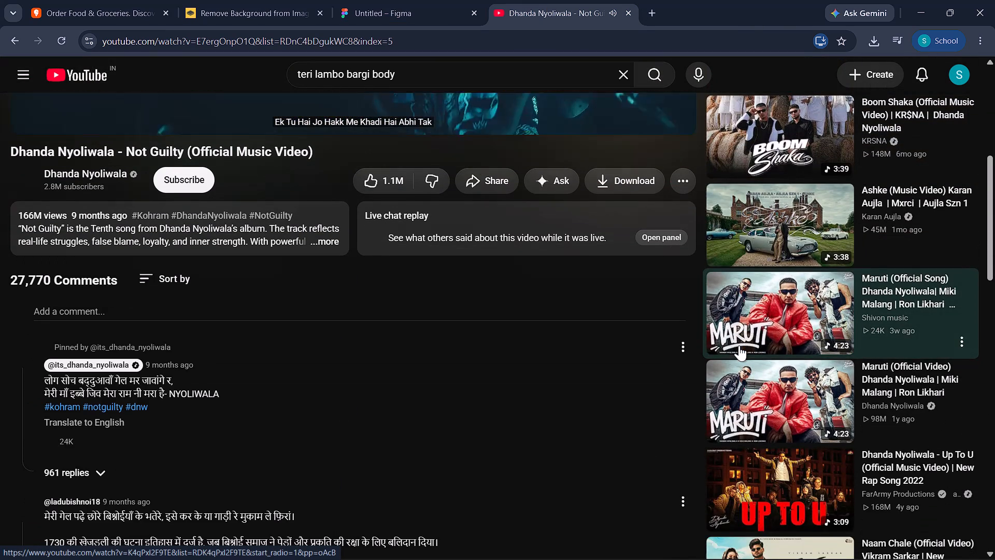
pyautogui.scroll(6, 652, 269)
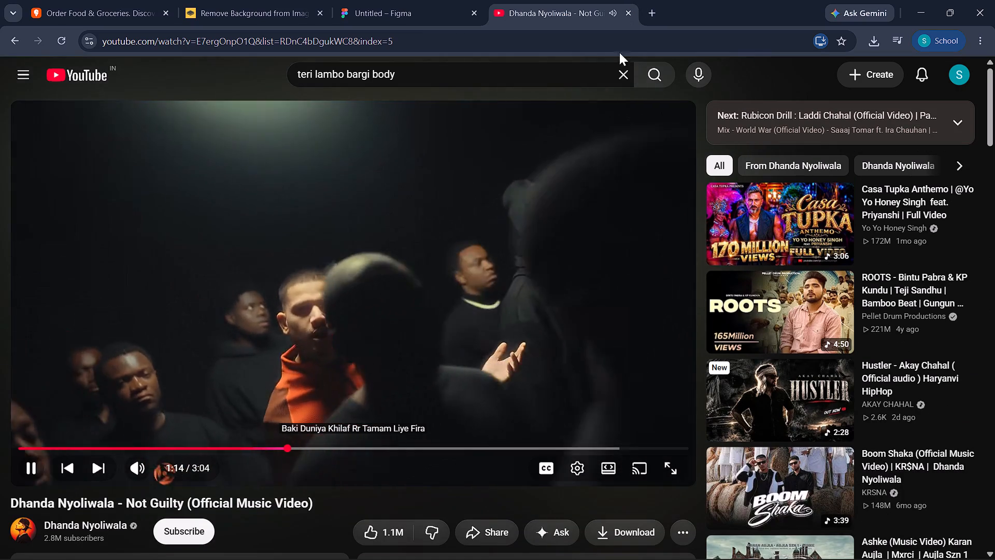
pyautogui.click(625, 69)
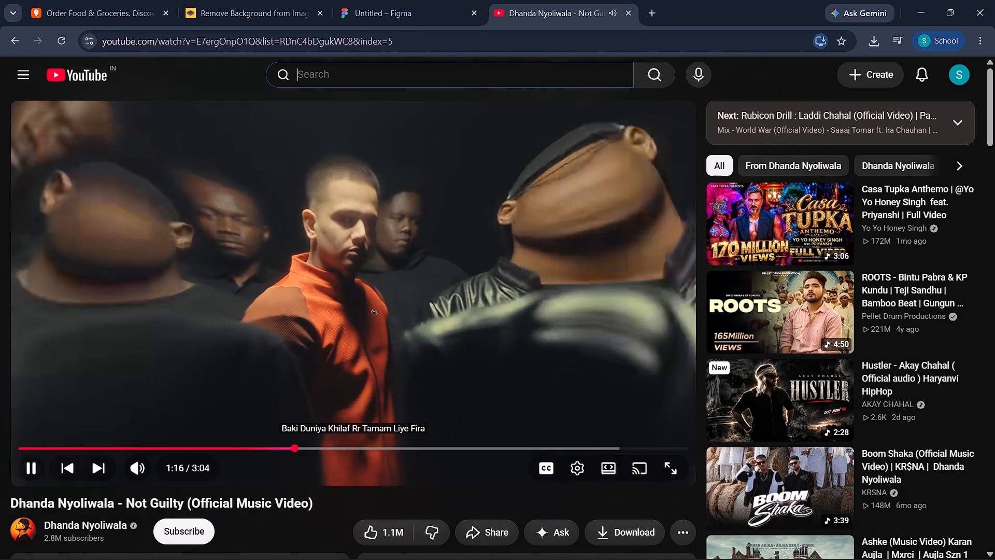
pyautogui.write('gaadi')
pyautogui.press('space')
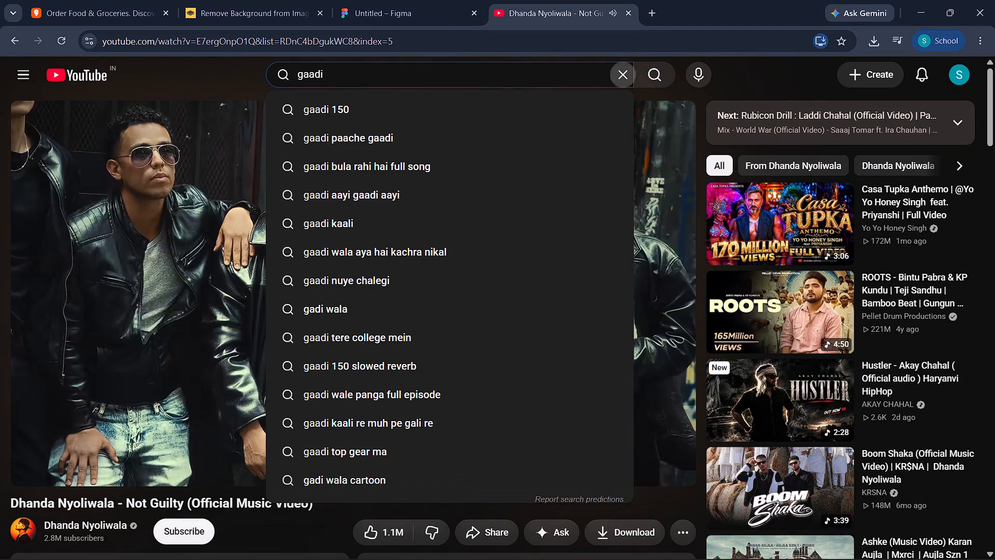
pyautogui.click(457, 105)
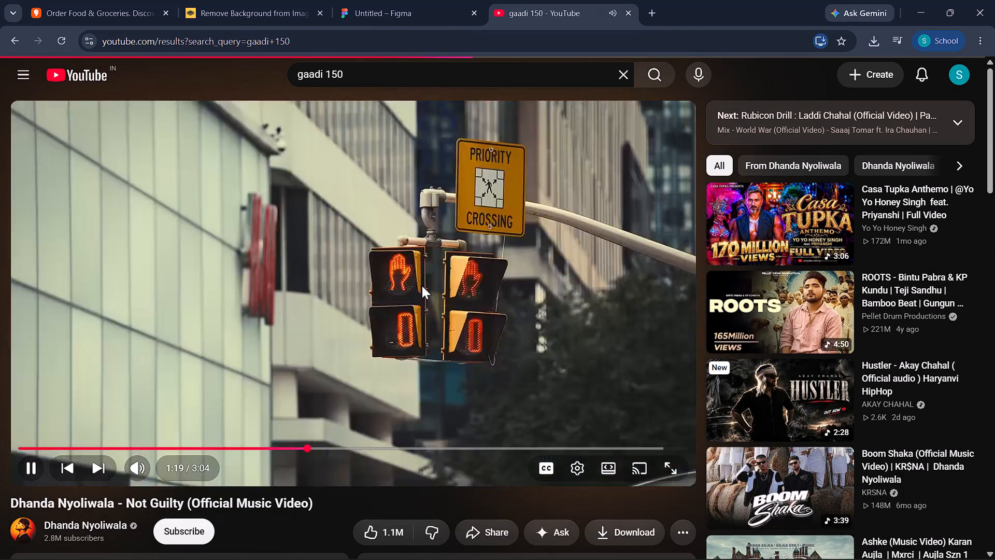
pyautogui.click(406, 187)
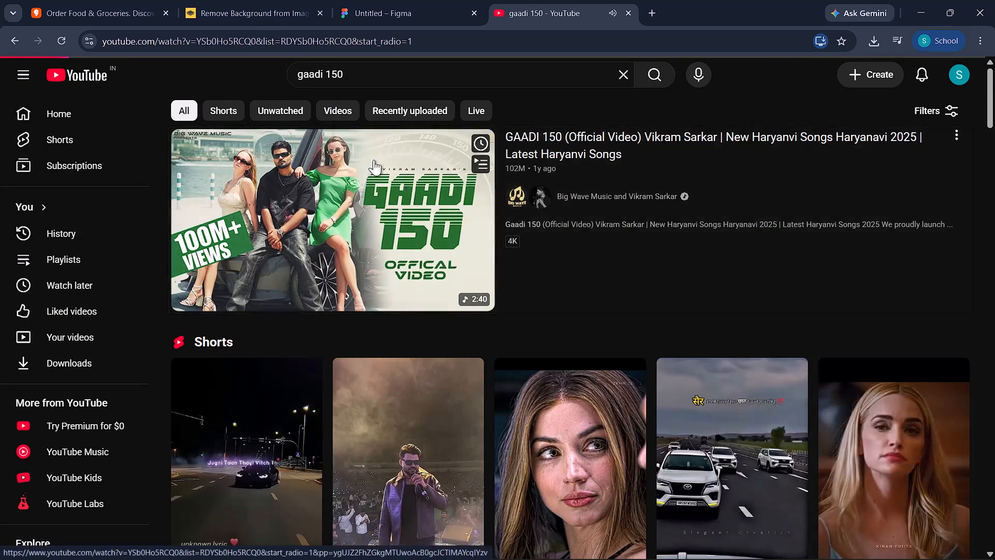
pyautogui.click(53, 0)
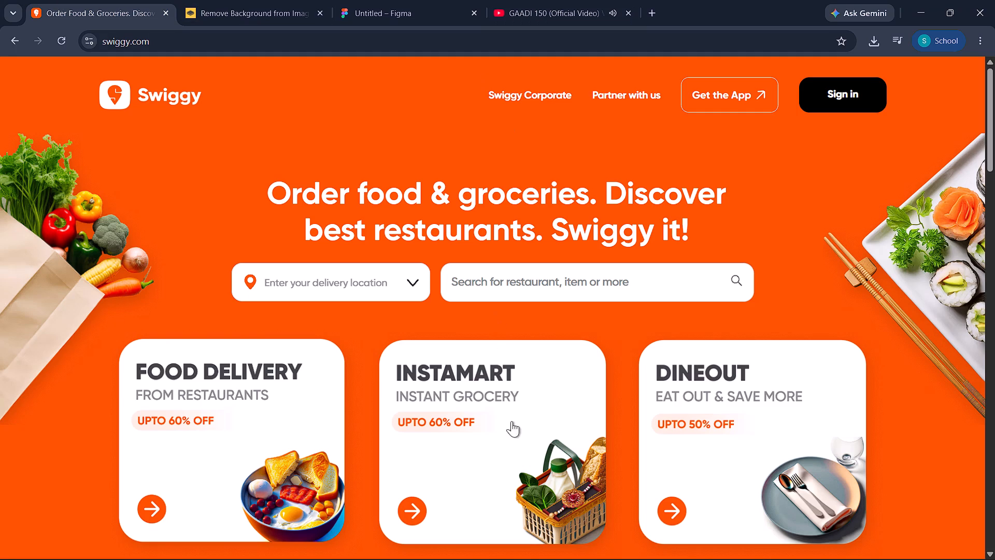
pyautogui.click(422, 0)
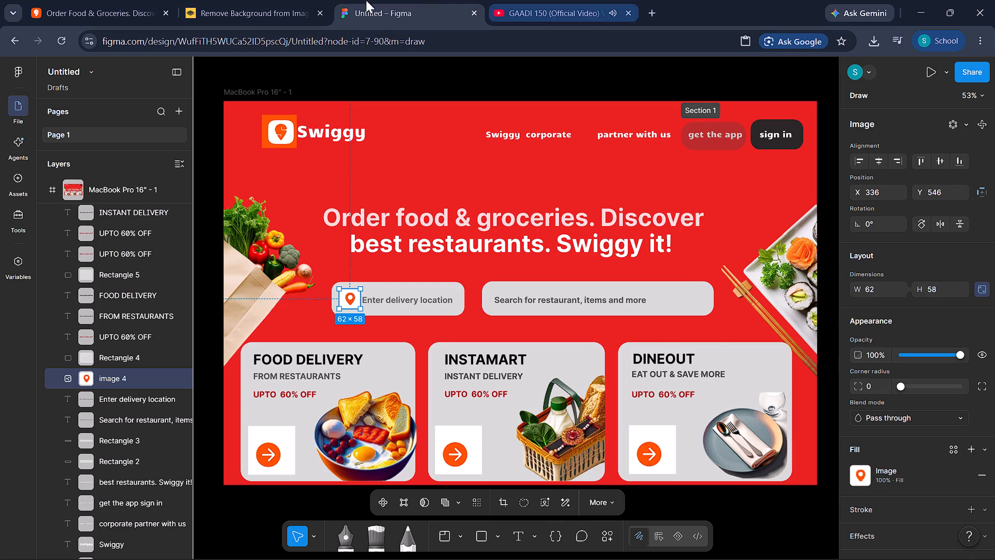
# Switch to remove.bg and upload the orange arrow screenshot, Screenshot 2026-10-29 140304.png, from the Gallery folder for background removal.
pyautogui.click(278, 0)
pyautogui.click(374, 516)
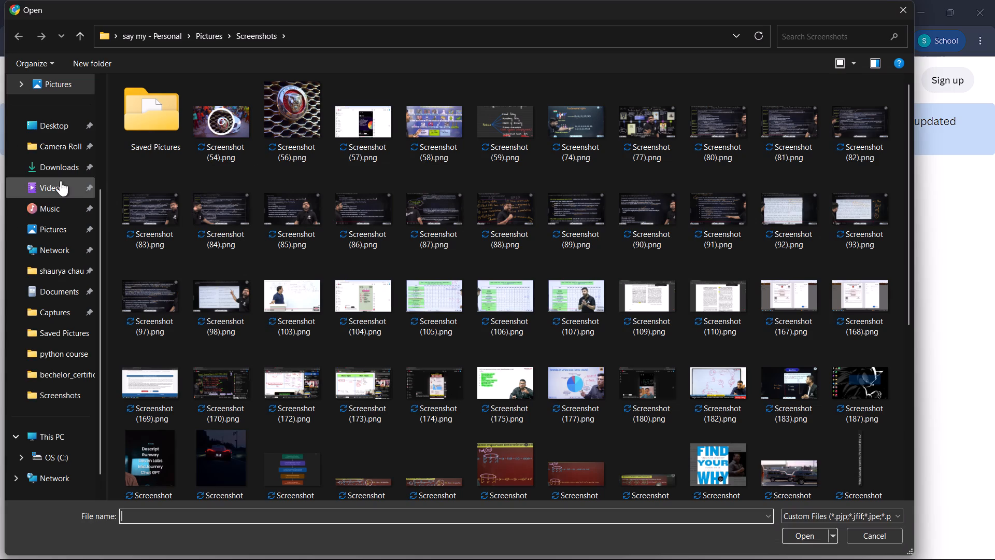
pyautogui.scroll(4, 53, 165)
pyautogui.click(56, 107)
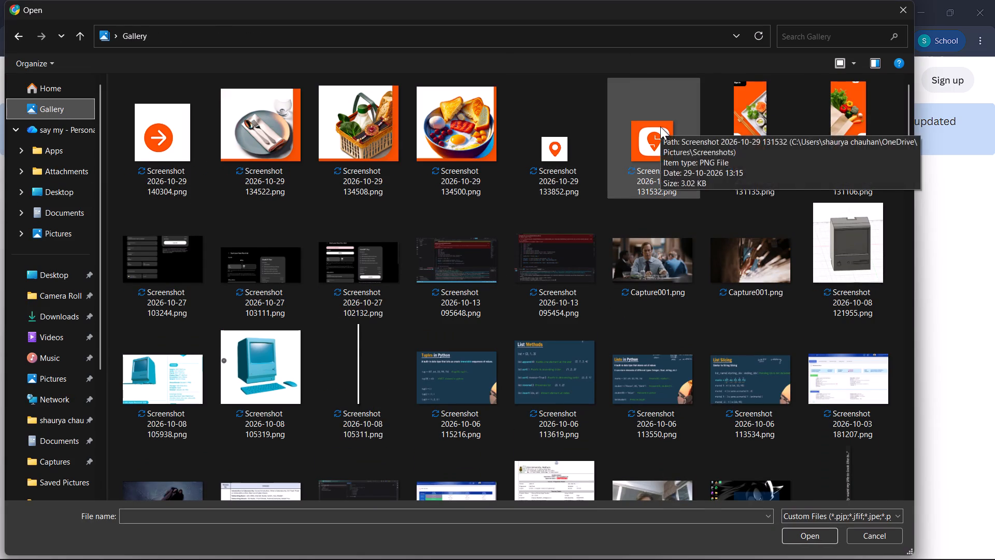
pyautogui.click(188, 154)
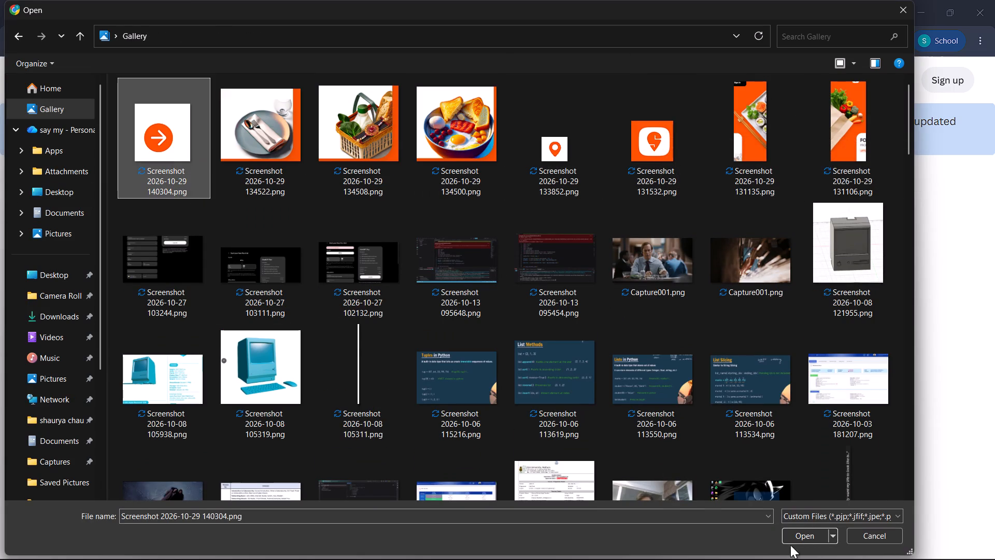
pyautogui.click(802, 530)
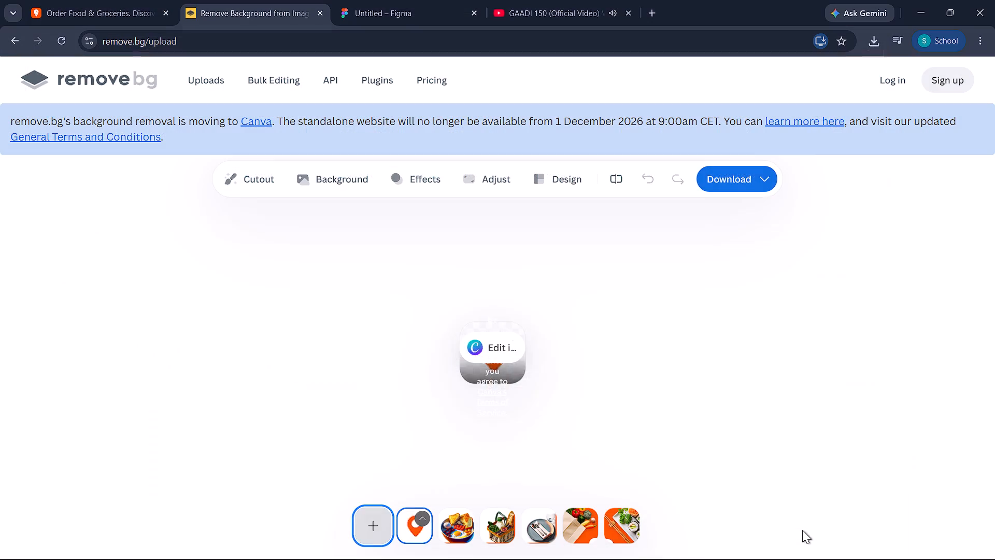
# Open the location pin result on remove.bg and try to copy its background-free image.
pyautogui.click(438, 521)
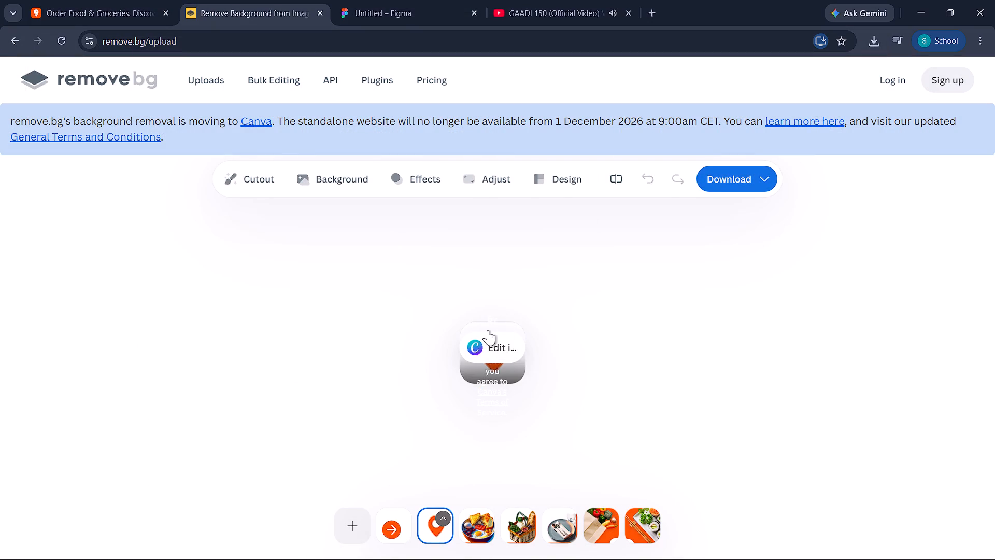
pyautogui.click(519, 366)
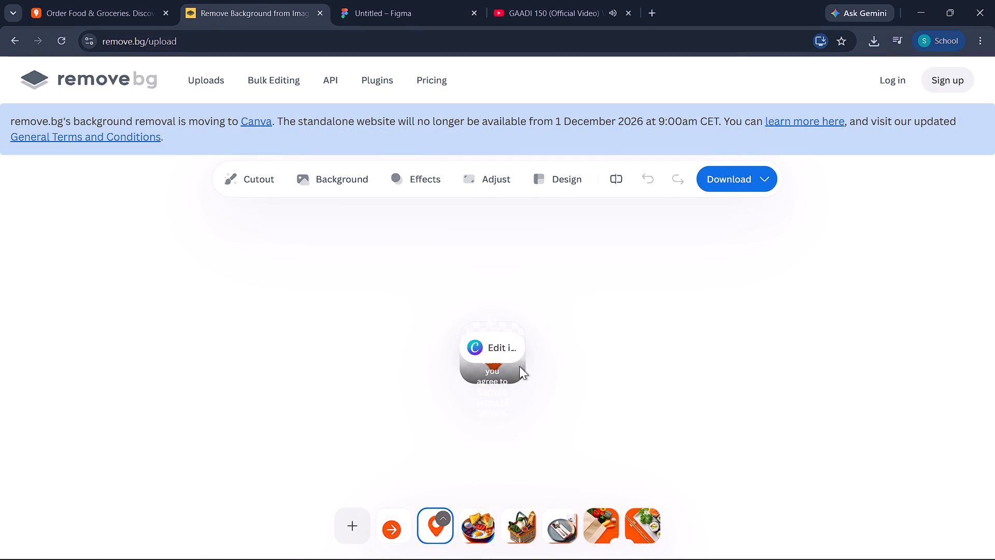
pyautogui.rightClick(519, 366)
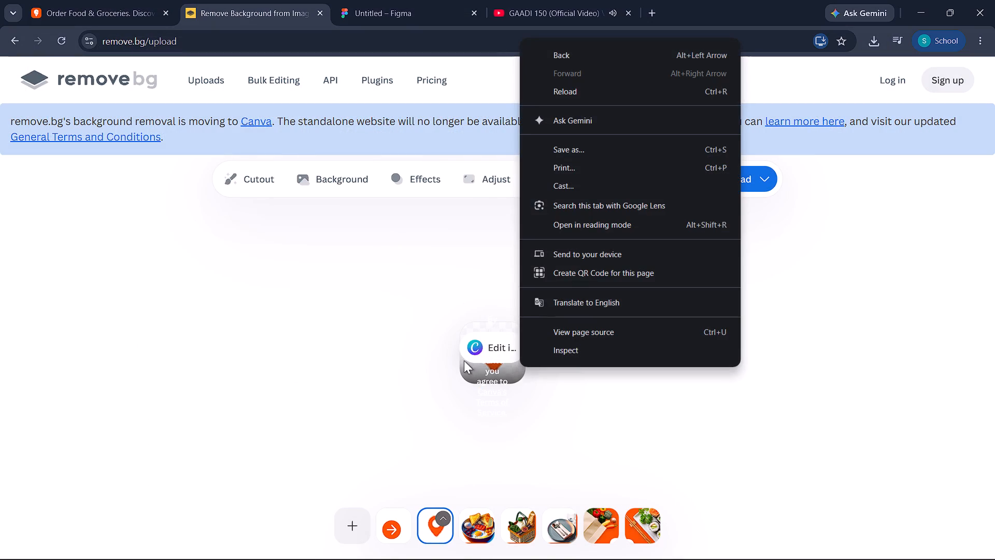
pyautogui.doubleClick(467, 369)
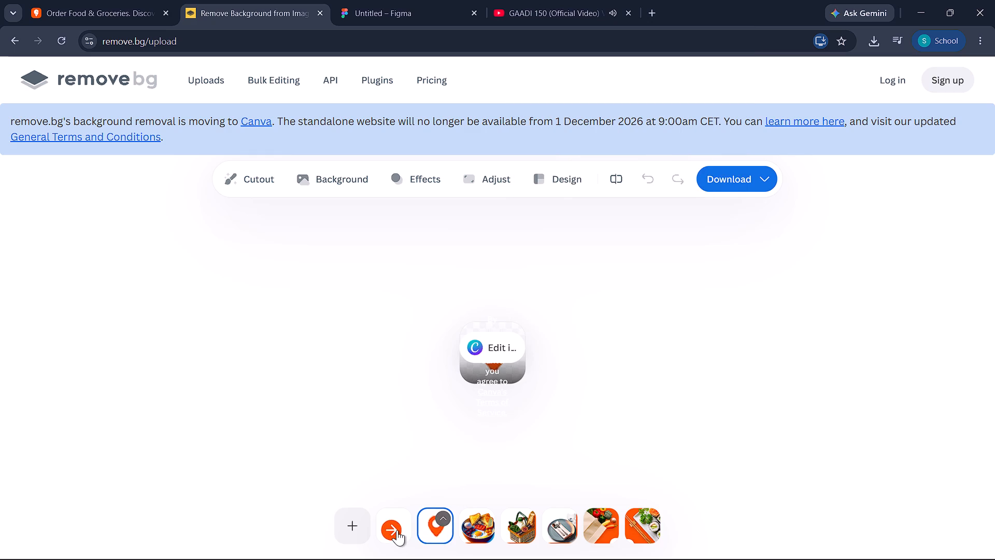
# Open the orange arrow result on remove.bg and copy its background-free image.
pyautogui.click(397, 530)
pyautogui.click(504, 369)
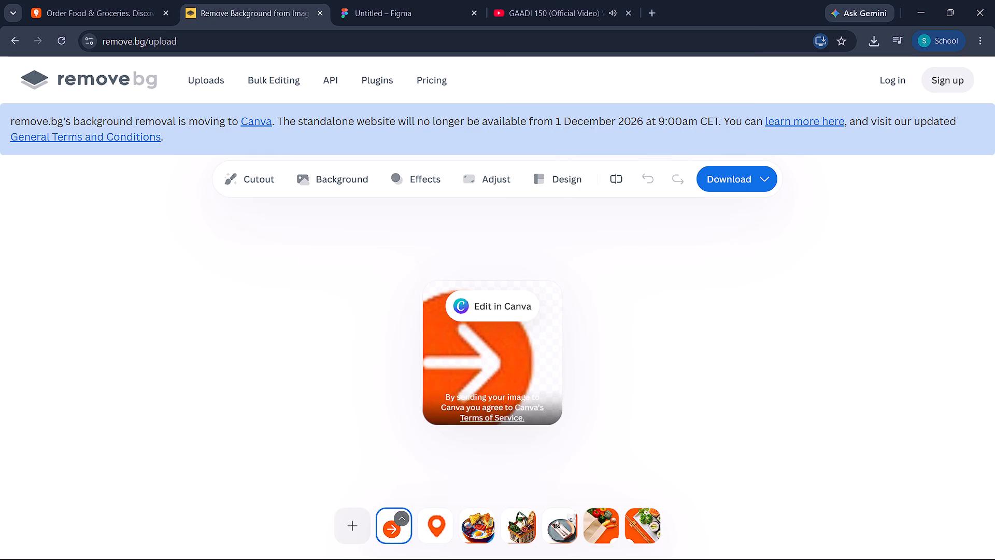
pyautogui.doubleClick(504, 369)
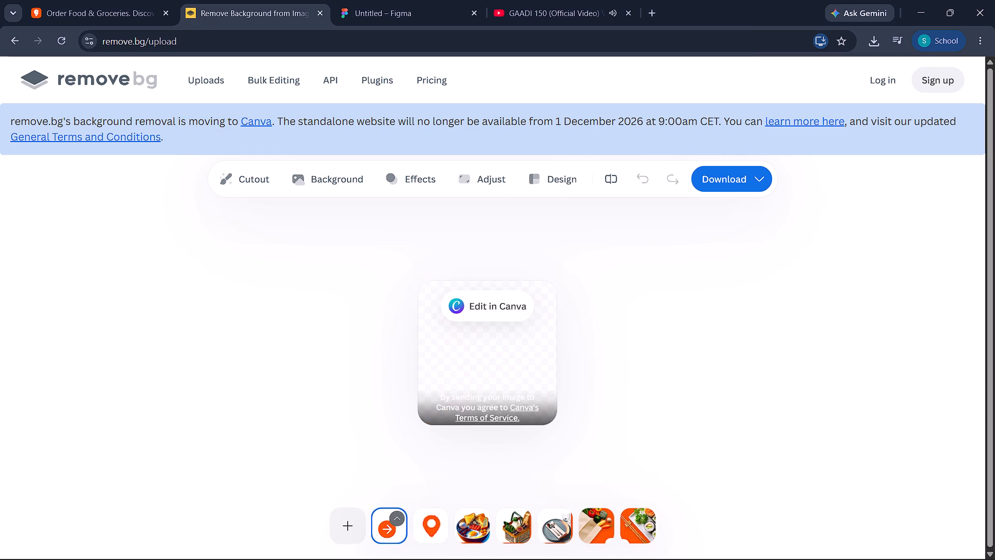
pyautogui.rightClick(504, 369)
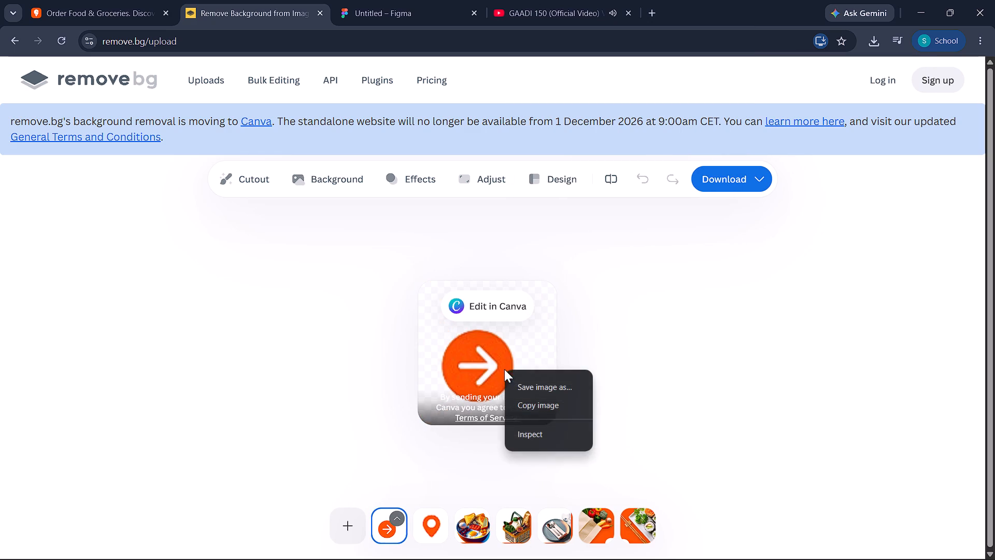
pyautogui.click(544, 410)
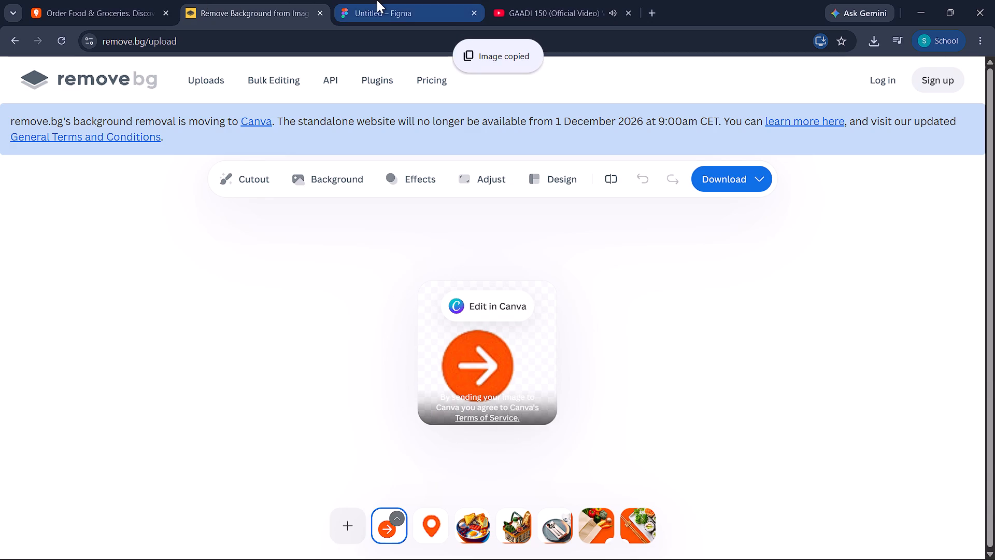
# In Figma, replace the FOOD DELIVERY card's white-backed arrow with the copied cutout, scaled to about 193 × 200, in the card's lower-left corner.
pyautogui.click(377, 0)
pyautogui.click(260, 446)
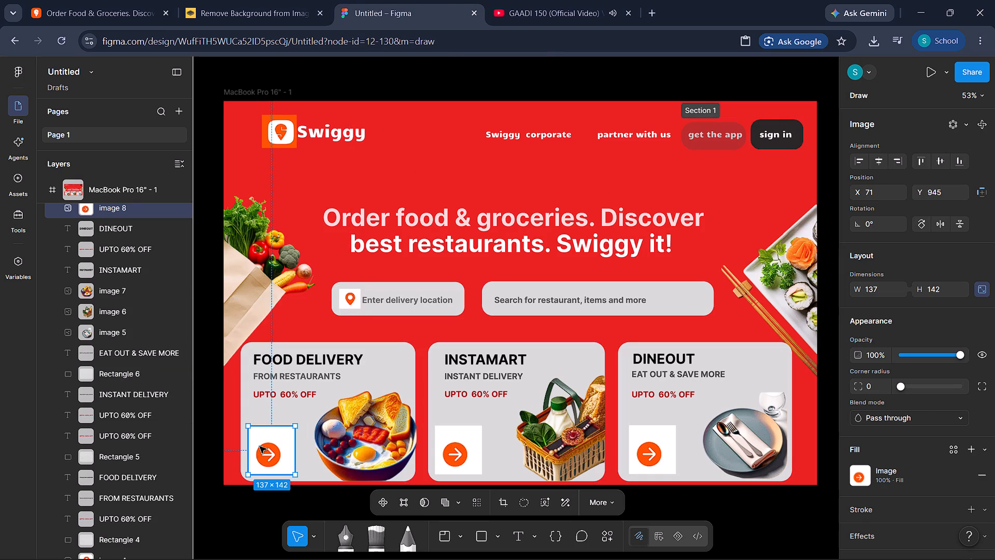
pyautogui.press('BackSpace')
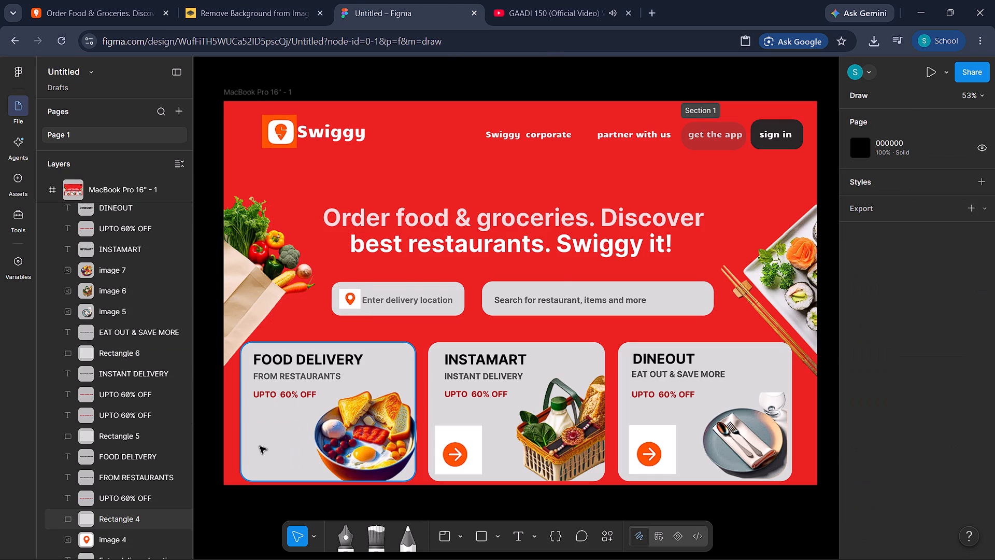
pyautogui.hotkey('ctrl', 'v')
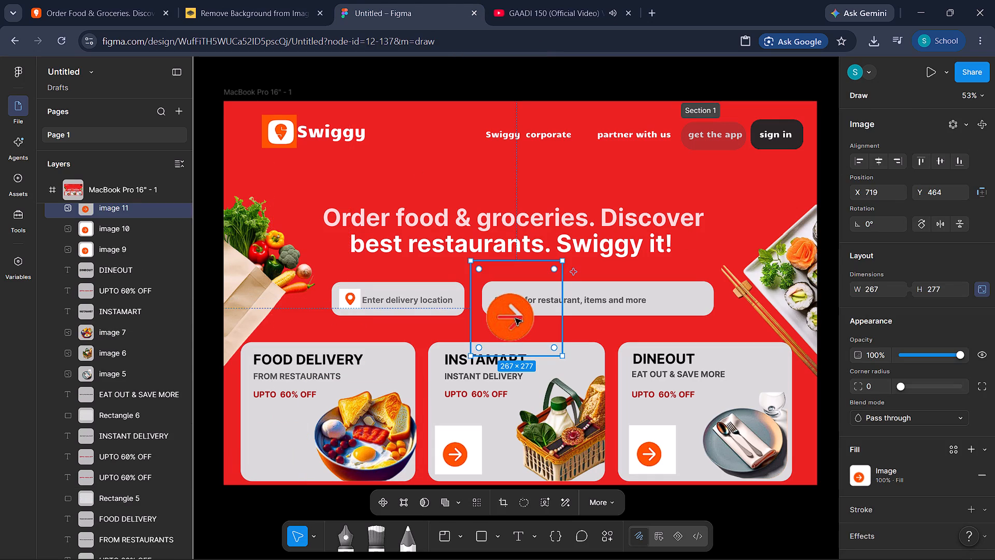
pyautogui.moveTo(515, 318); pyautogui.dragTo(277, 446)
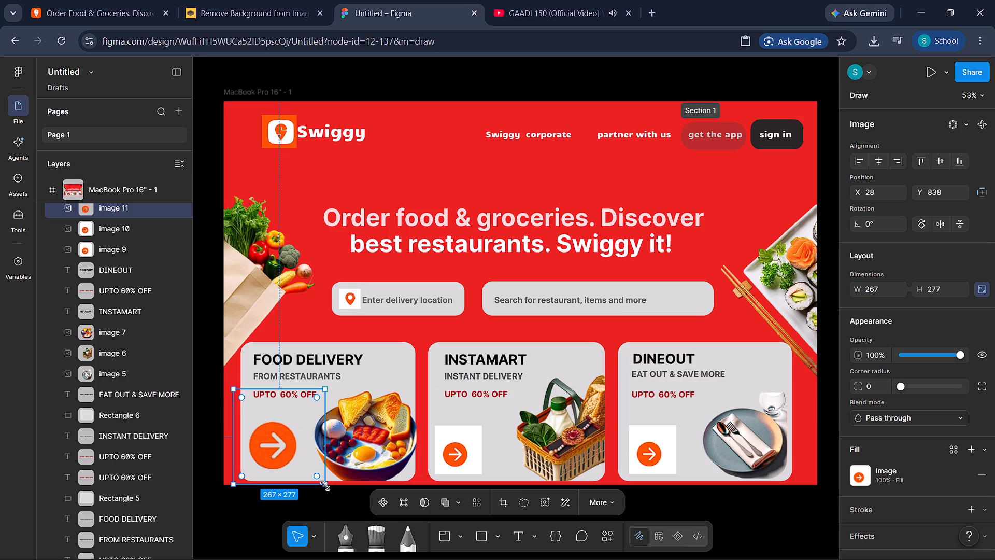
pyautogui.moveTo(325, 486); pyautogui.dragTo(297, 458)
pyautogui.moveTo(269, 427); pyautogui.dragTo(279, 445)
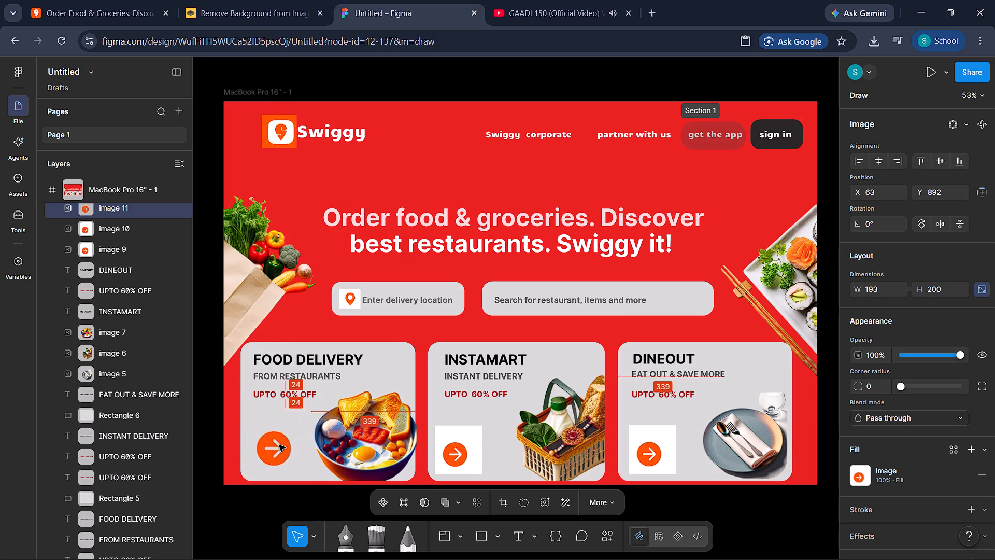
pyautogui.moveTo(279, 445); pyautogui.dragTo(276, 451)
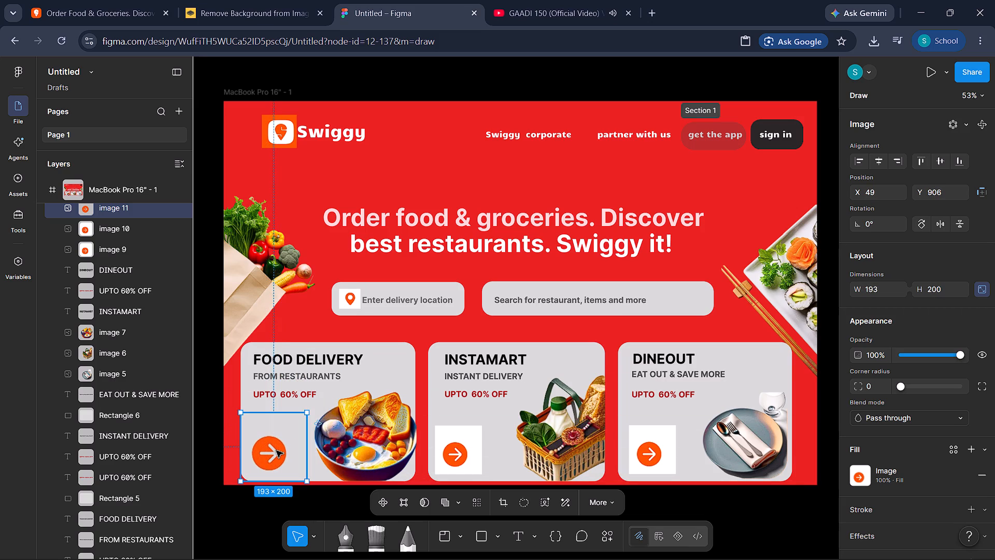
# Delete the white-backed arrow images from the INSTAMART and DINEOUT cards.
pyautogui.click(462, 458)
pyautogui.press('BackSpace')
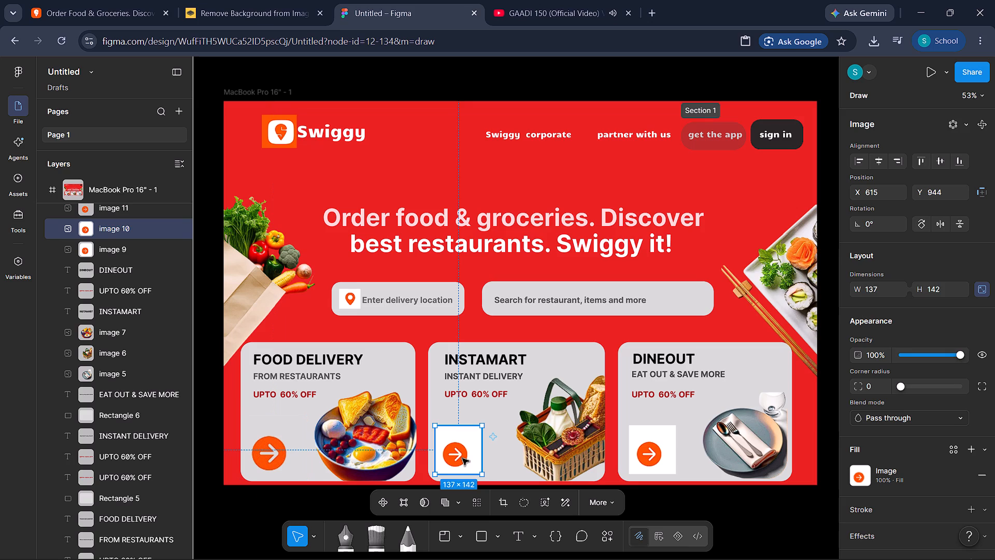
pyautogui.click(677, 453)
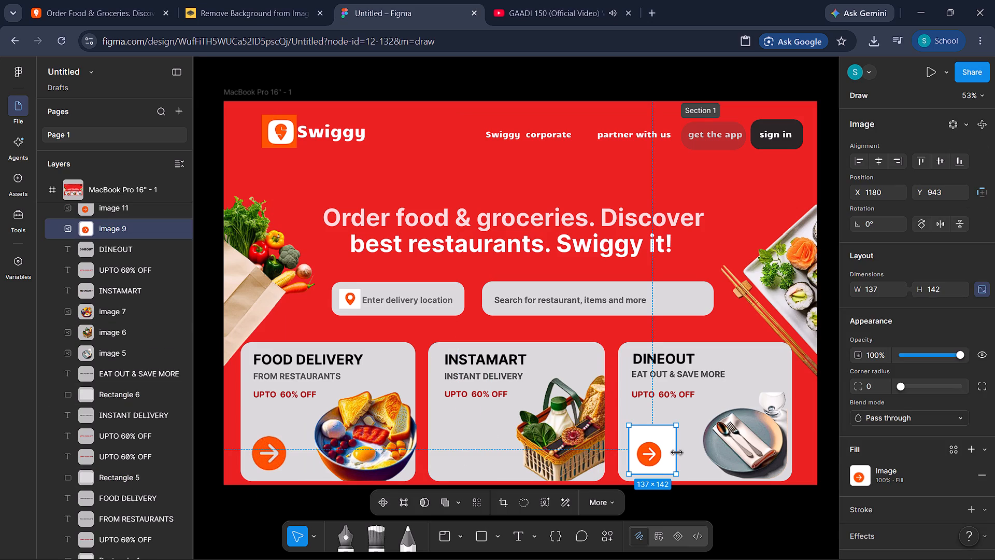
pyautogui.press('BackSpace')
# Duplicate the FOOD DELIVERY arrow cutout twice and place the copies in the lower-left corners of the INSTAMART and DINEOUT cards.
pyautogui.click(276, 445)
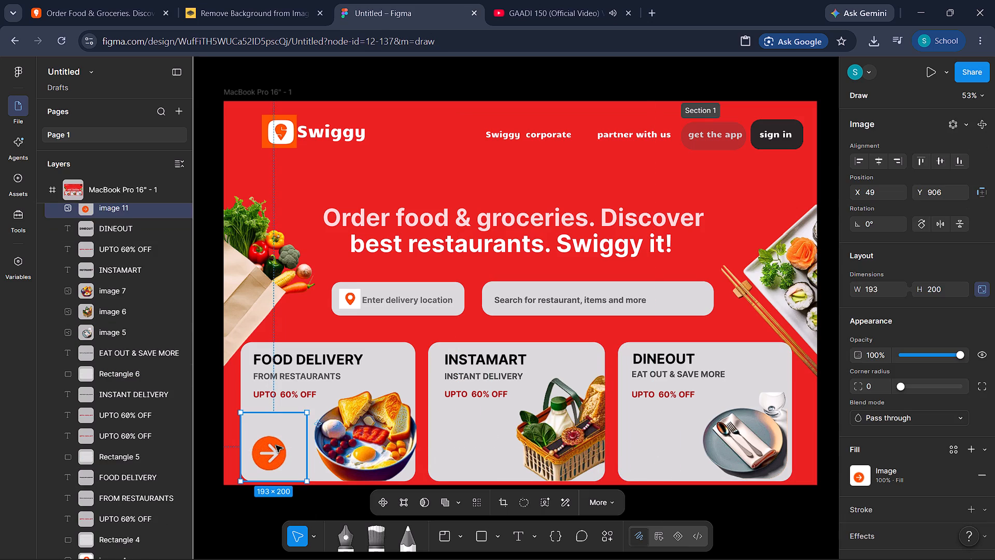
pyautogui.hotkey('ctrl', 'c')
pyautogui.hotkey('ctrl', 'v')
pyautogui.hotkey('ctrl', 'v')
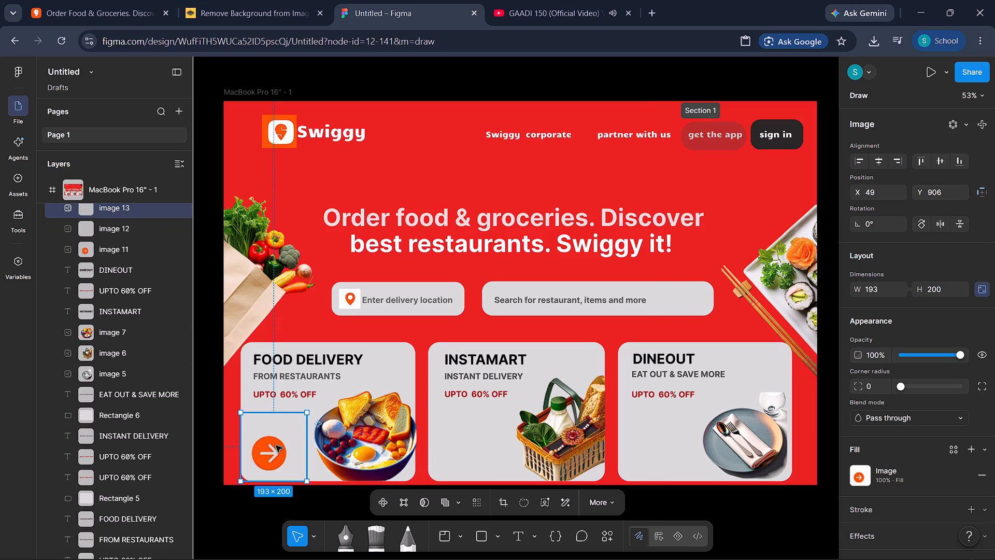
pyautogui.moveTo(276, 445); pyautogui.dragTo(466, 451)
pyautogui.moveTo(265, 451); pyautogui.dragTo(579, 464)
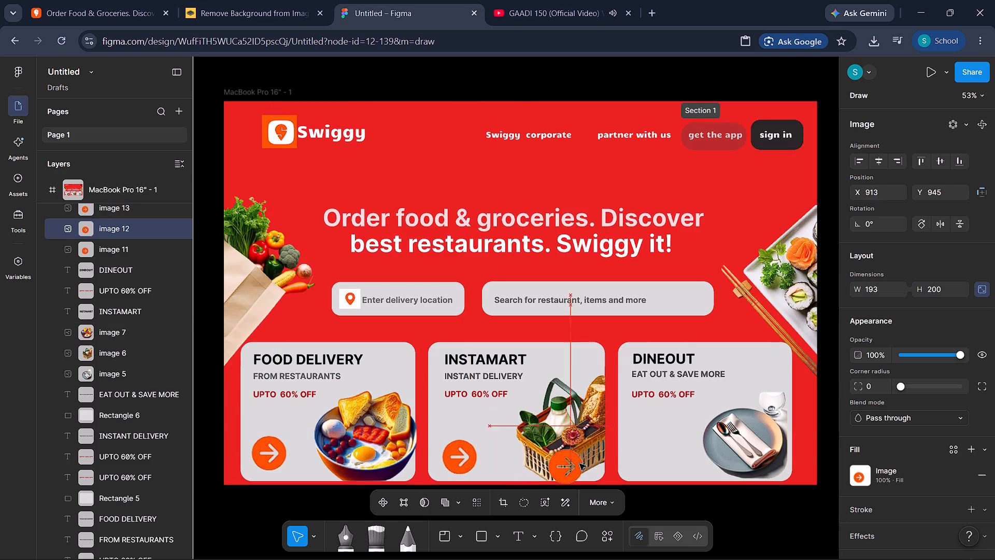
pyautogui.moveTo(579, 464); pyautogui.dragTo(640, 454)
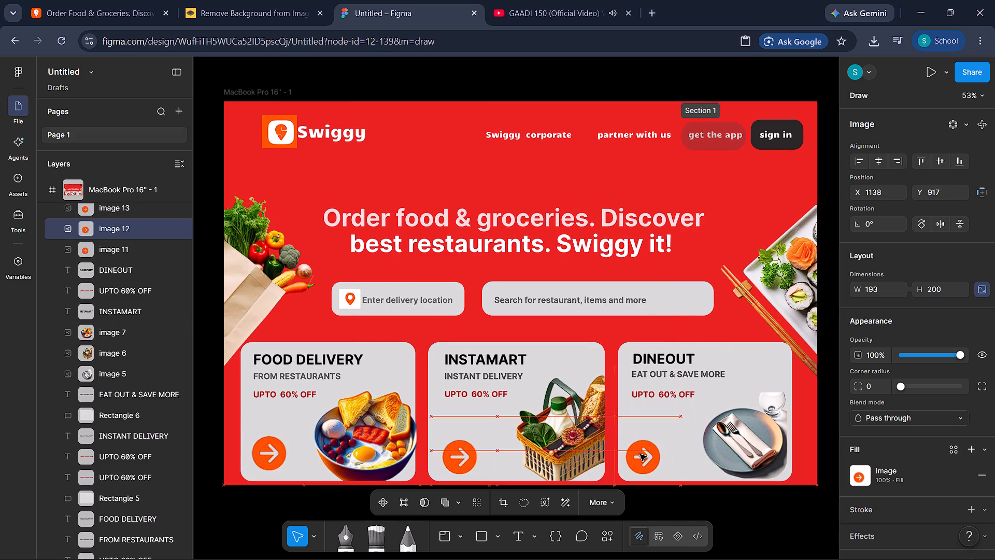
pyautogui.moveTo(640, 454); pyautogui.dragTo(641, 456)
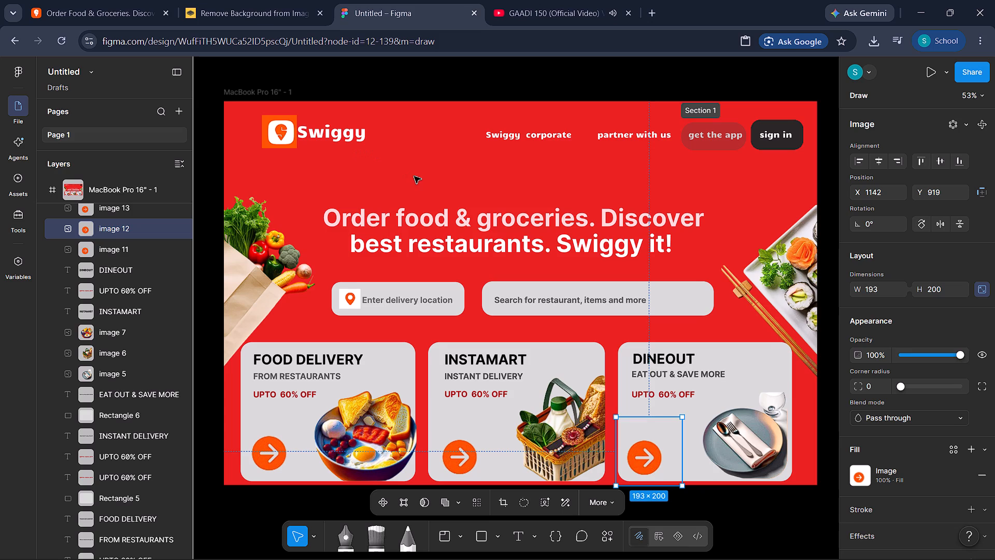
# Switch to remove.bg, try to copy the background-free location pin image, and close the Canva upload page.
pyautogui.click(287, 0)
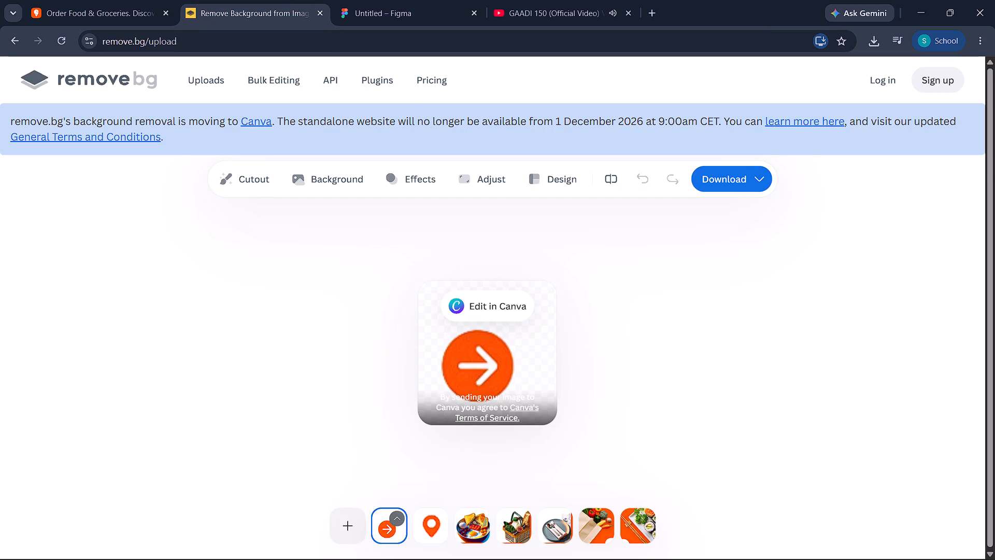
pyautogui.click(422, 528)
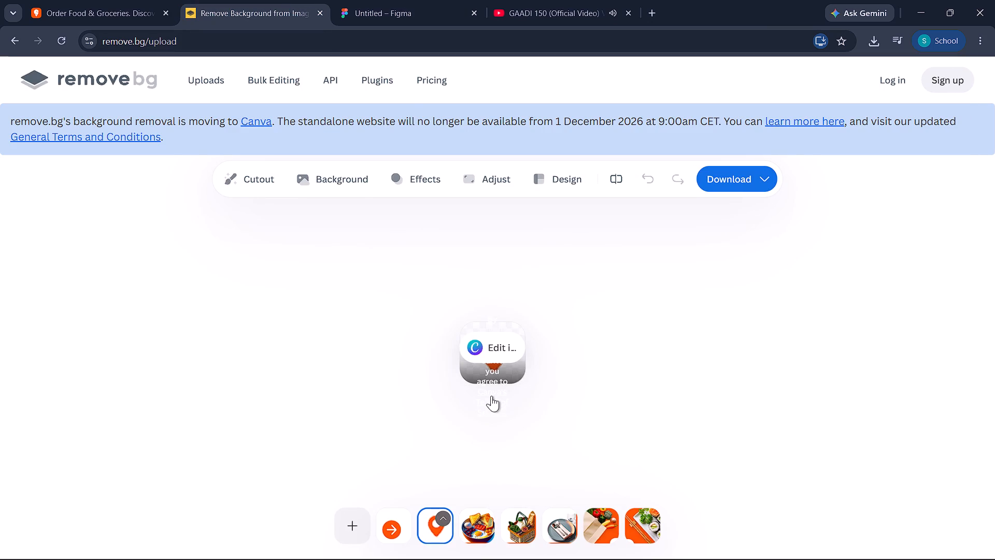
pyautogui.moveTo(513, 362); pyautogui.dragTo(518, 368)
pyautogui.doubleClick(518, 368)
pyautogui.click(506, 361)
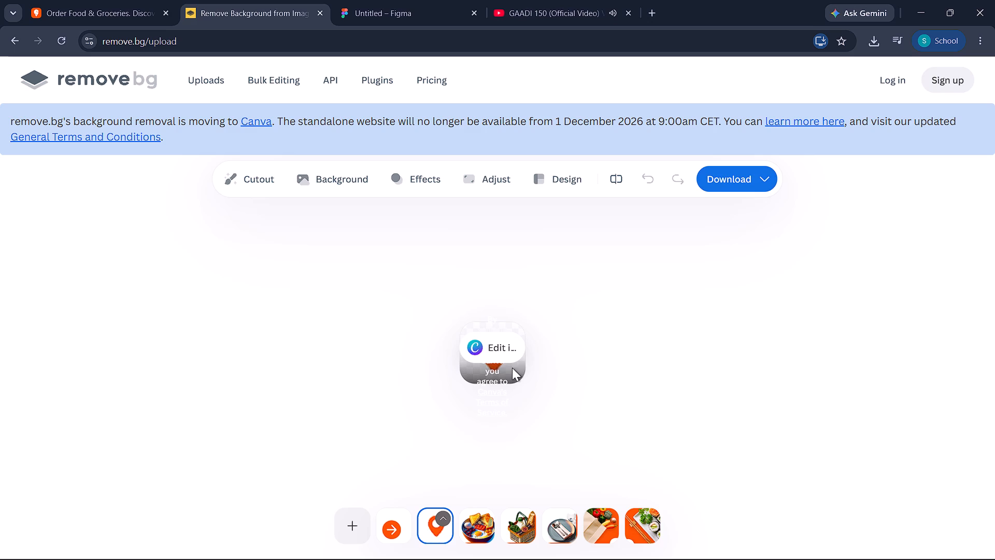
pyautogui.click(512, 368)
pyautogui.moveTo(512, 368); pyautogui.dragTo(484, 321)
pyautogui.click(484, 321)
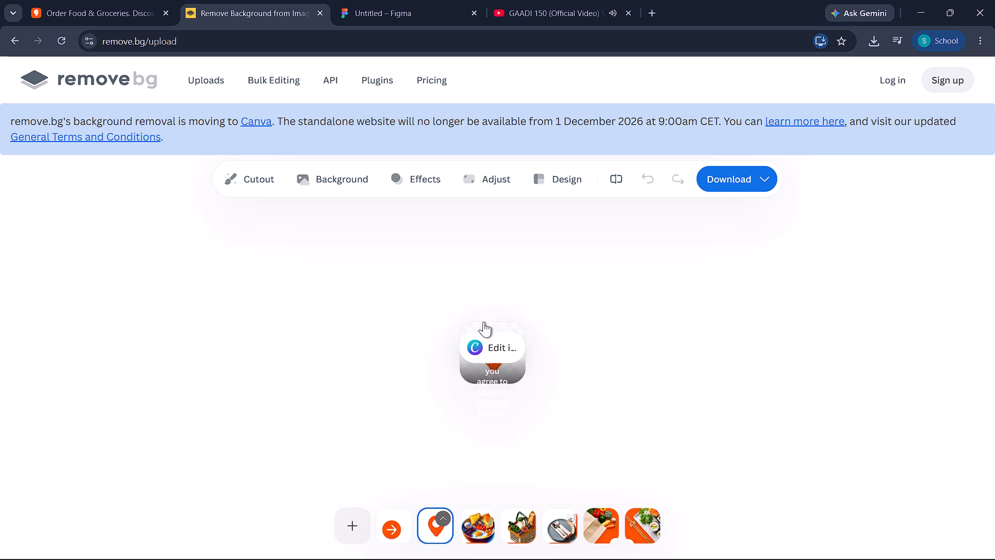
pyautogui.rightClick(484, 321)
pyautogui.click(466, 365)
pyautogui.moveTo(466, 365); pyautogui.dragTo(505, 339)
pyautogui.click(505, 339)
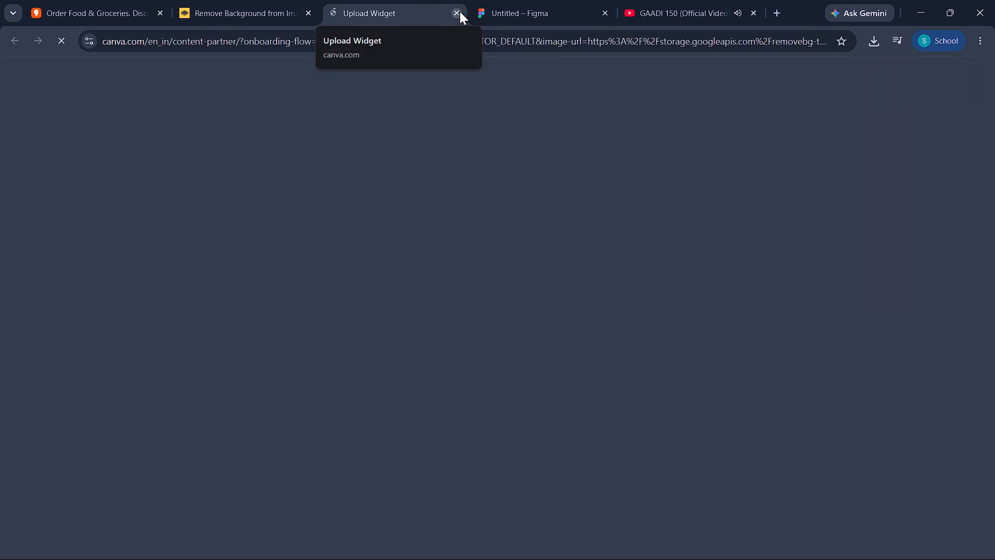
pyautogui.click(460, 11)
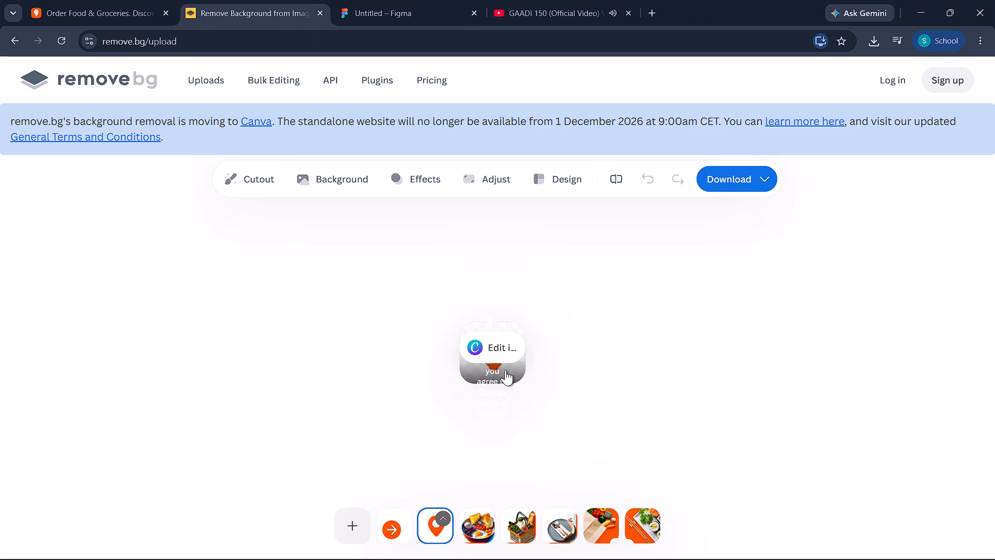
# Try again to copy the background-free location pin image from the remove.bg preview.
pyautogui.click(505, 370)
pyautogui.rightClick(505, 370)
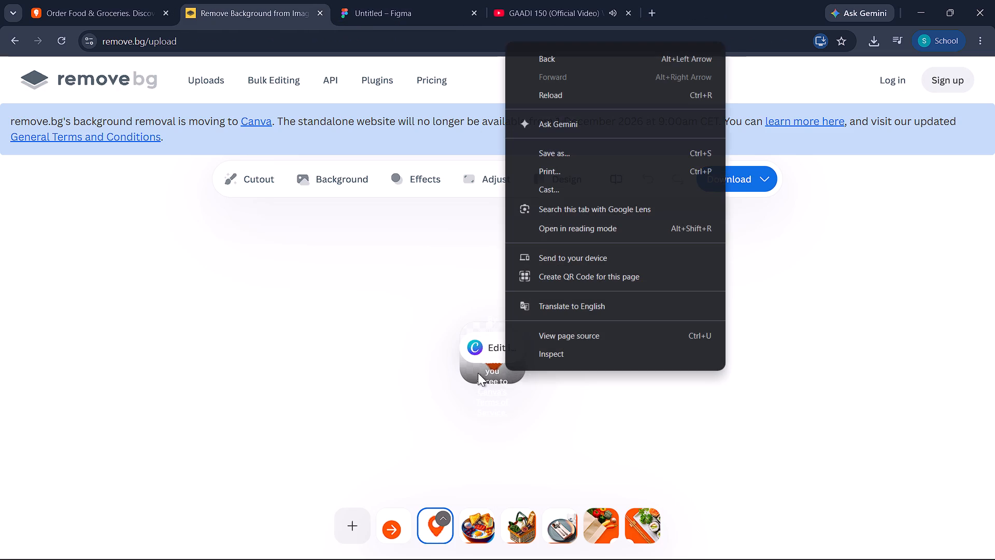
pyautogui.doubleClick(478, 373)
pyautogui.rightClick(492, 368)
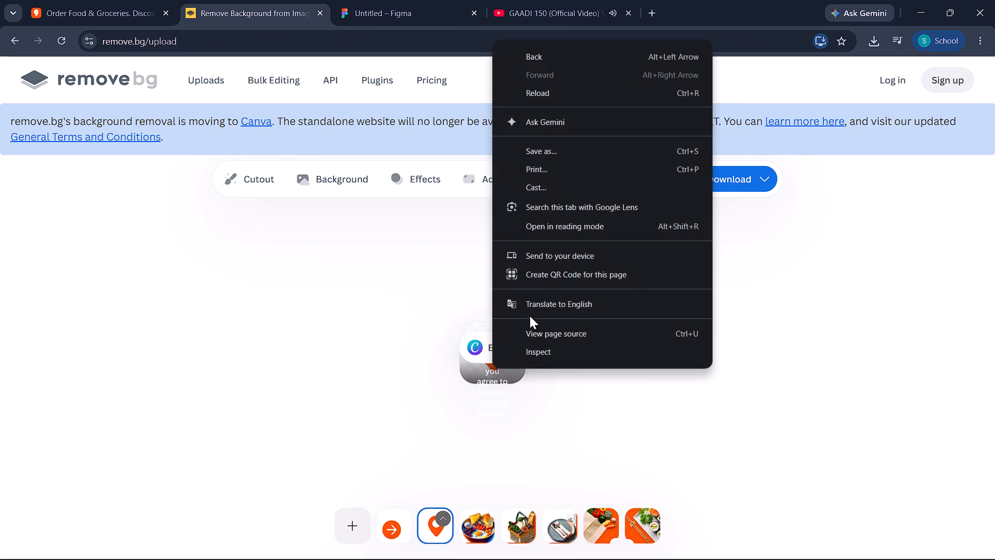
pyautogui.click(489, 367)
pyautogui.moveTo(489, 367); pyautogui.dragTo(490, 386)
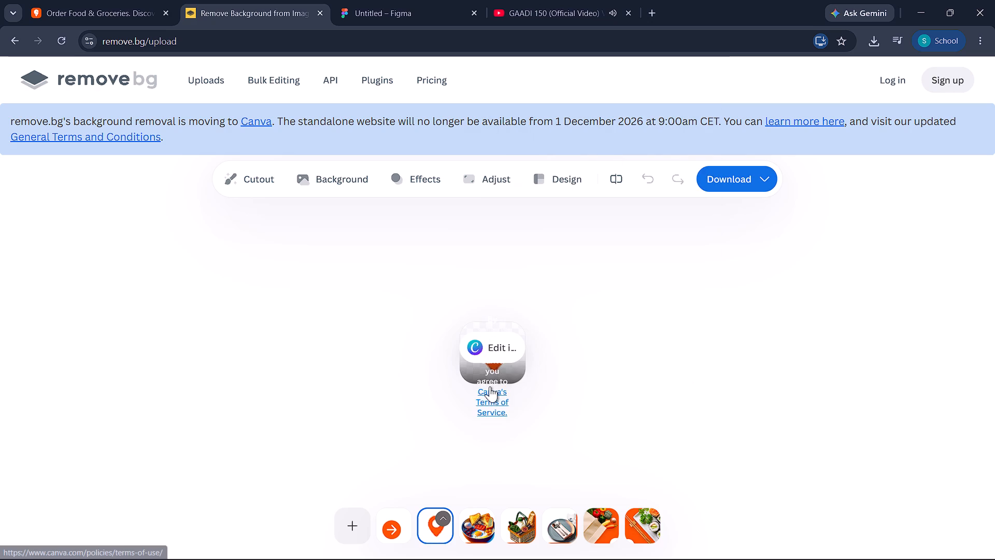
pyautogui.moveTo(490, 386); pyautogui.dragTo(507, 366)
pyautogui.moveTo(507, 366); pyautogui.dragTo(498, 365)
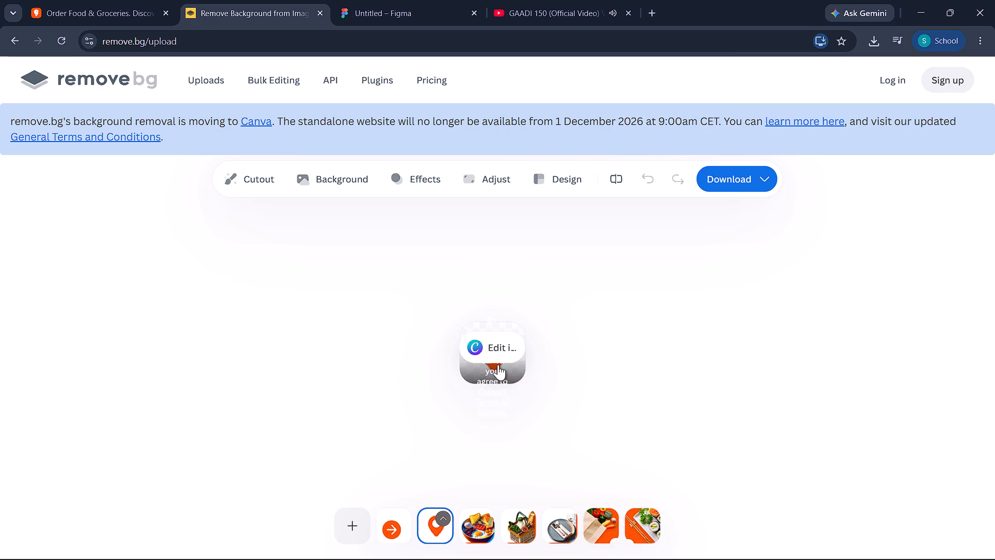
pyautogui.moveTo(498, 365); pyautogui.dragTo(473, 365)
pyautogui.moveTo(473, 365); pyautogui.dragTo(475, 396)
# Delete the location pin result from remove.bg and upload Screenshot 2026-10-29 133852.png from the Gallery again.
pyautogui.moveTo(475, 396); pyautogui.dragTo(448, 515)
pyautogui.click(448, 515)
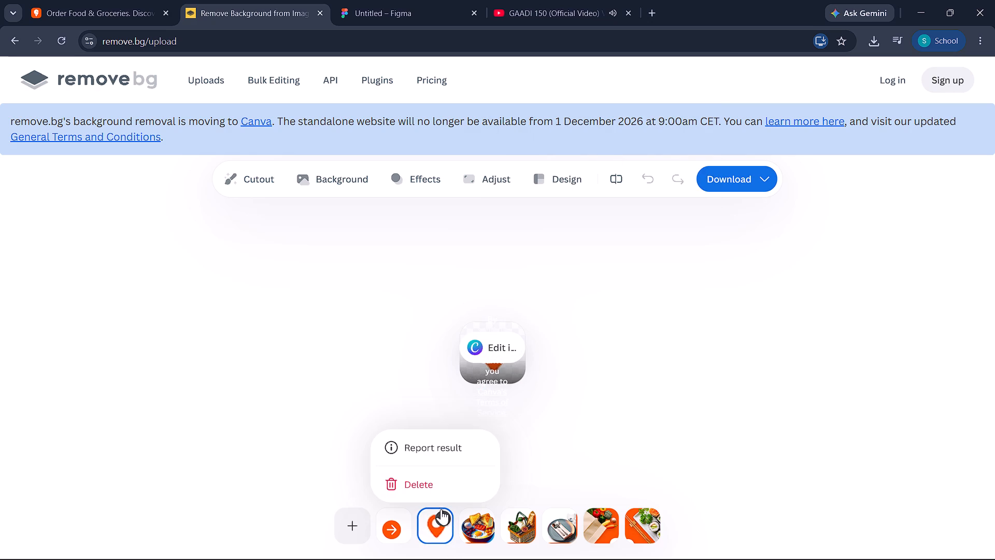
pyautogui.click(429, 485)
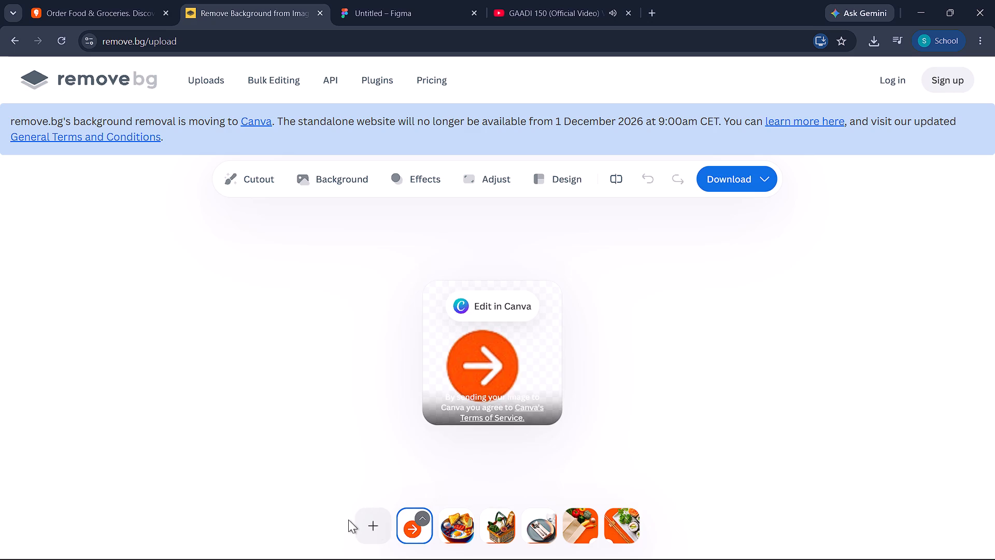
pyautogui.click(376, 521)
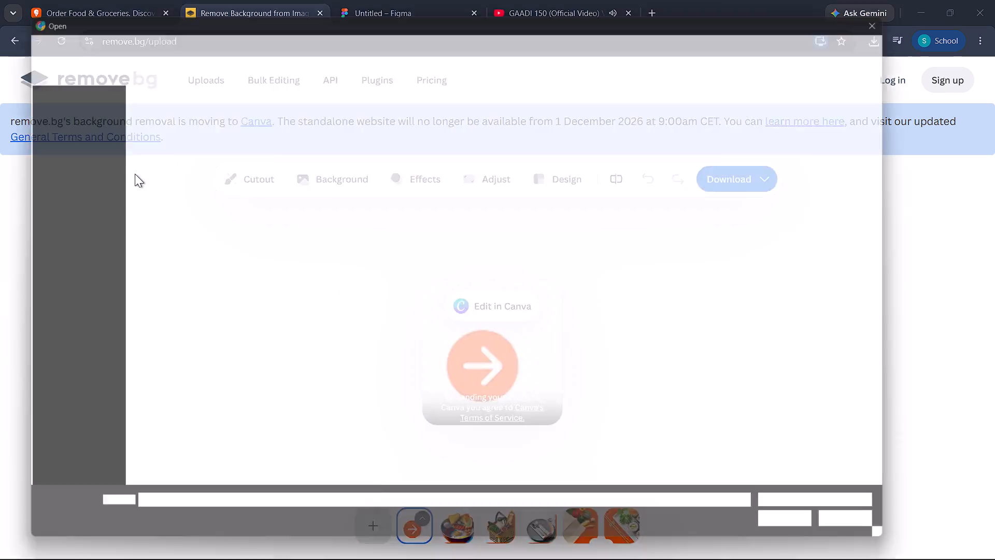
pyautogui.scroll(6, 58, 114)
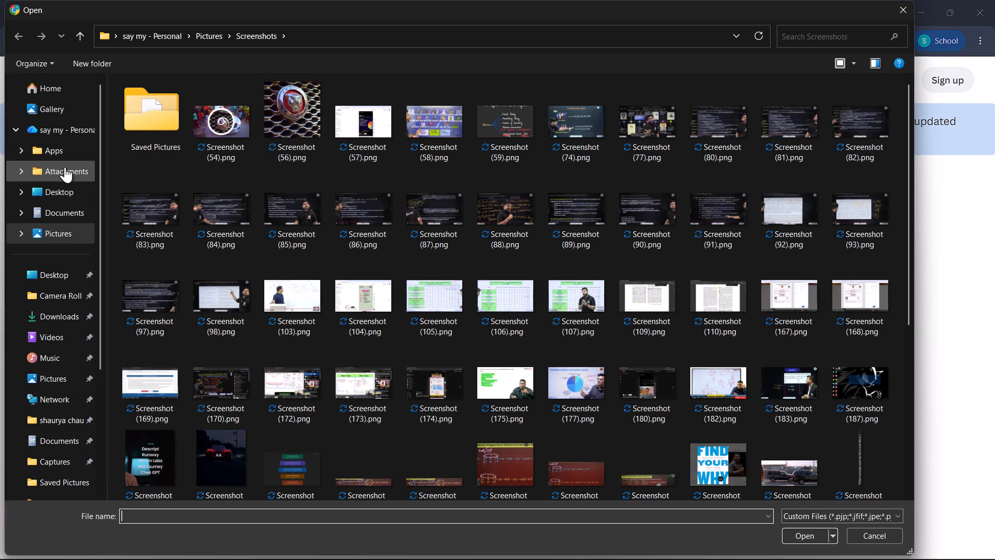
pyautogui.click(61, 107)
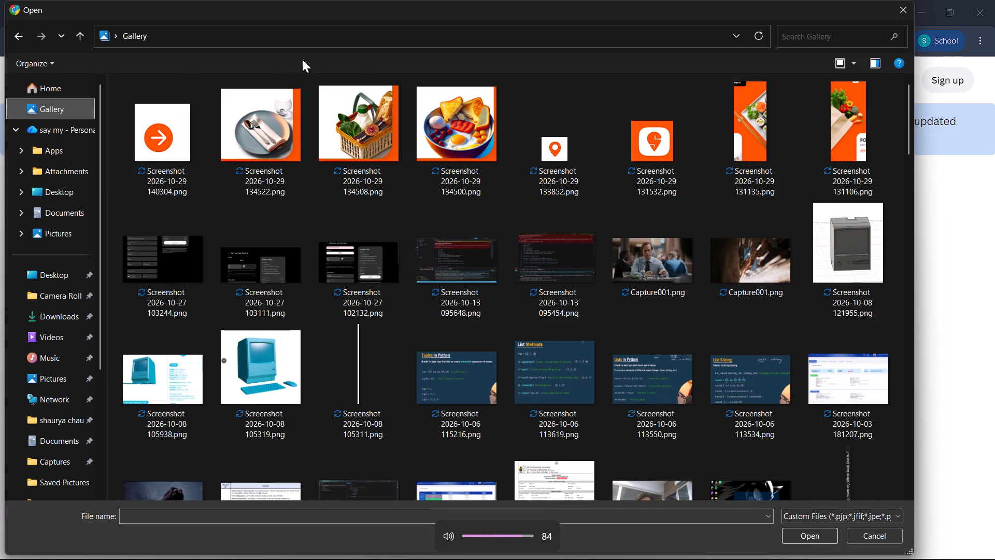
pyautogui.click(553, 167)
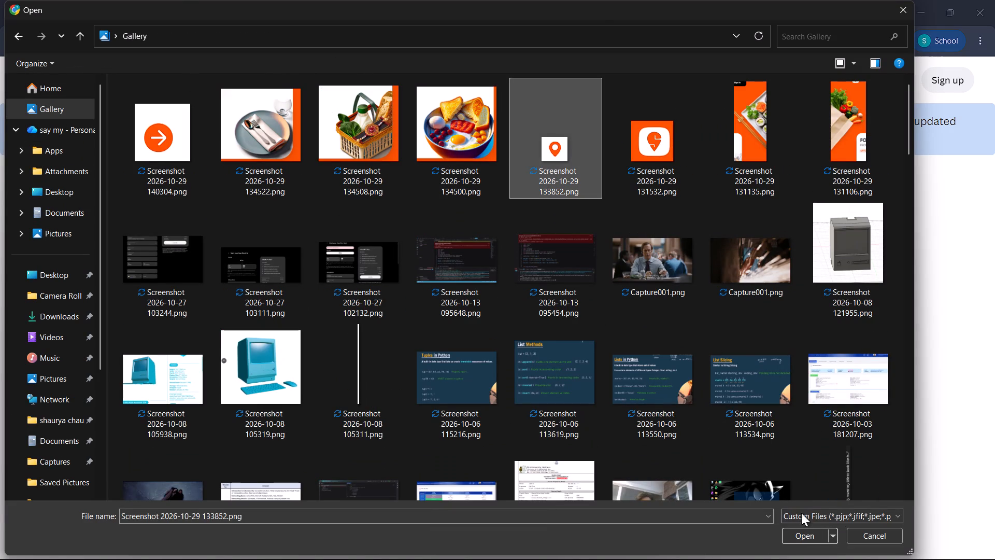
pyautogui.click(804, 534)
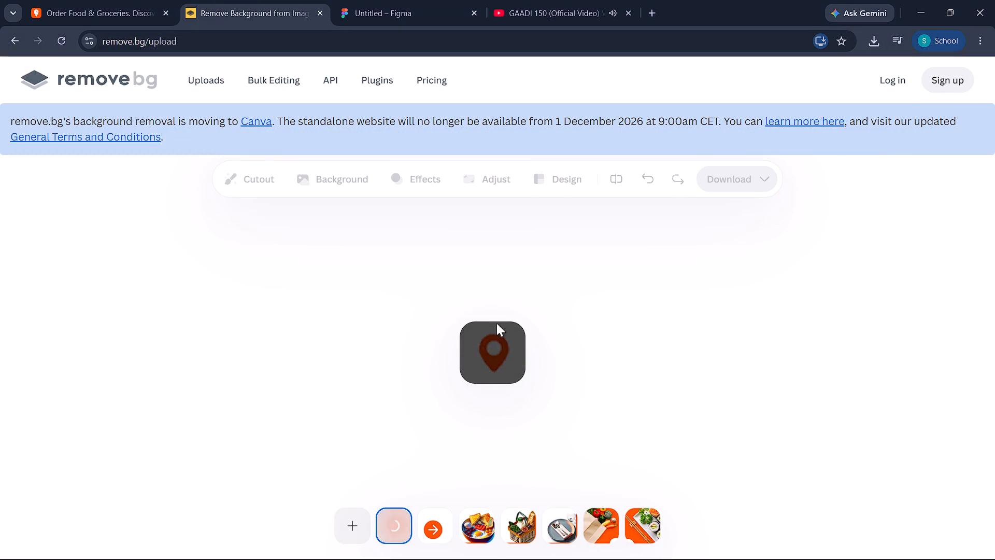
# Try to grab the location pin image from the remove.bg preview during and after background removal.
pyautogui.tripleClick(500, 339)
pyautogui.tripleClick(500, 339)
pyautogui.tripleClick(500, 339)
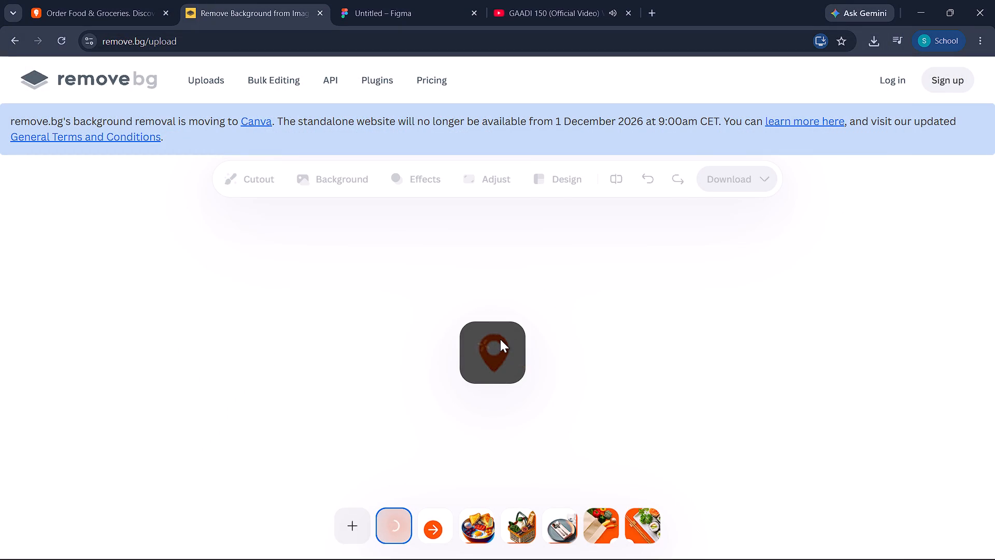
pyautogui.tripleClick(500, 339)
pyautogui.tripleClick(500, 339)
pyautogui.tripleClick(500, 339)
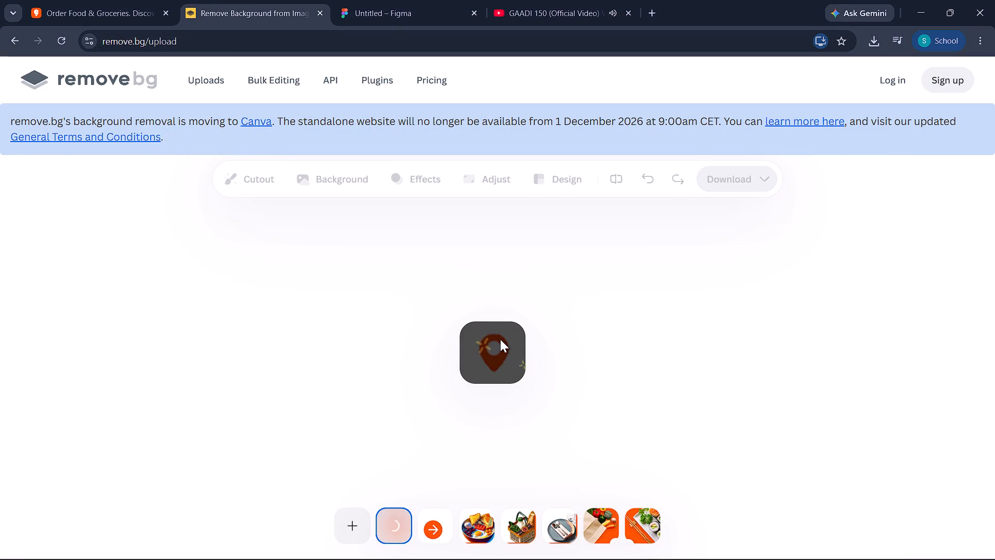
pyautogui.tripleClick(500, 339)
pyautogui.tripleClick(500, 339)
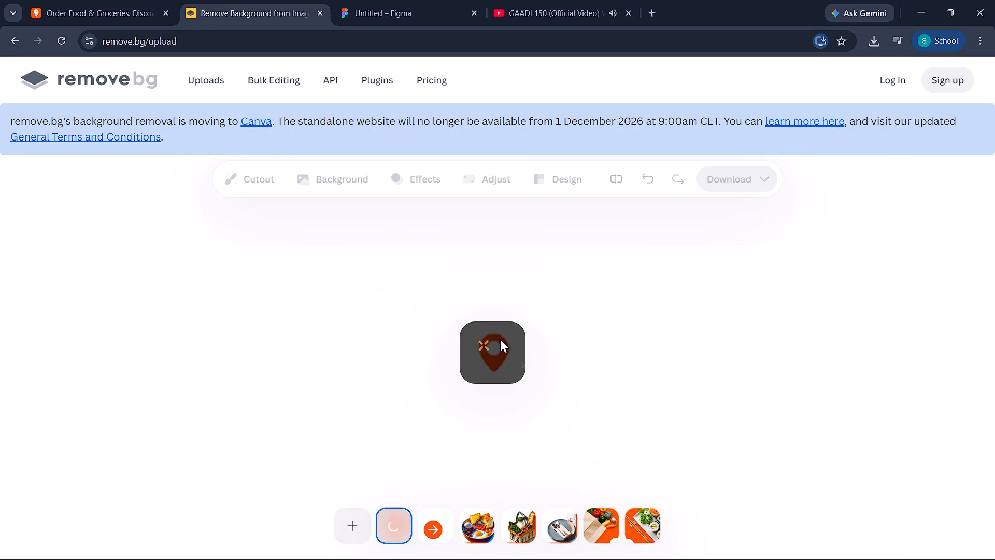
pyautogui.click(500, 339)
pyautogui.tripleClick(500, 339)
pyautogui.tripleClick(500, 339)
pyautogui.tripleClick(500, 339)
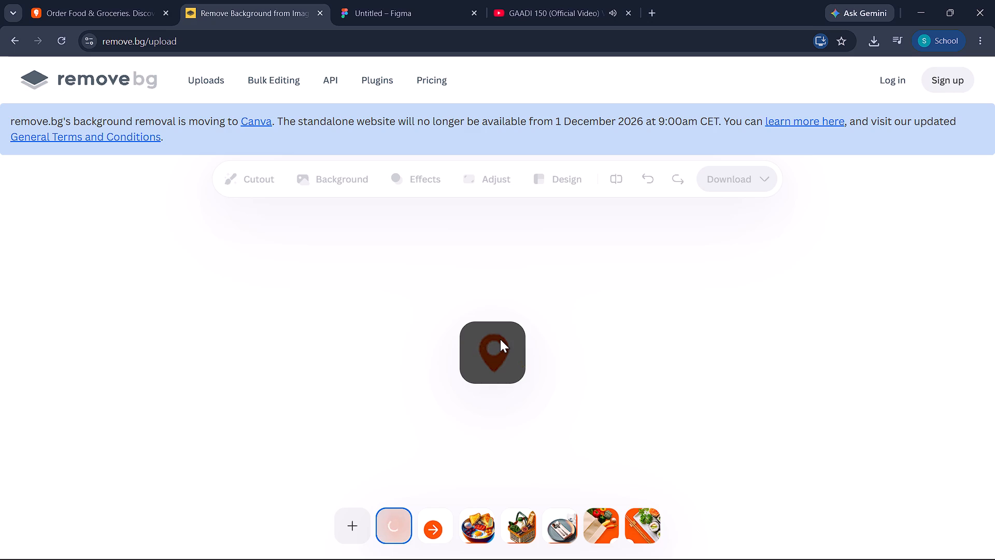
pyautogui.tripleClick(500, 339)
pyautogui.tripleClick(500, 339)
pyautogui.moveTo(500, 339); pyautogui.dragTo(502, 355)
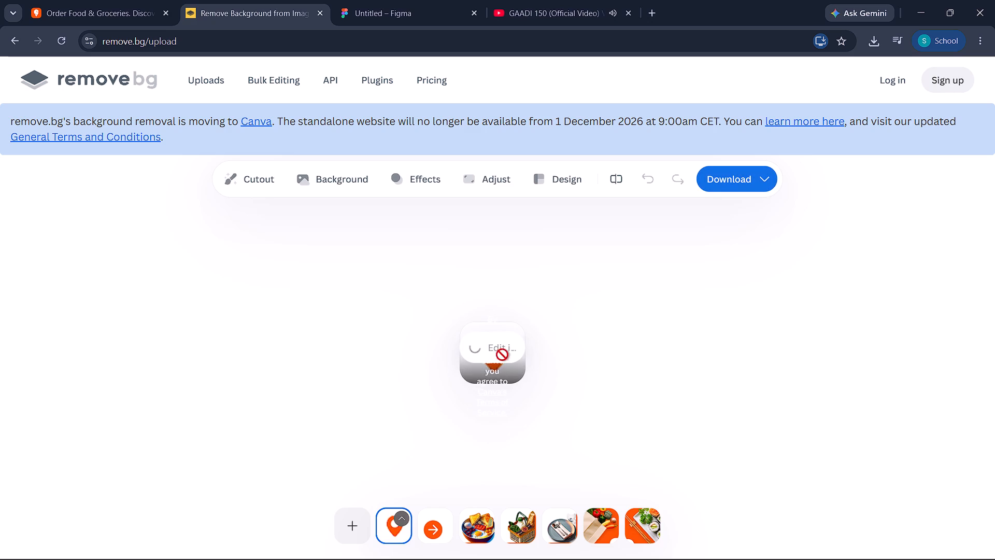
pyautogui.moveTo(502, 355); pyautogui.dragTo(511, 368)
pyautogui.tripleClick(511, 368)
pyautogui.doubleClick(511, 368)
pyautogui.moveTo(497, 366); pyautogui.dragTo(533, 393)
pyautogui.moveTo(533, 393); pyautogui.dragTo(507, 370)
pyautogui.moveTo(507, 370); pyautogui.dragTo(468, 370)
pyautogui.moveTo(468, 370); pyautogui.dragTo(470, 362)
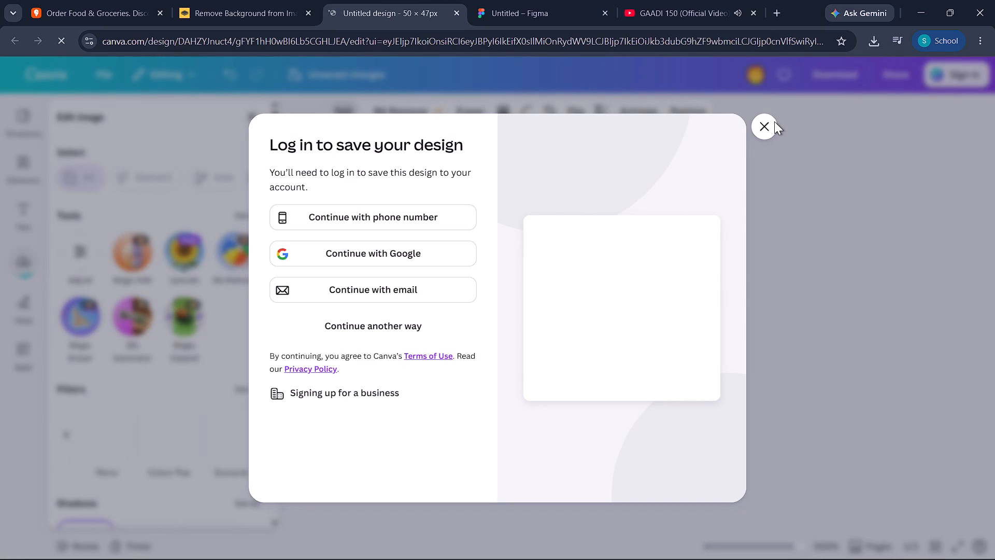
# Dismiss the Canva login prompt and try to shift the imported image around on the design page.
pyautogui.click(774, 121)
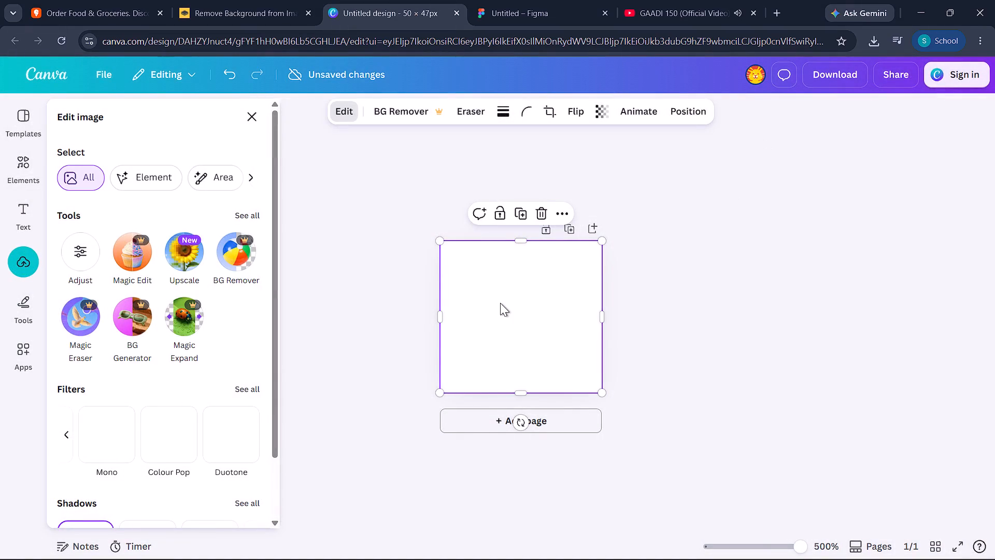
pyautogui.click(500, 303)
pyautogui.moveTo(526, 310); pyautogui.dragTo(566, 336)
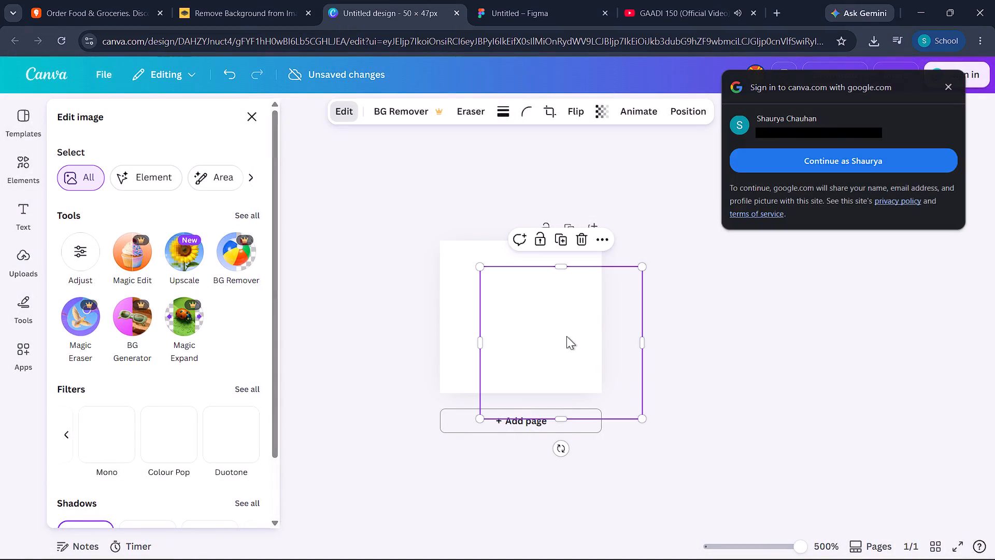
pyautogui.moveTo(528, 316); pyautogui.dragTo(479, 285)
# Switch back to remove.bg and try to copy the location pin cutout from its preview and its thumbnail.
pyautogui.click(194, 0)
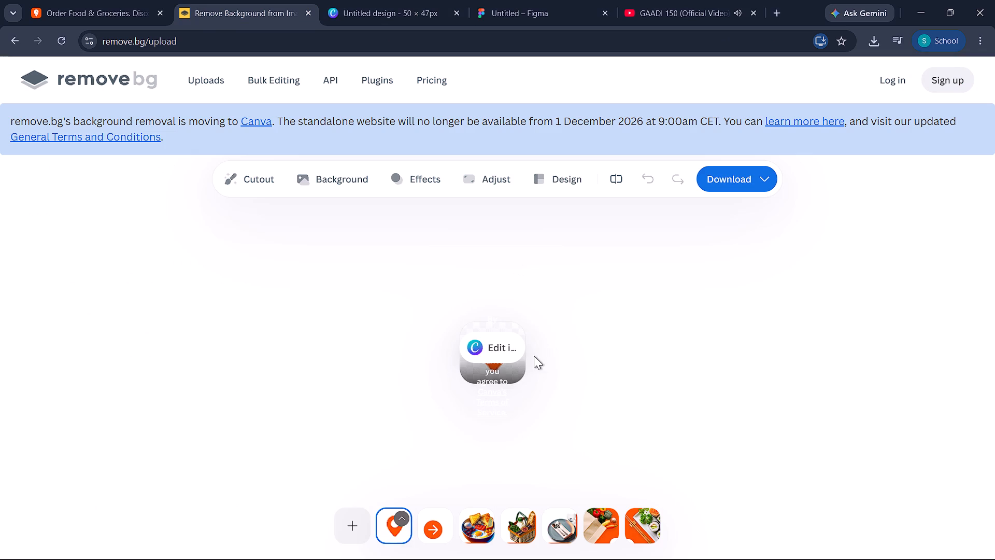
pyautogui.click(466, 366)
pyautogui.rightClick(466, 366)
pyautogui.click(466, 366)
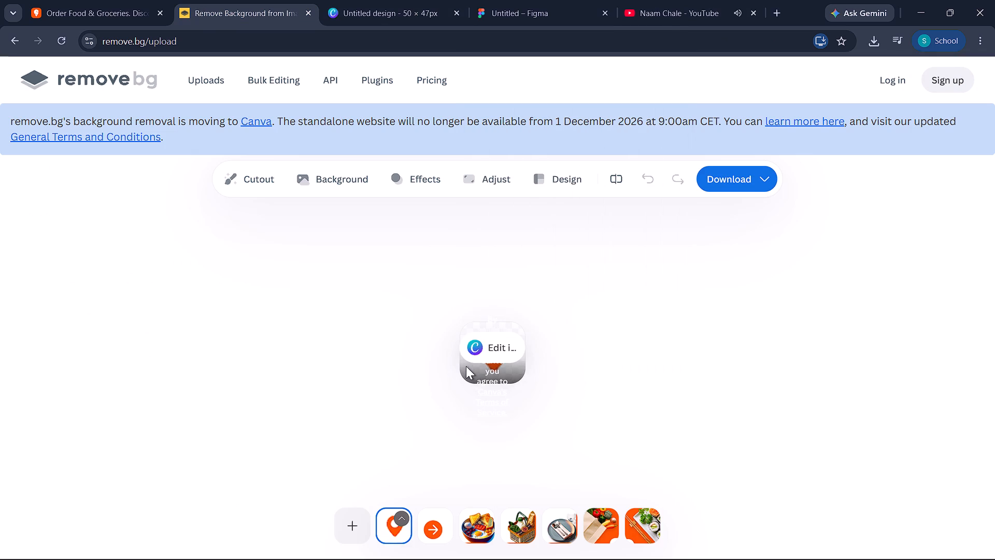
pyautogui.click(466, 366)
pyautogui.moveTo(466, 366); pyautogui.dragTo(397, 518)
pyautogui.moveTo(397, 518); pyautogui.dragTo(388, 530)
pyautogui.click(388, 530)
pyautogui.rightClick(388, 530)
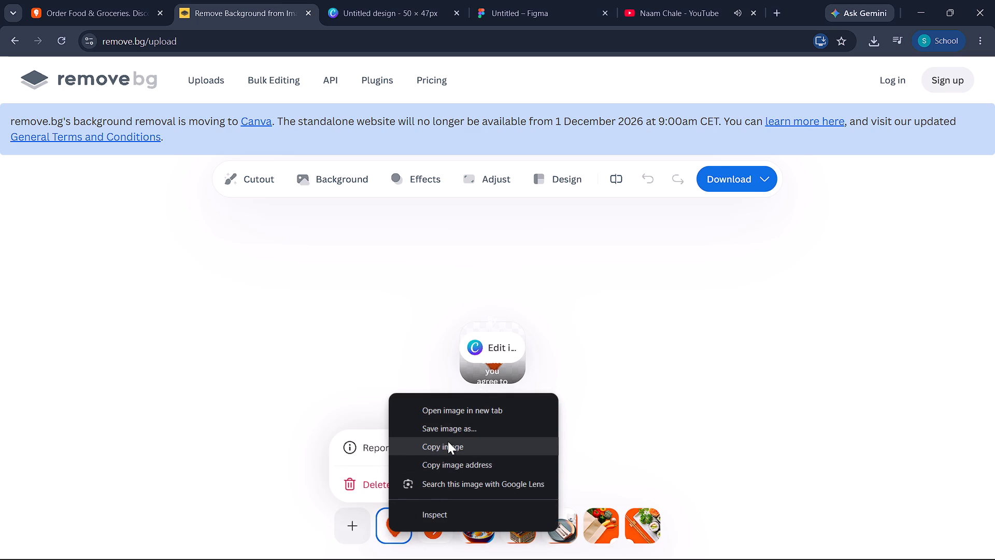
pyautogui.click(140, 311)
# Present the Figma landing page as a prototype and compare it with the original Swiggy website.
pyautogui.click(89, 0)
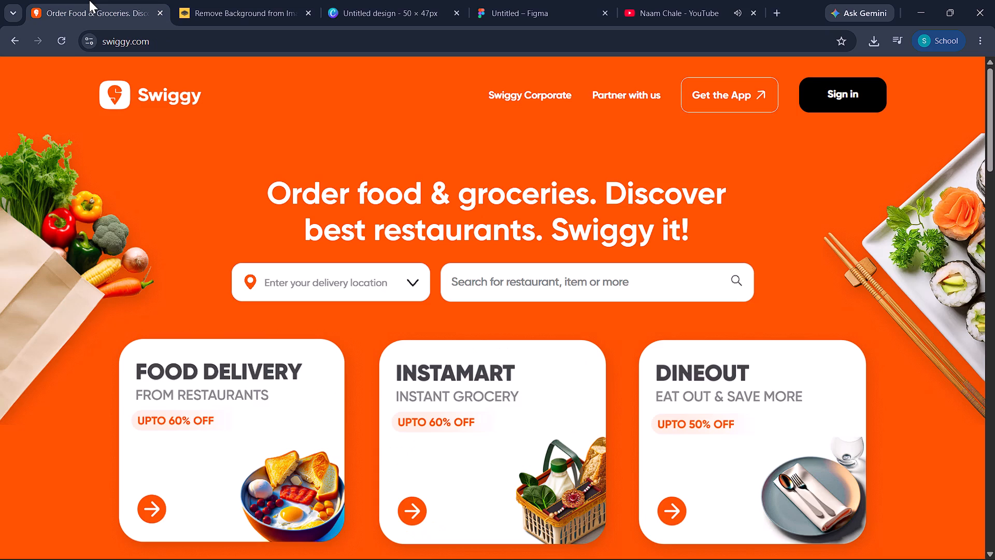
pyautogui.click(596, 0)
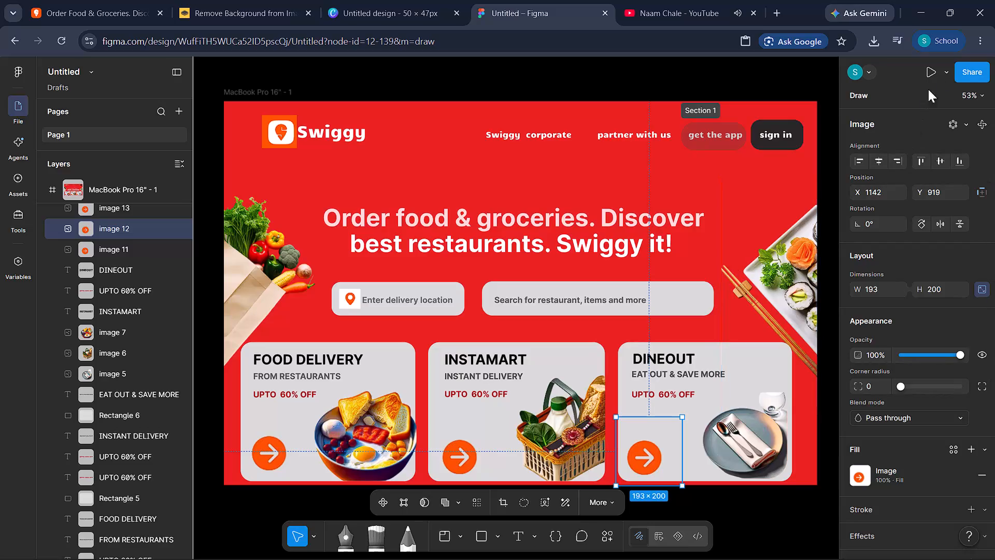
pyautogui.click(933, 74)
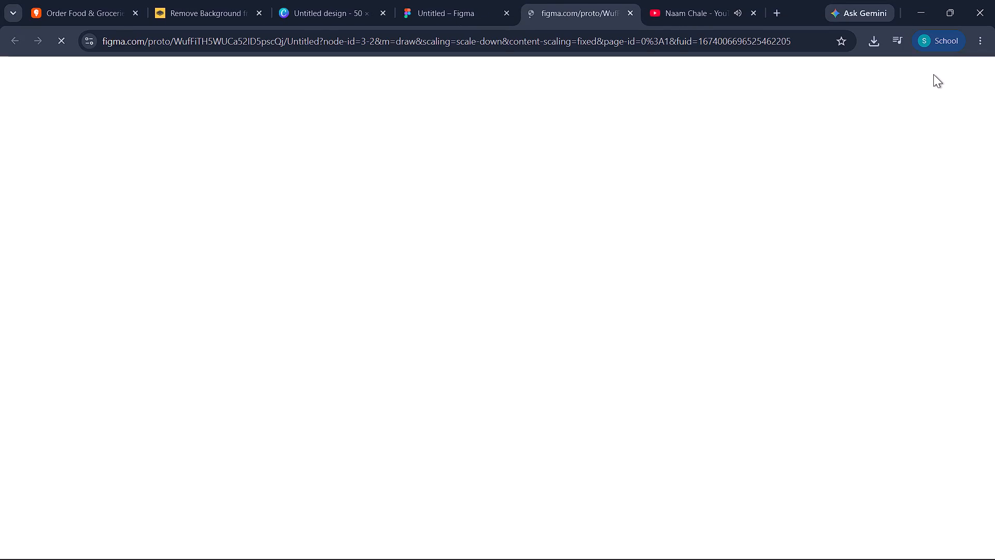
pyautogui.click(74, 0)
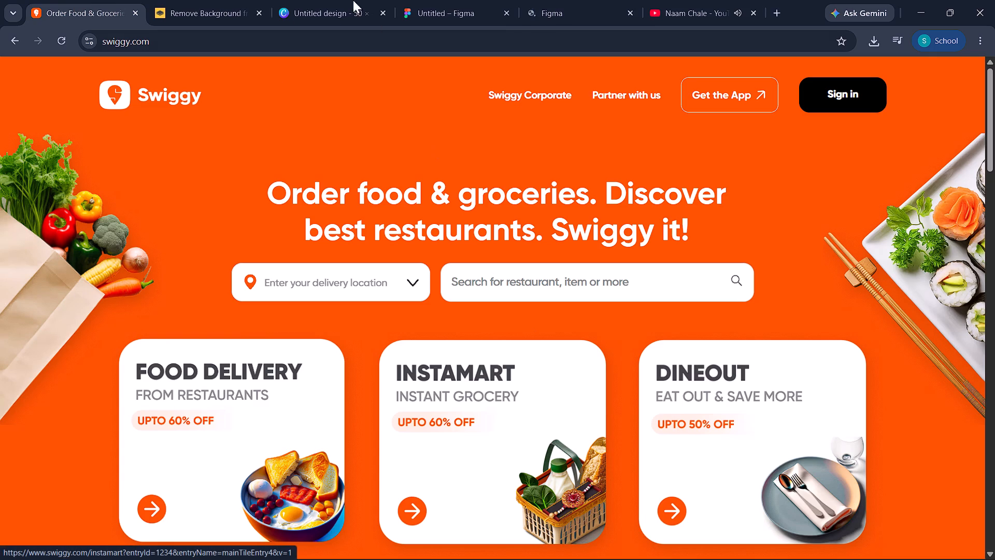
pyautogui.click(323, 0)
pyautogui.click(605, 0)
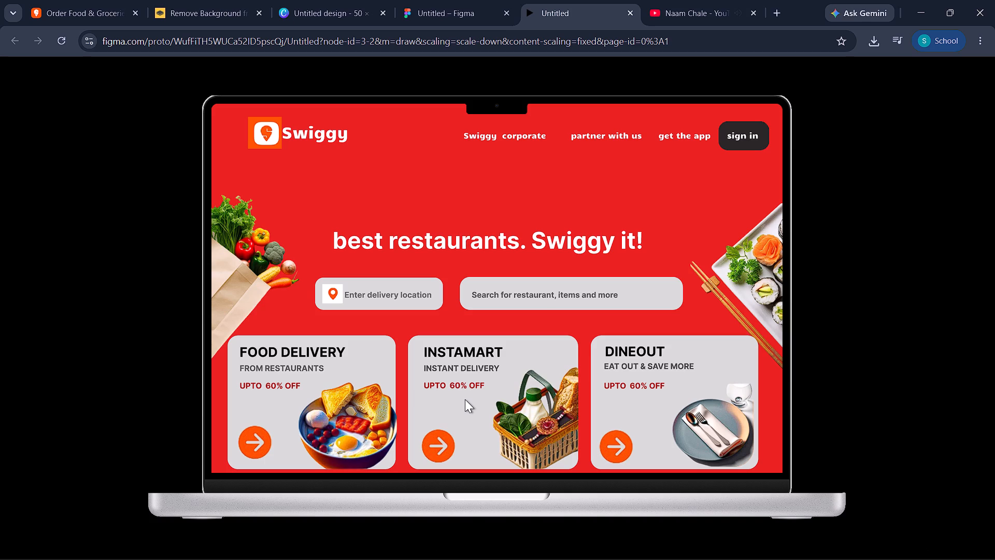
pyautogui.click(66, 0)
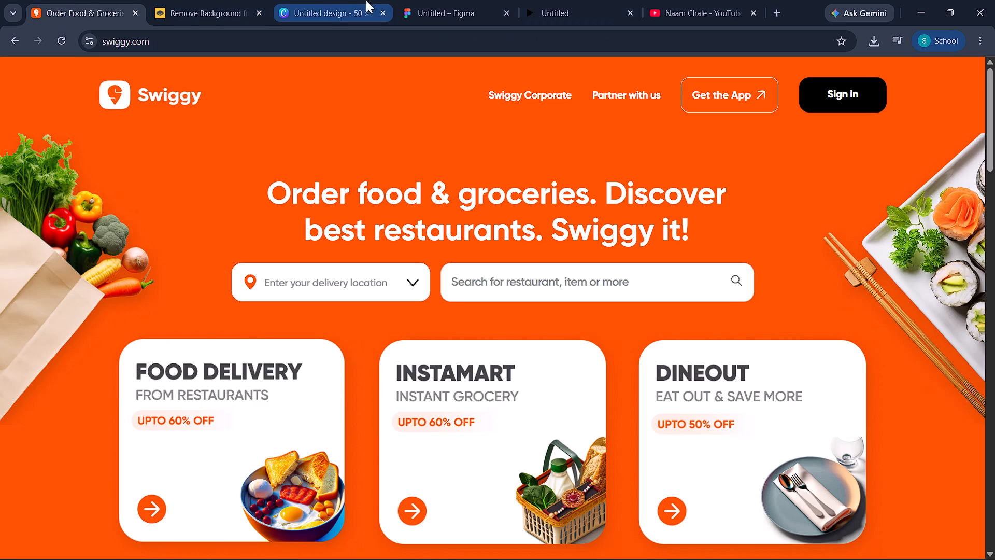
pyautogui.click(550, 0)
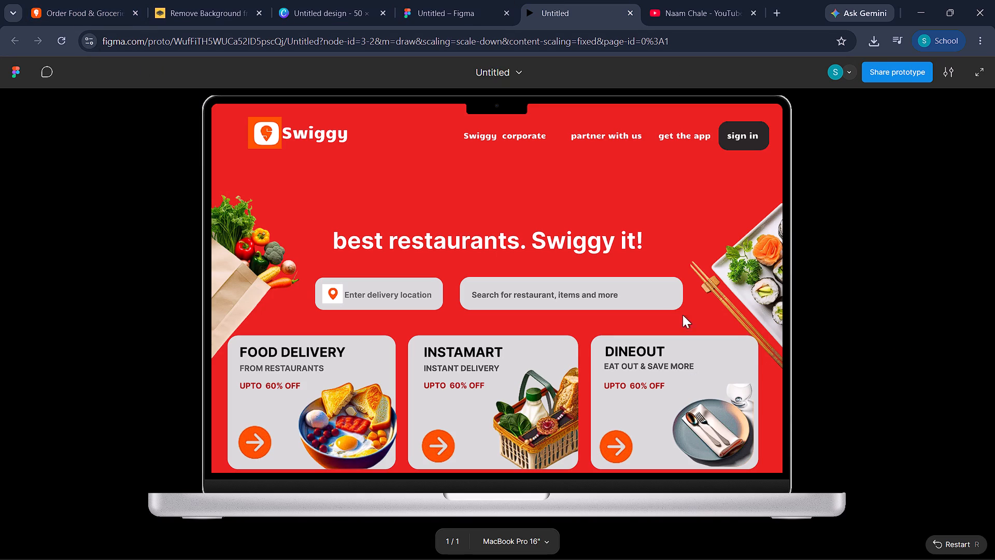
pyautogui.click(95, 0)
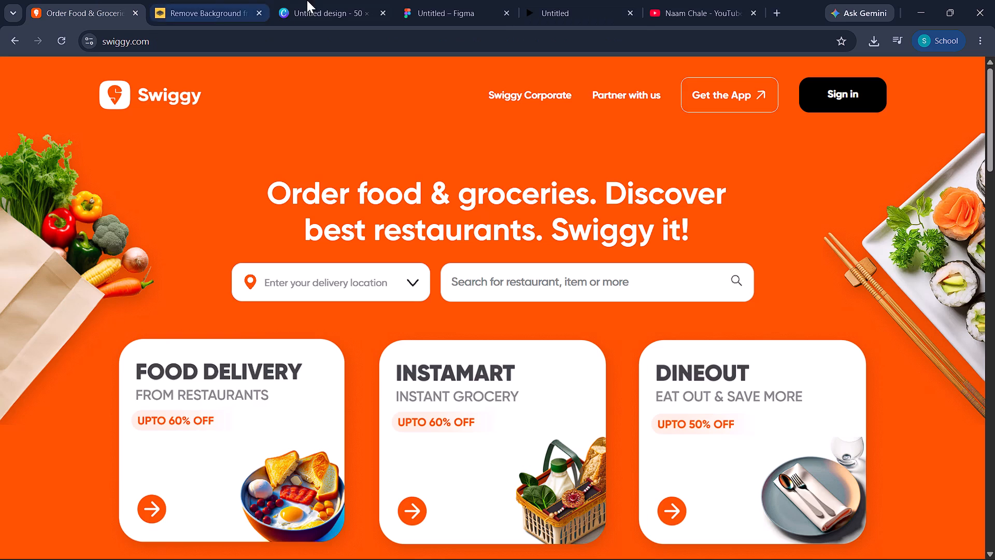
# Compare the Figma prototype and design canvas with the original Swiggy website.
pyautogui.click(549, 0)
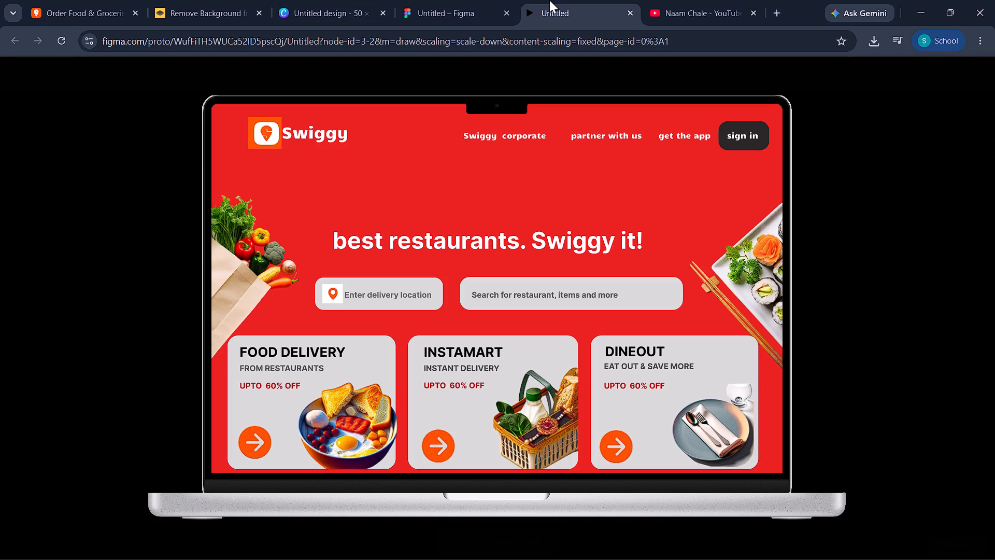
pyautogui.click(369, 208)
pyautogui.click(71, 5)
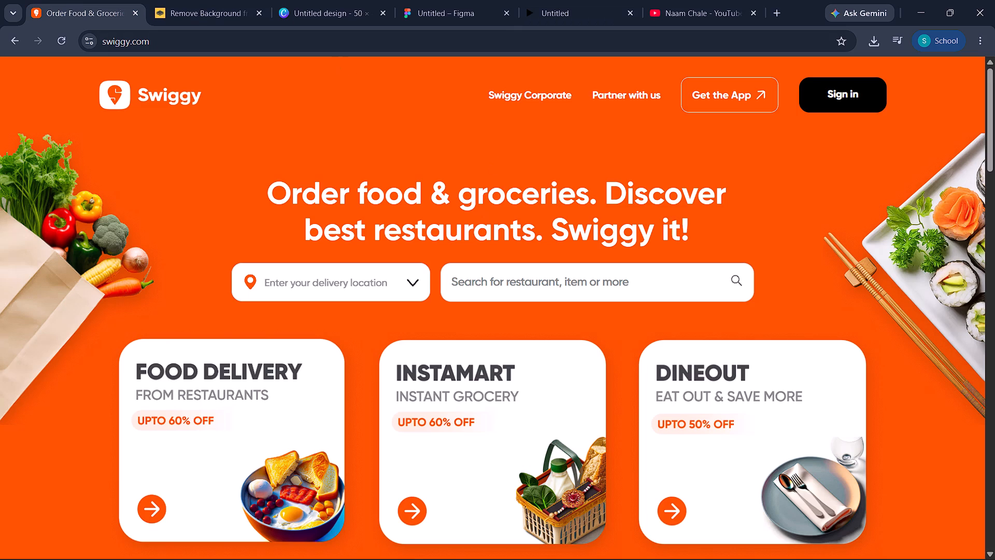
pyautogui.click(610, 0)
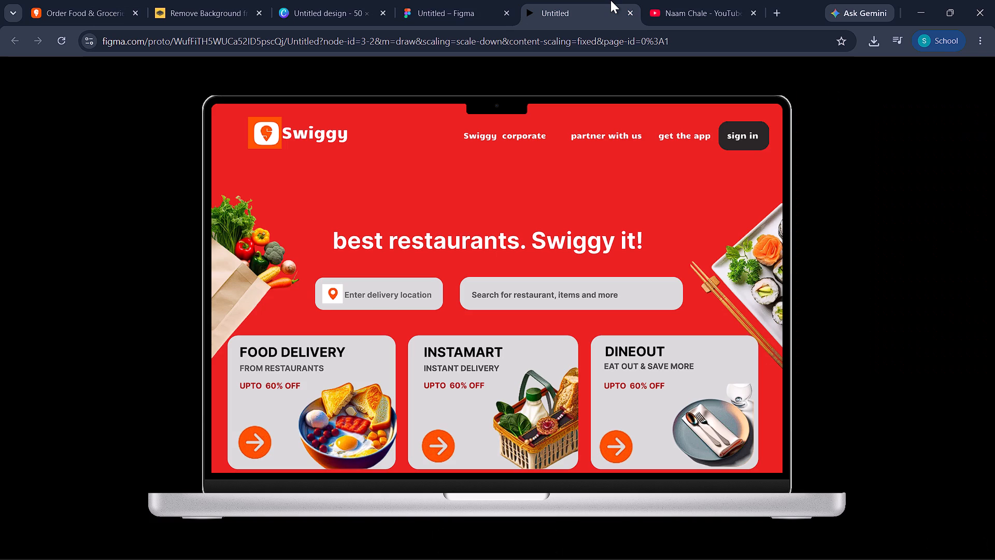
pyautogui.click(397, 0)
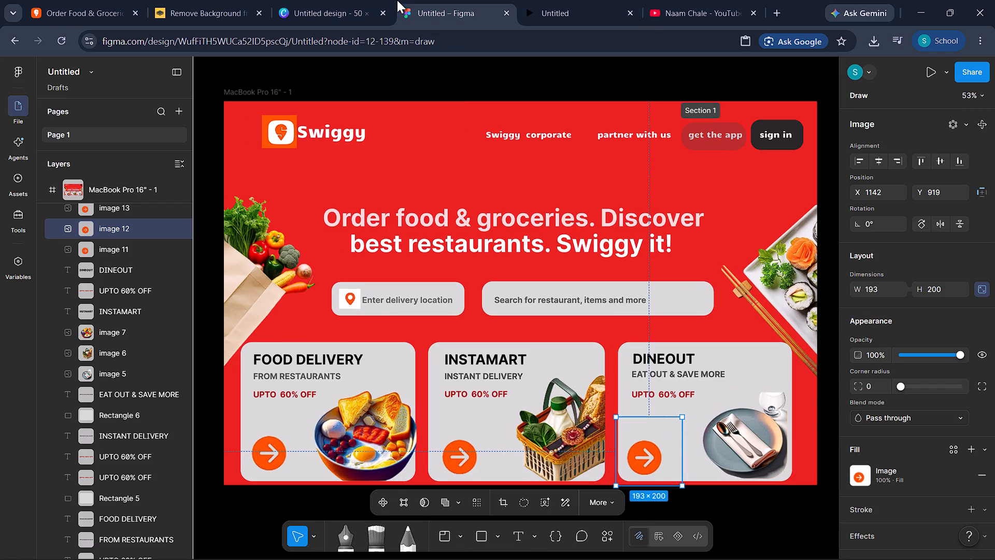
pyautogui.scroll(-2, 568, 288)
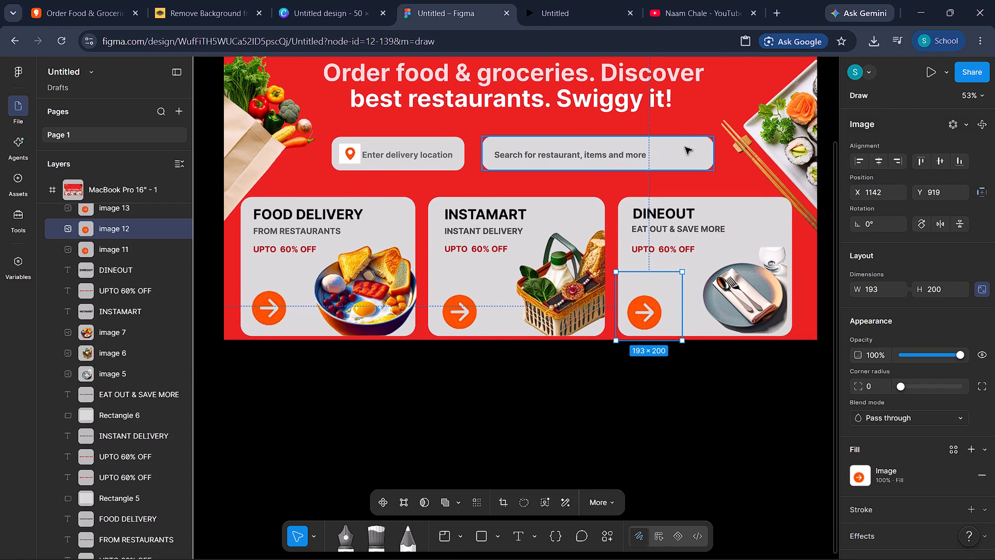
pyautogui.click(108, 0)
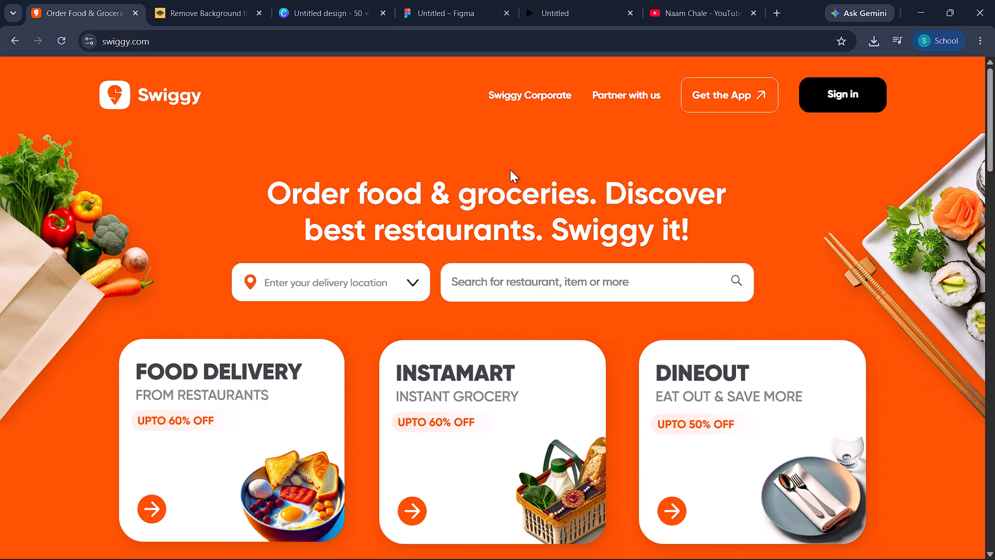
pyautogui.click(429, 0)
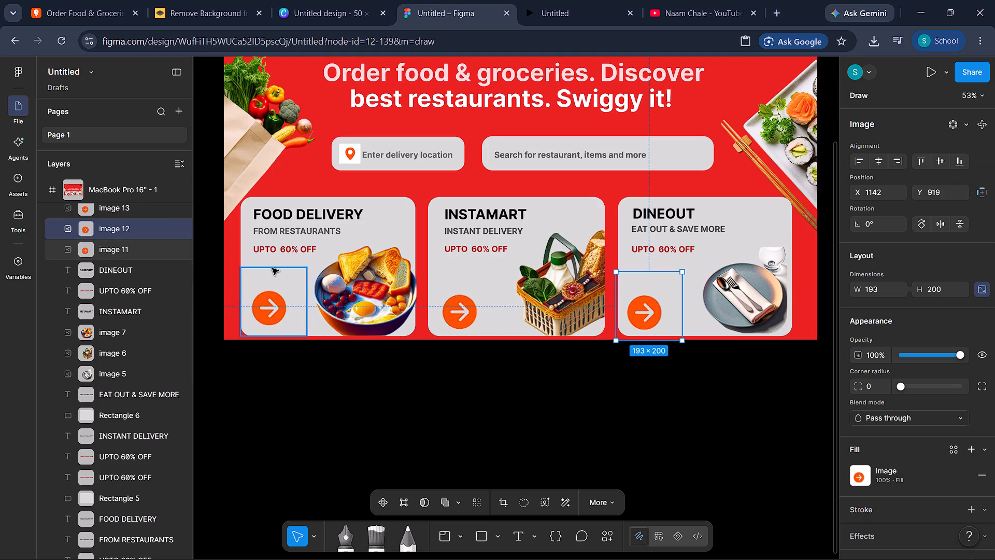
# Ask Figma's AI to "add search icon" to the restaurant search field's rectangle.
pyautogui.click(683, 164)
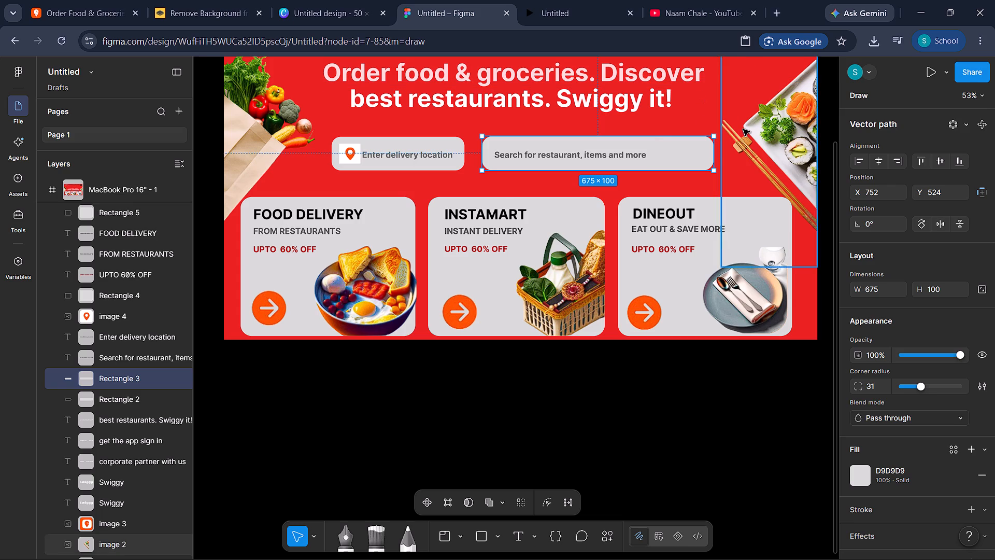
pyautogui.click(728, 151)
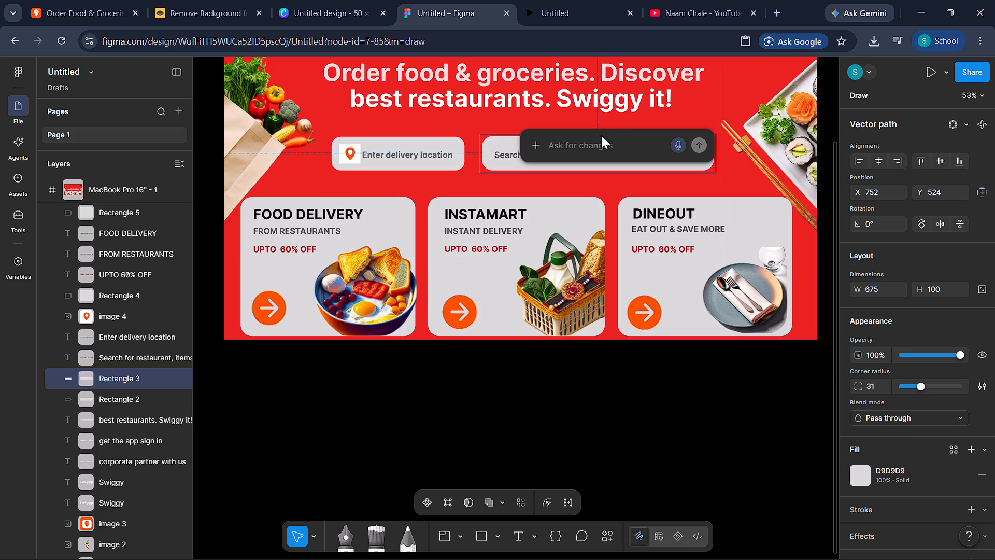
pyautogui.write('add search icon')
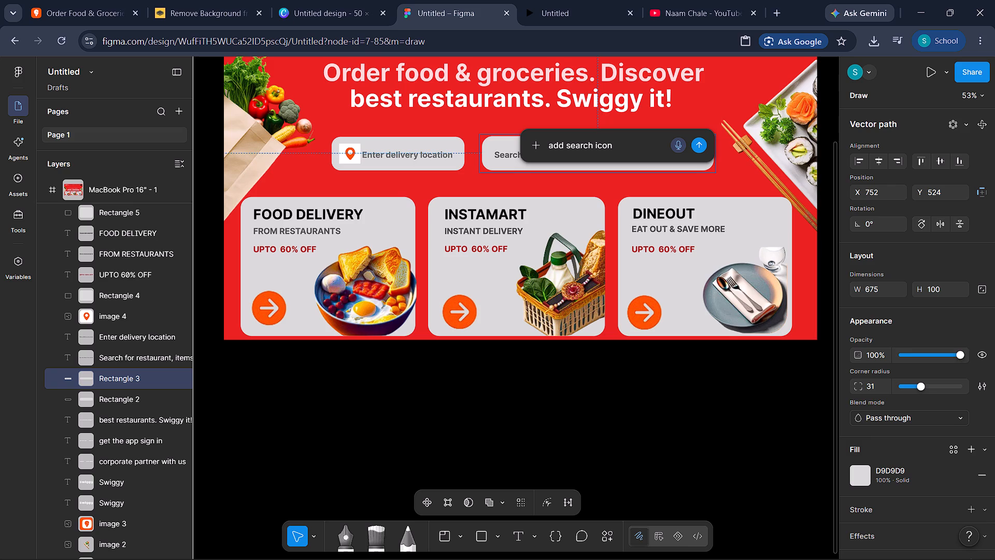
pyautogui.press('Return')
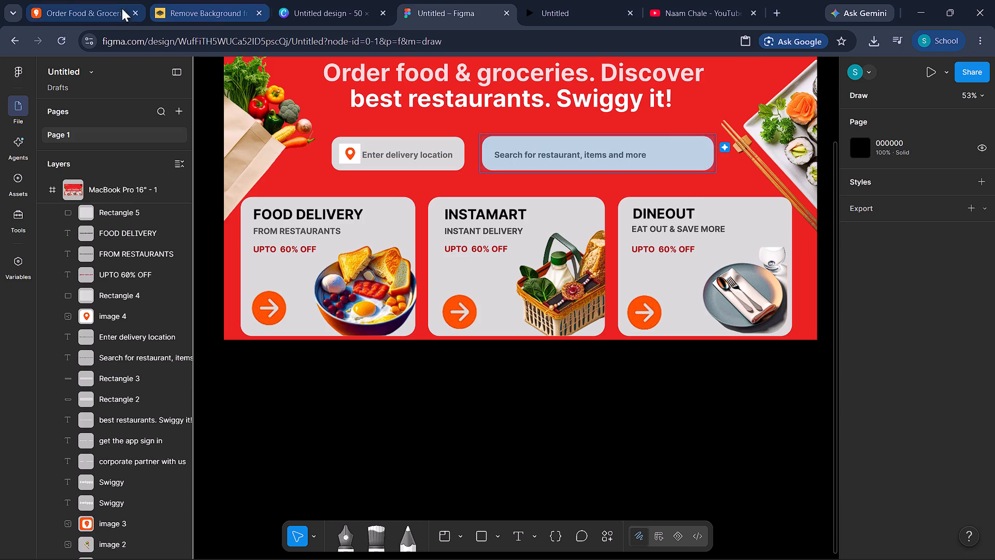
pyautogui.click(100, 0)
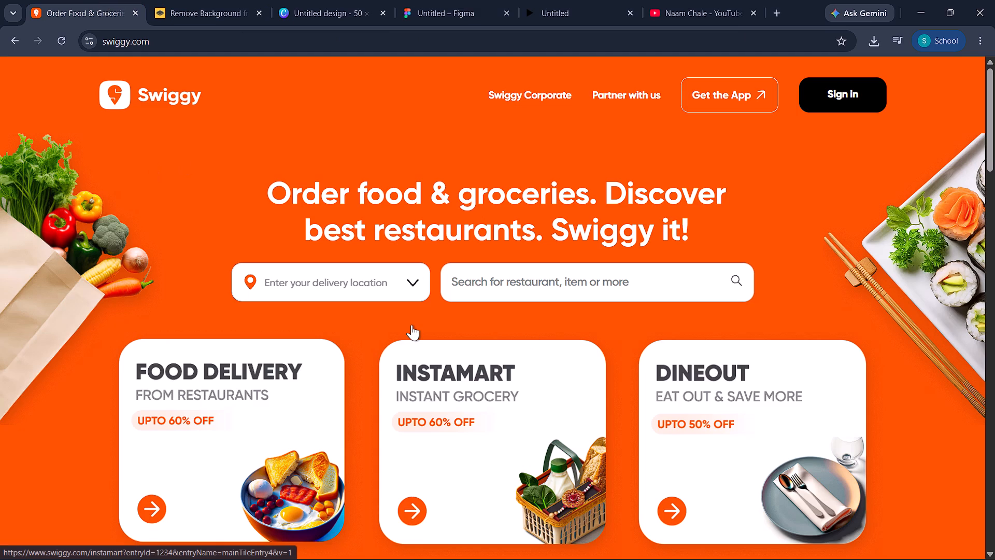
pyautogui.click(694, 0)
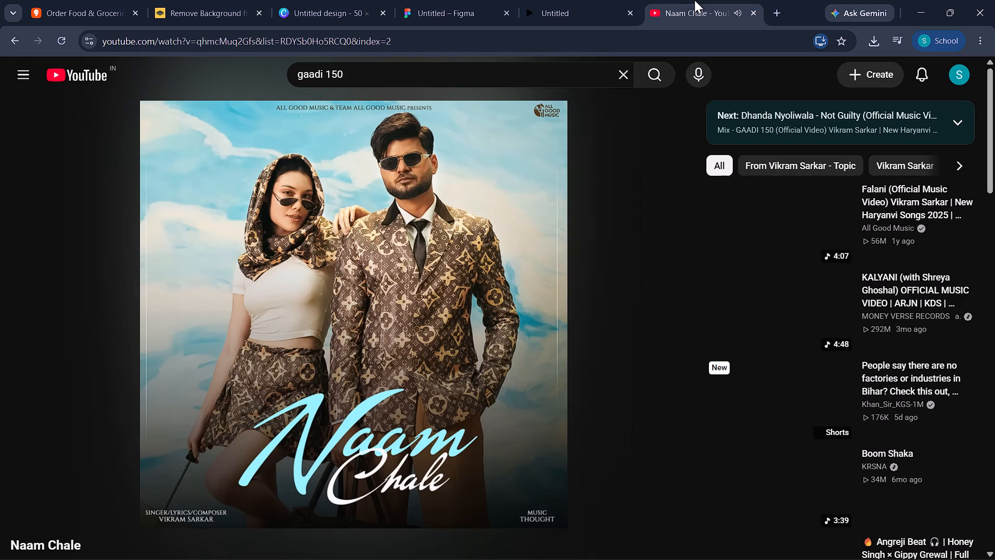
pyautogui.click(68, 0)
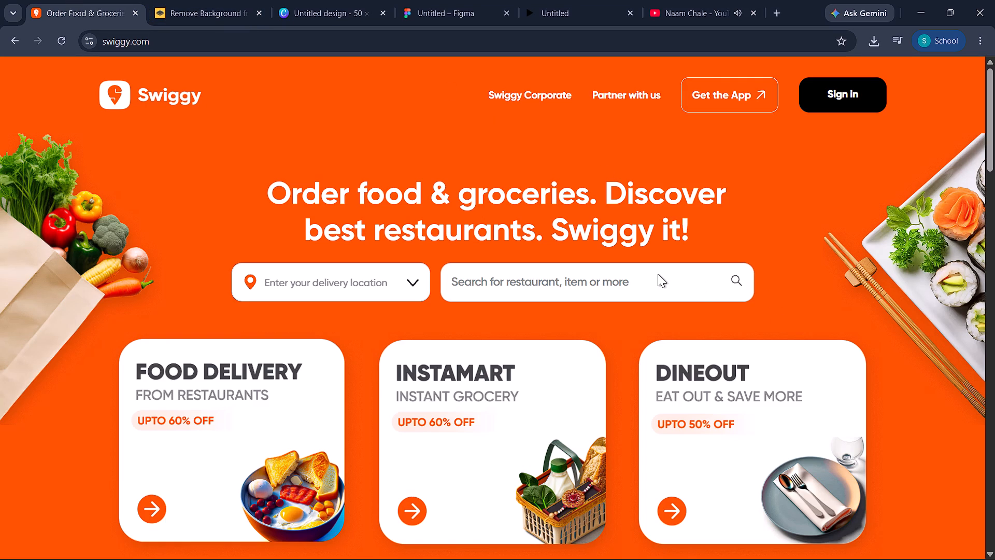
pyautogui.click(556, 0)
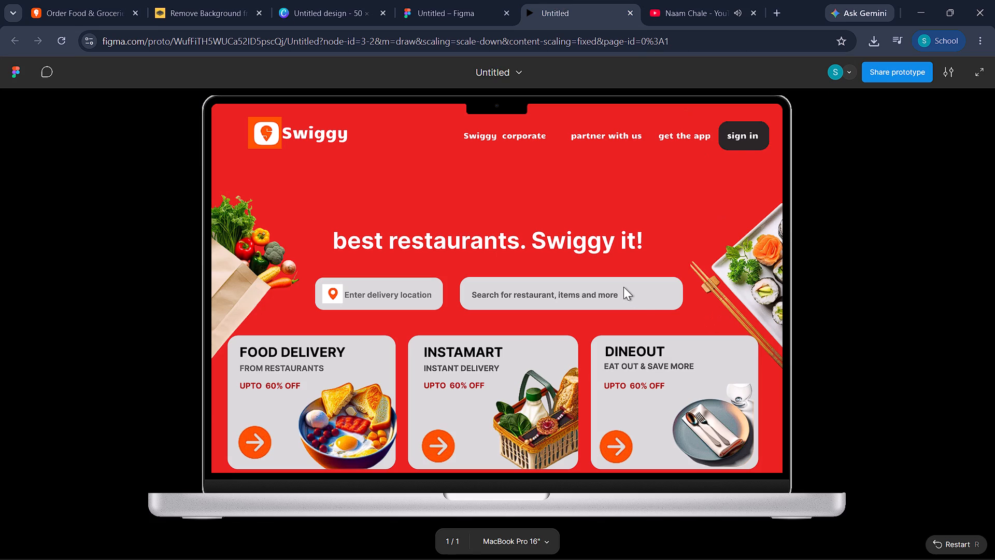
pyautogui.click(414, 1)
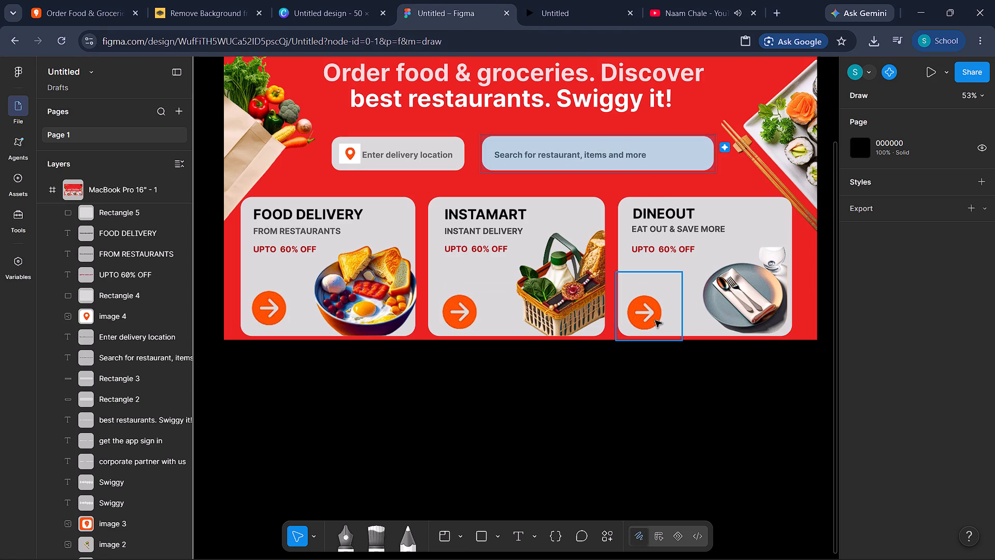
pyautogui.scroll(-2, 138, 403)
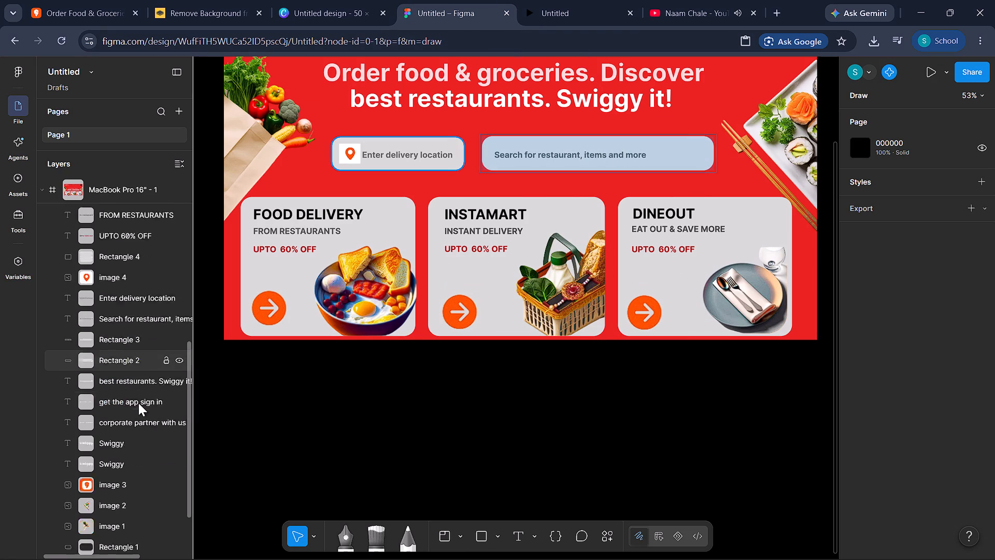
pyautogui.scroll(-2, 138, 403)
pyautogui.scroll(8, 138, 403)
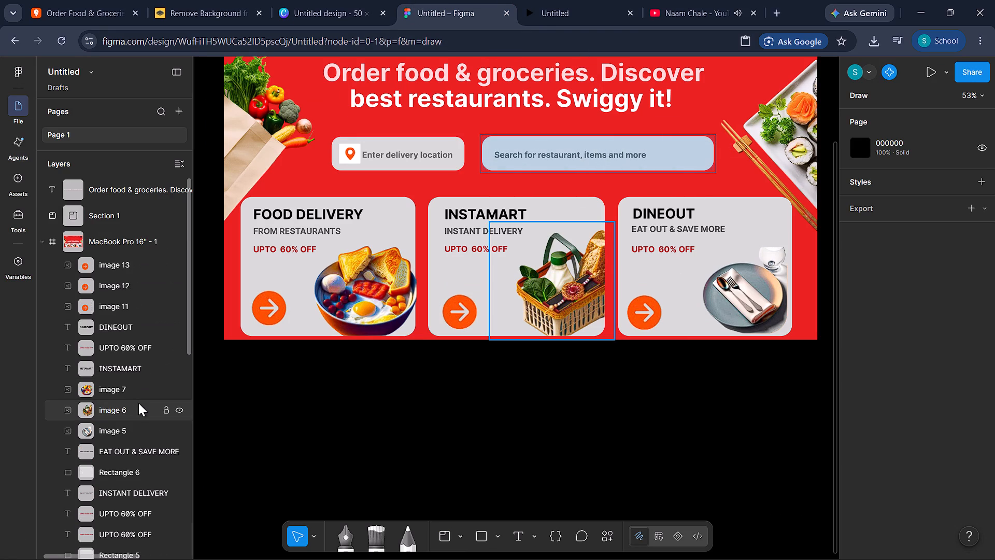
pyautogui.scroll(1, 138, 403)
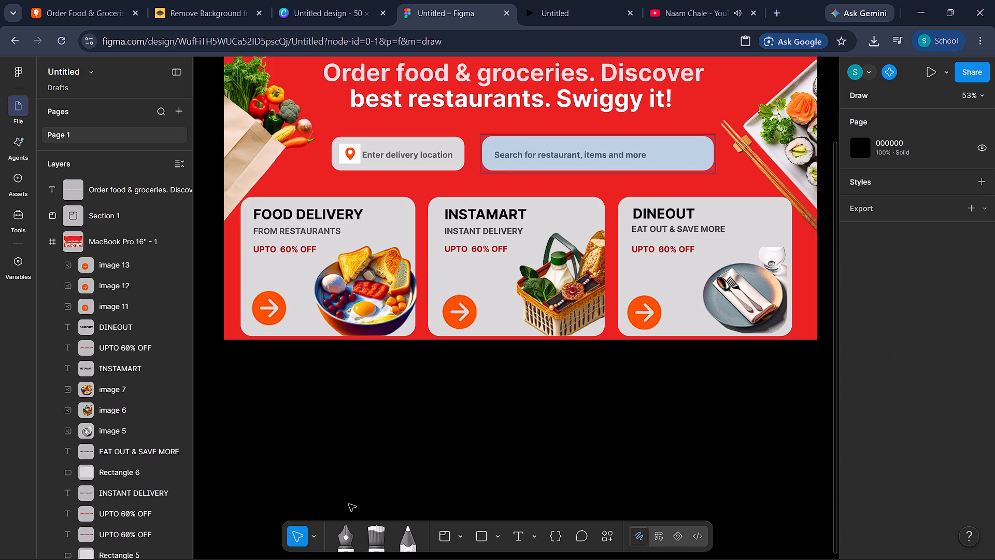
# Switch the editor from Draw to Design mode and choose the Frame tool.
pyautogui.click(673, 538)
pyautogui.click(654, 534)
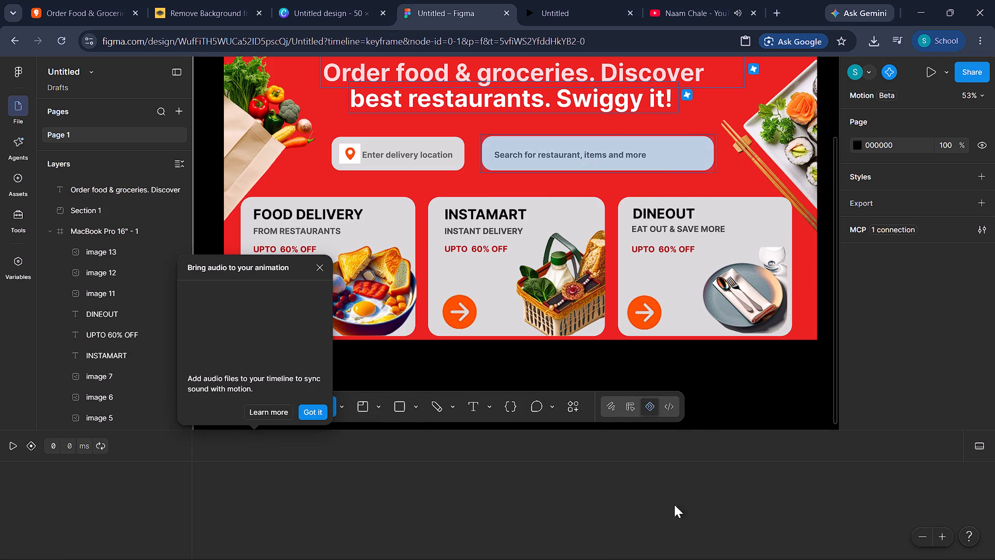
pyautogui.click(630, 409)
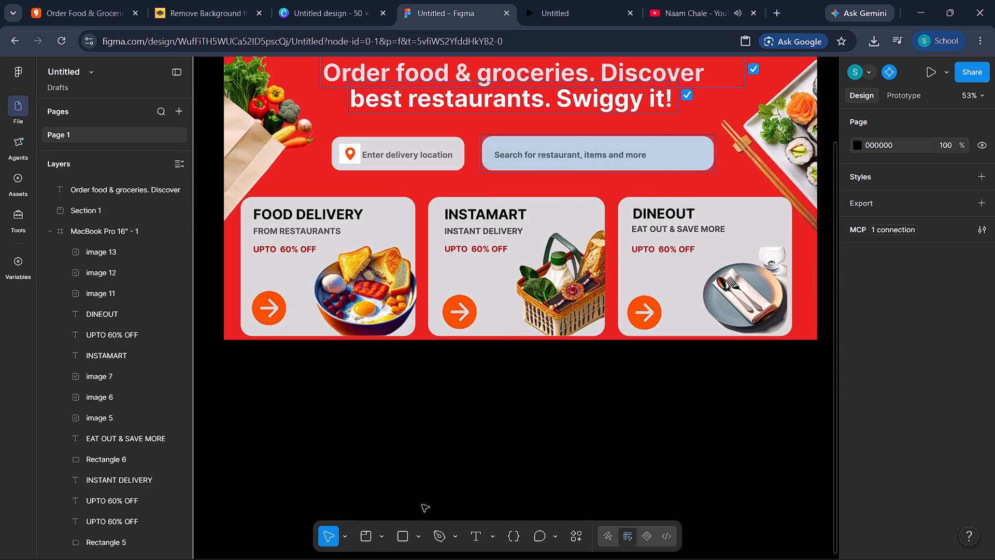
pyautogui.click(377, 537)
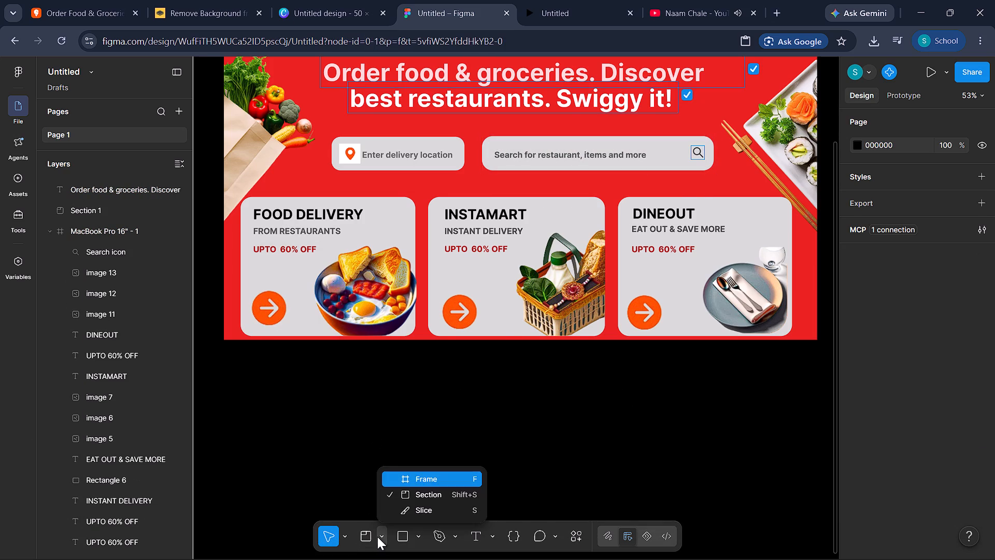
pyautogui.click(416, 481)
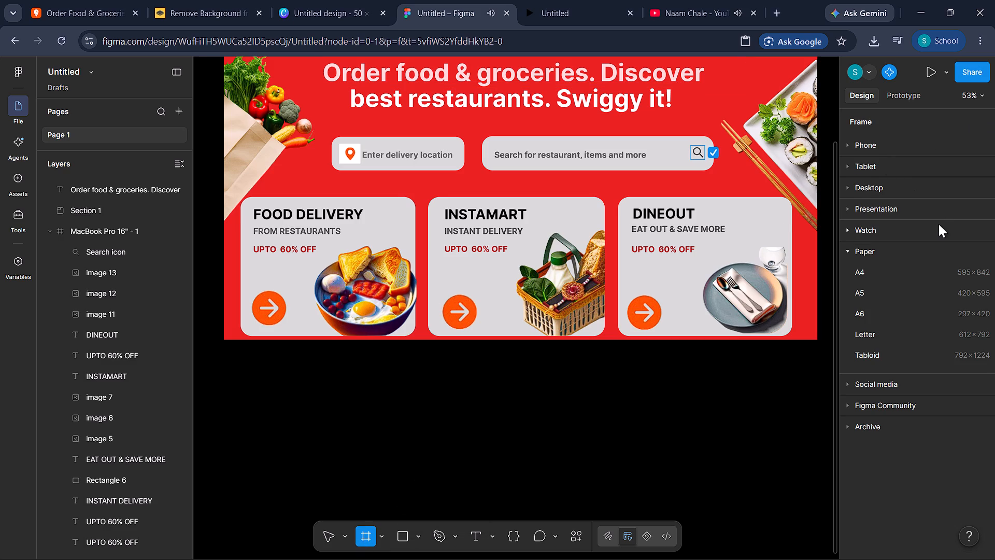
# Review the AI's search icon edit, give it positive feedback and collapse the conversation.
pyautogui.click(717, 152)
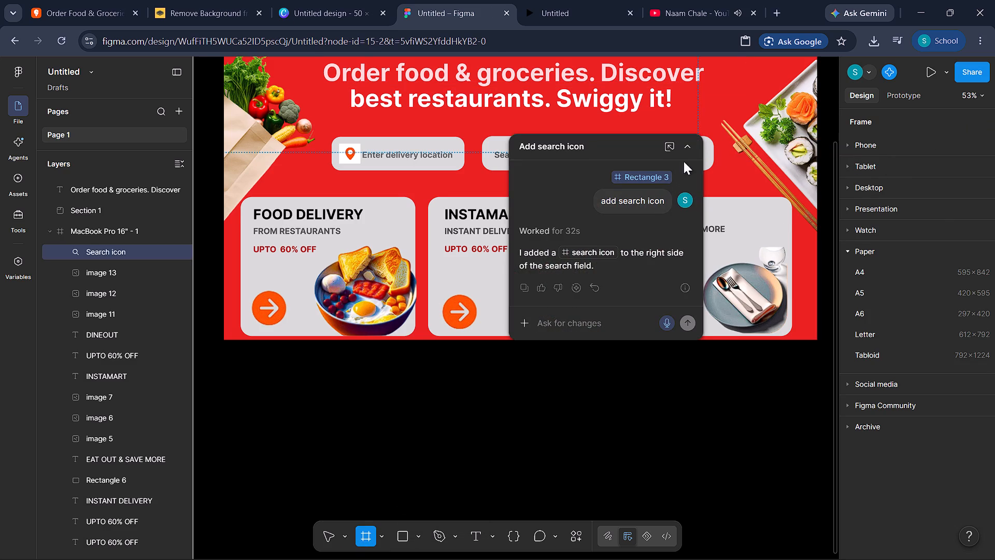
pyautogui.click(541, 284)
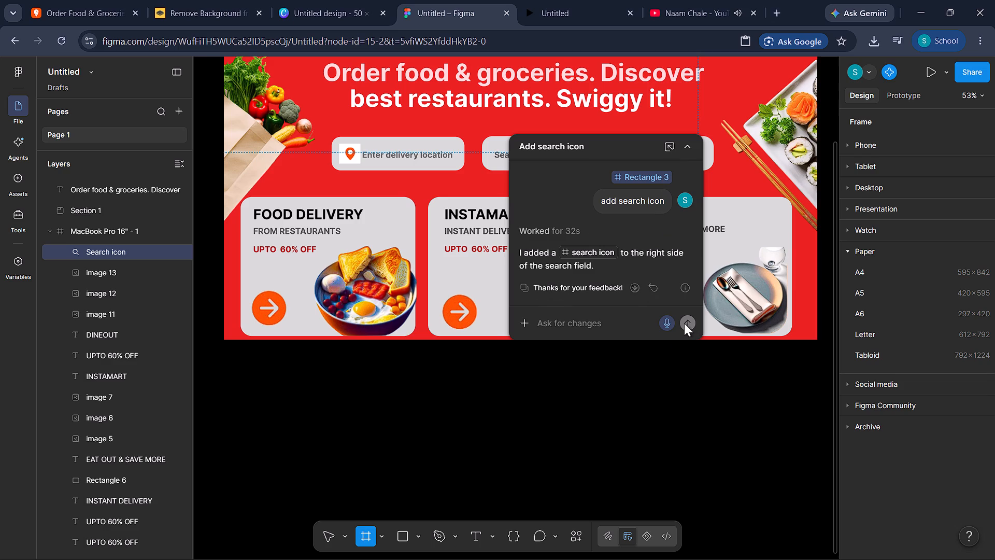
pyautogui.click(686, 150)
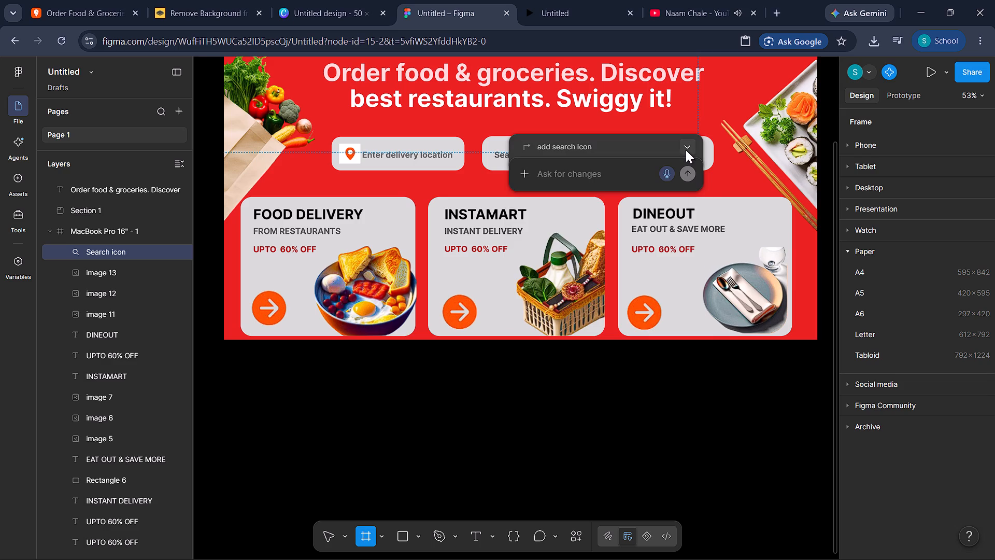
# Place a 100 × 100 frame over the end of the headline and deselect it.
pyautogui.click(670, 111)
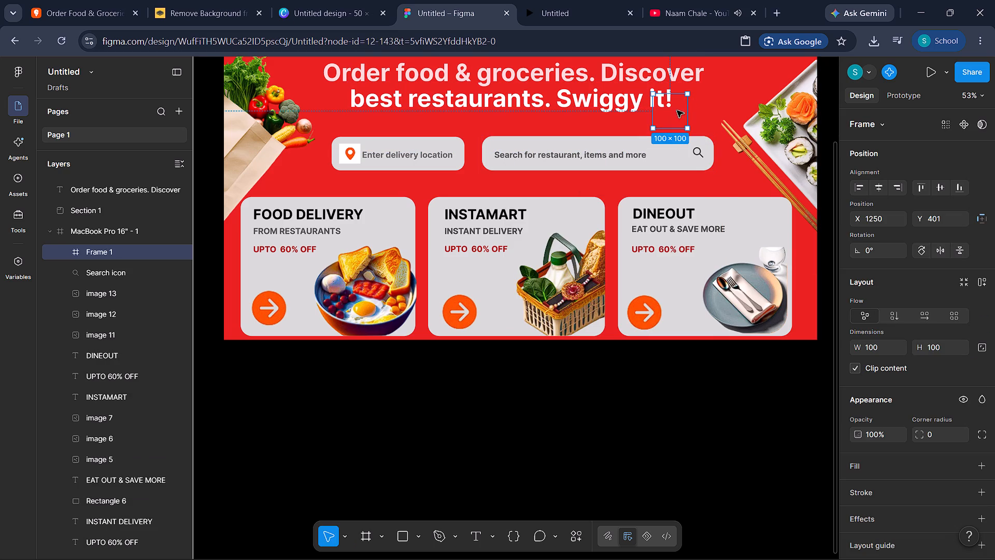
pyautogui.click(627, 183)
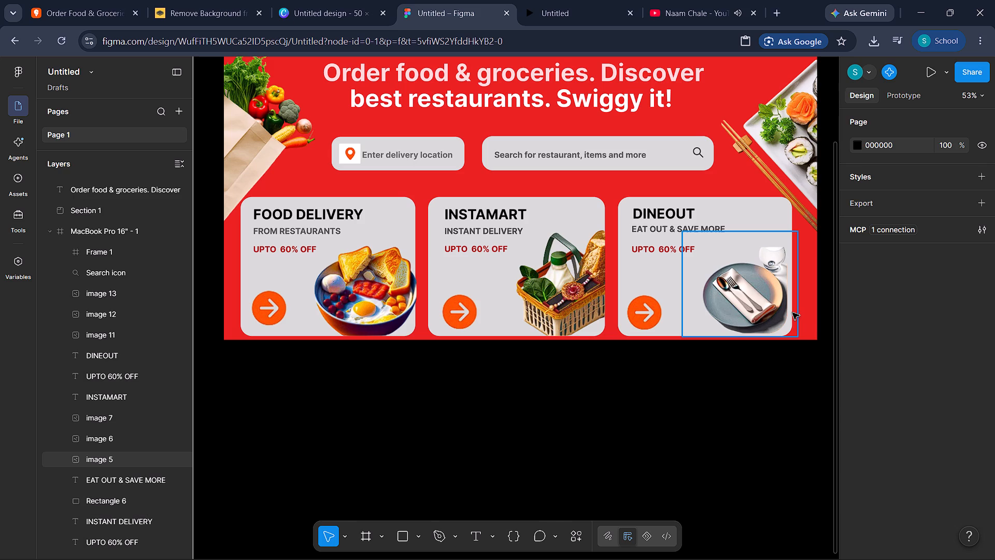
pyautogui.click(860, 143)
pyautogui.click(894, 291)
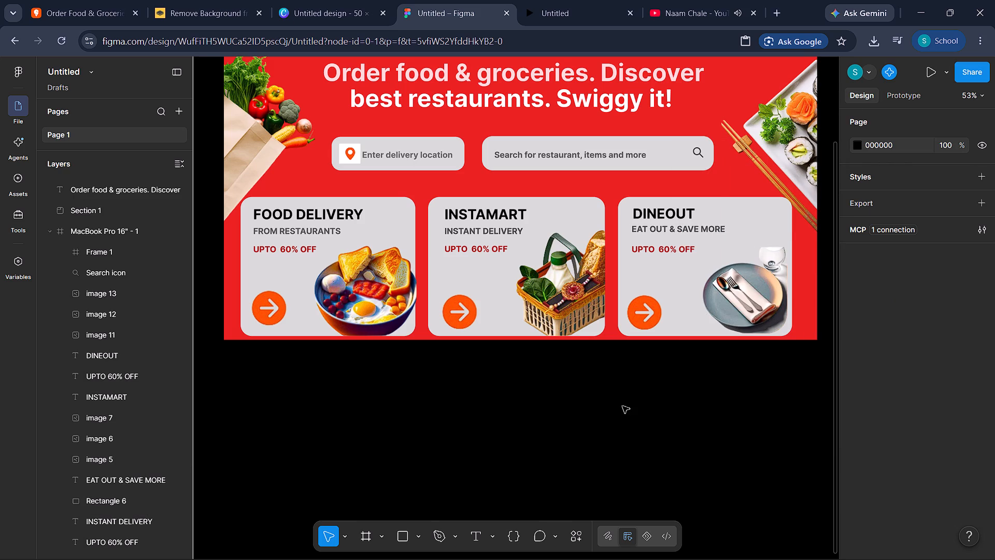
# Add a new MacBook Pro 16" frame of 1728 × 1117 from the desktop presets beside the landing page.
pyautogui.click(357, 539)
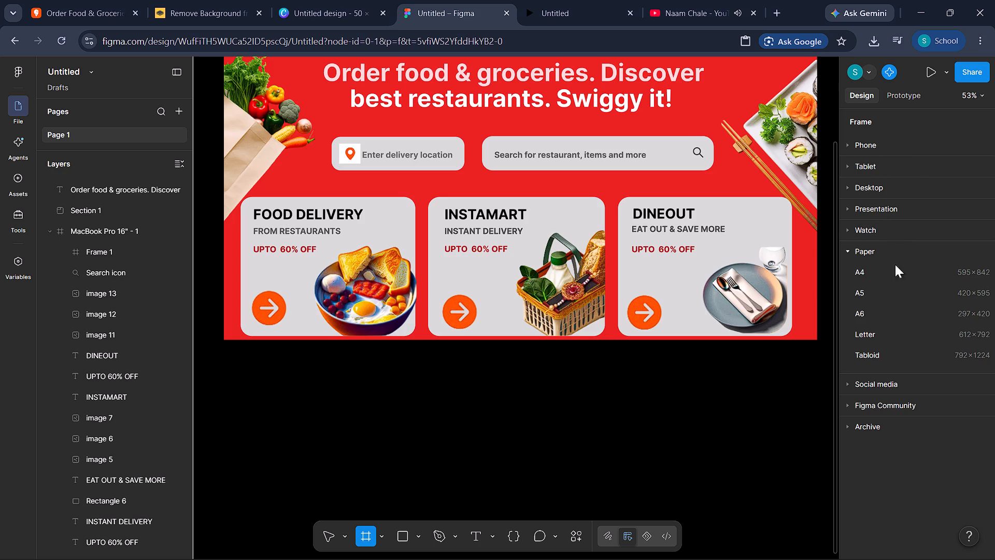
pyautogui.scroll(6, 915, 391)
pyautogui.click(877, 182)
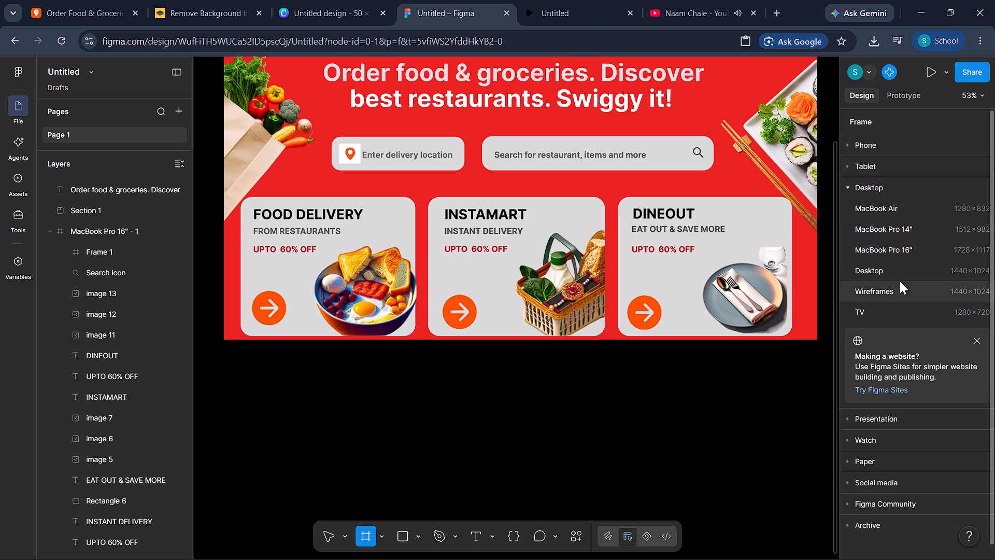
pyautogui.click(901, 245)
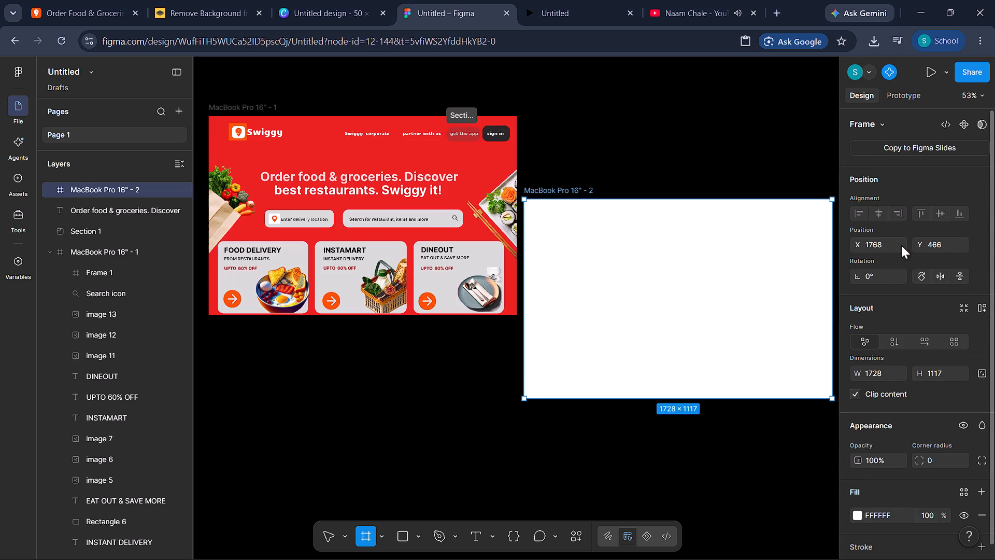
# Move the MacBook Pro 16" - 2 frame directly beneath the landing page, aligned at X 0, Y 1117, and deselect it.
pyautogui.click(644, 306)
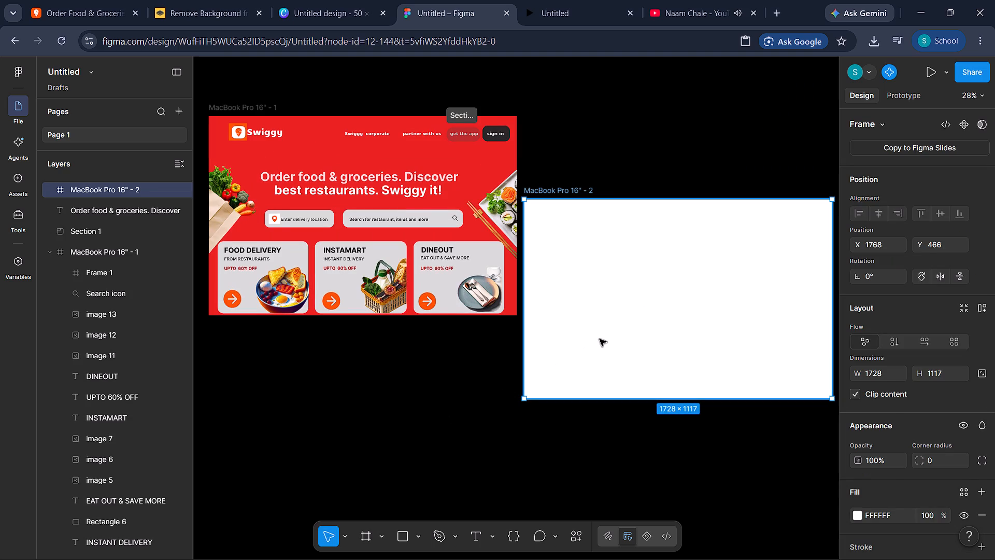
pyautogui.moveTo(603, 336); pyautogui.dragTo(294, 451)
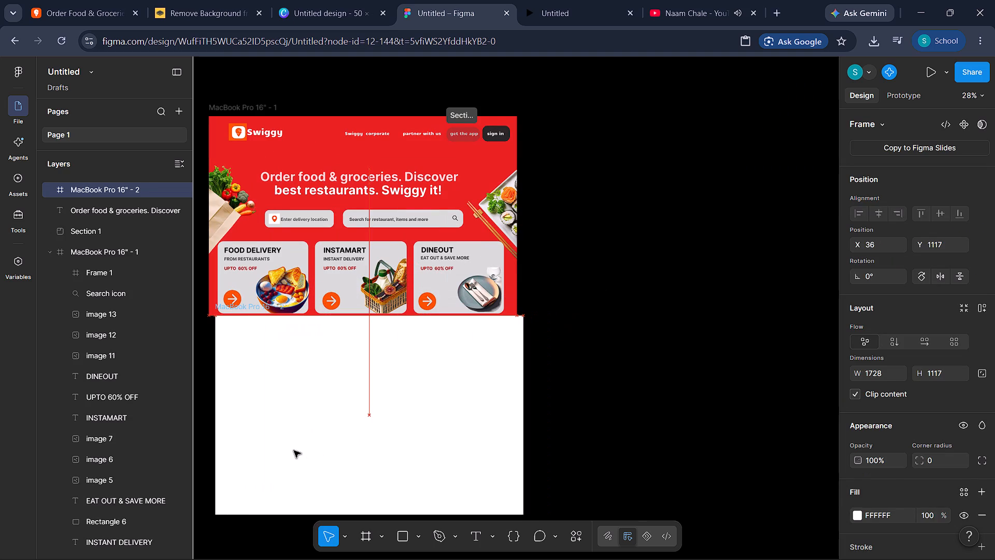
pyautogui.moveTo(294, 451); pyautogui.dragTo(286, 452)
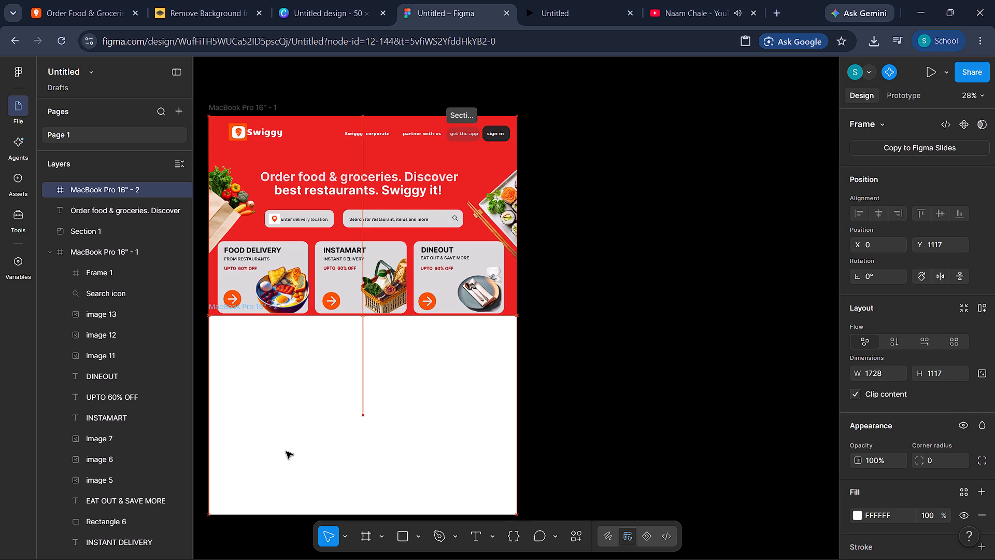
pyautogui.moveTo(286, 452); pyautogui.dragTo(287, 452)
pyautogui.click(608, 329)
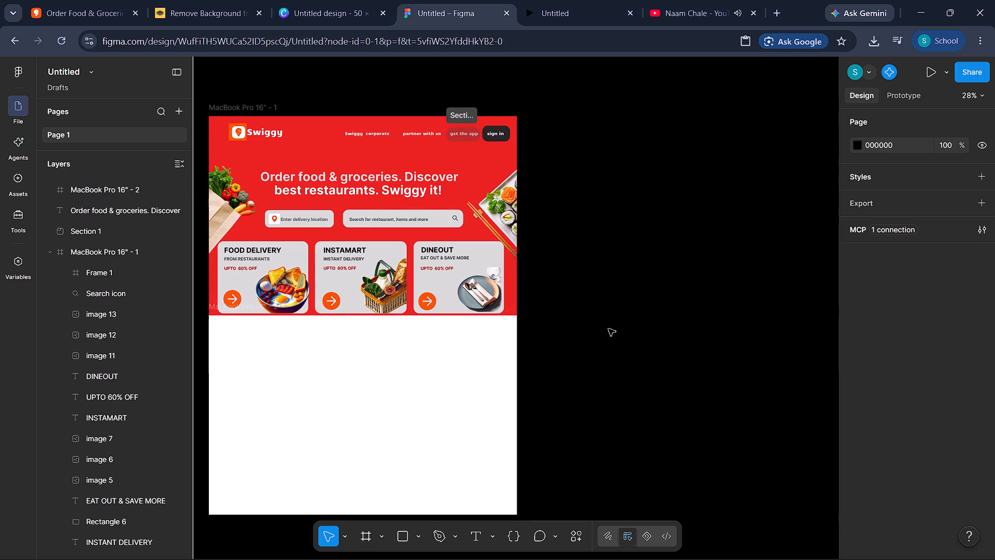
pyautogui.scroll(-1, 403, 372)
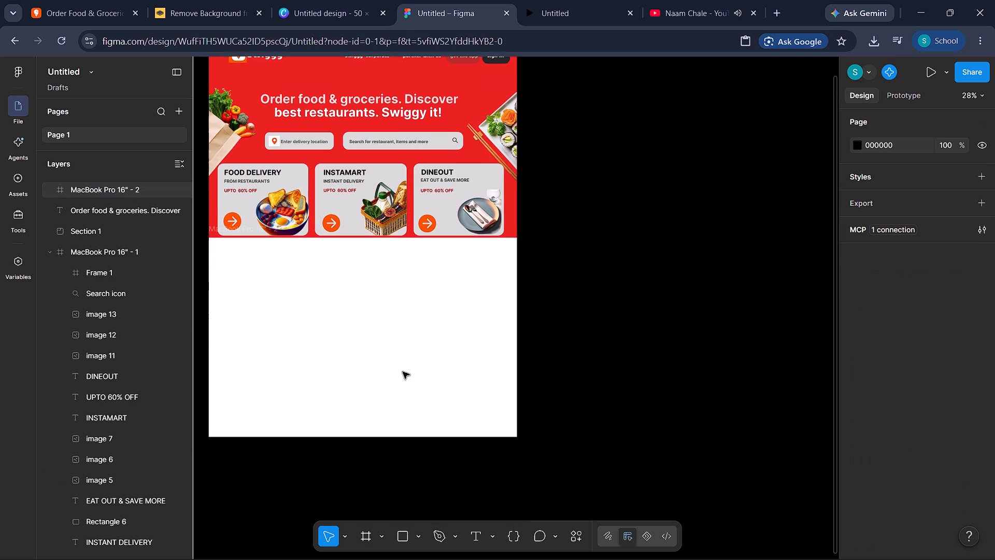
pyautogui.scroll(-1, 403, 372)
pyautogui.hscroll(2, 403, 372)
pyautogui.scroll(1, 403, 372)
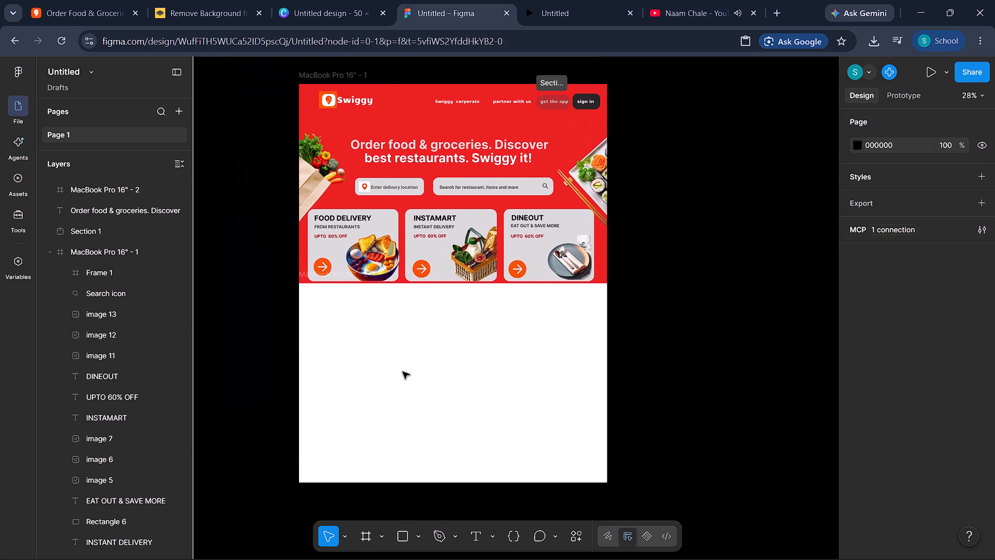
pyautogui.scroll(1, 403, 372)
# Switch to the Swiggy website and examine the sections below the hero, including the food options, Dineout restaurants and app banner.
pyautogui.click(81, 0)
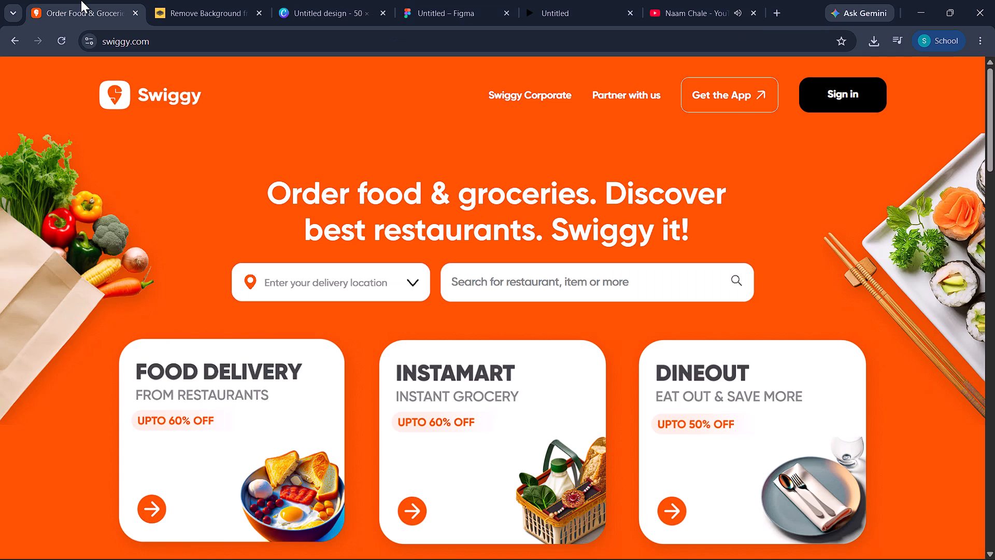
pyautogui.scroll(-6, 556, 282)
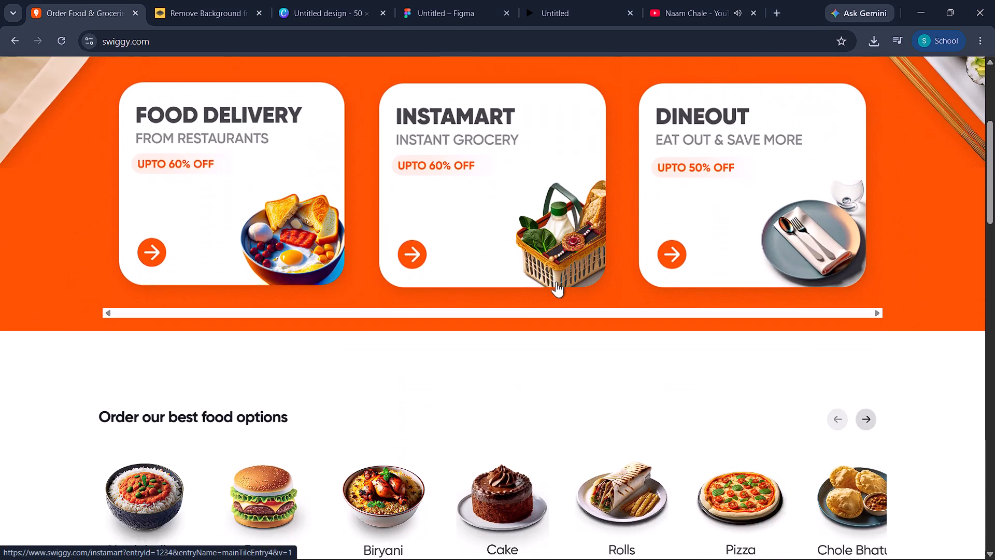
pyautogui.scroll(-1, 556, 282)
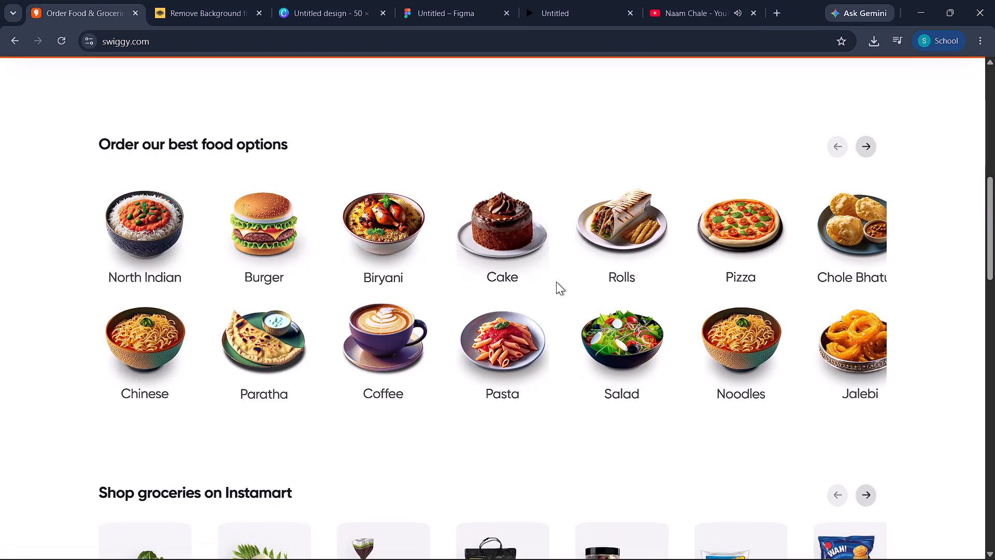
pyautogui.scroll(-1, 556, 282)
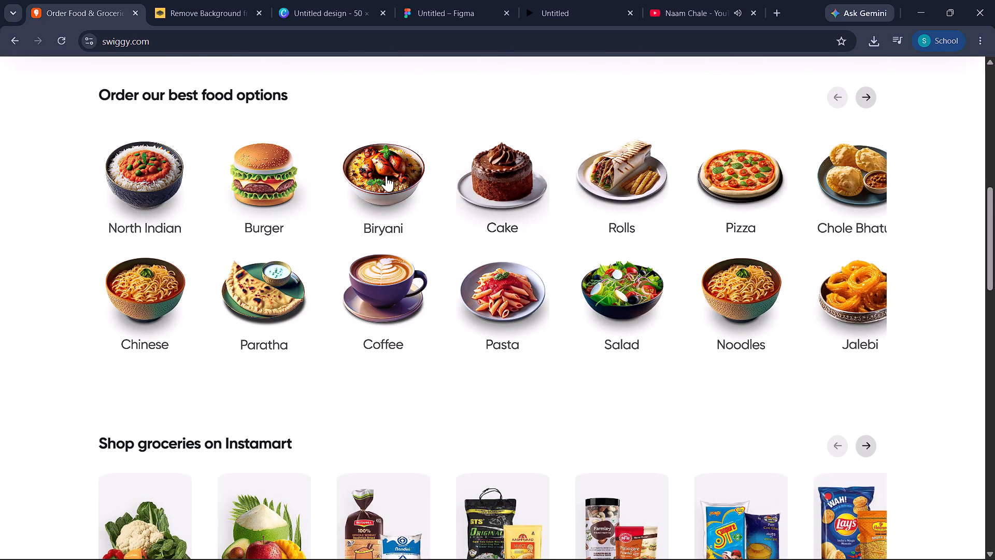
pyautogui.rightClick(386, 176)
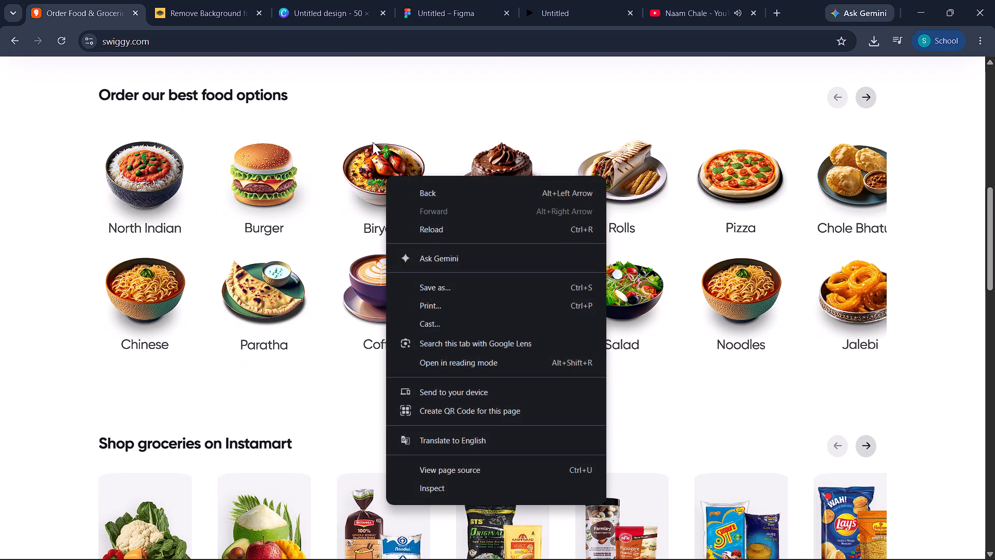
pyautogui.moveTo(376, 161); pyautogui.dragTo(379, 167)
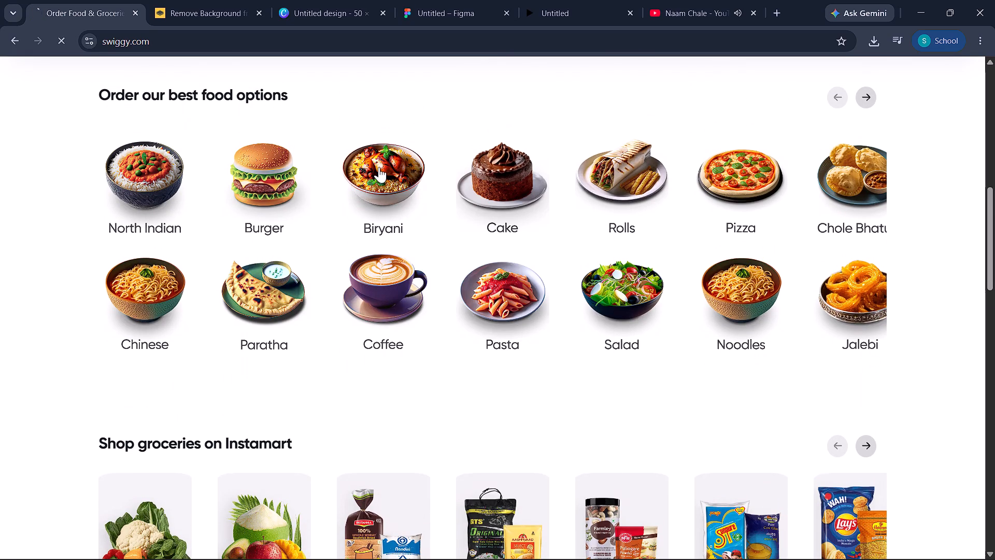
pyautogui.moveTo(379, 167); pyautogui.dragTo(324, 155)
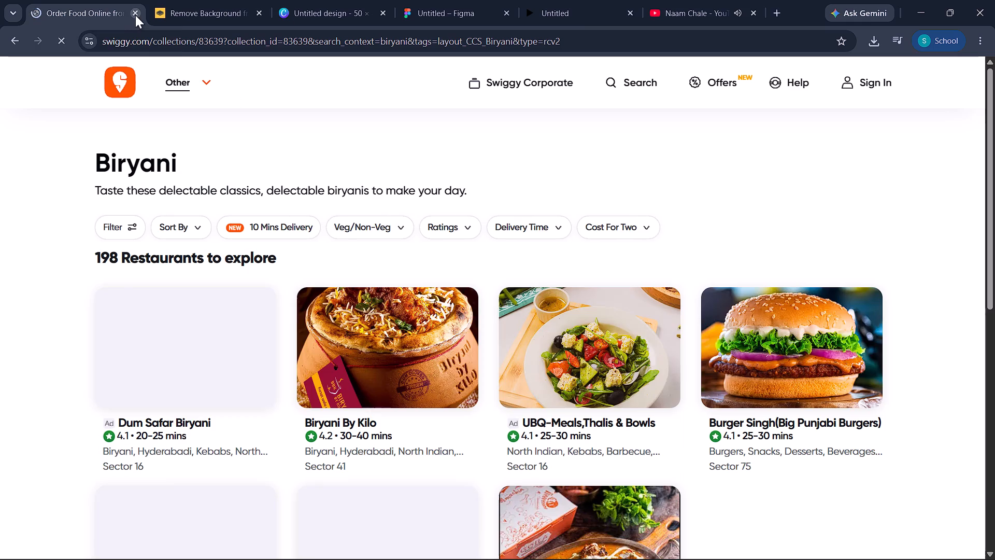
pyautogui.click(17, 45)
pyautogui.scroll(-5, 559, 221)
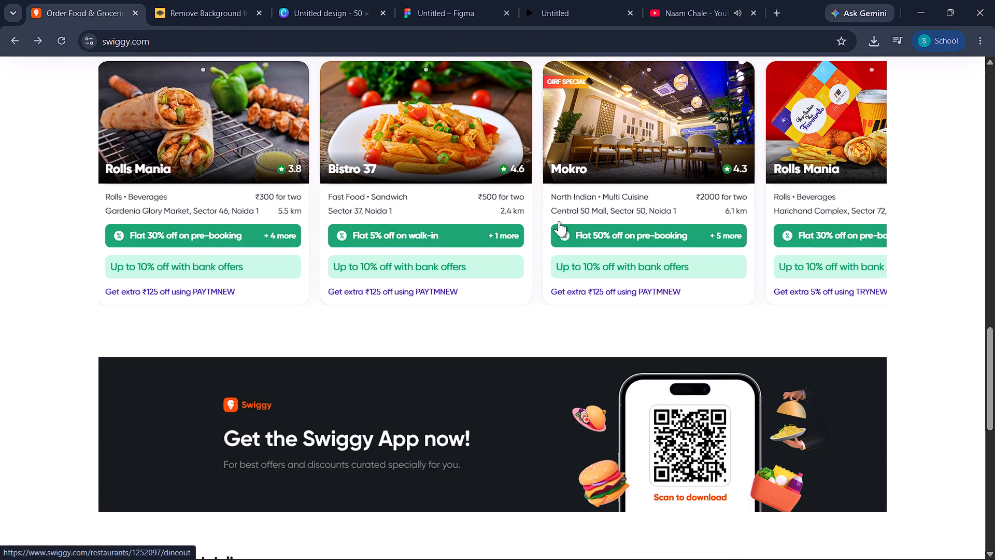
pyautogui.scroll(-2, 559, 221)
pyautogui.scroll(4, 559, 221)
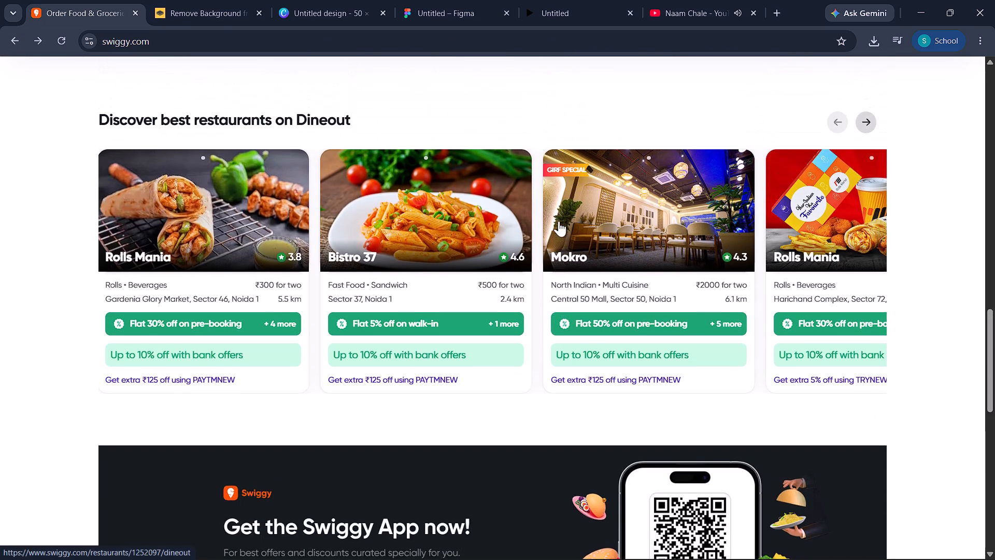
pyautogui.scroll(4, 559, 221)
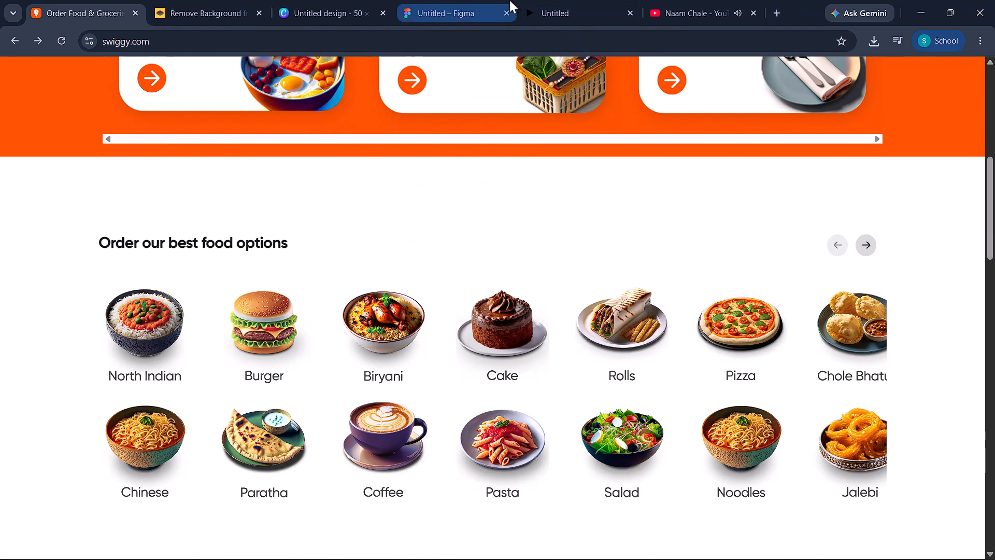
# Check the landing page in the prototype preview and return to the Figma design file.
pyautogui.click(509, 0)
pyautogui.click(580, 0)
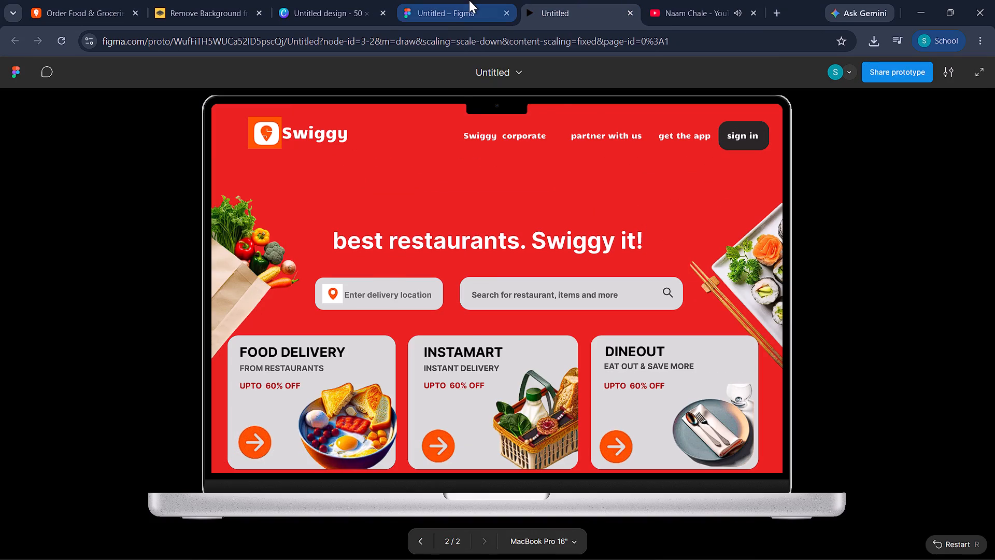
pyautogui.click(469, 0)
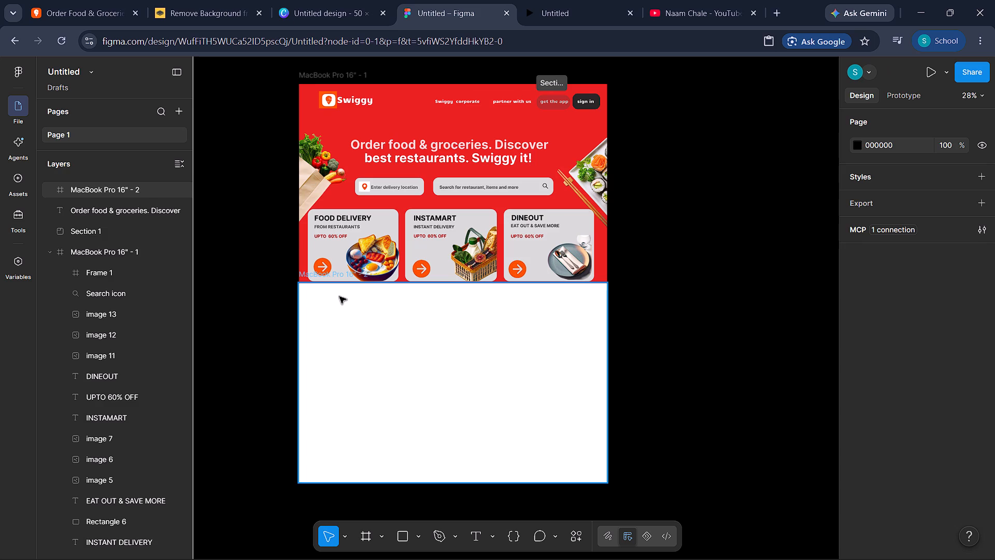
# Look through the open reference tabs and close the Canva design, staying in the Figma file.
pyautogui.click(59, 0)
pyautogui.click(168, 0)
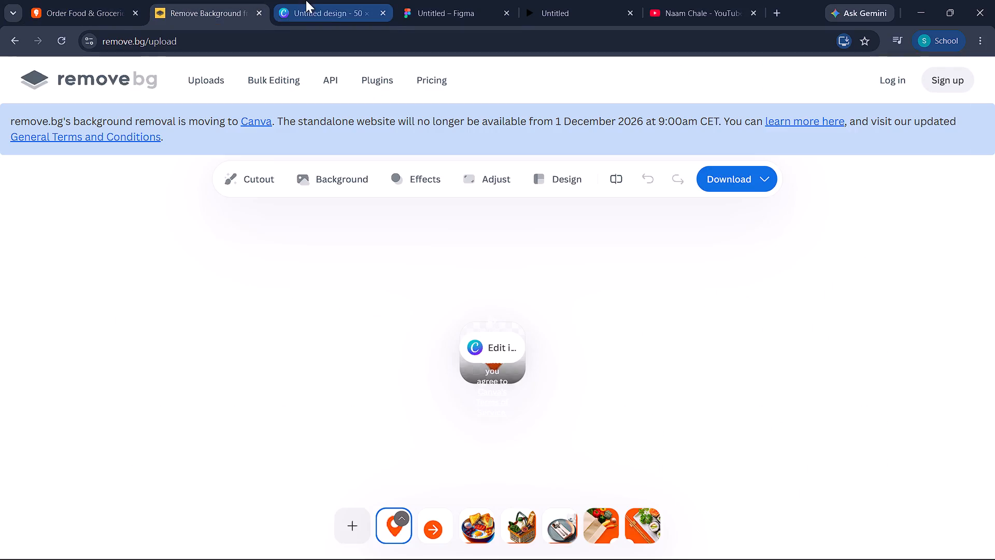
pyautogui.click(306, 0)
pyautogui.click(438, 0)
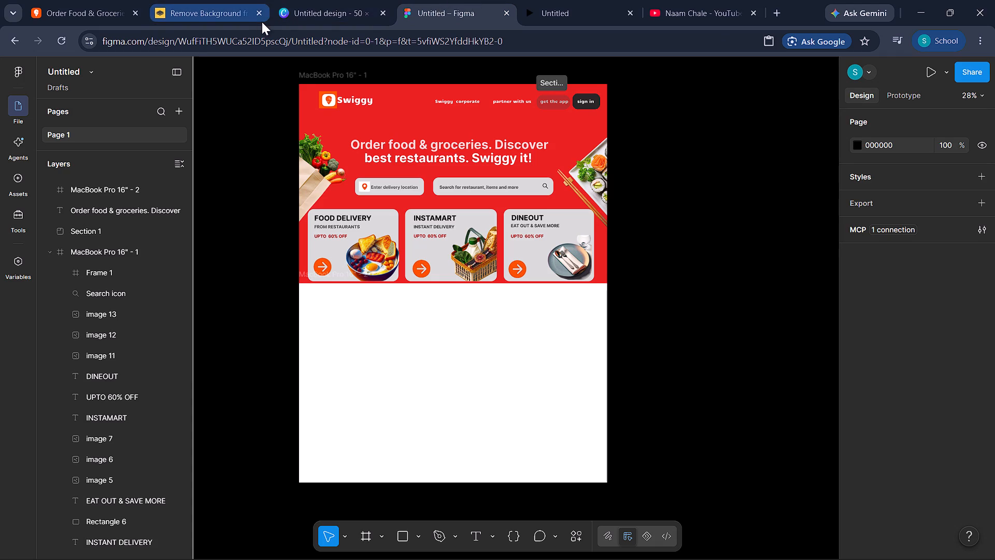
pyautogui.click(383, 11)
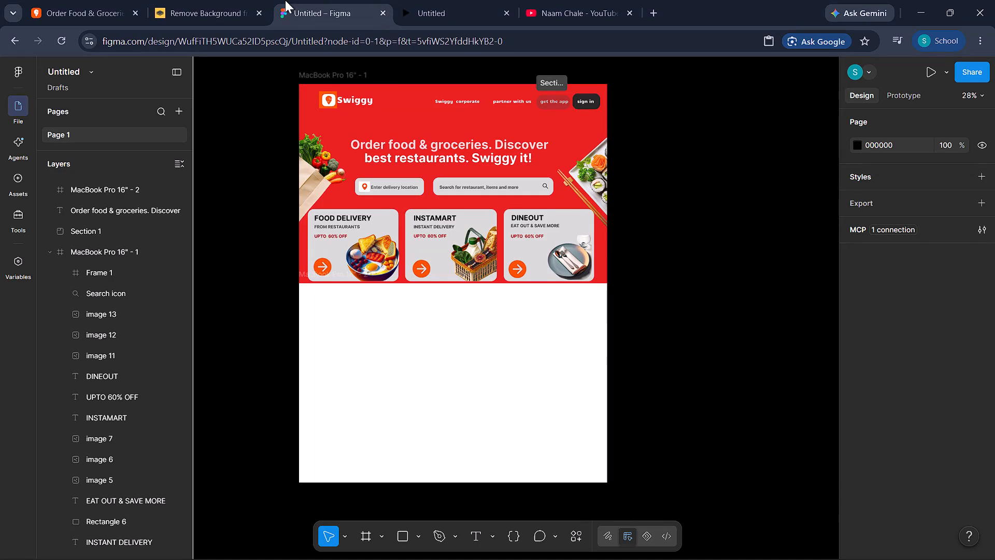
# Search Google for "what is user flow in ux" in a new browser tab.
pyautogui.click(164, 0)
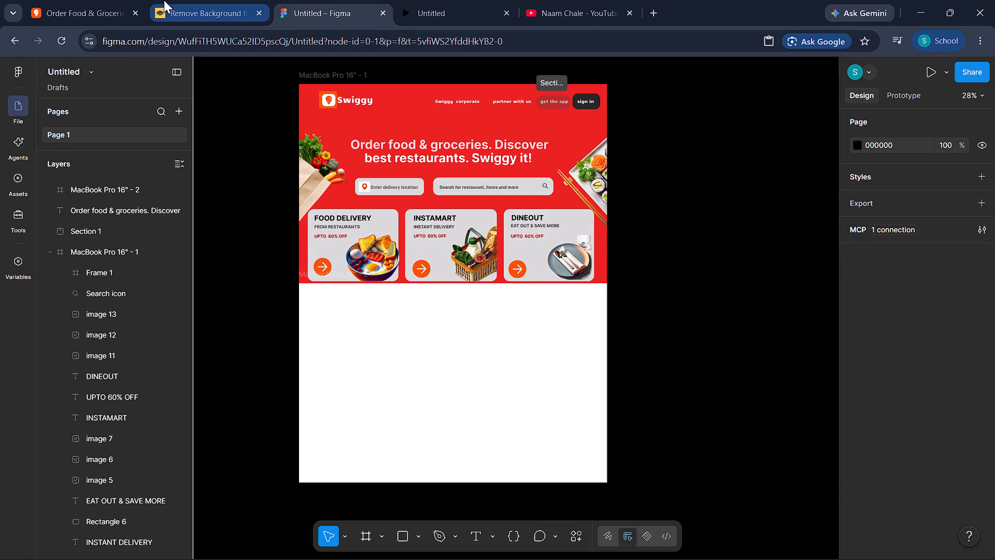
pyautogui.click(85, 0)
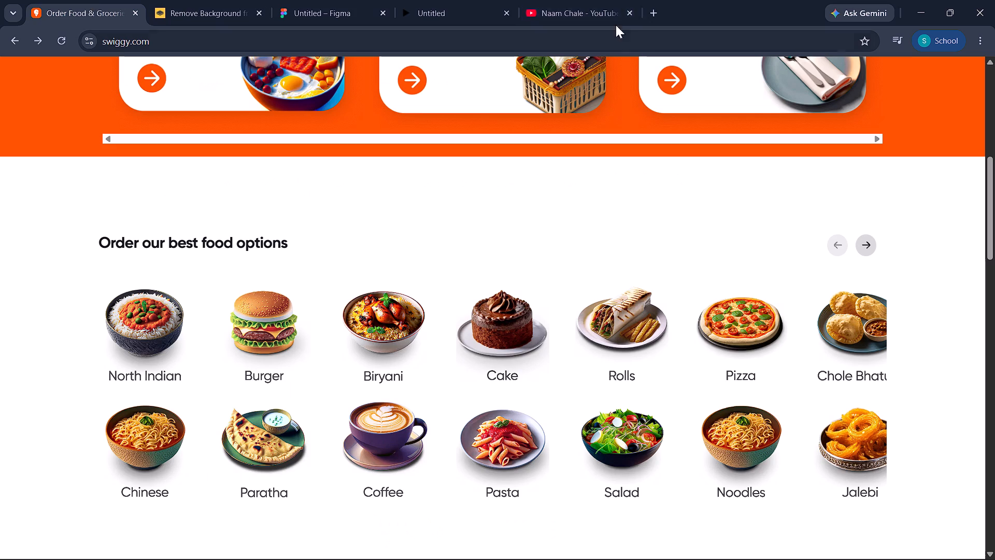
pyautogui.click(657, 4)
pyautogui.write('what is')
pyautogui.press('space')
pyautogui.write('user flow')
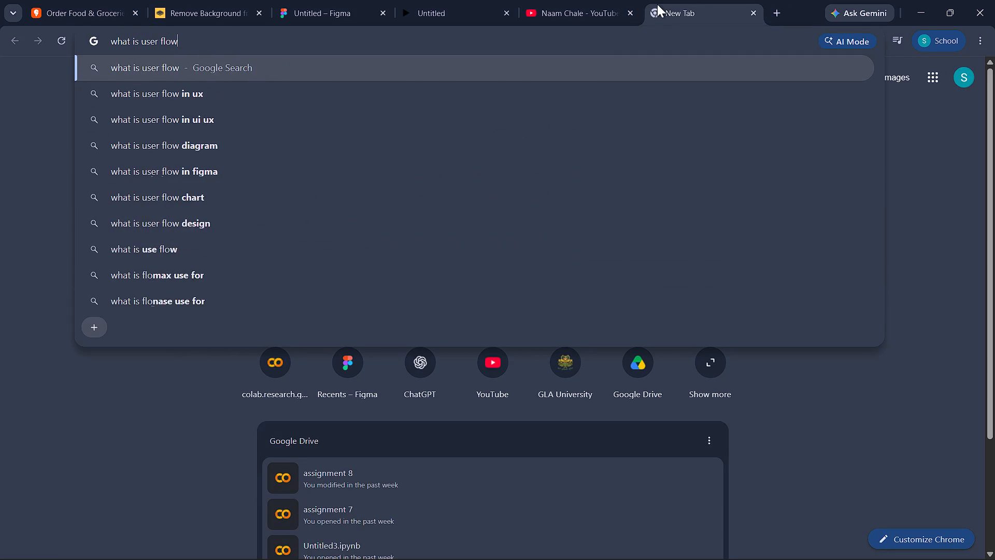
pyautogui.press('space')
pyautogui.click(565, 98)
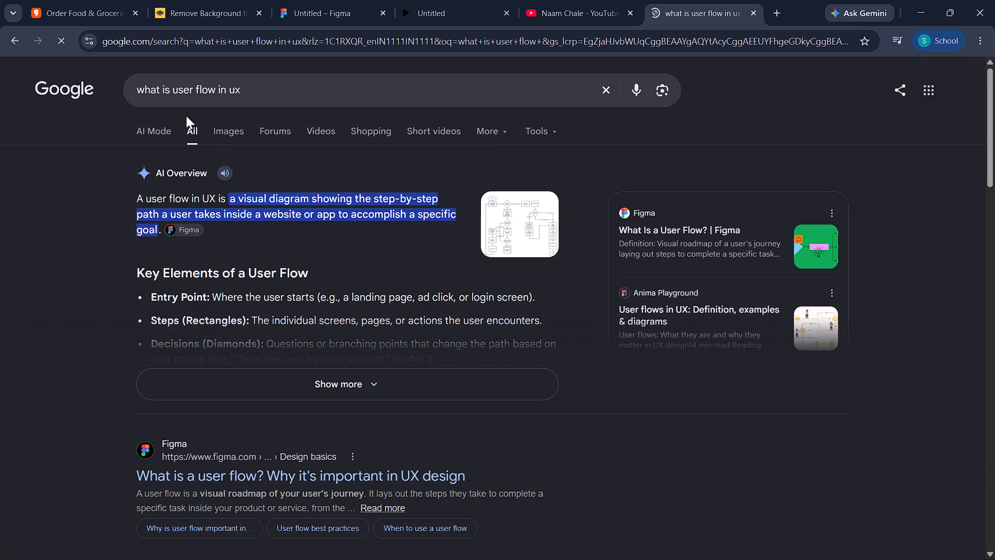
# Browse the image results for user flows and examine the Reteno flow diagram up close.
pyautogui.click(211, 128)
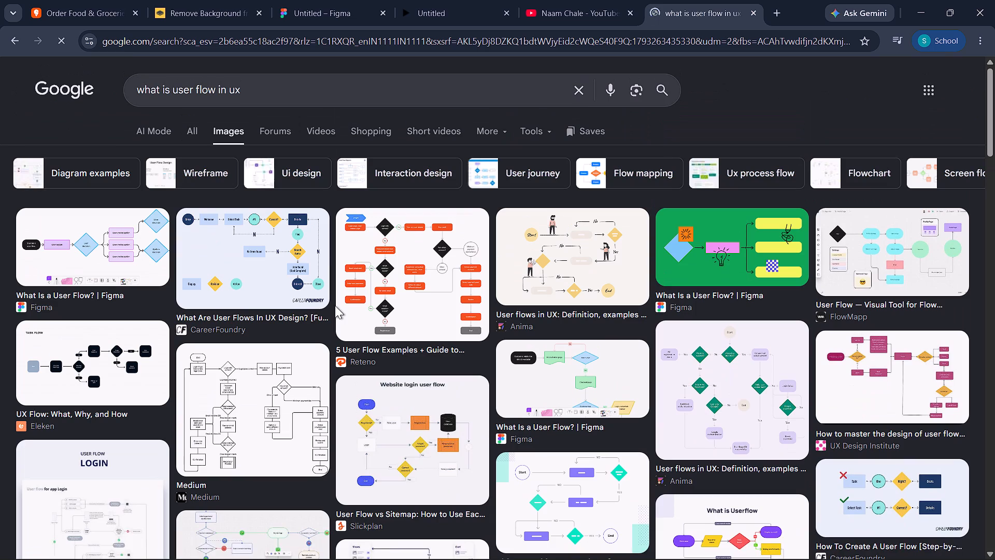
pyautogui.click(411, 257)
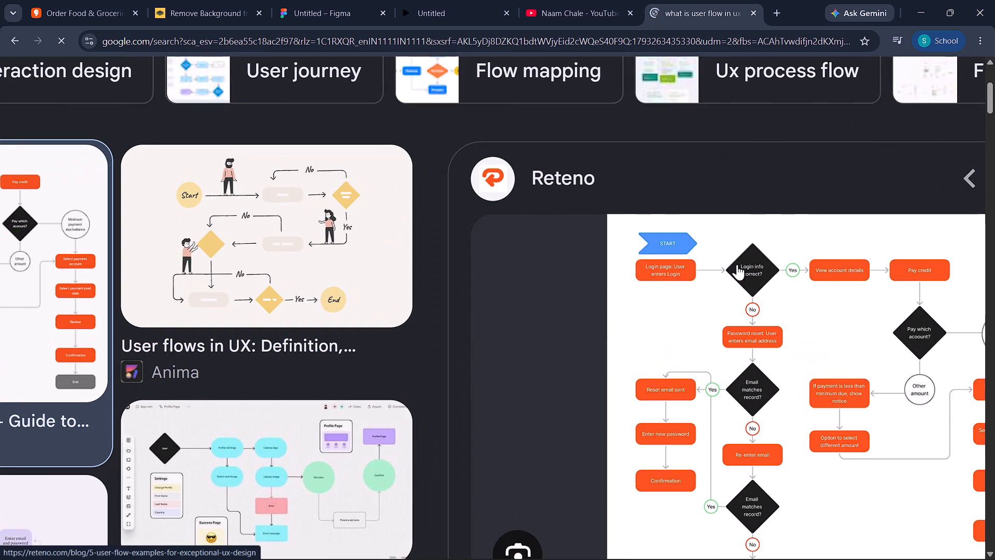
pyautogui.hscroll(-3, 737, 264)
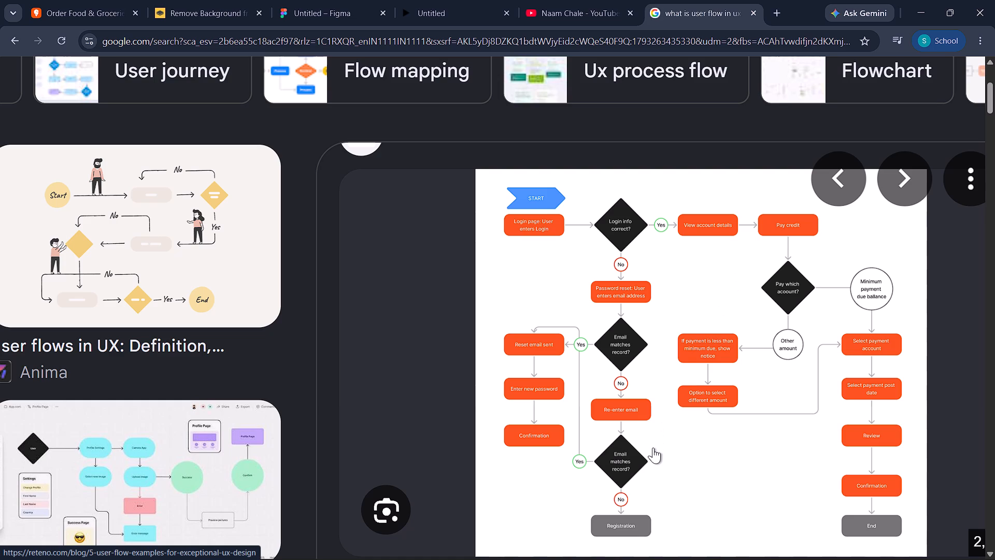
pyautogui.hscroll(3, 653, 447)
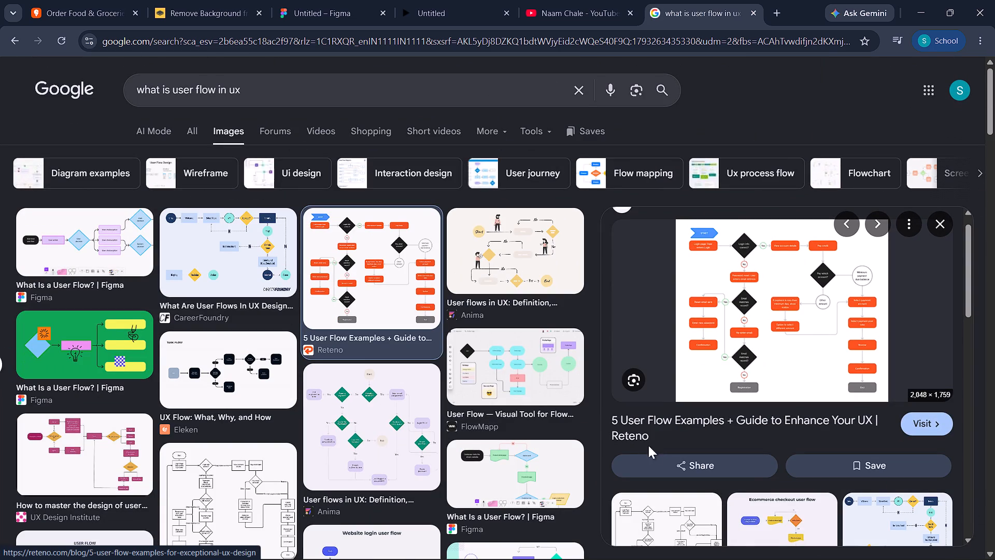
pyautogui.scroll(-1, 407, 381)
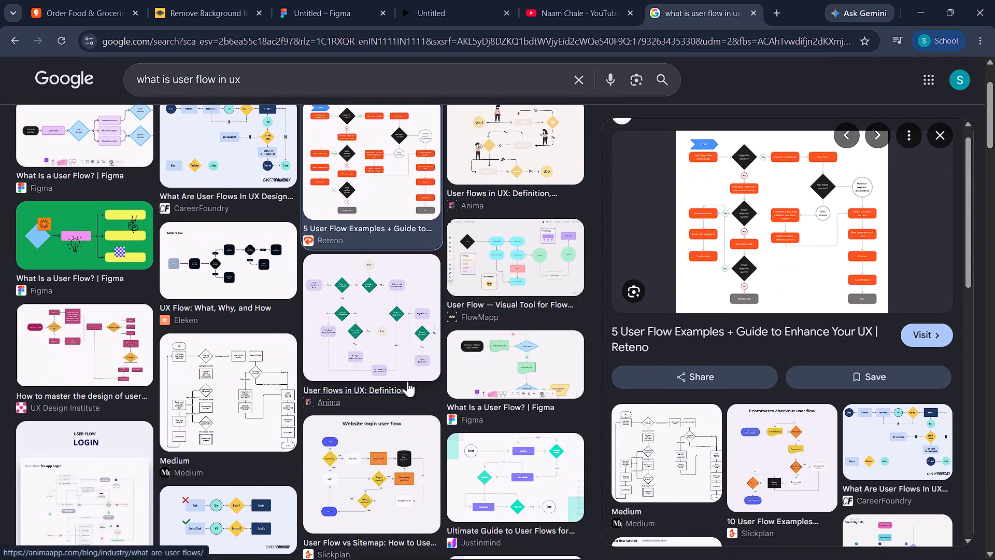
pyautogui.scroll(1, 407, 381)
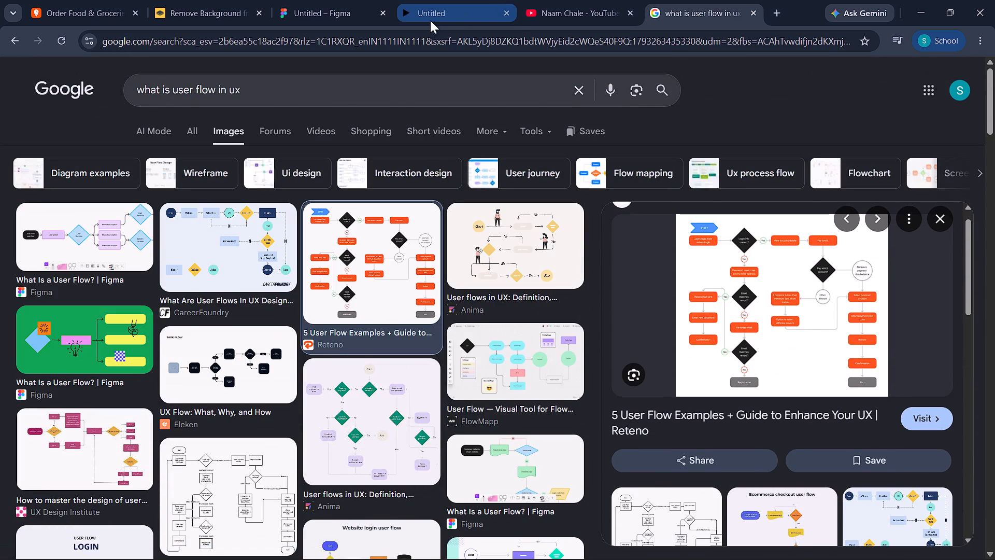
# Return to the Figma design file and copy the share link for the MacBook Pro 16" - 2 frame.
pyautogui.click(430, 20)
pyautogui.click(309, 22)
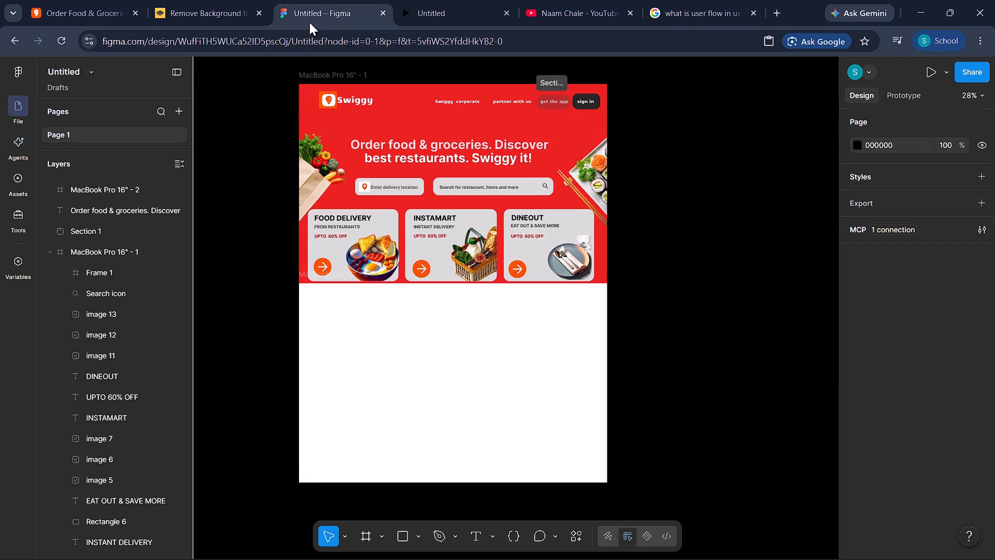
pyautogui.click(393, 351)
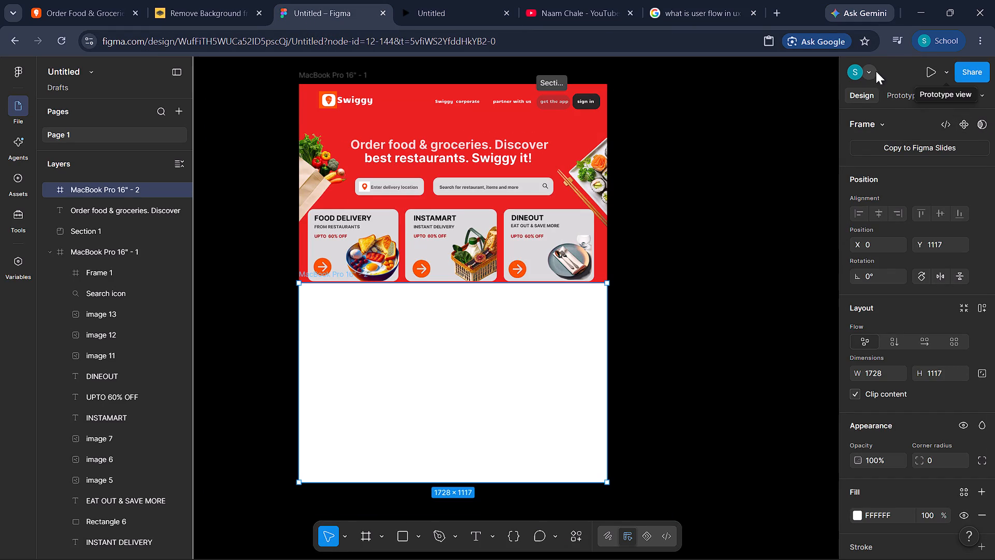
pyautogui.click(961, 72)
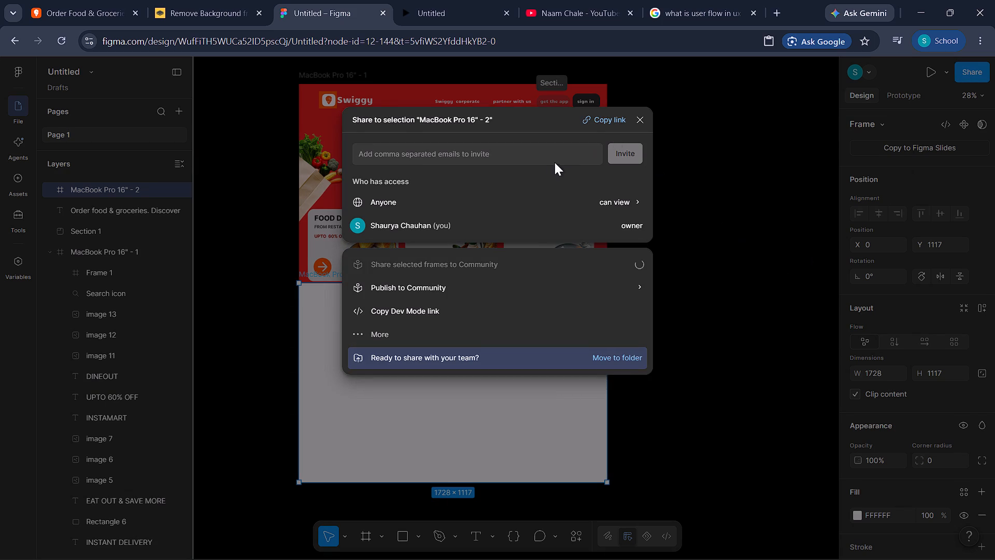
pyautogui.click(598, 119)
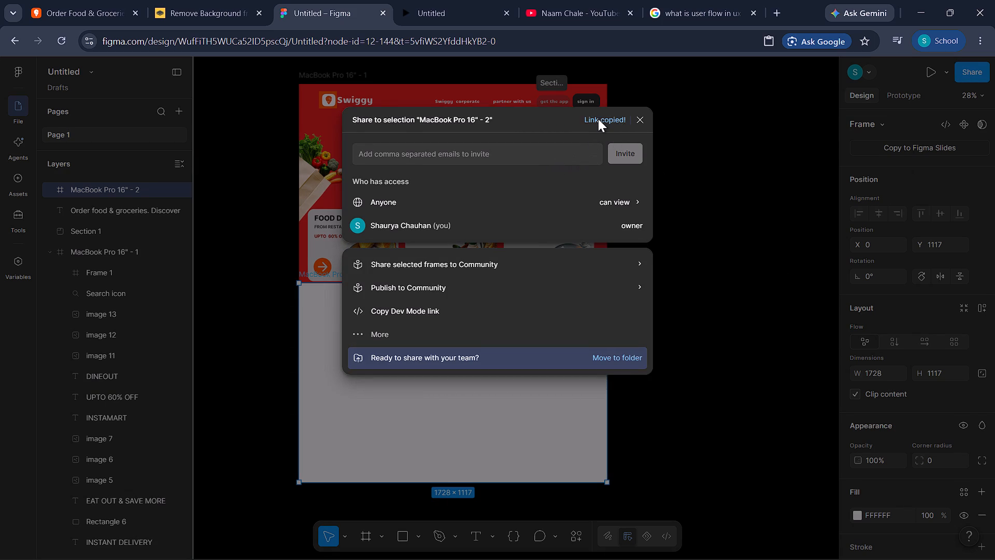
# Close the share dialog and review the landing page design in the Figma file, with the Swiggy site as reference.
pyautogui.click(718, 86)
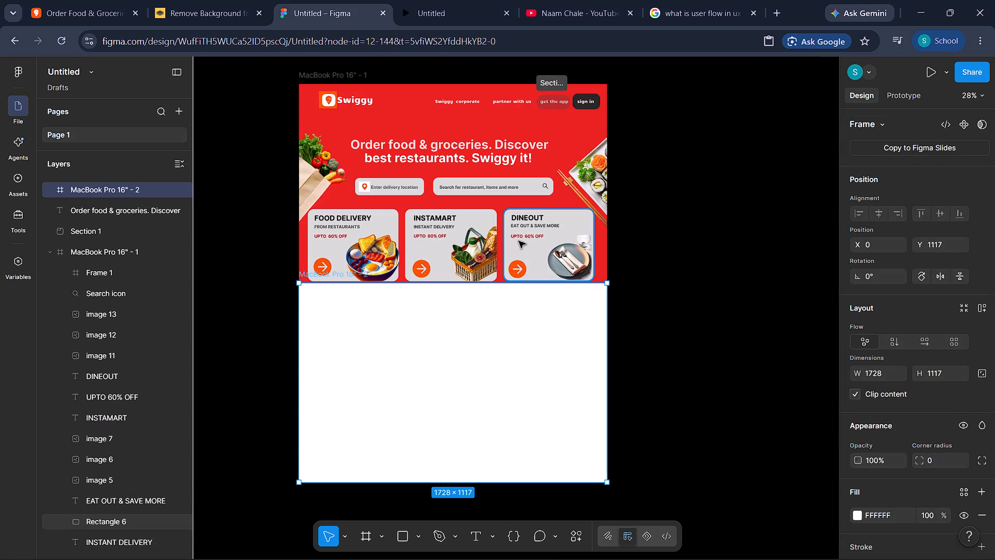
pyautogui.click(175, 0)
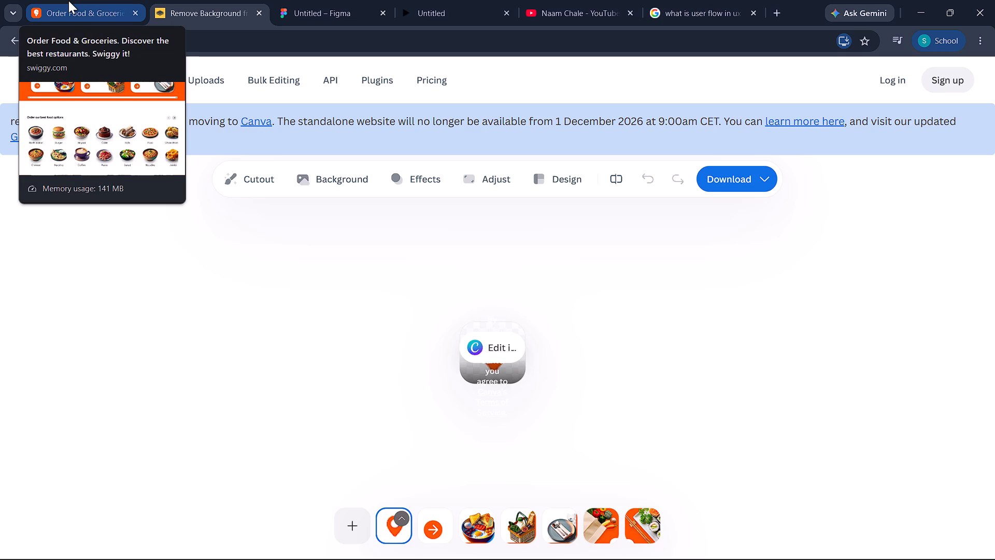
pyautogui.click(91, 0)
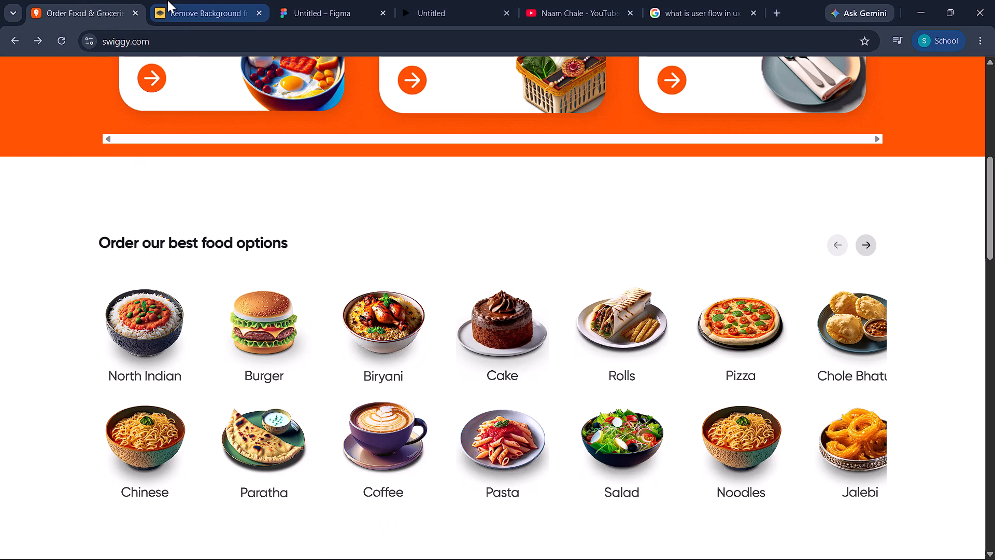
pyautogui.click(167, 0)
pyautogui.click(353, 0)
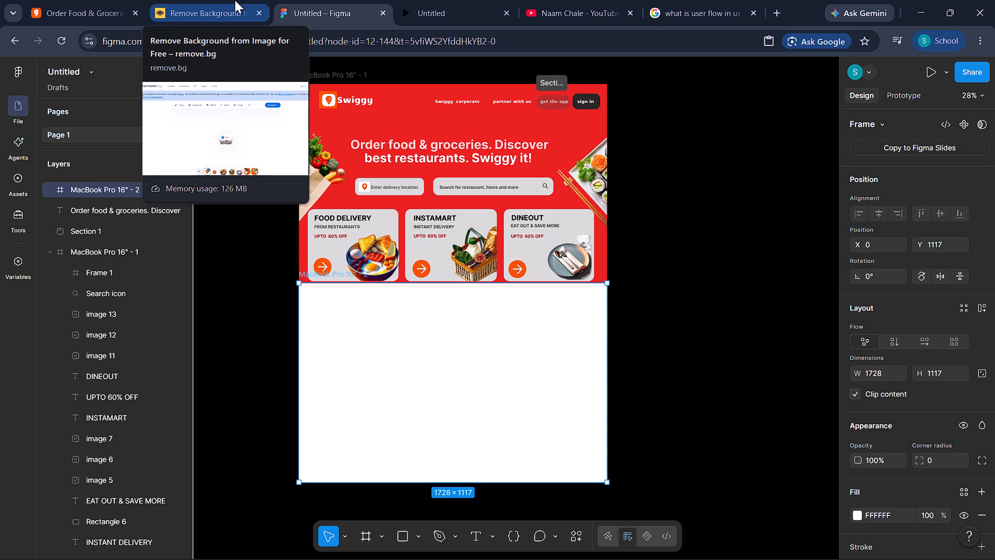
pyautogui.scroll(1, 430, 205)
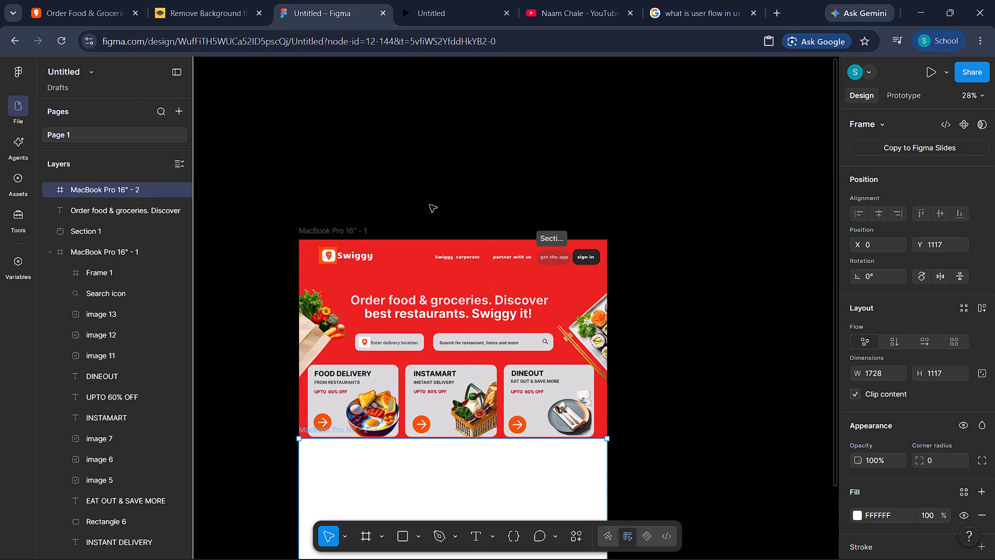
pyautogui.scroll(1, 430, 205)
pyautogui.scroll(-1, 430, 205)
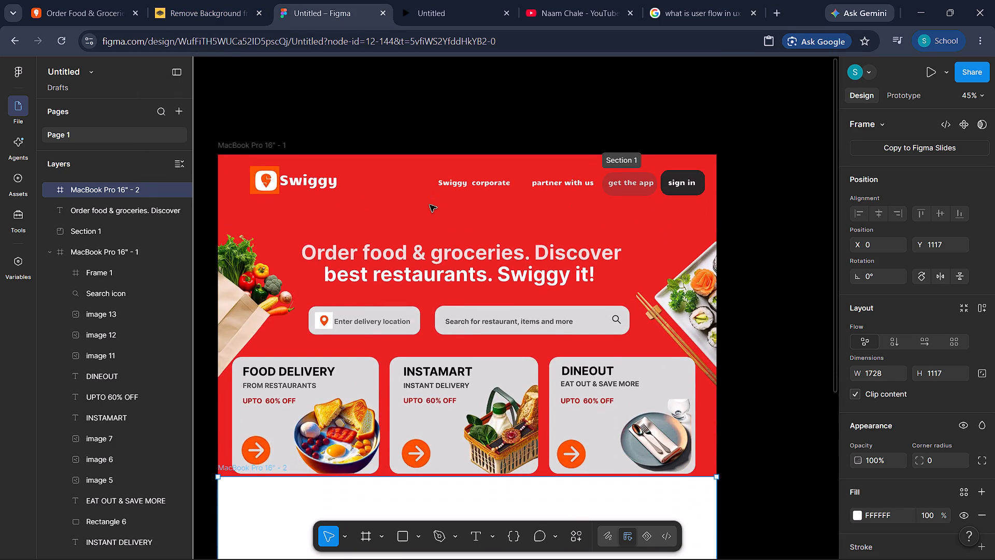
pyautogui.scroll(-1, 430, 205)
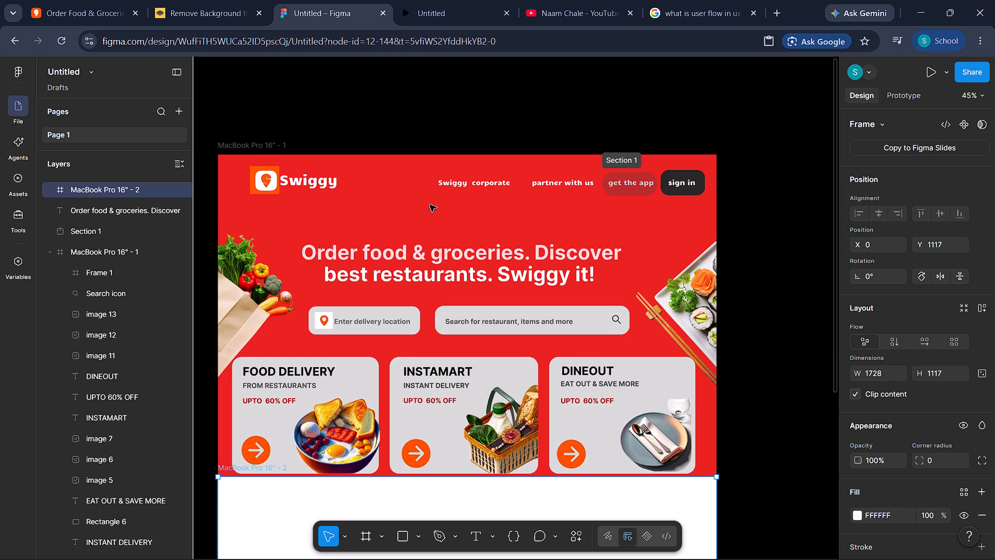
pyautogui.scroll(-1, 430, 205)
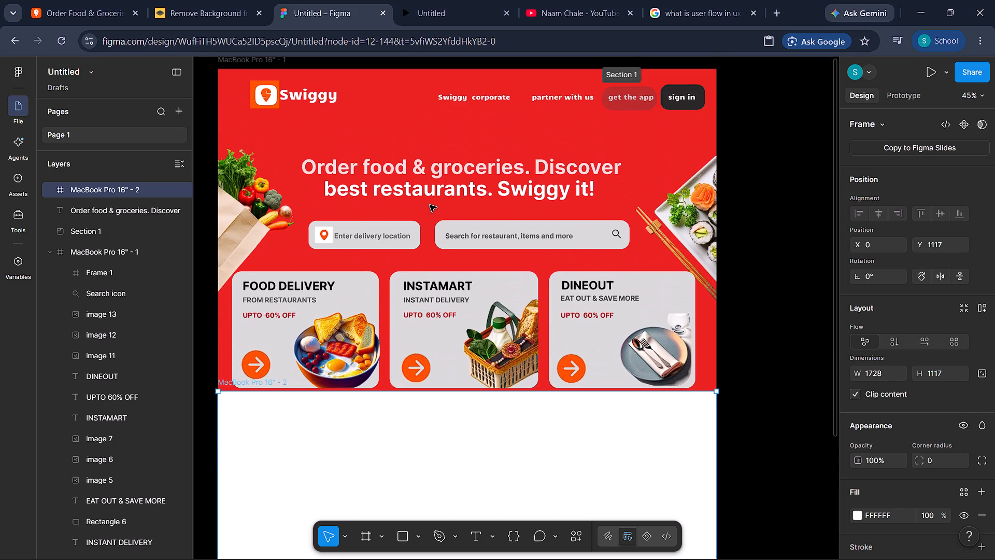
pyautogui.scroll(-1, 430, 205)
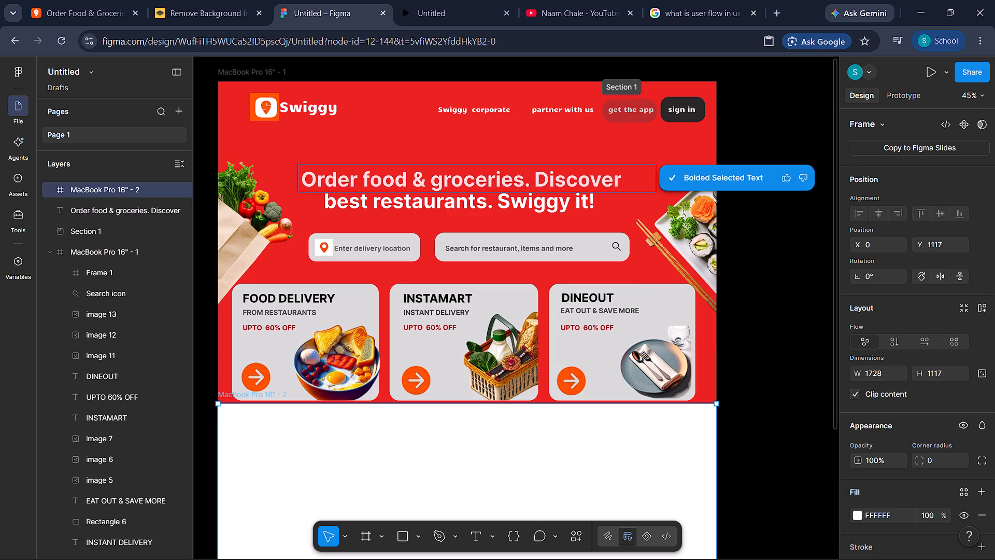
pyautogui.click(785, 177)
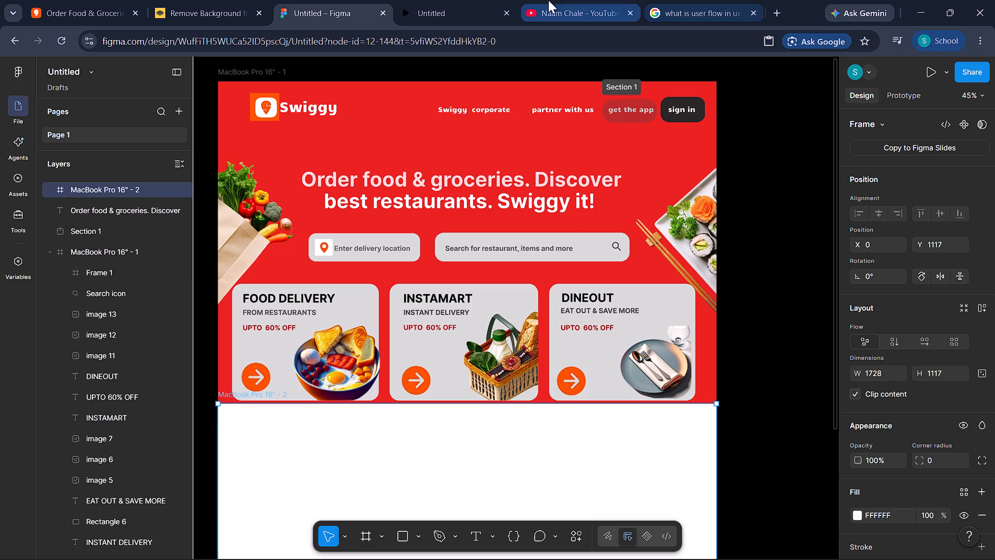
# Search Google for "full stack app design" in a new browser tab.
pyautogui.click(691, 0)
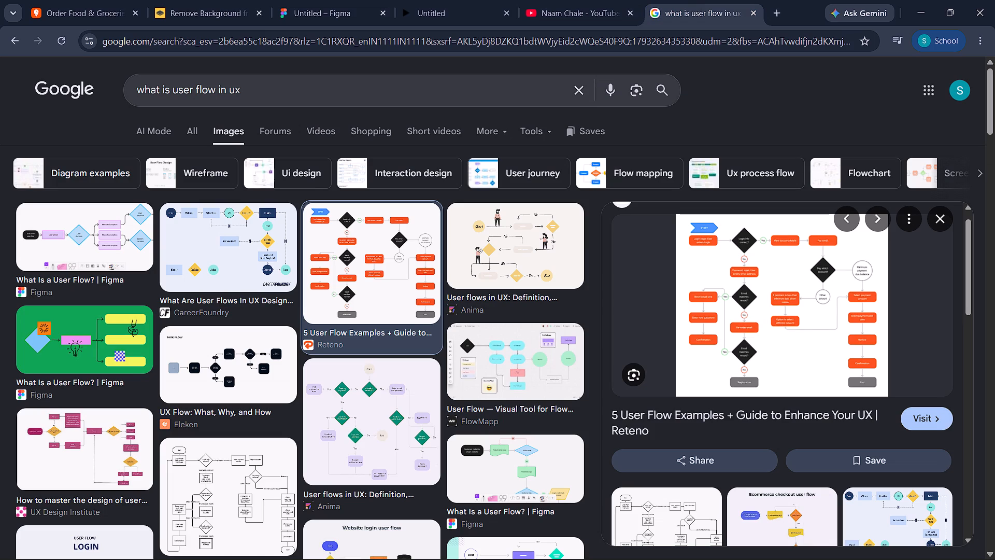
pyautogui.click(767, 7)
pyautogui.click(775, 13)
pyautogui.write('full stack app design')
pyautogui.press('Return')
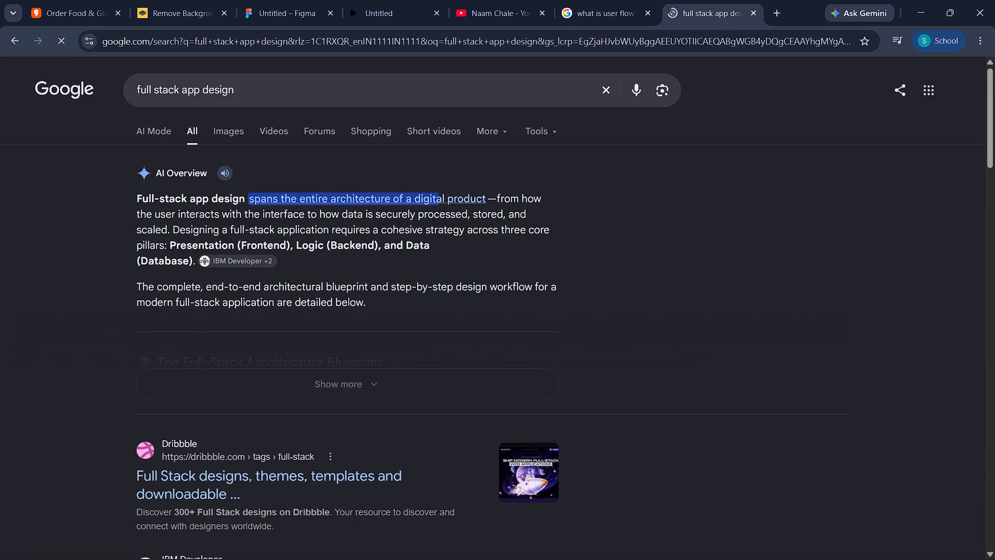
# Browse the image and web results for full stack app design, examining the Full Stack Blueprint diagram up close.
pyautogui.click(223, 132)
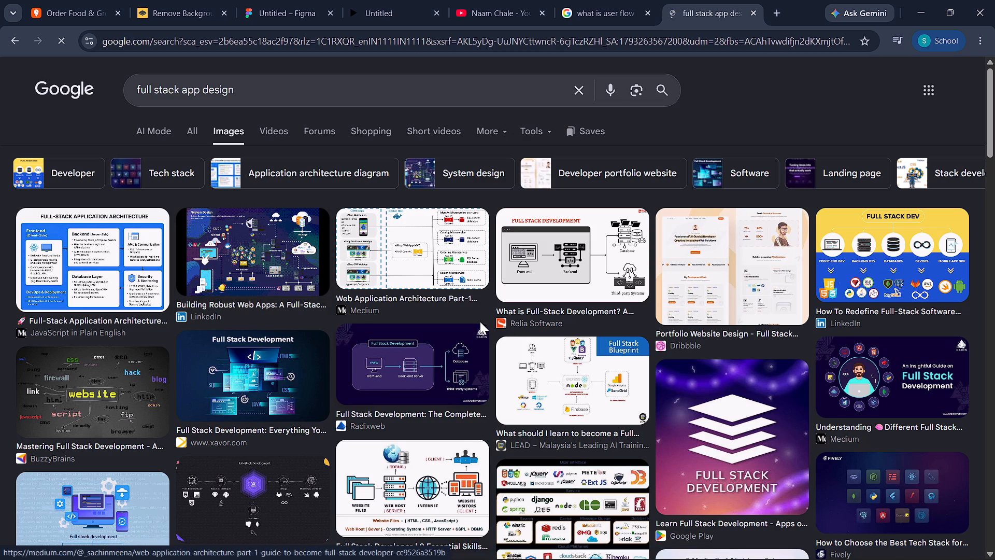
pyautogui.click(525, 394)
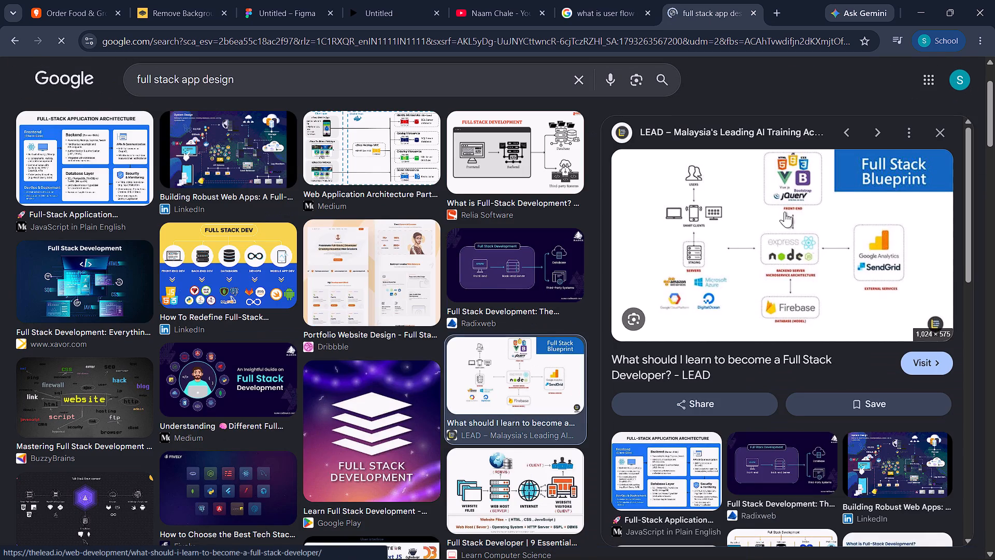
pyautogui.click(943, 138)
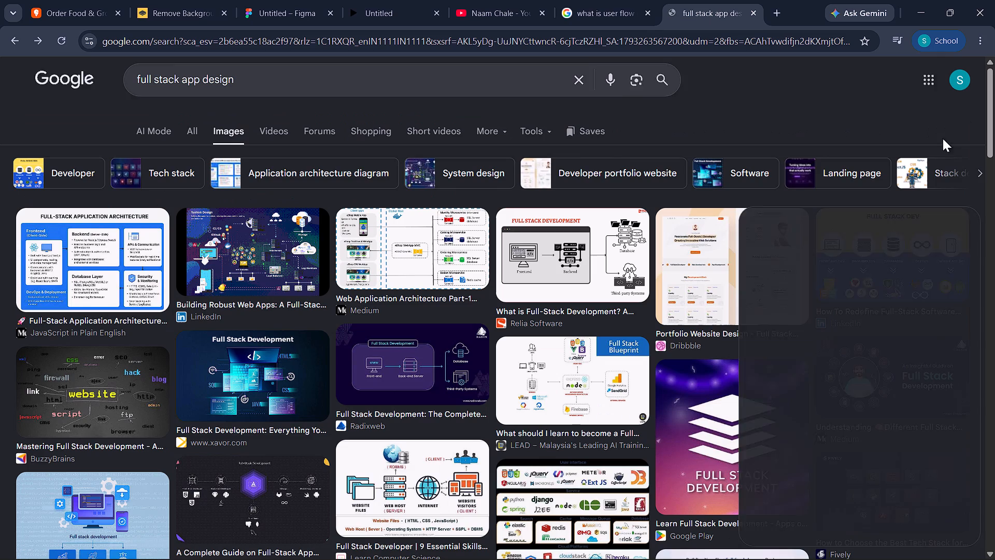
pyautogui.scroll(3, 440, 208)
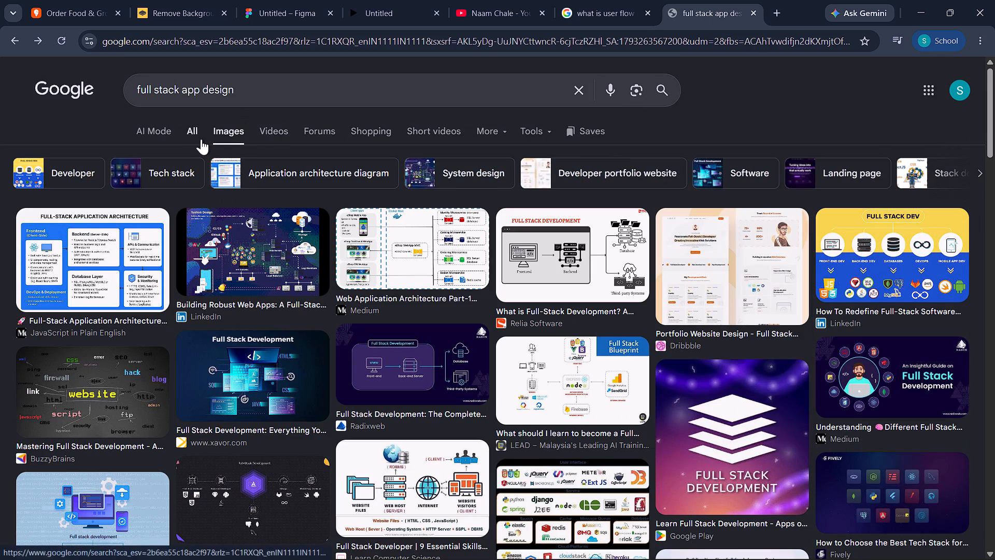
pyautogui.click(201, 139)
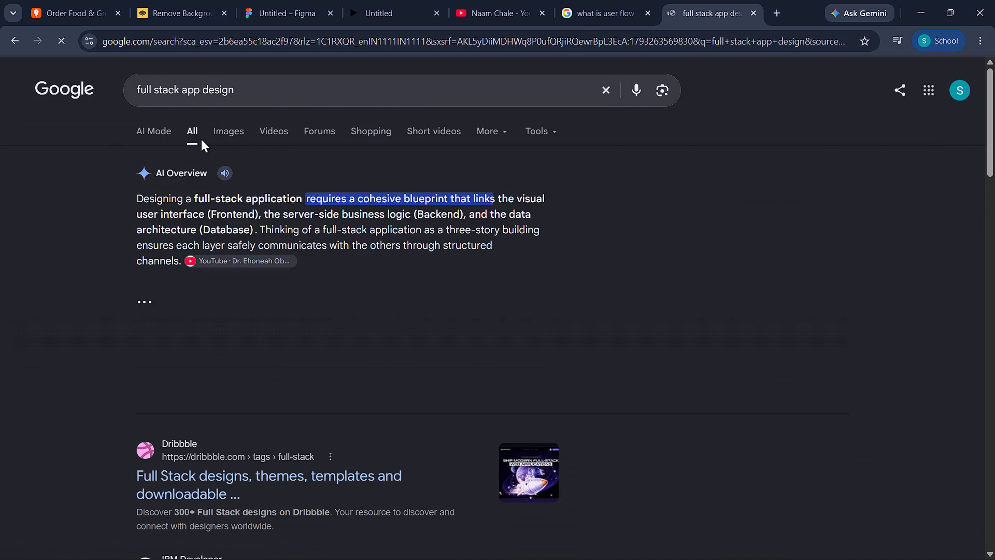
pyautogui.scroll(-1, 306, 148)
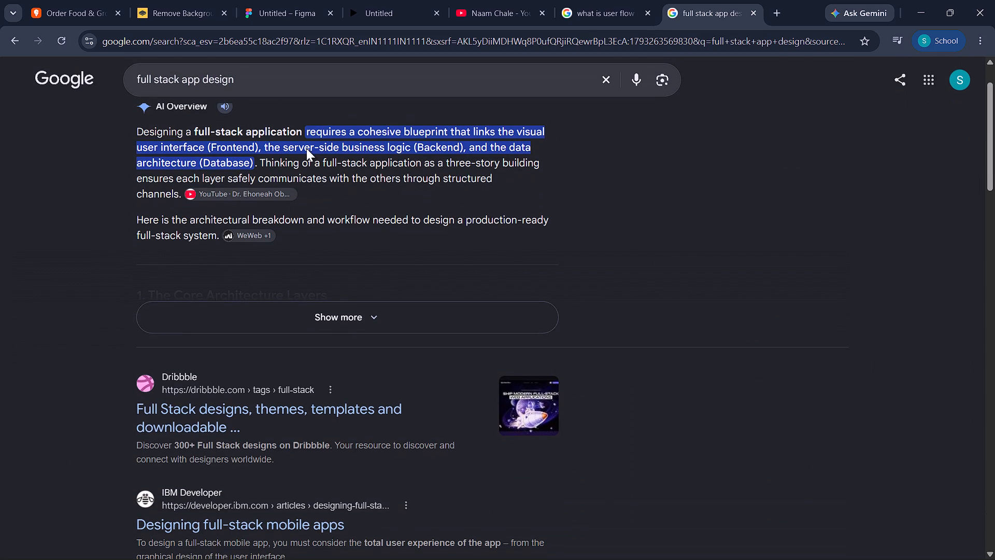
pyautogui.scroll(-1, 306, 148)
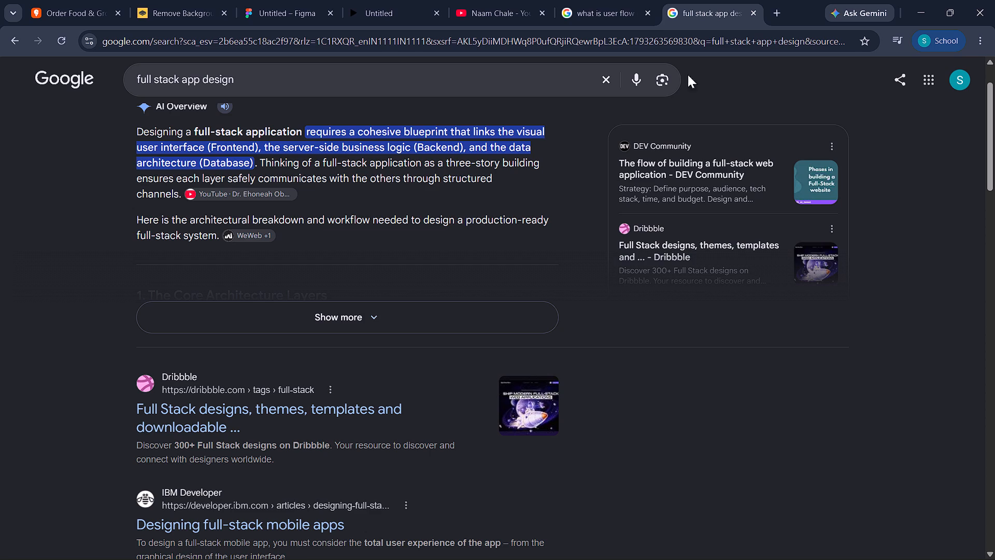
# Walk through Swiggy's food delivery flow from the landing page to the Biryani restaurant listing, and return to the landing page.
pyautogui.click(101, 0)
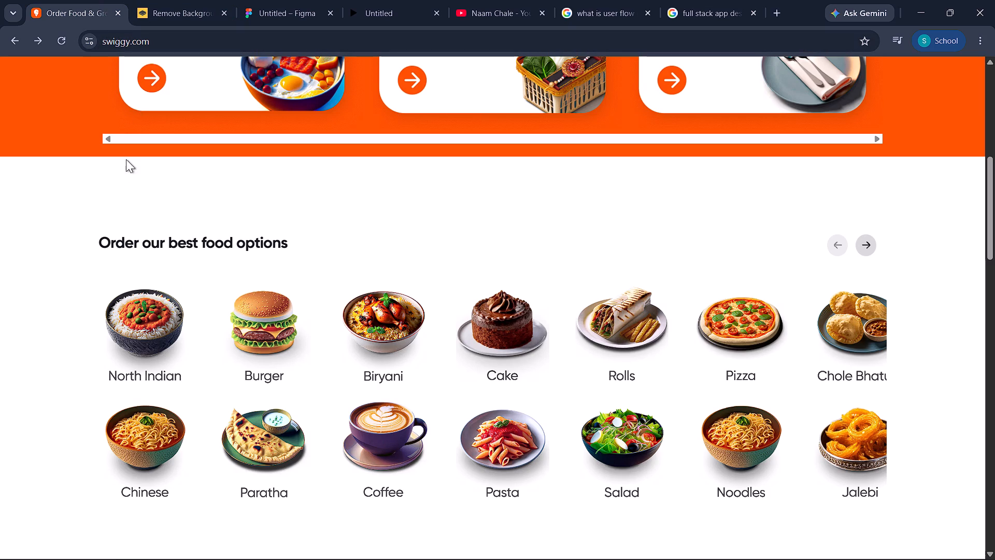
pyautogui.scroll(16, 178, 86)
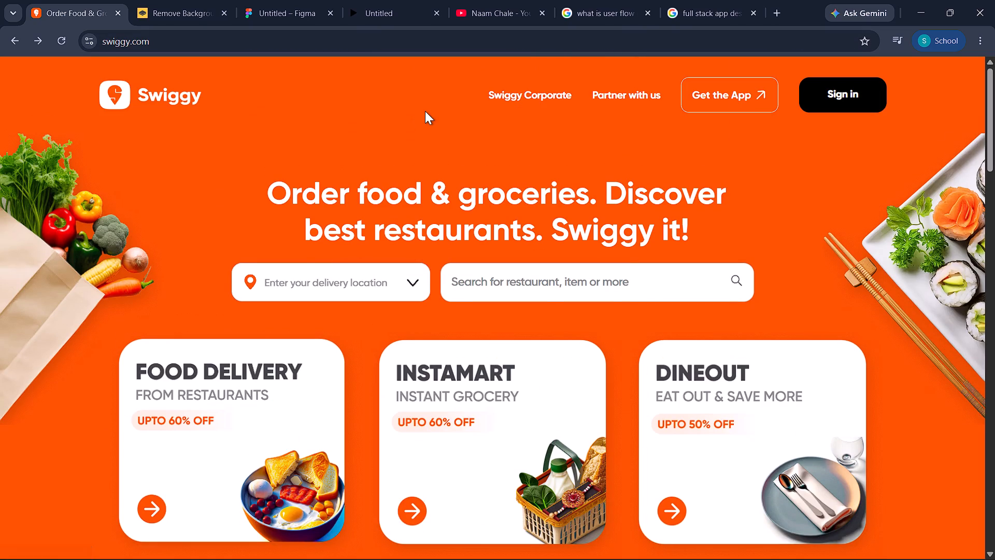
pyautogui.click(210, 458)
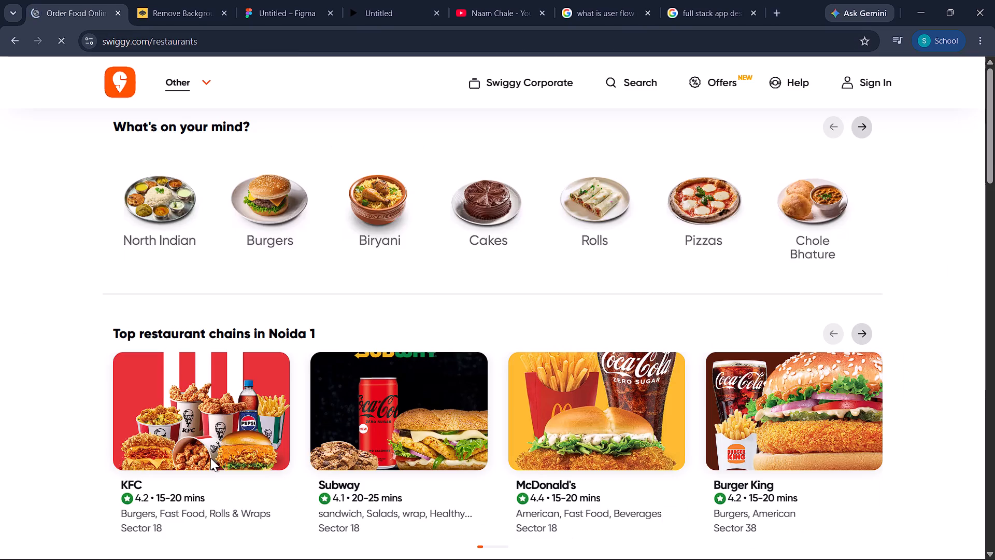
pyautogui.click(372, 207)
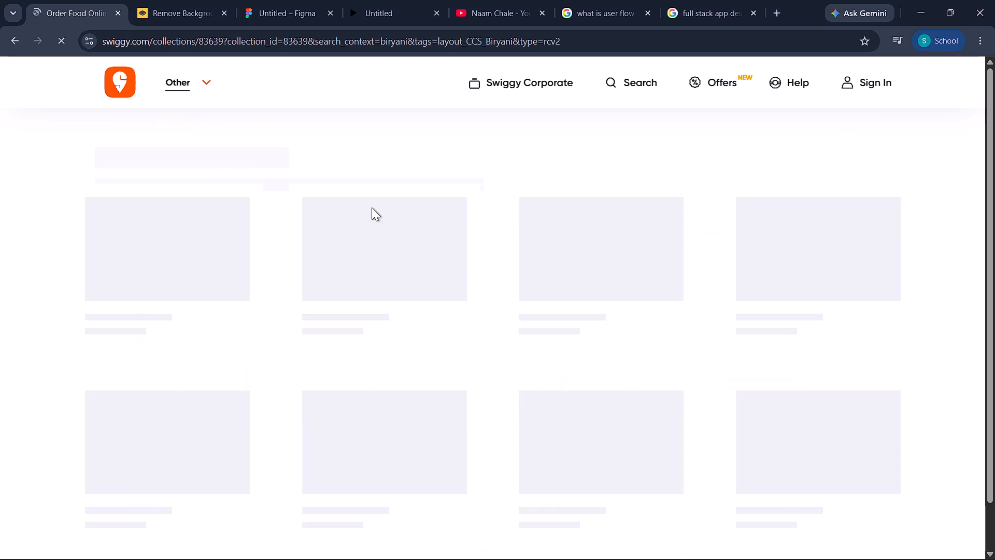
pyautogui.moveTo(372, 207); pyautogui.dragTo(390, 96)
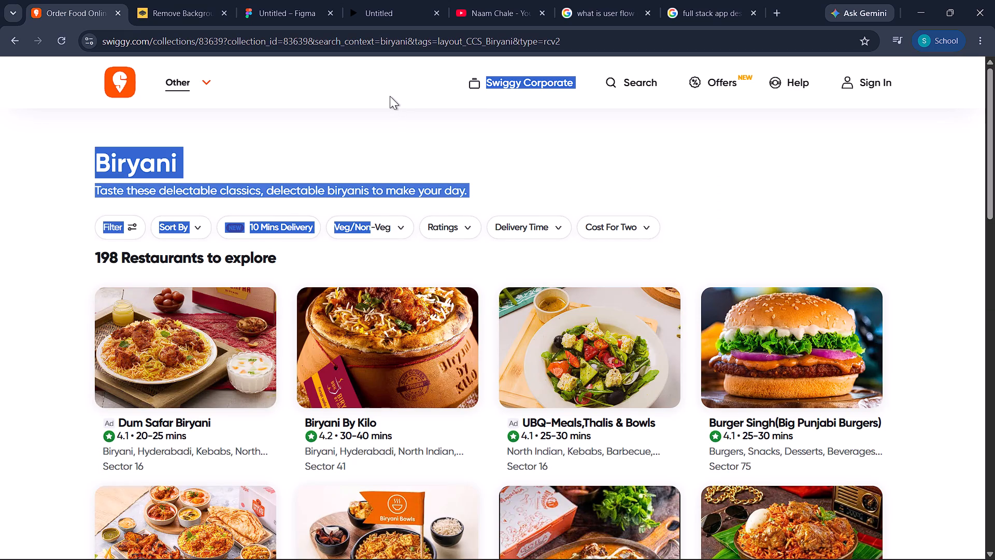
pyautogui.scroll(-2, 390, 96)
pyautogui.scroll(3, 390, 96)
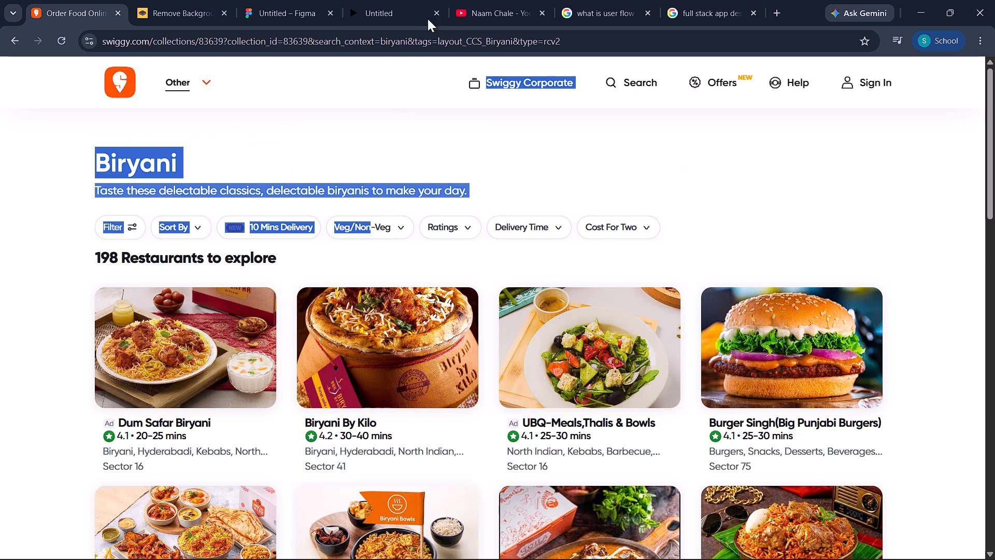
pyautogui.tripleClick(13, 37)
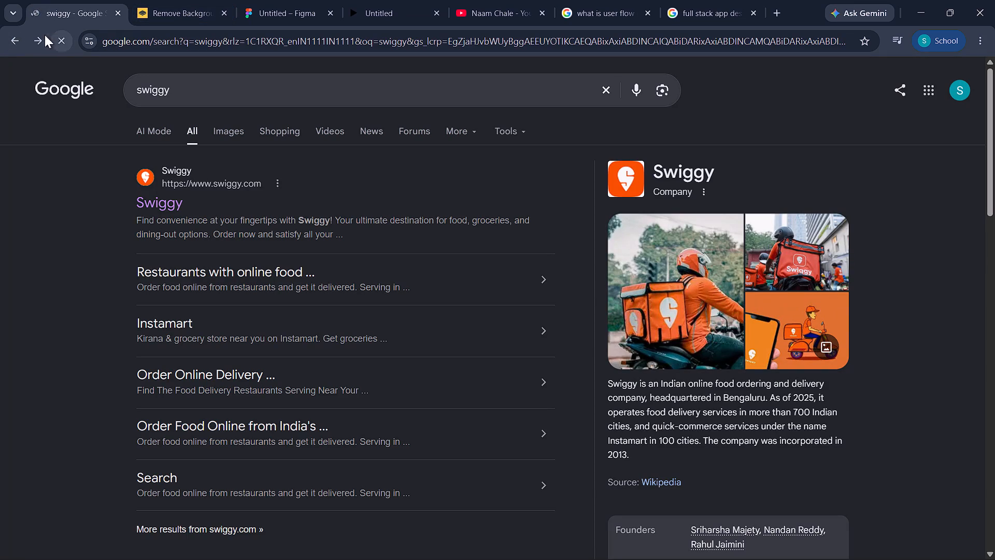
pyautogui.click(36, 42)
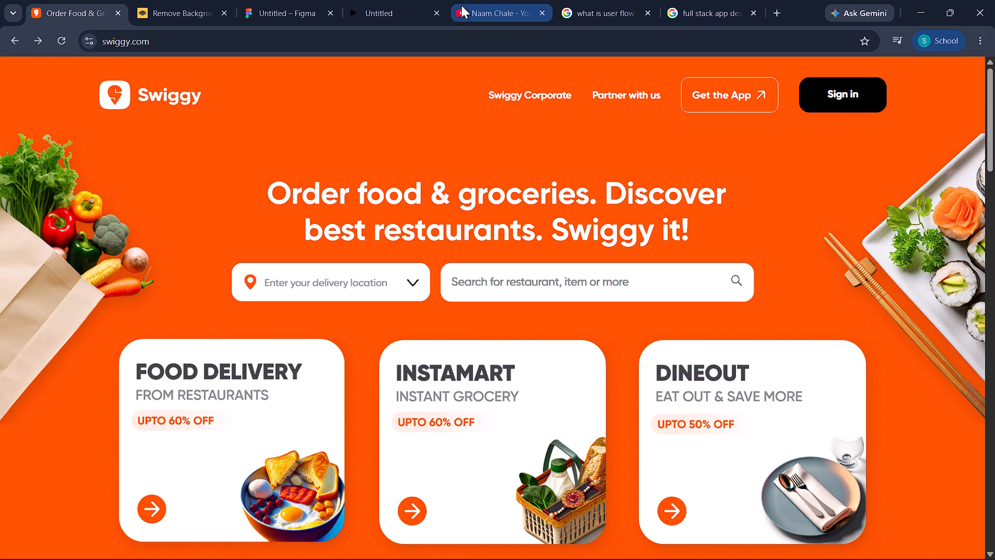
# Resume playback of the Naam Chale video on YouTube.
pyautogui.click(474, 1)
pyautogui.click(567, 218)
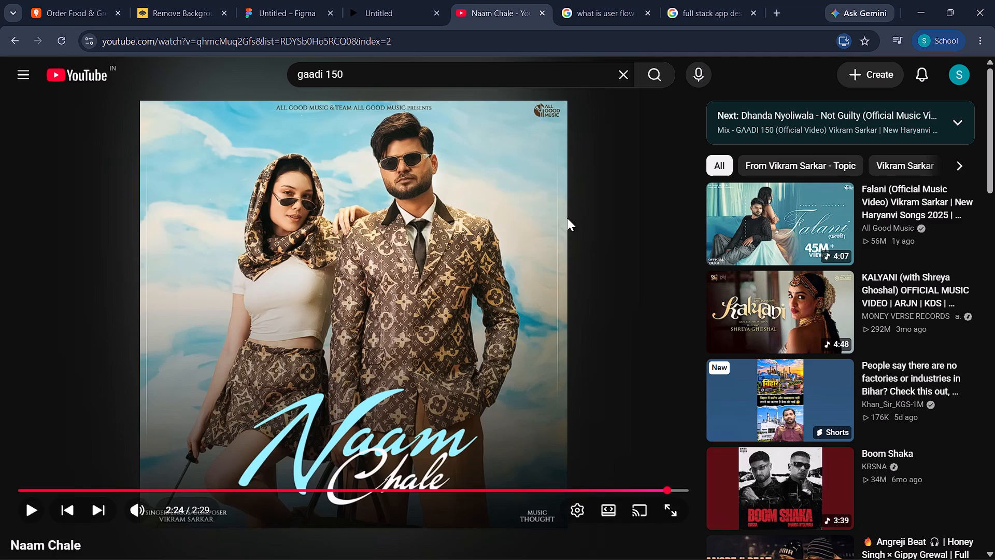
# Open the sign-in form on the Swiggy landing page and examine its phone number login.
pyautogui.click(158, 0)
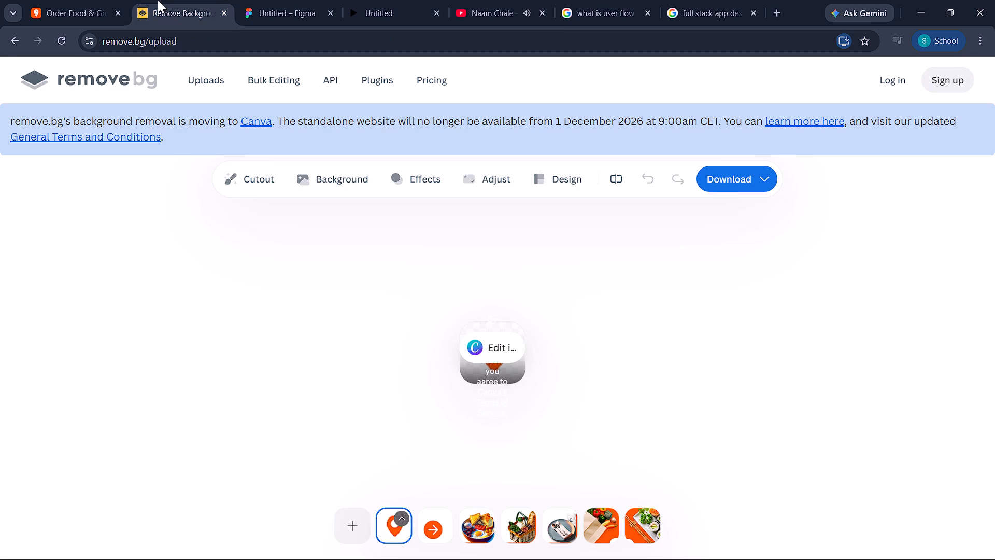
pyautogui.click(74, 1)
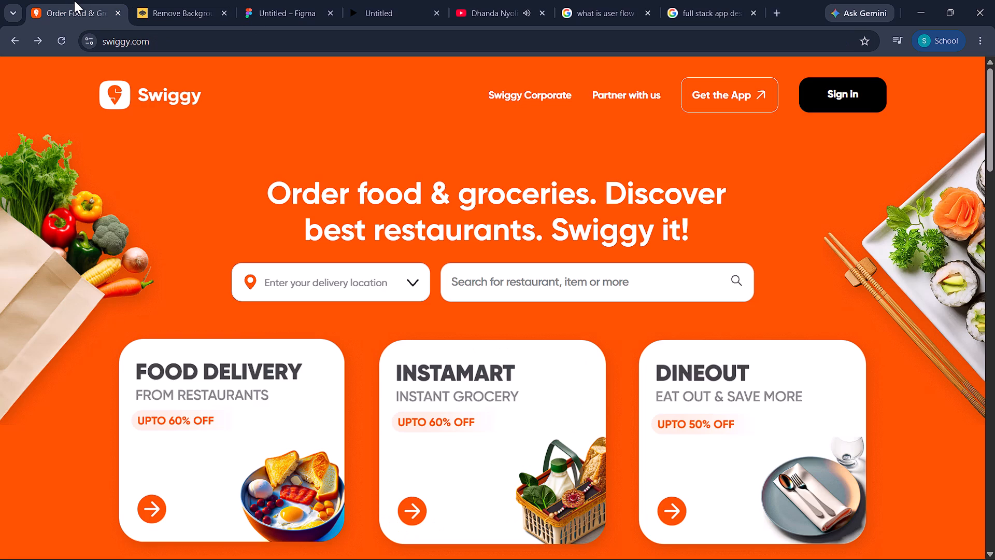
pyautogui.click(834, 100)
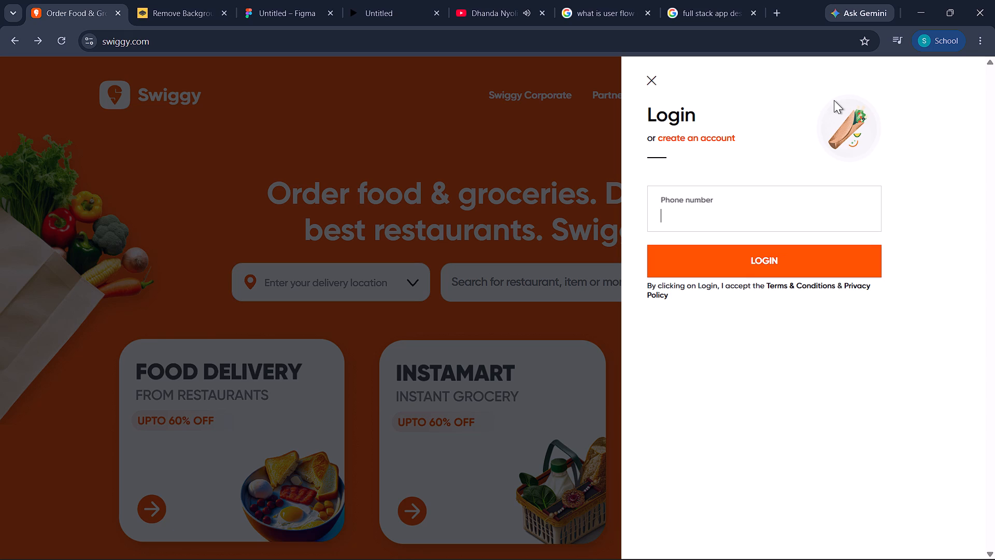
pyautogui.click(675, 217)
# Play the Seet Lehar (Official Video) song from the suggested videos on YouTube.
pyautogui.click(493, 0)
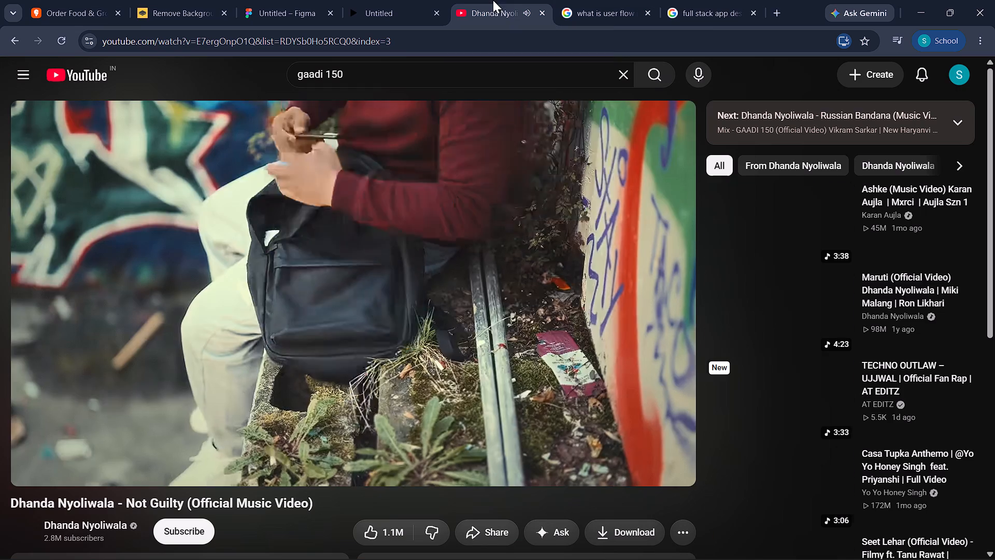
pyautogui.scroll(-1, 715, 290)
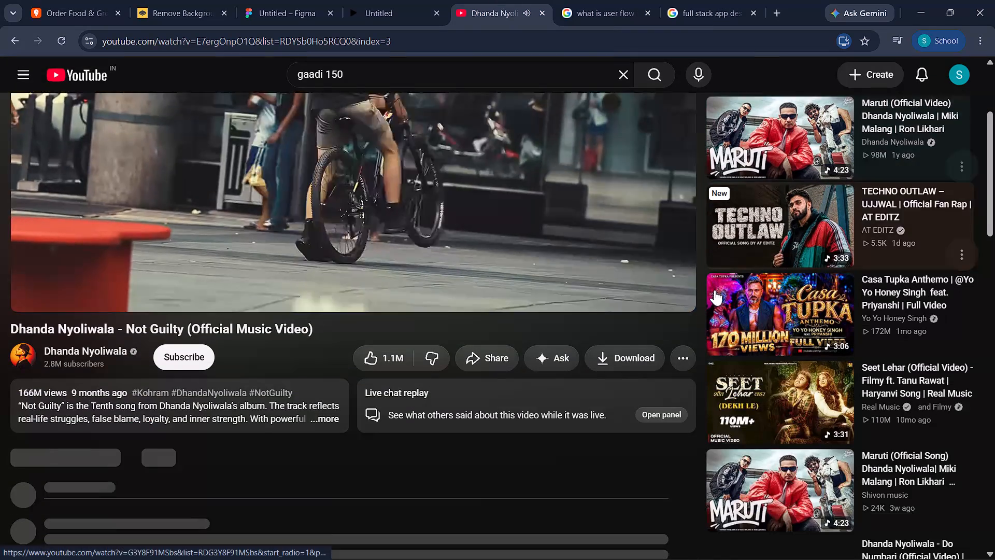
pyautogui.scroll(-4, 715, 290)
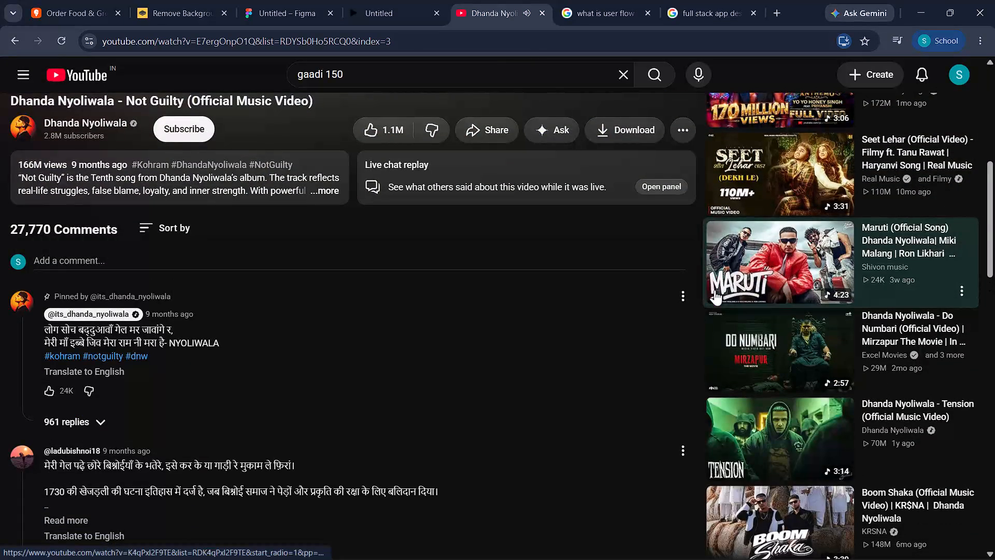
pyautogui.click(778, 173)
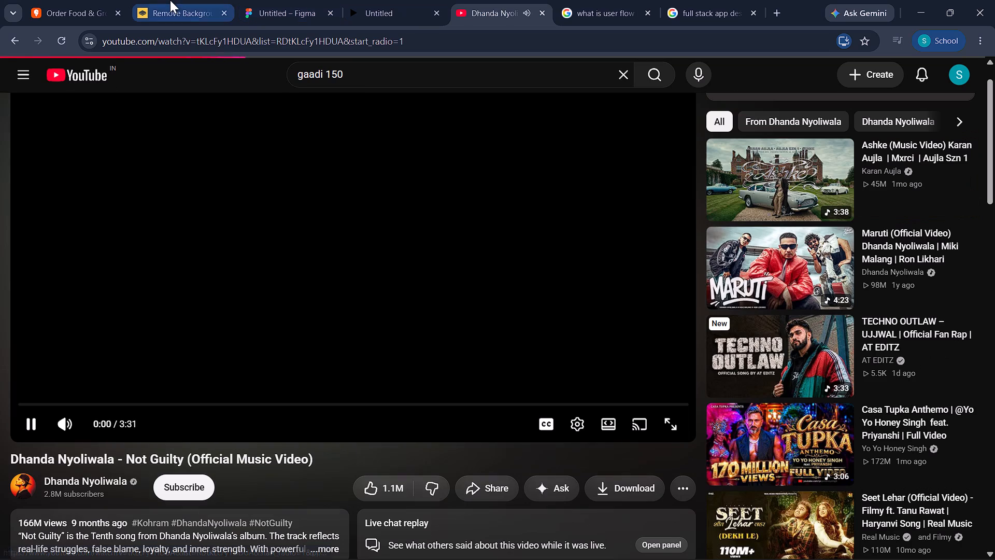
# In Figma, copy the red Swiggy landing page frame, MacBook Pro 16" - 1, and paste a duplicate of it.
pyautogui.click(58, 0)
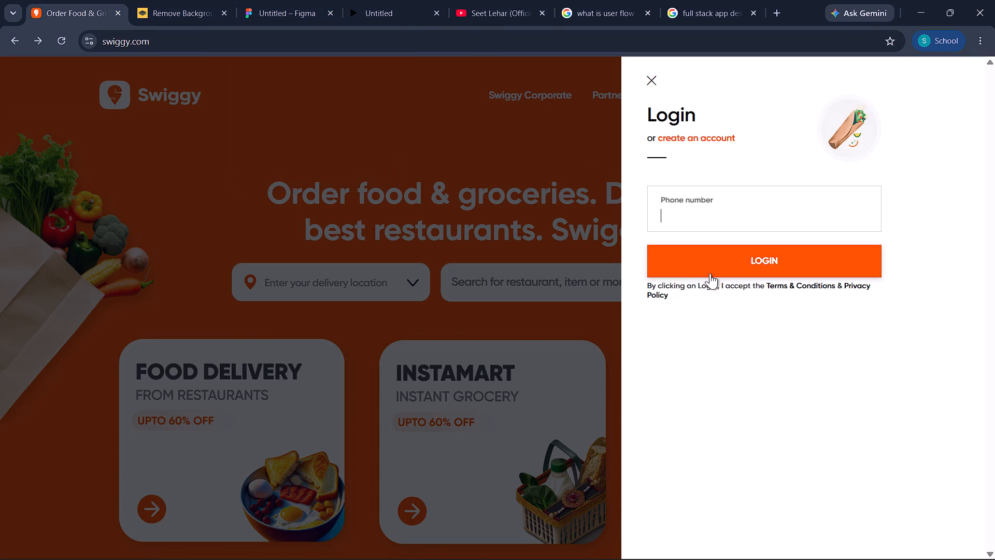
pyautogui.click(263, 0)
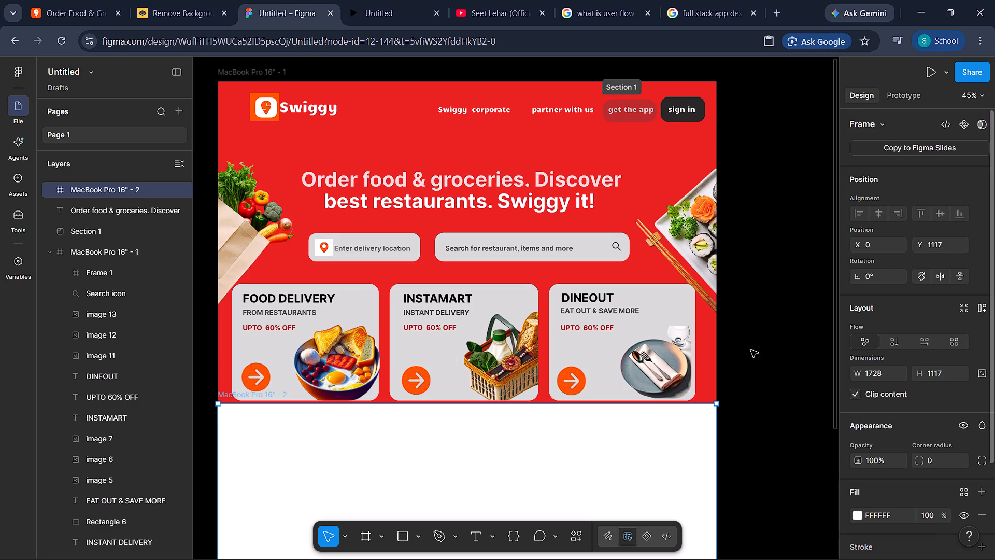
pyautogui.scroll(-1, 644, 479)
pyautogui.scroll(2, 644, 479)
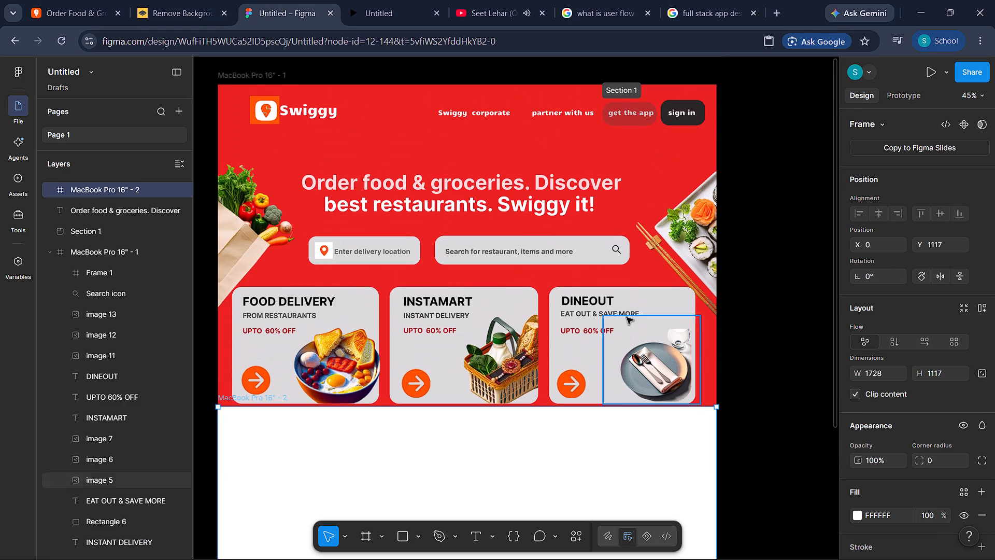
pyautogui.click(706, 153)
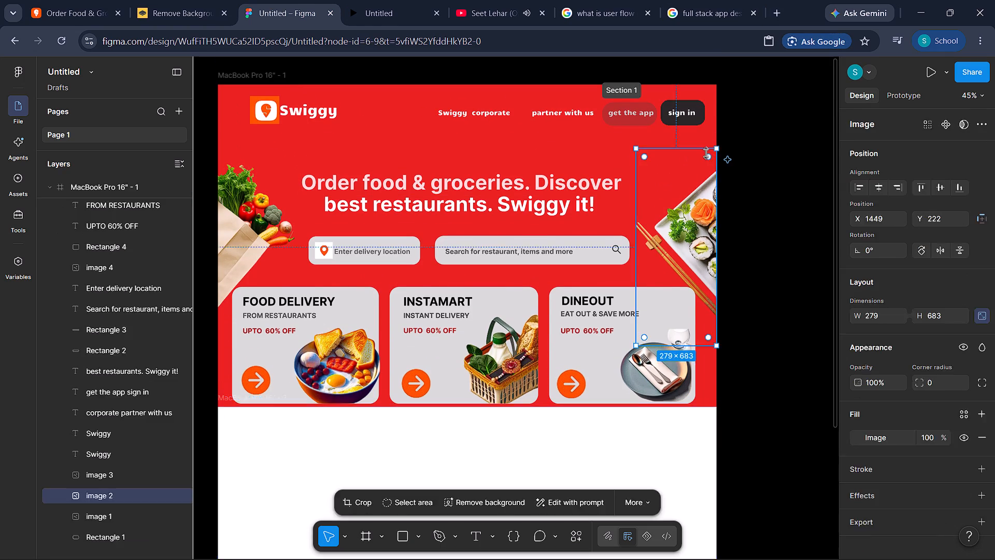
pyautogui.click(716, 103)
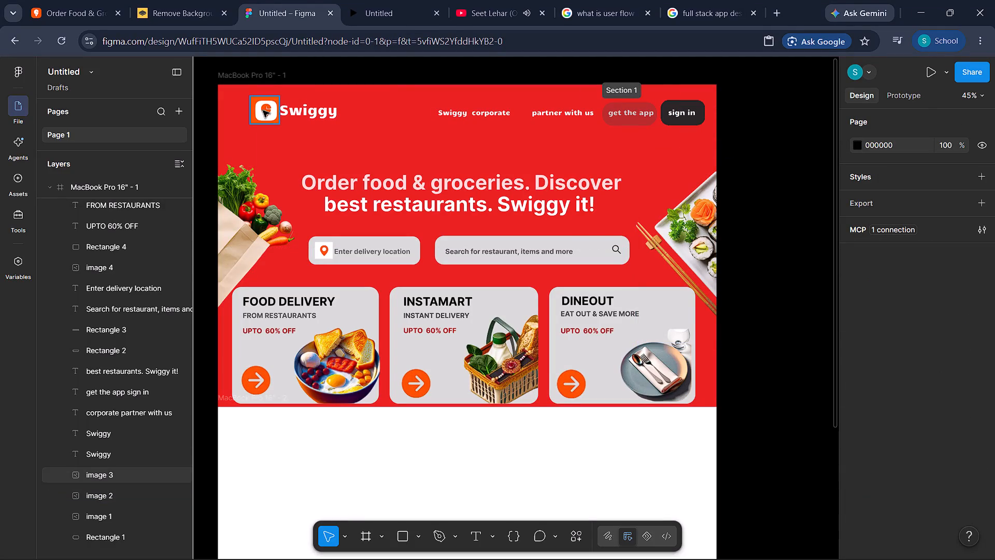
pyautogui.doubleClick(230, 122)
pyautogui.doubleClick(230, 122)
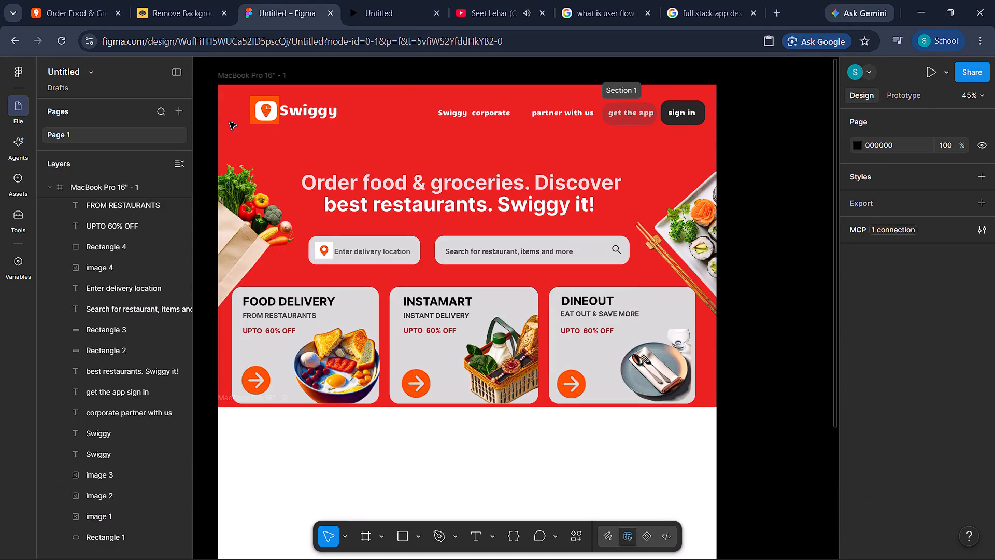
pyautogui.tripleClick(234, 132)
pyautogui.click(234, 132)
pyautogui.rightClick(234, 132)
pyautogui.click(272, 110)
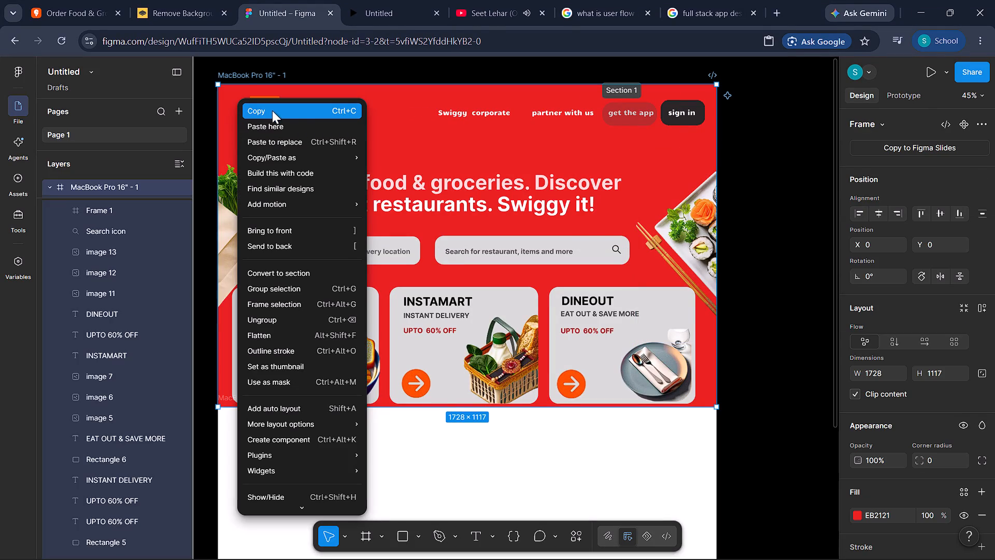
pyautogui.click(270, 435)
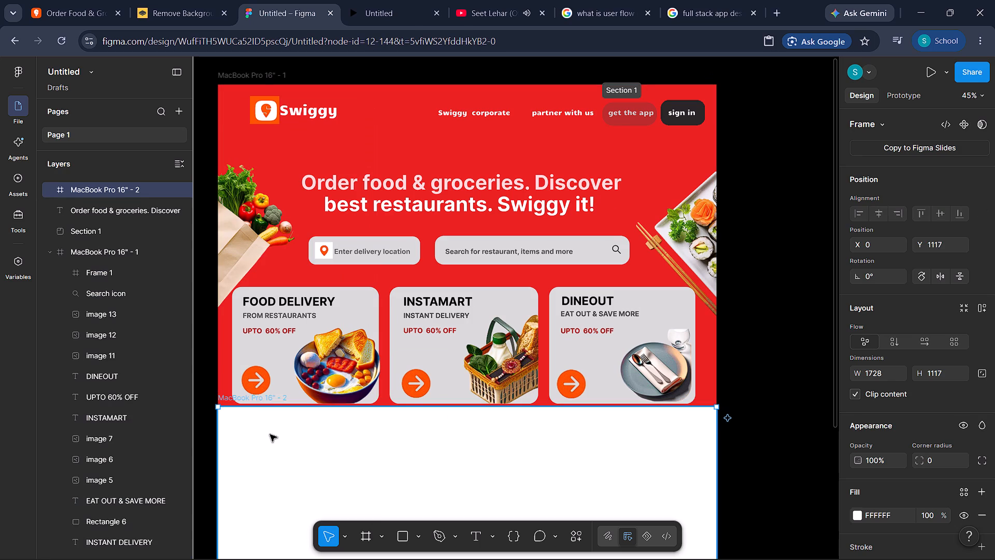
pyautogui.hotkey('ctrl', 'v')
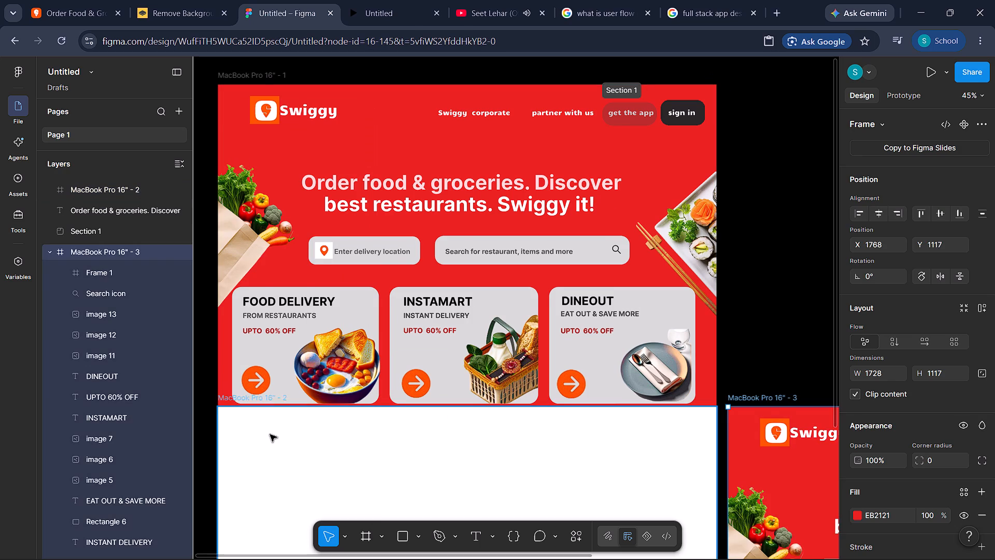
# Delete the empty white MacBook Pro 16" - 2 frame beneath the original landing page.
pyautogui.scroll(-4, 270, 435)
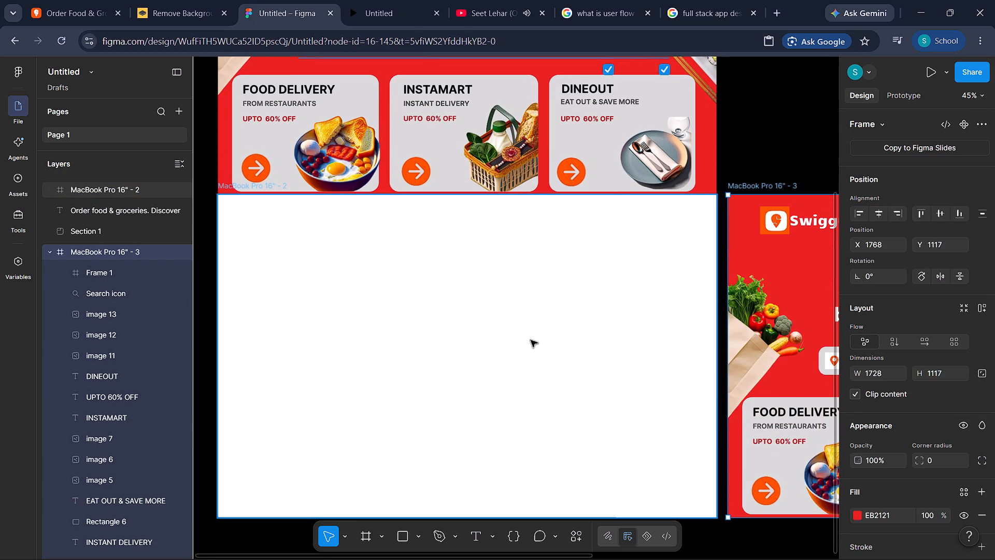
pyautogui.rightClick(531, 340)
pyautogui.click(531, 340)
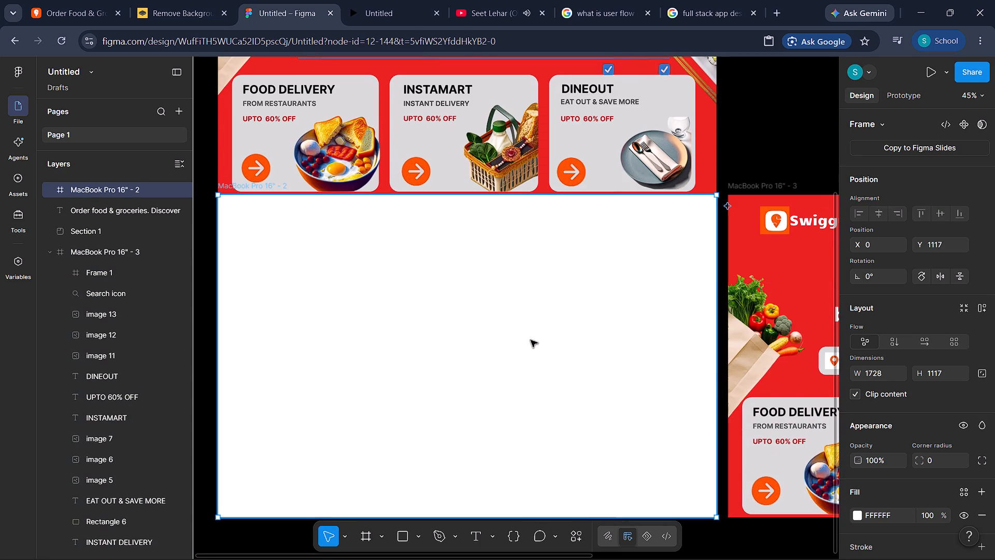
pyautogui.press('BackSpace')
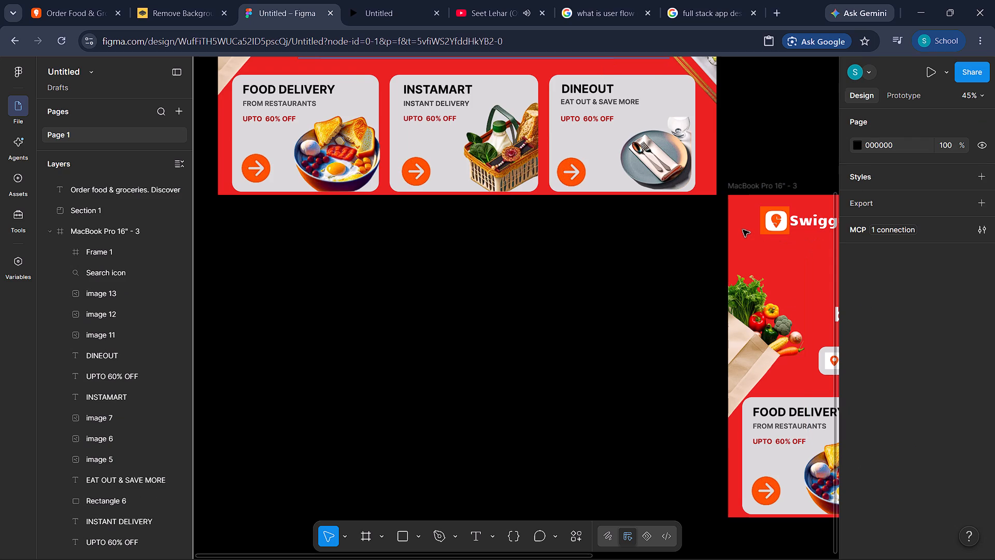
# Move the duplicated landing page frame directly beneath the original, aligned at X 0, Y 1117.
pyautogui.moveTo(738, 223); pyautogui.dragTo(578, 241)
pyautogui.click(736, 233)
pyautogui.doubleClick(744, 234)
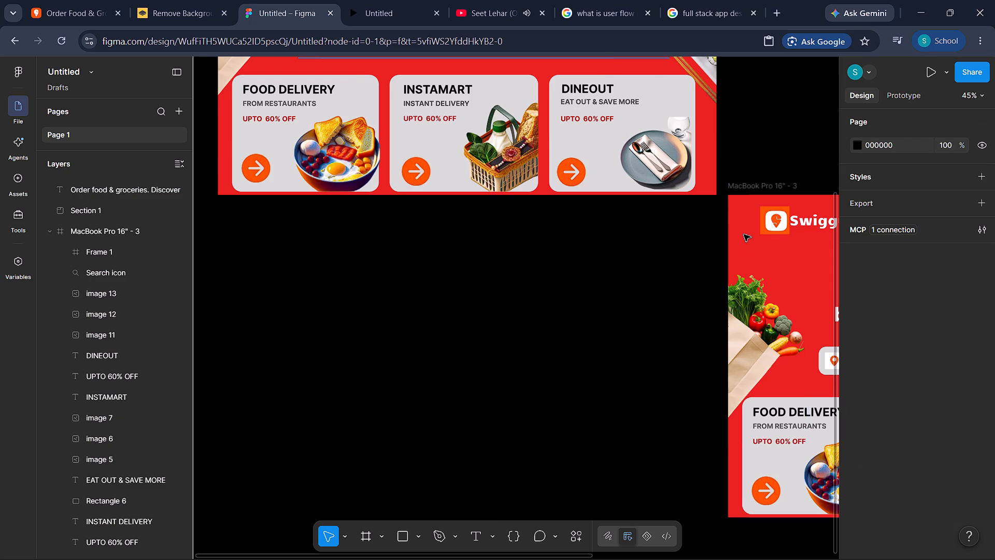
pyautogui.rightClick(744, 234)
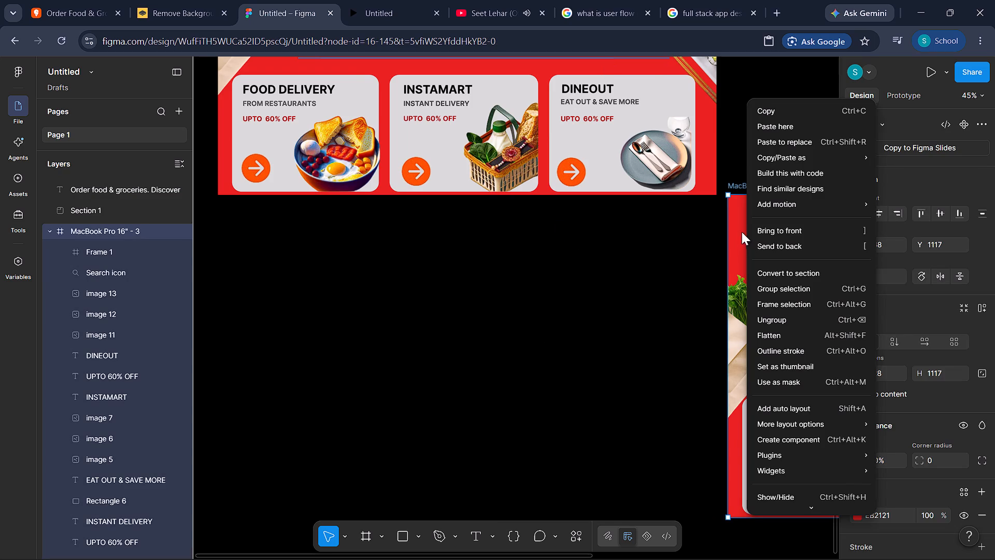
pyautogui.click(739, 232)
pyautogui.moveTo(739, 232); pyautogui.dragTo(459, 231)
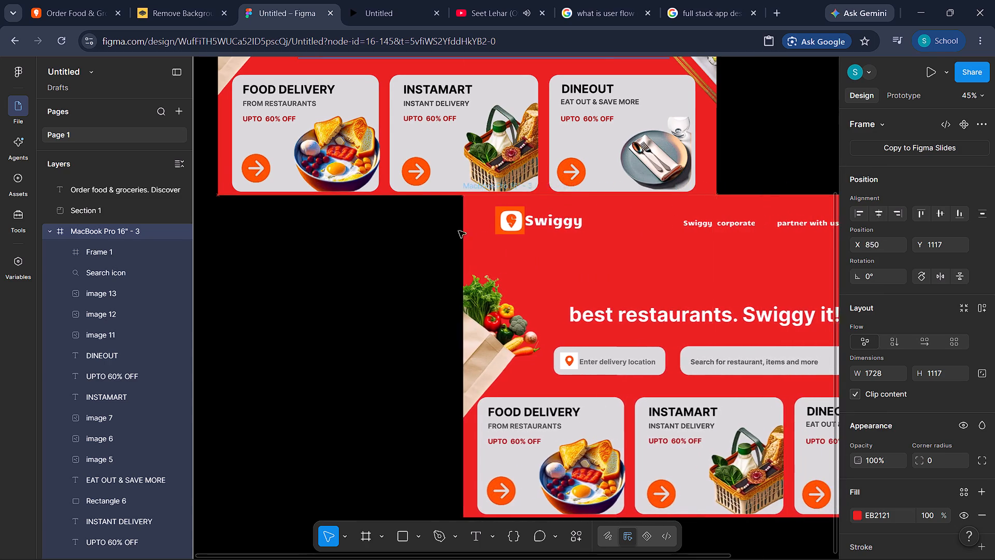
pyautogui.moveTo(459, 231); pyautogui.dragTo(216, 235)
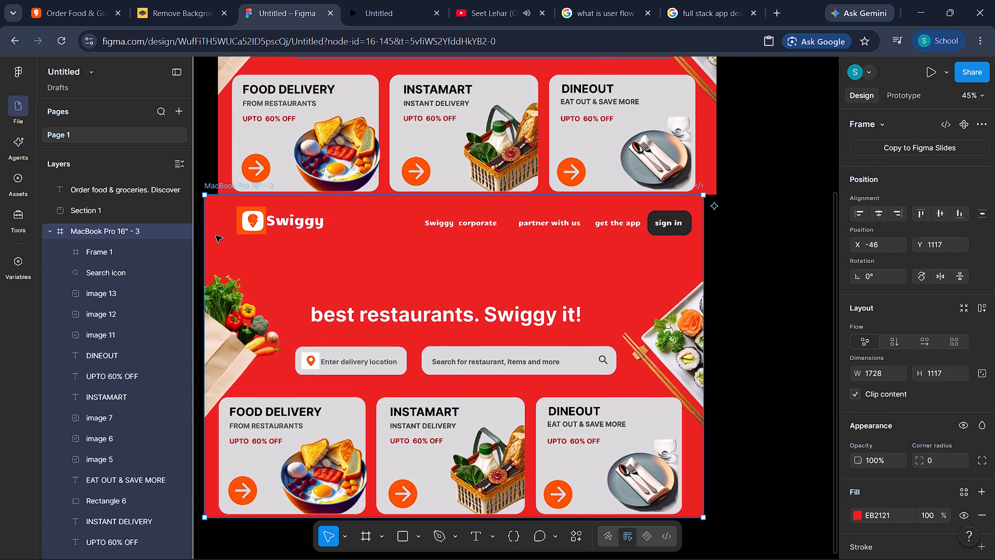
pyautogui.moveTo(222, 235); pyautogui.dragTo(234, 239)
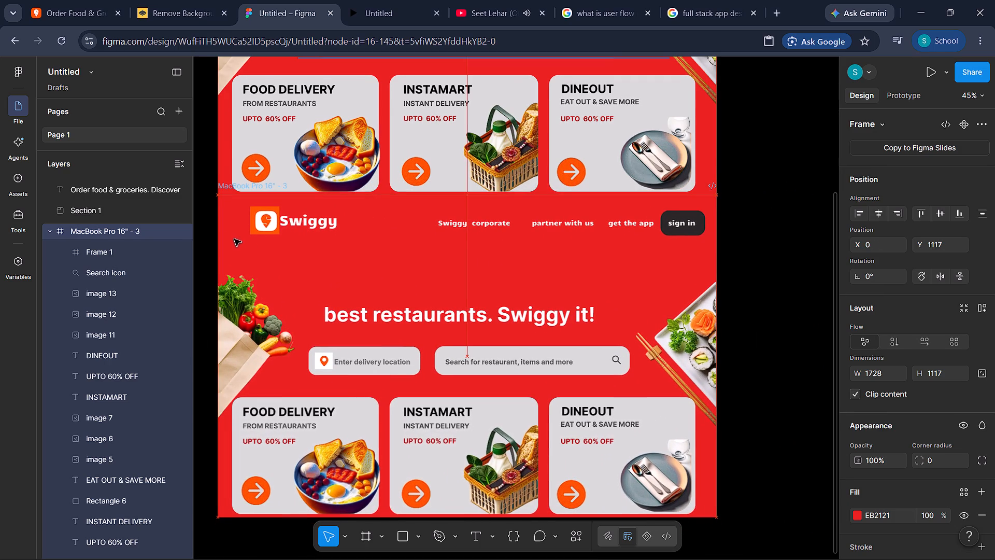
pyautogui.moveTo(234, 239); pyautogui.dragTo(234, 236)
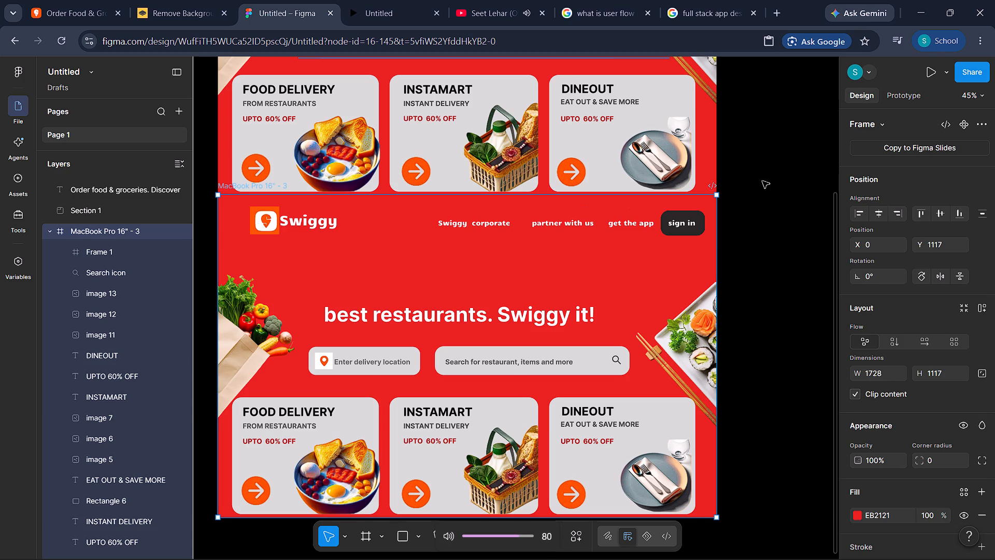
# Examine Swiggy's login panel on its website against the duplicated landing page frame in Figma.
pyautogui.click(468, 0)
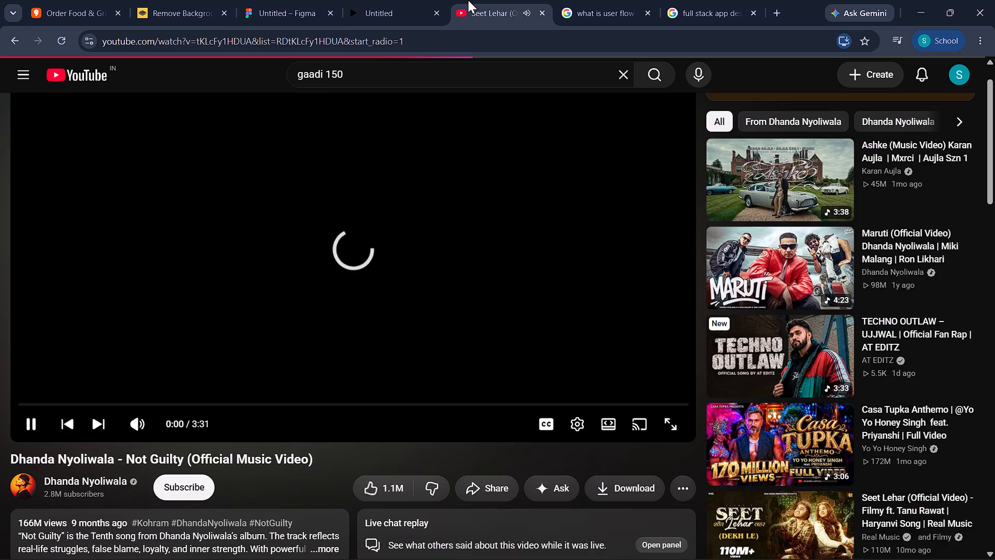
pyautogui.click(93, 0)
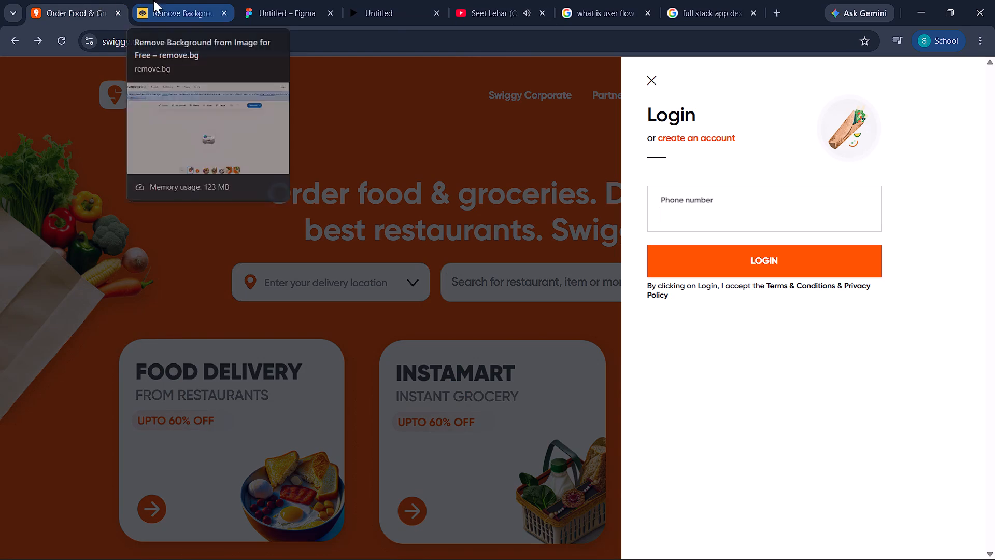
pyautogui.click(482, 0)
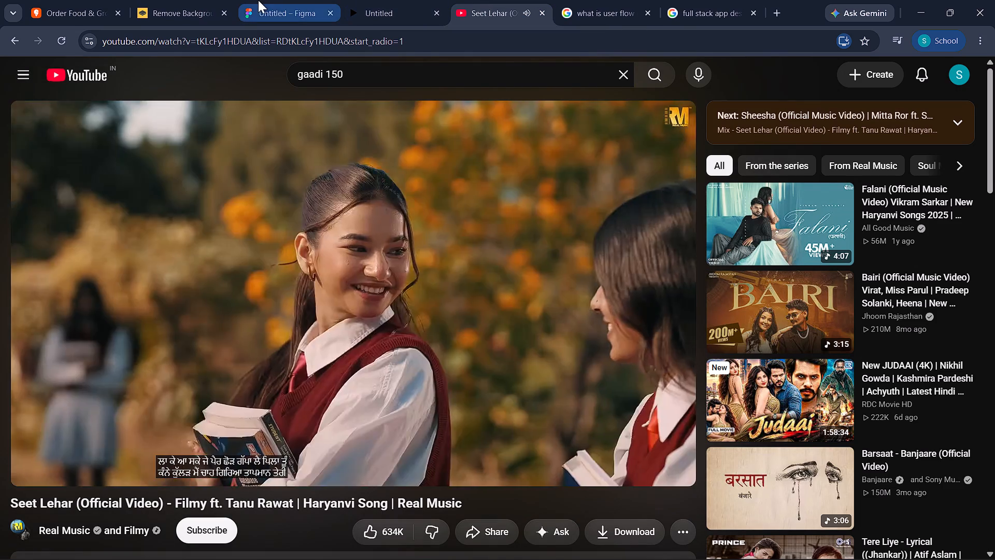
pyautogui.click(258, 0)
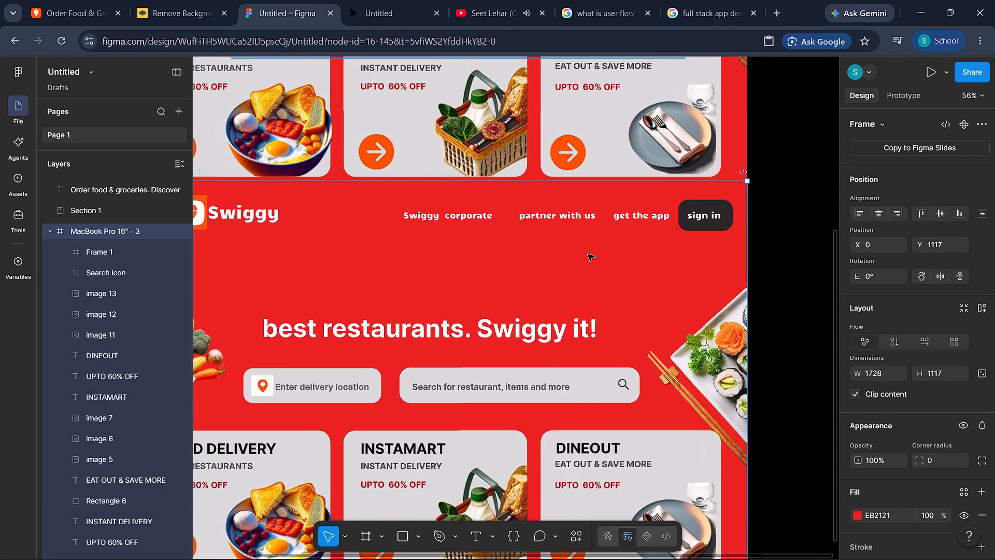
pyautogui.hscroll(1, 588, 254)
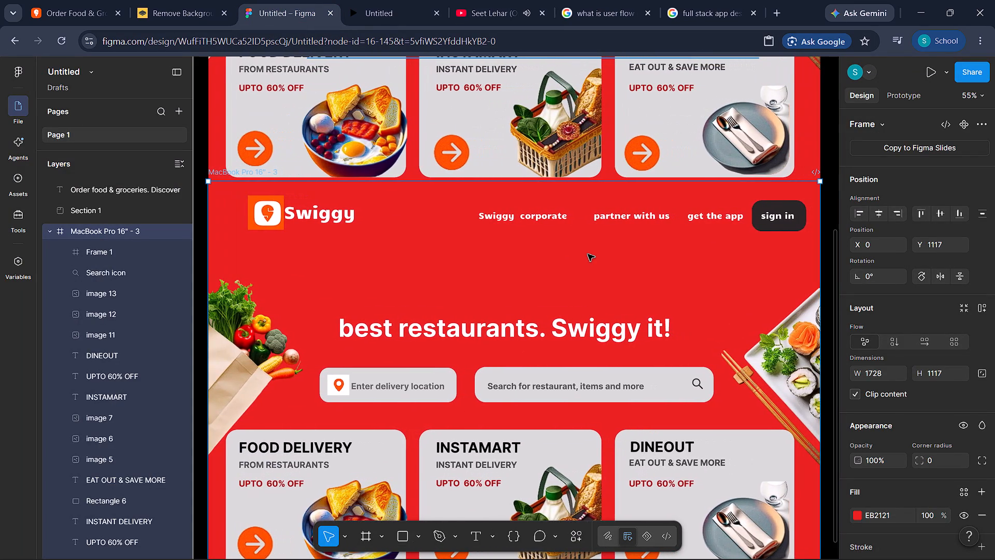
pyautogui.hscroll(1, 588, 254)
pyautogui.scroll(-1, 588, 254)
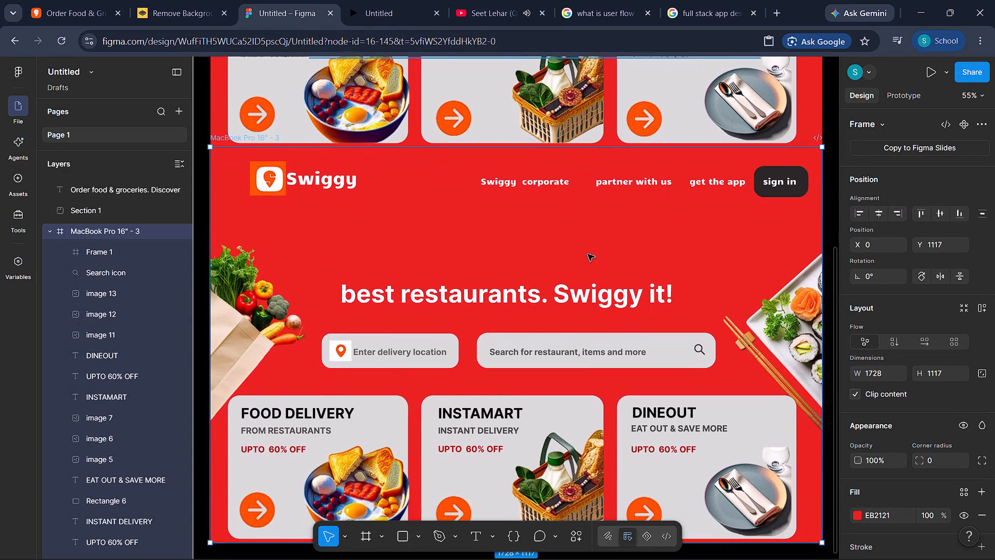
pyautogui.scroll(-1, 588, 254)
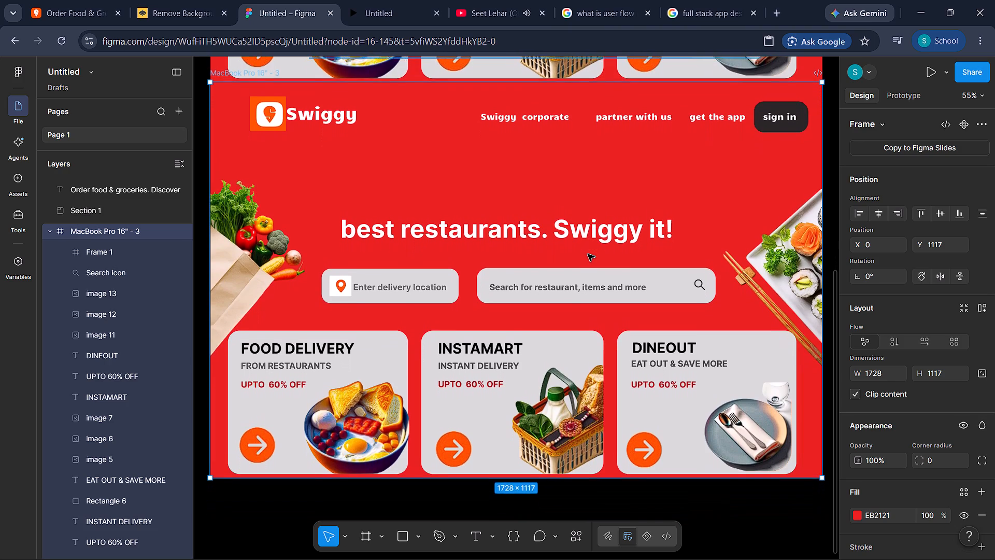
pyautogui.scroll(-1, 588, 254)
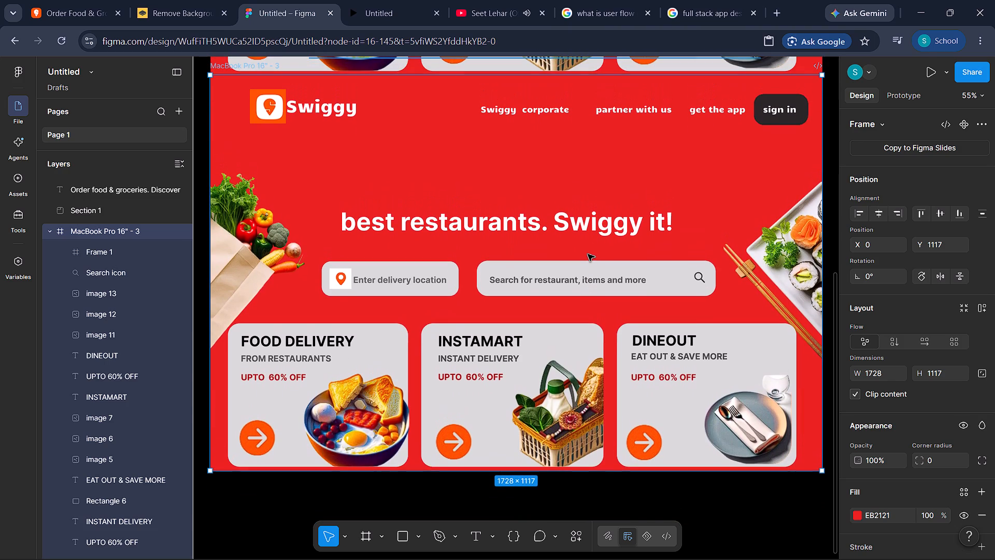
pyautogui.click(466, 1)
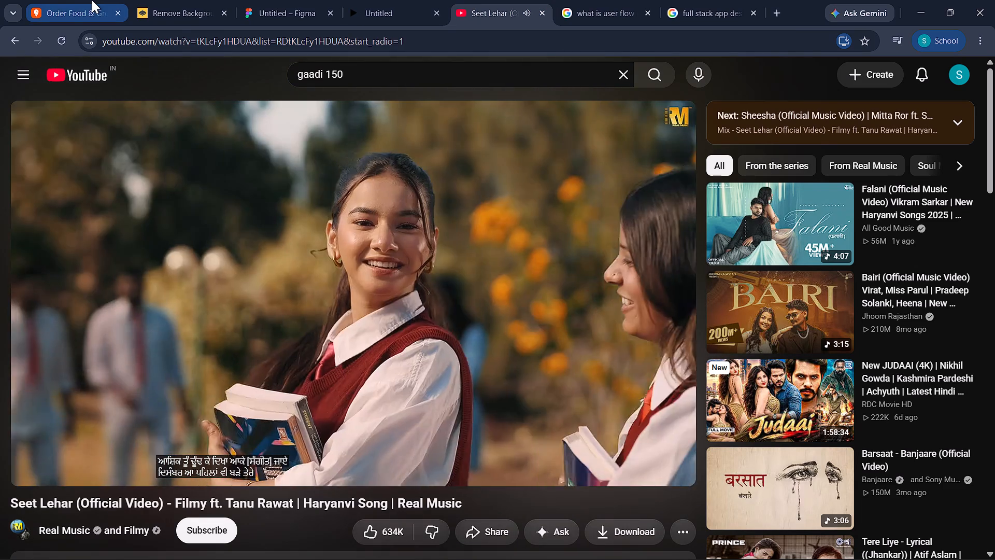
pyautogui.click(92, 0)
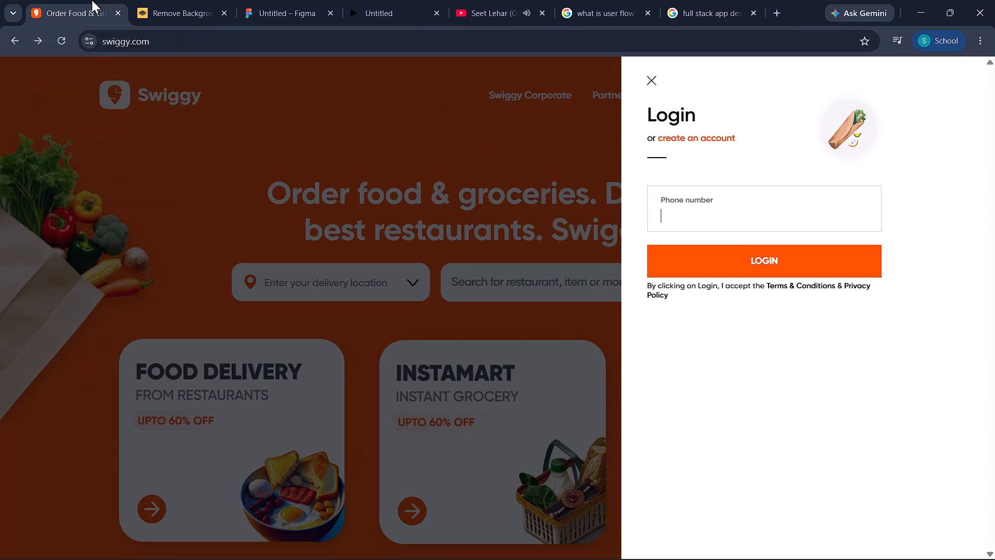
pyautogui.click(249, 0)
pyautogui.click(631, 145)
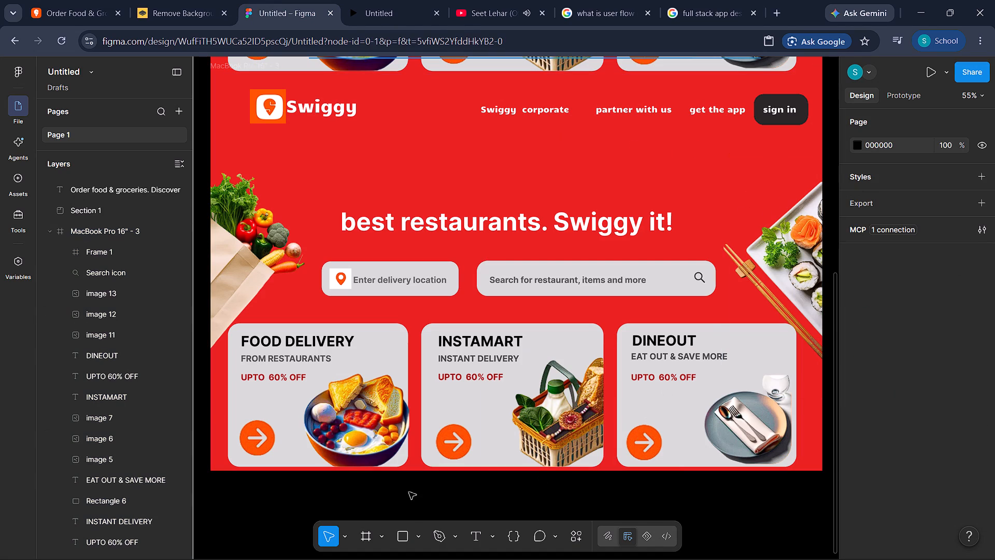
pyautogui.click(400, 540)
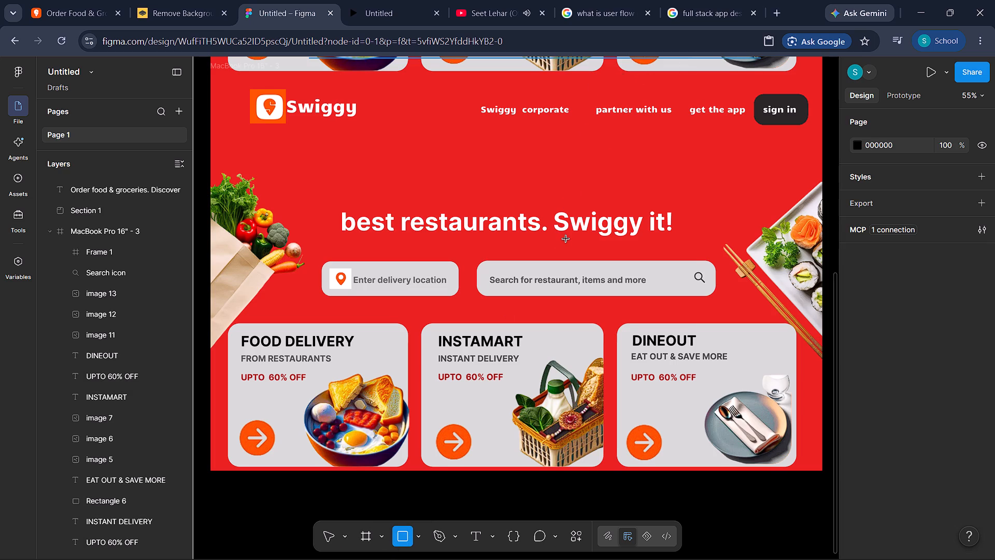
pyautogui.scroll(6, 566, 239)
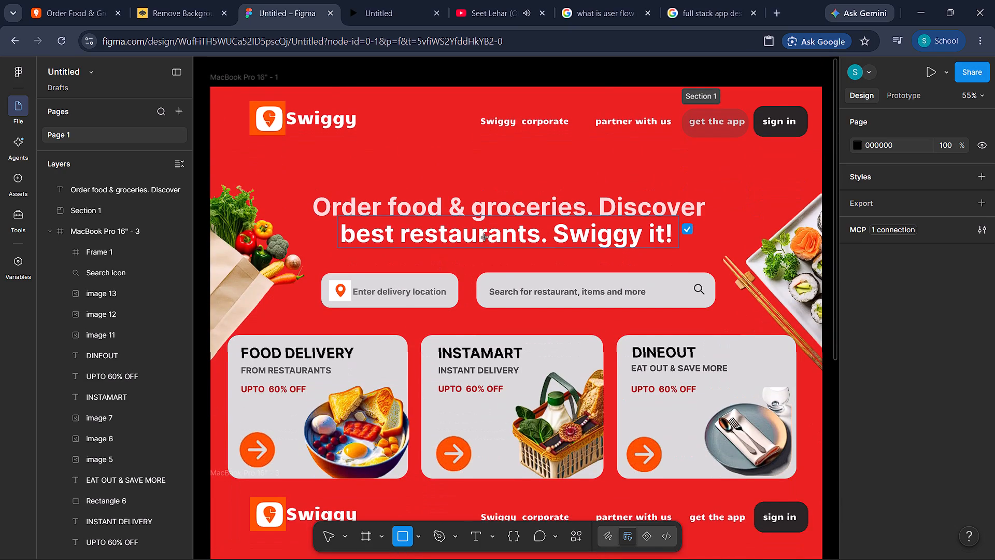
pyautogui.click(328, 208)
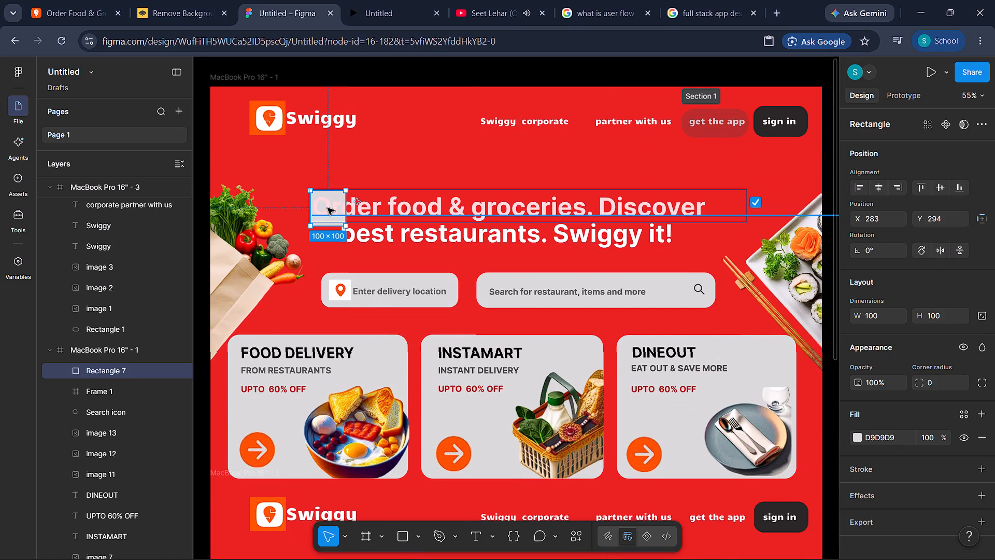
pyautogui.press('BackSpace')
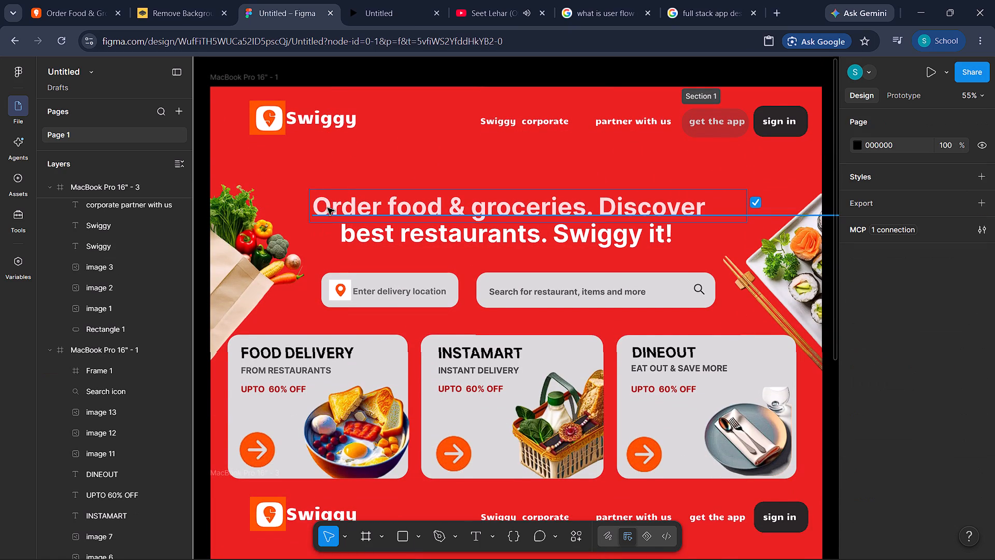
# Copy the "Order food & groceries. Discover" heading line from the original landing page and paste it into the MacBook Pro 16" - 3 frame.
pyautogui.click(323, 202)
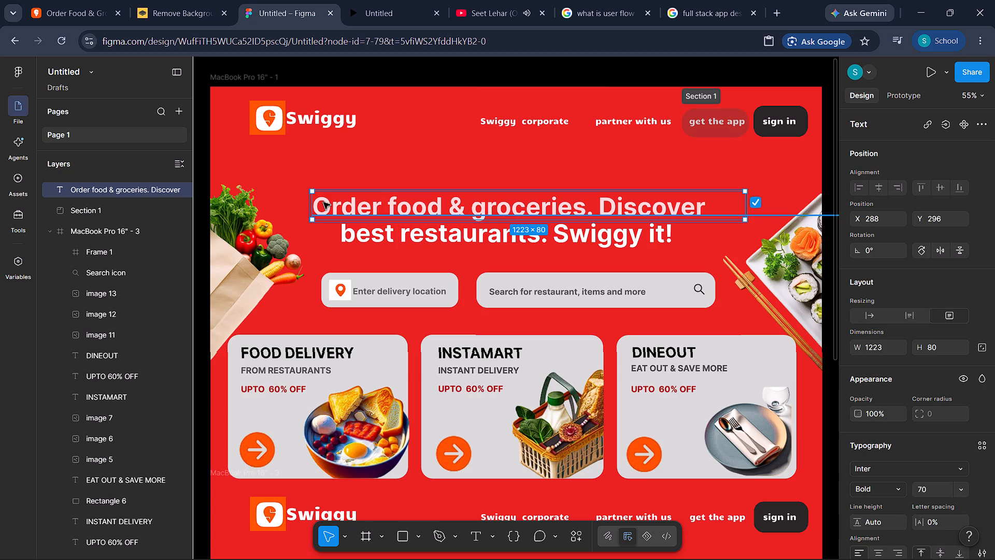
pyautogui.hotkey('ctrl', 'c')
pyautogui.hotkey('ctrl', 'v')
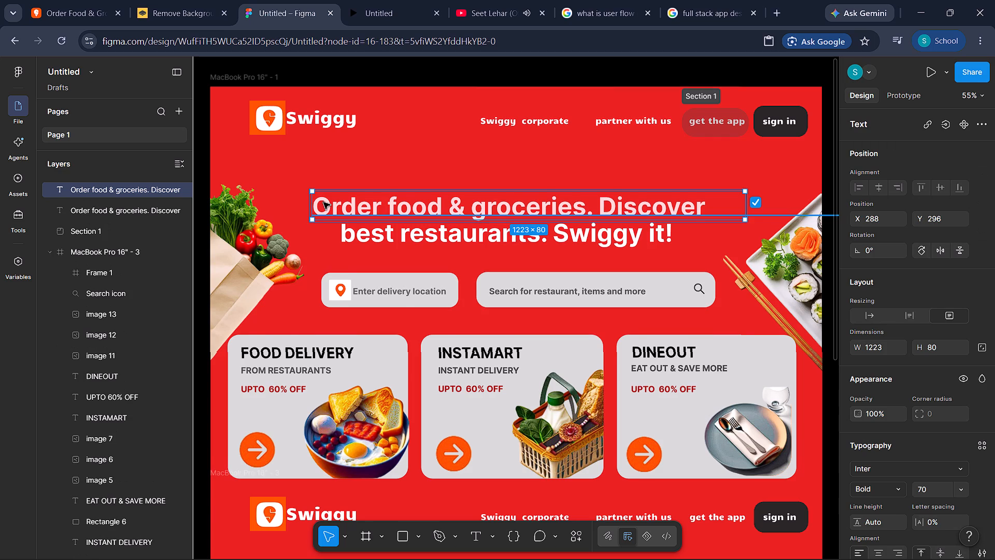
pyautogui.scroll(-3, 323, 202)
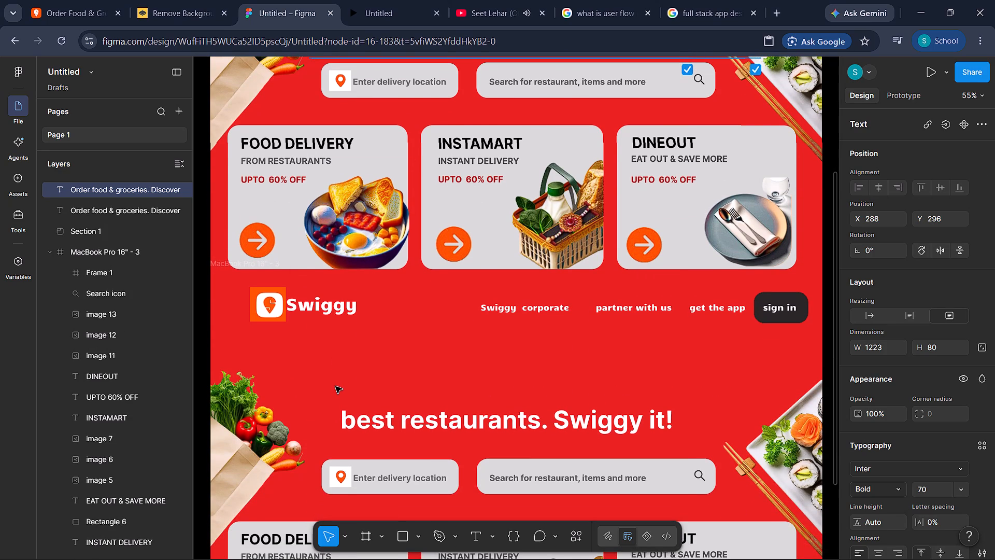
pyautogui.click(335, 387)
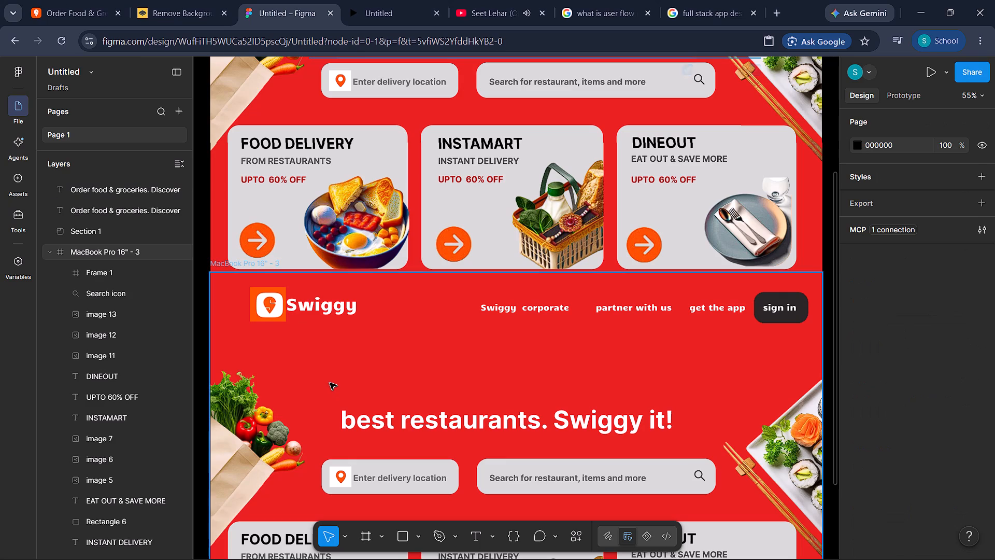
pyautogui.hotkey('ctrl', 'v')
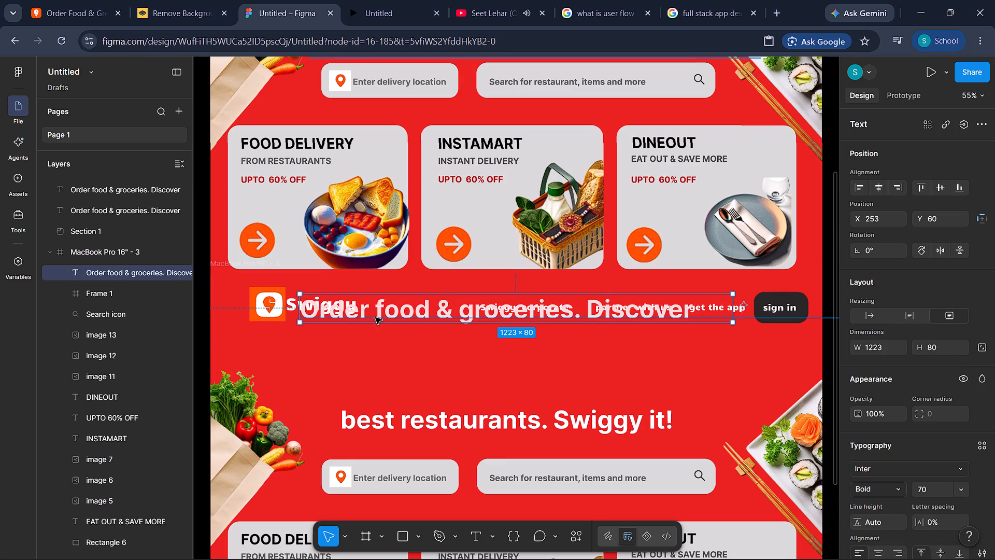
# Position the pasted heading line above "best restaurants. Swiggy it!" in the duplicated frame, at about X 304, Y 284.
pyautogui.moveTo(375, 316); pyautogui.dragTo(389, 390)
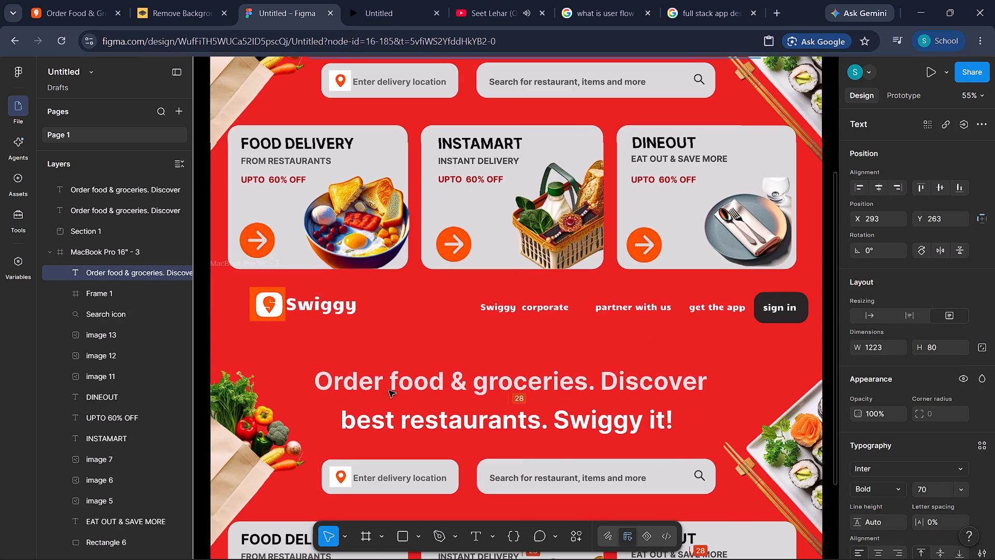
pyautogui.moveTo(389, 390); pyautogui.dragTo(386, 406)
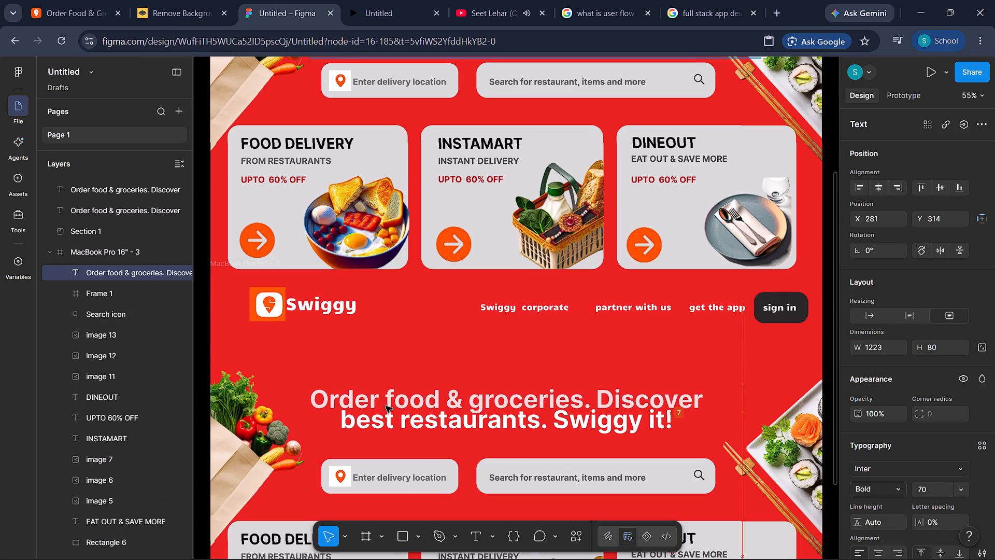
pyautogui.moveTo(386, 406); pyautogui.dragTo(386, 400)
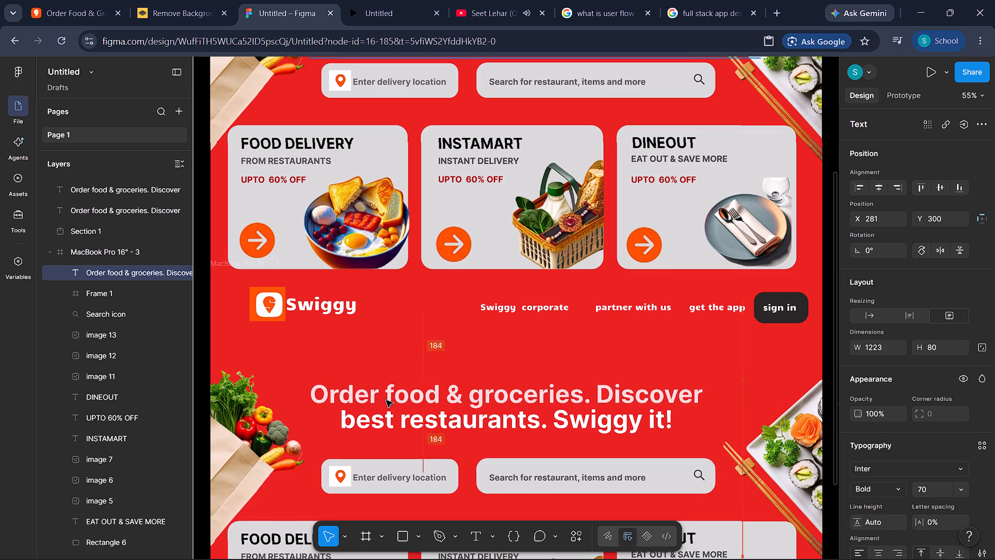
pyautogui.moveTo(386, 400); pyautogui.dragTo(392, 398)
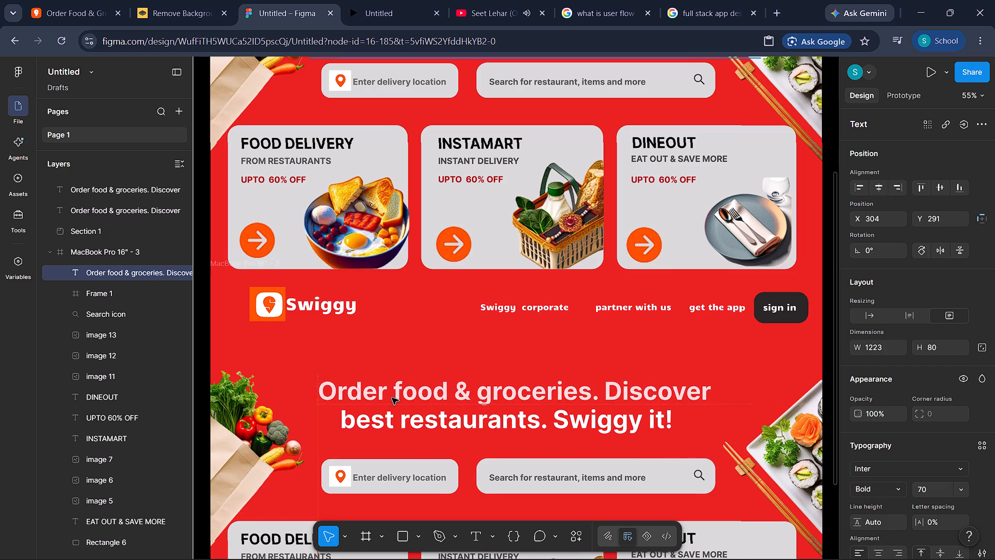
pyautogui.moveTo(392, 398); pyautogui.dragTo(391, 395)
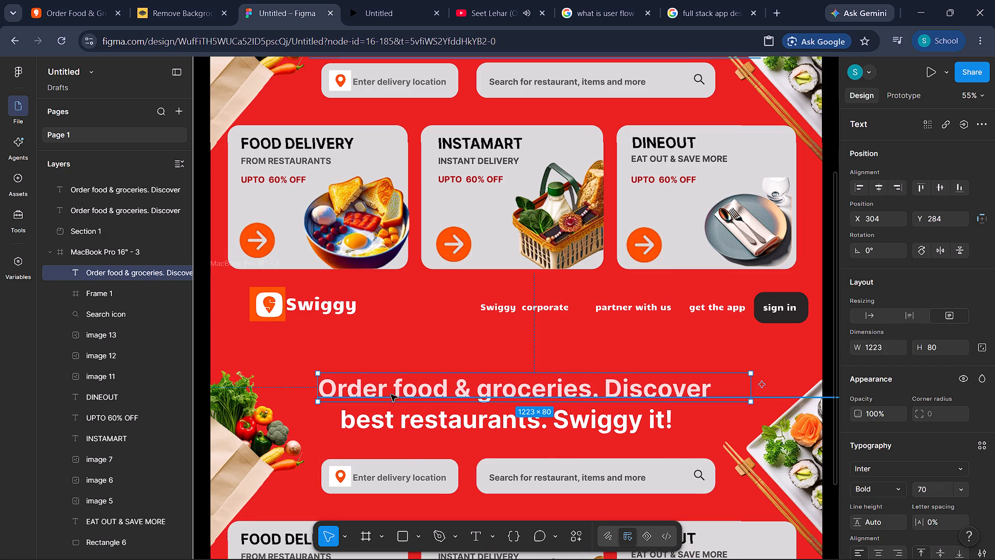
# Shorten the duplicated frame's "Order food & groceries. Discover" text box from its upper edge to height 70 and rotate it about 0.5°.
pyautogui.click(256, 351)
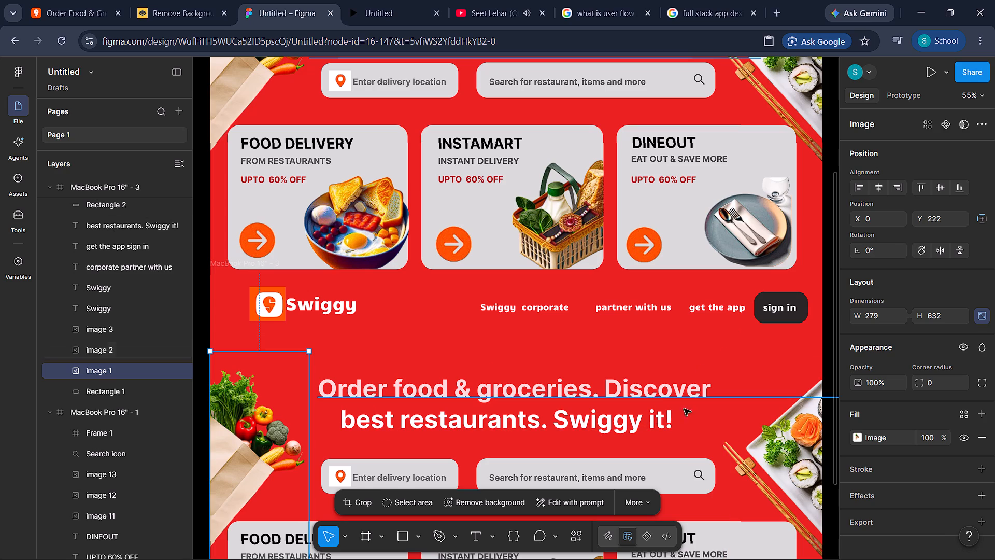
pyautogui.click(581, 388)
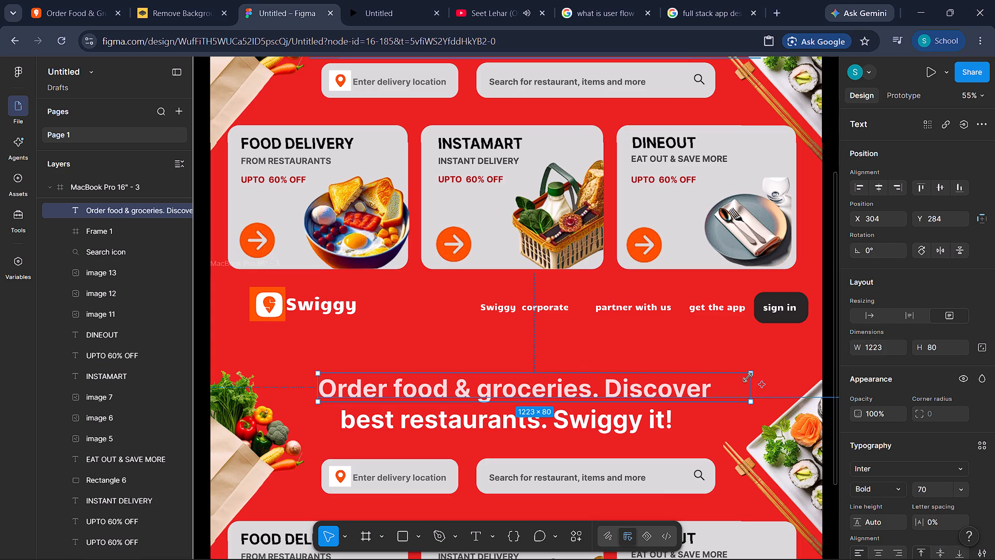
pyautogui.moveTo(741, 371); pyautogui.dragTo(735, 381)
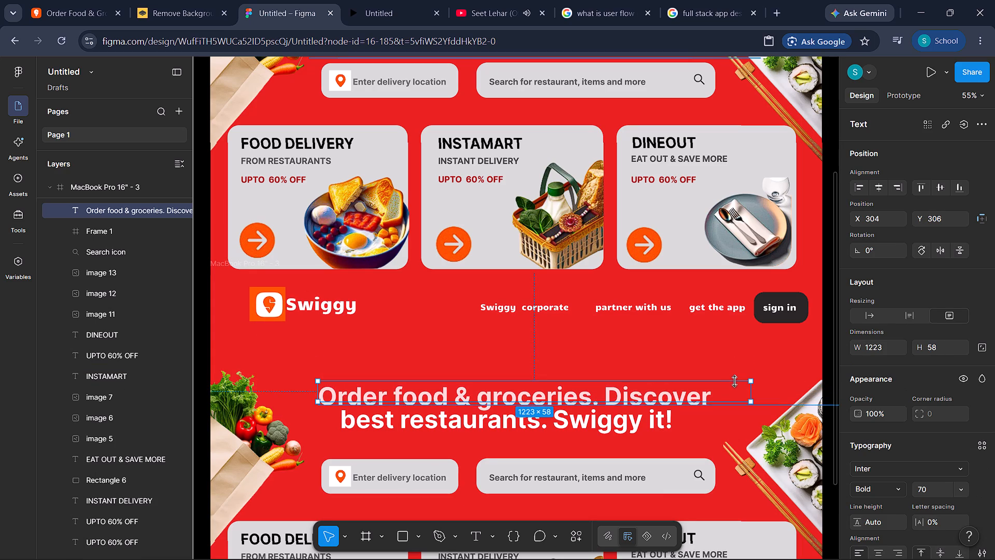
pyautogui.moveTo(735, 381); pyautogui.dragTo(737, 376)
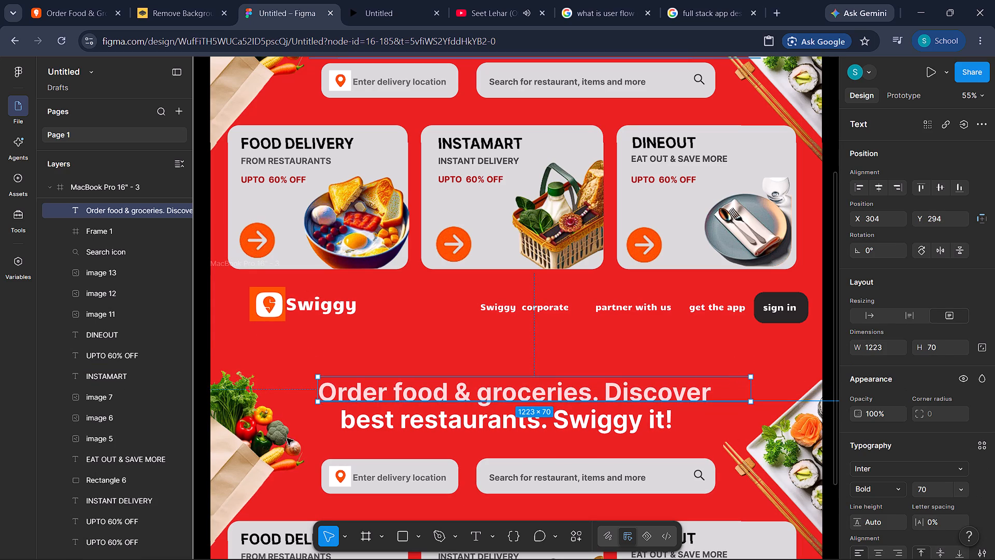
pyautogui.click(320, 407)
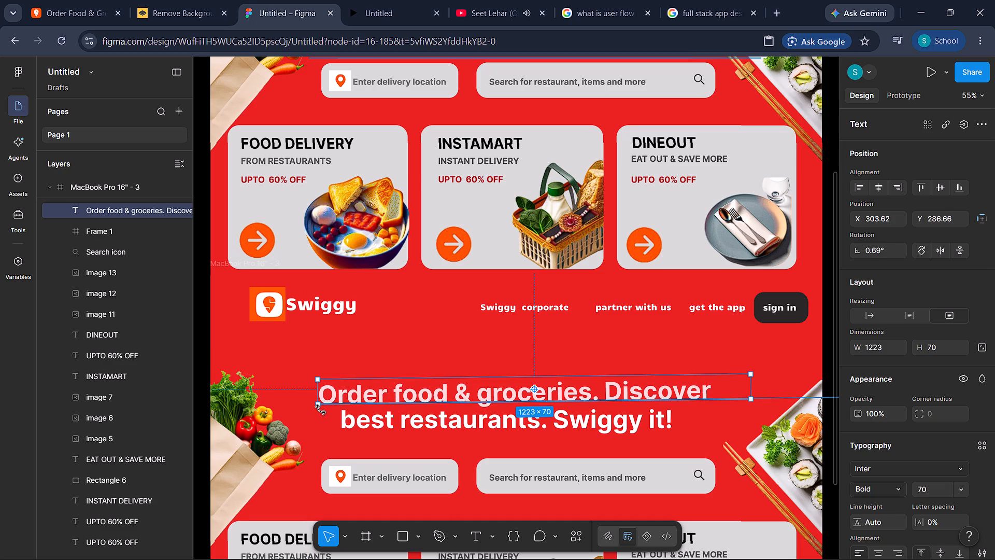
pyautogui.click(320, 410)
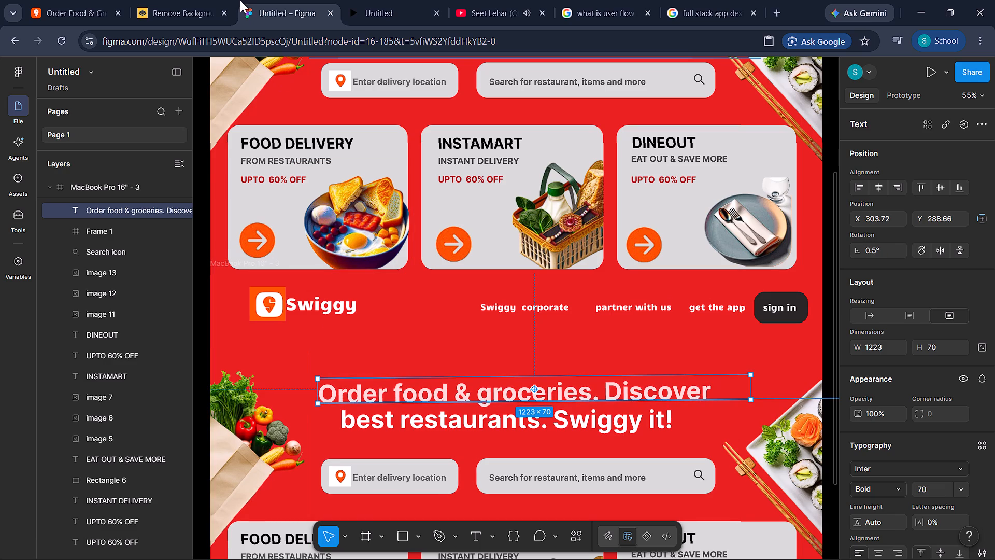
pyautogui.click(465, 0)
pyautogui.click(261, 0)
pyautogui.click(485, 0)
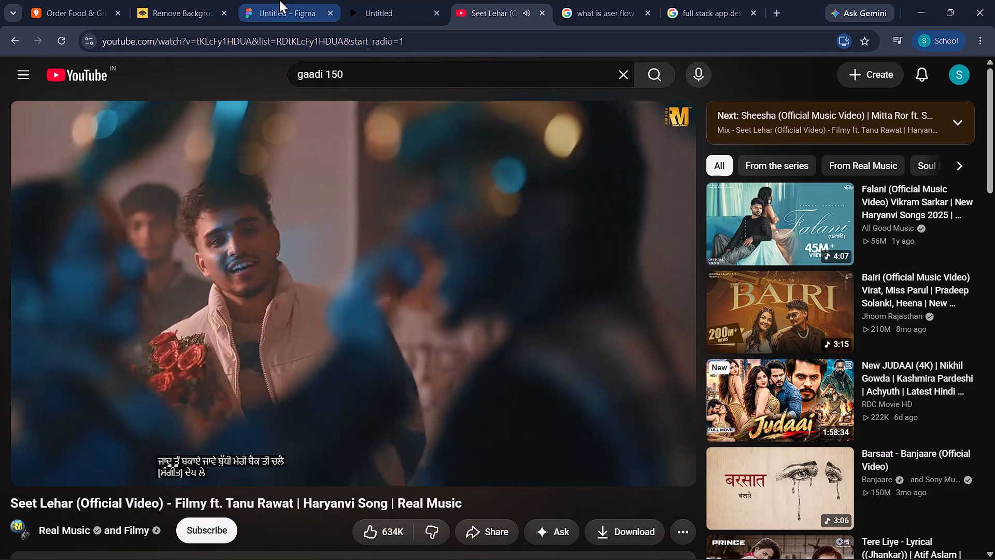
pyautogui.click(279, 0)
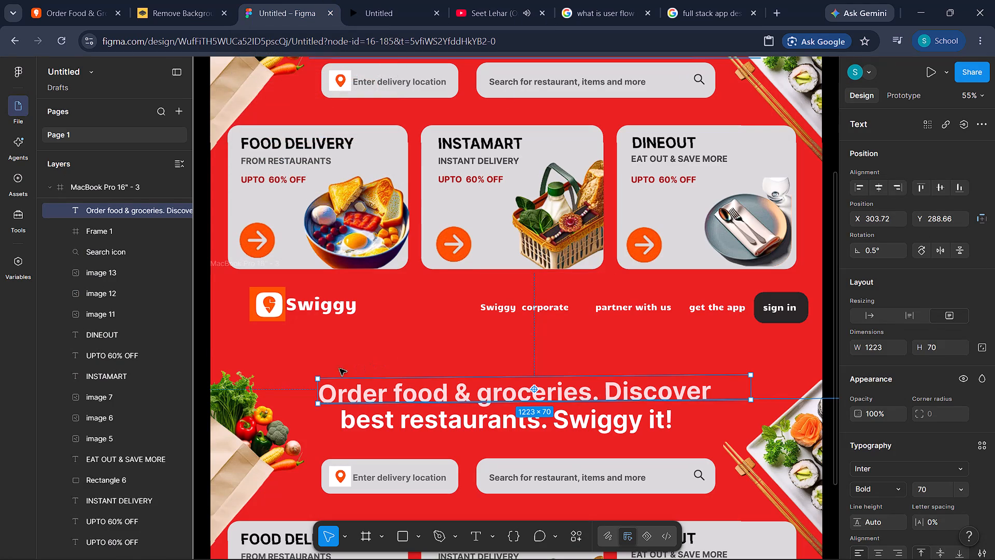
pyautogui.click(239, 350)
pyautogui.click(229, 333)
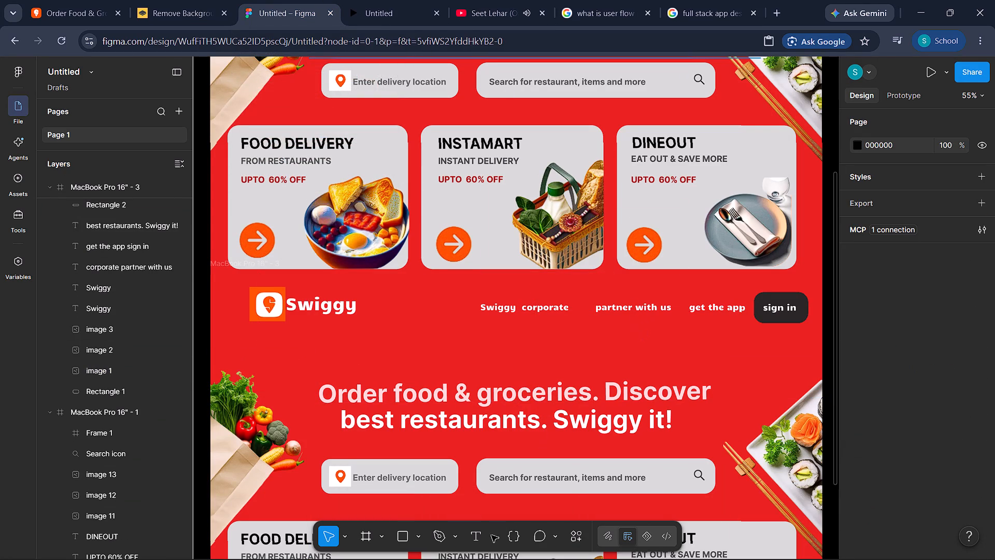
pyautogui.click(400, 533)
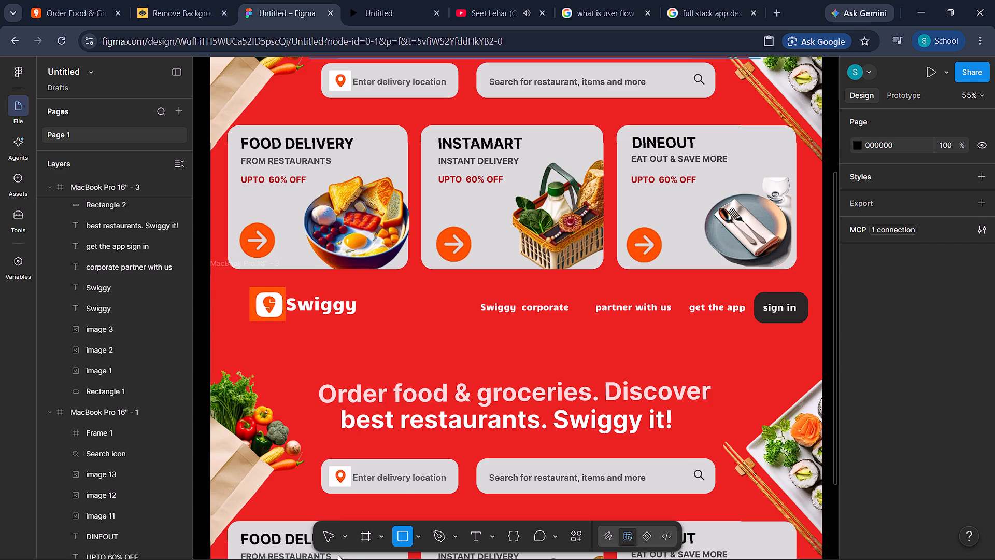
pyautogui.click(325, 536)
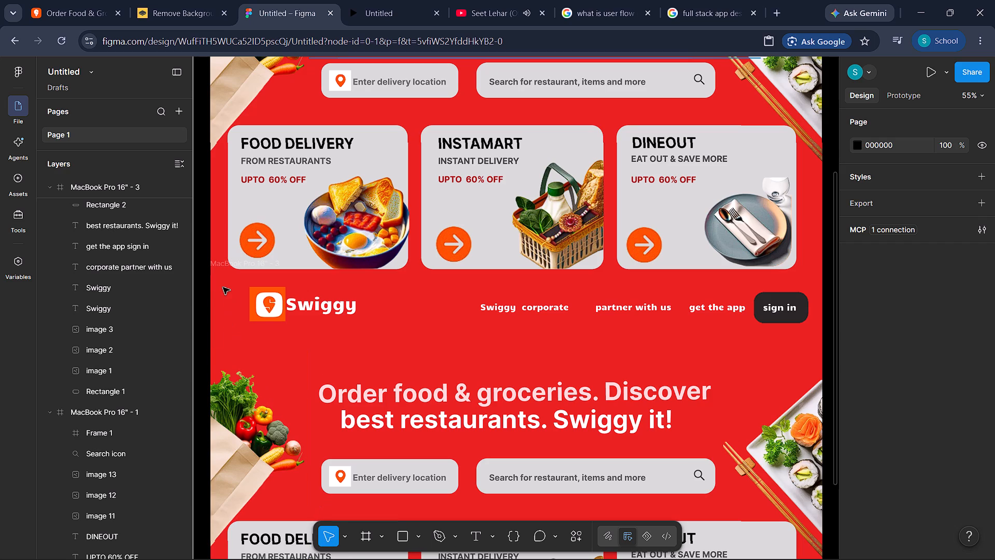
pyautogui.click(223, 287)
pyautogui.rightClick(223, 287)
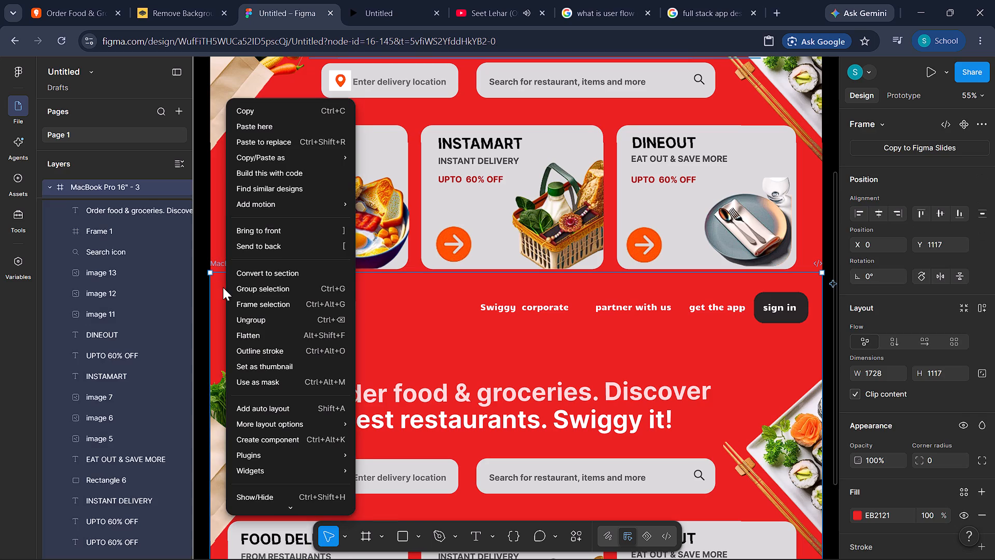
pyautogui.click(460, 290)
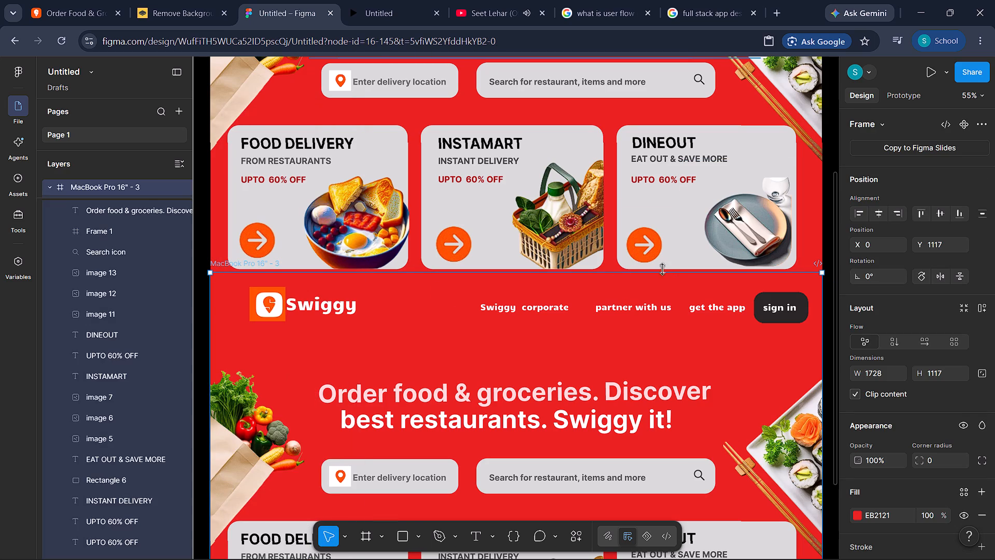
# Draw a login panel rectangle about 612 × 1108 over the right side of the duplicated frame at X 1116, Y 0, matching Swiggy's website.
pyautogui.click(406, 534)
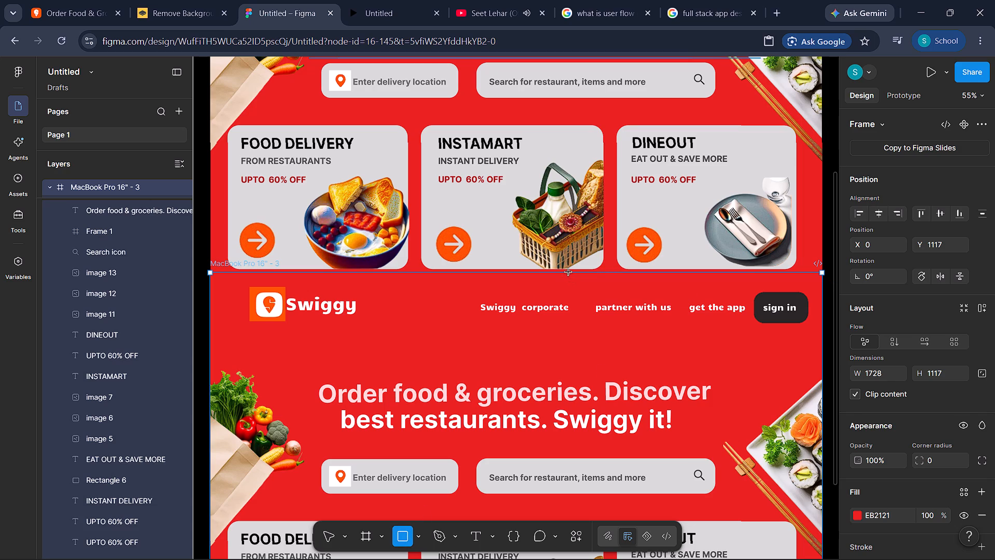
pyautogui.click(64, 0)
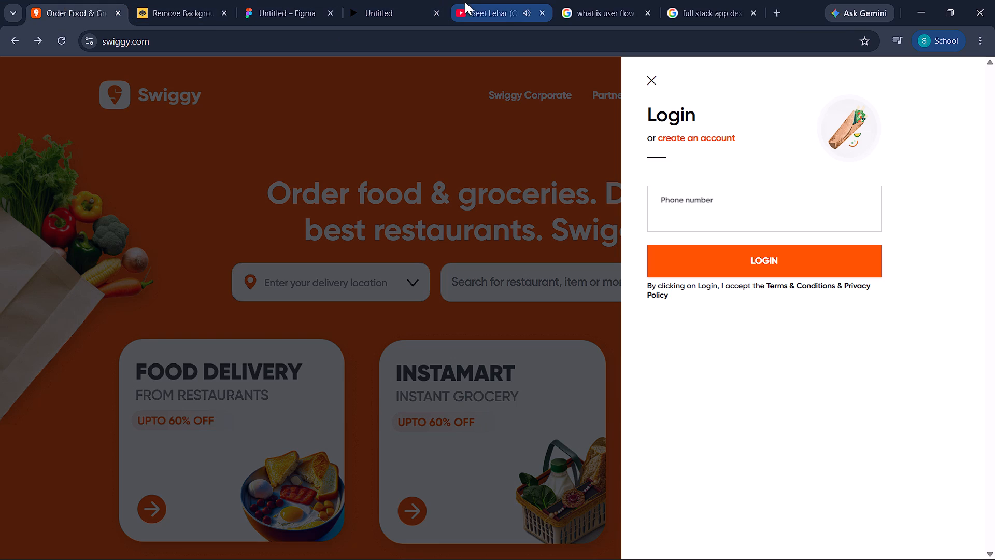
pyautogui.click(270, 0)
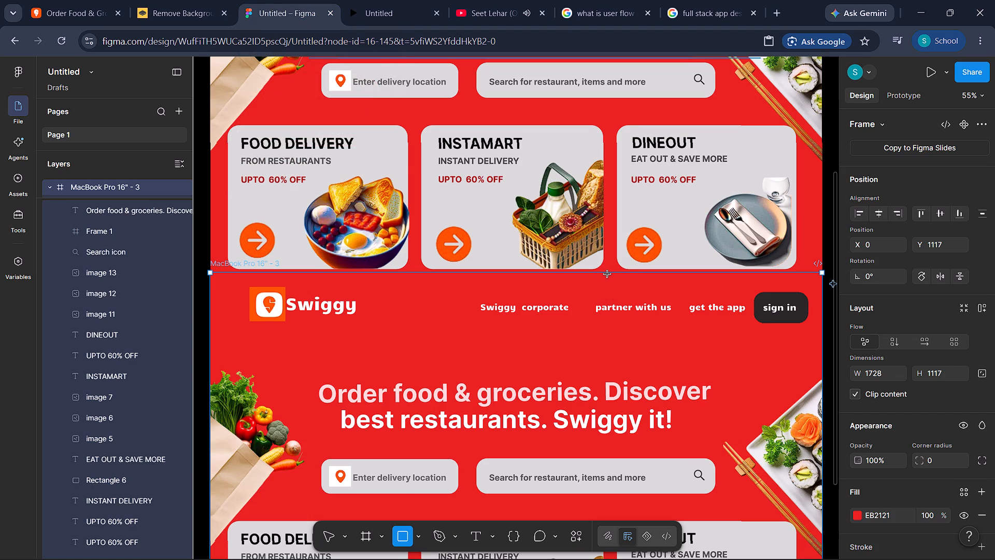
pyautogui.moveTo(605, 274); pyautogui.dragTo(664, 398)
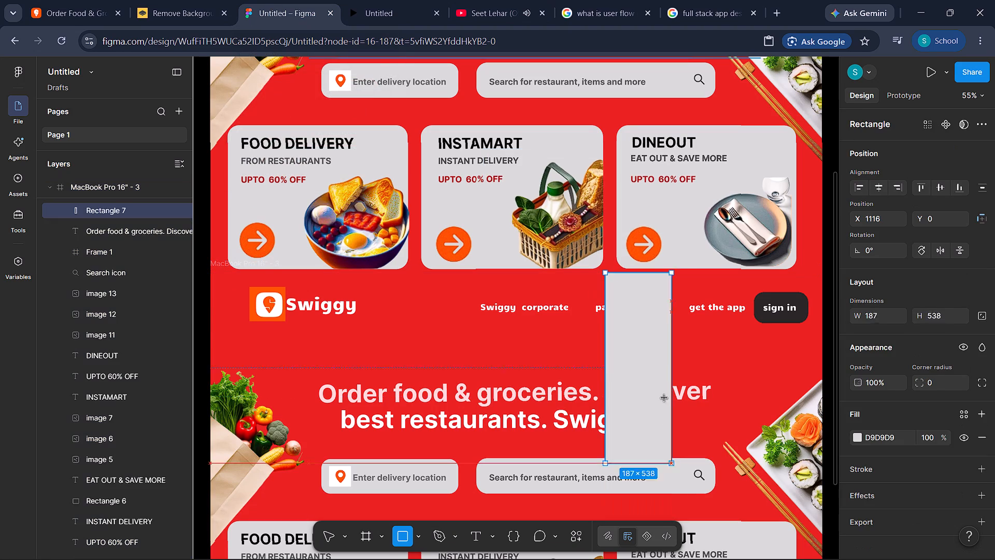
pyautogui.moveTo(664, 398); pyautogui.dragTo(774, 458)
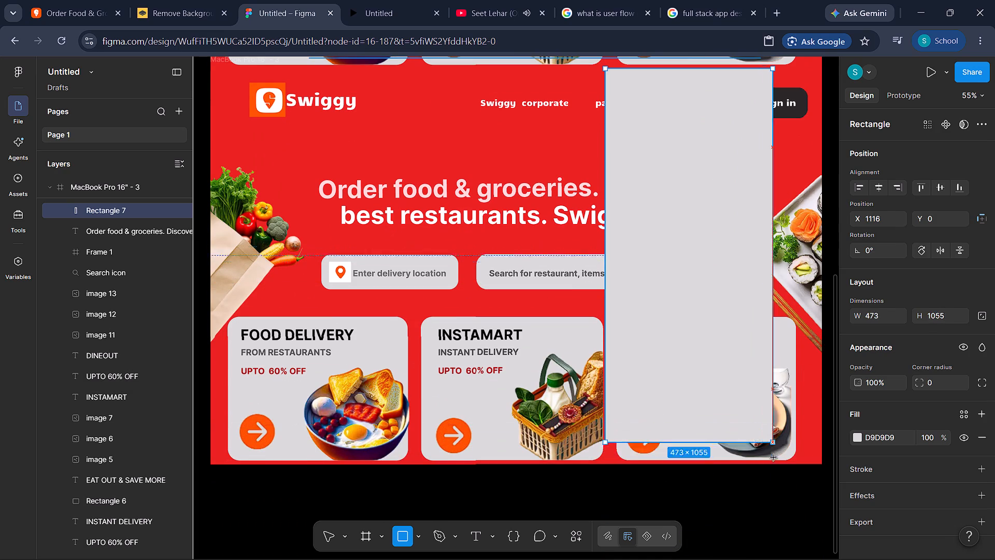
pyautogui.moveTo(774, 458); pyautogui.dragTo(820, 463)
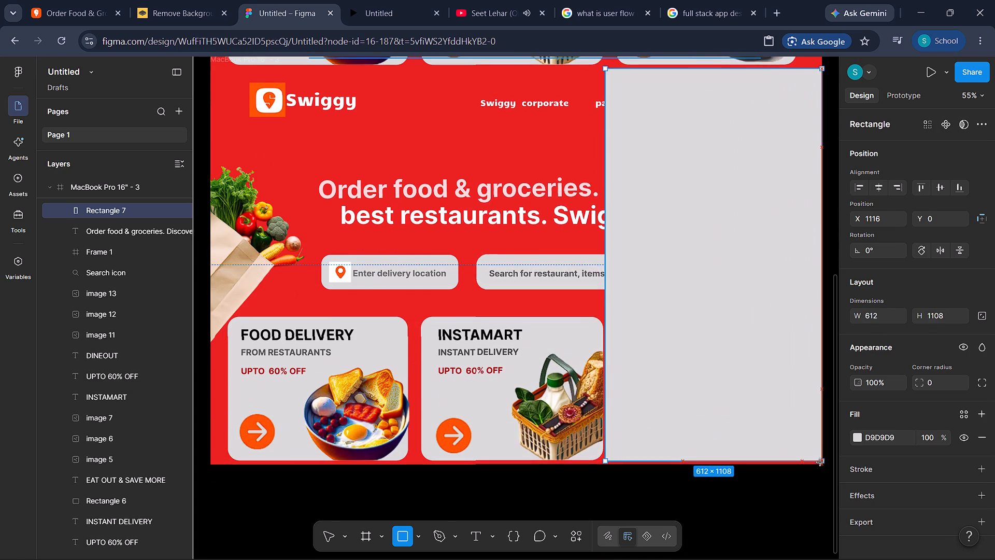
# Extend the login panel rectangle down to the bottom edge of the duplicated frame, making it 612 × 1117.
pyautogui.moveTo(820, 463); pyautogui.dragTo(823, 464)
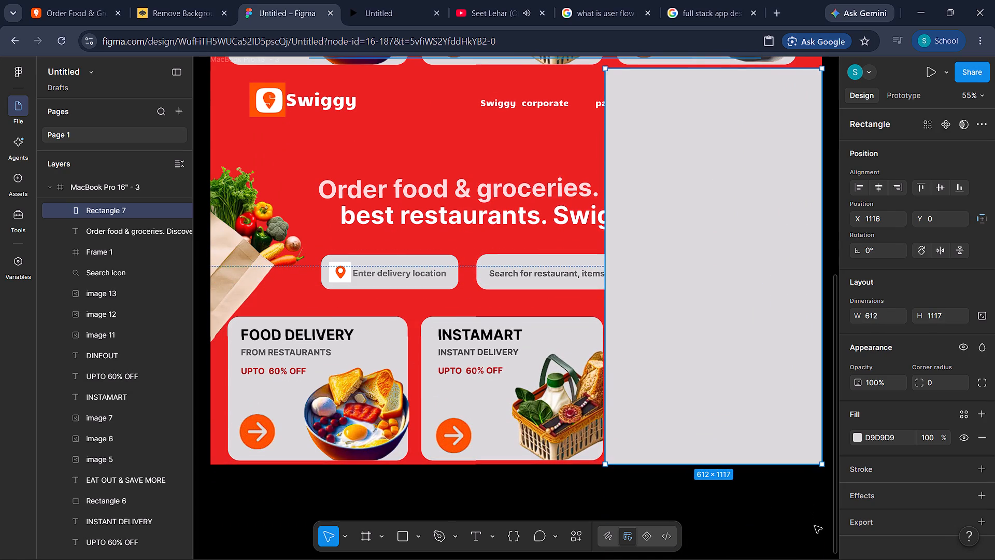
pyautogui.click(774, 506)
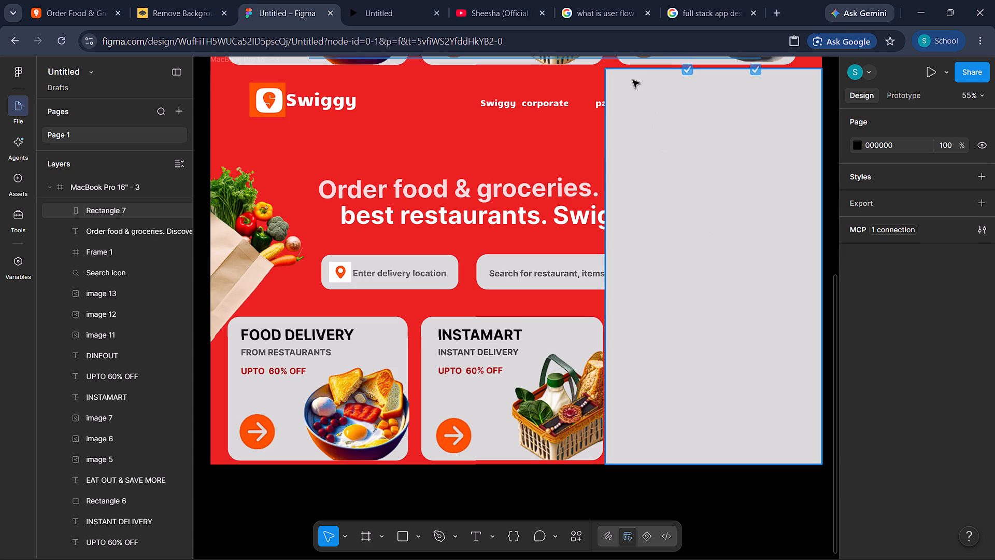
pyautogui.click(633, 80)
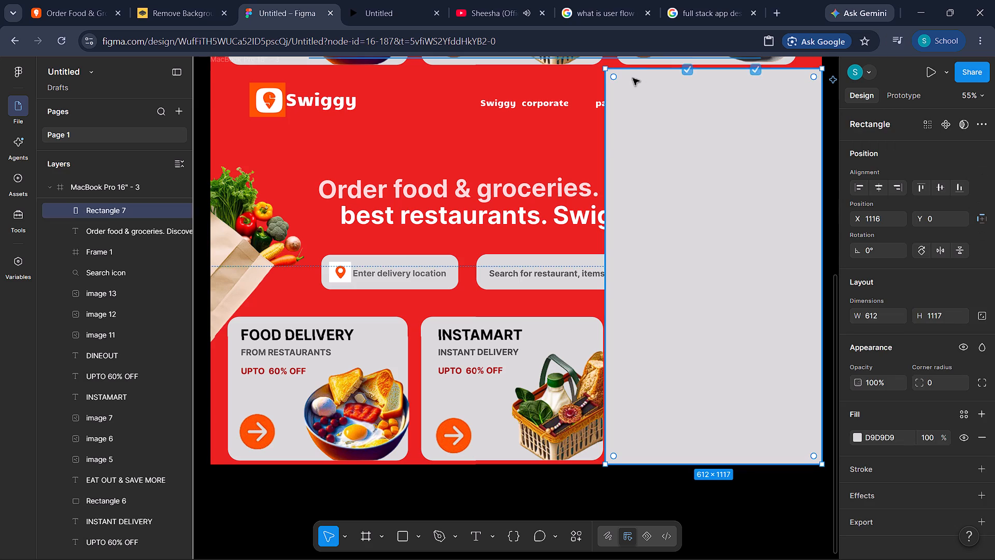
pyautogui.click(776, 531)
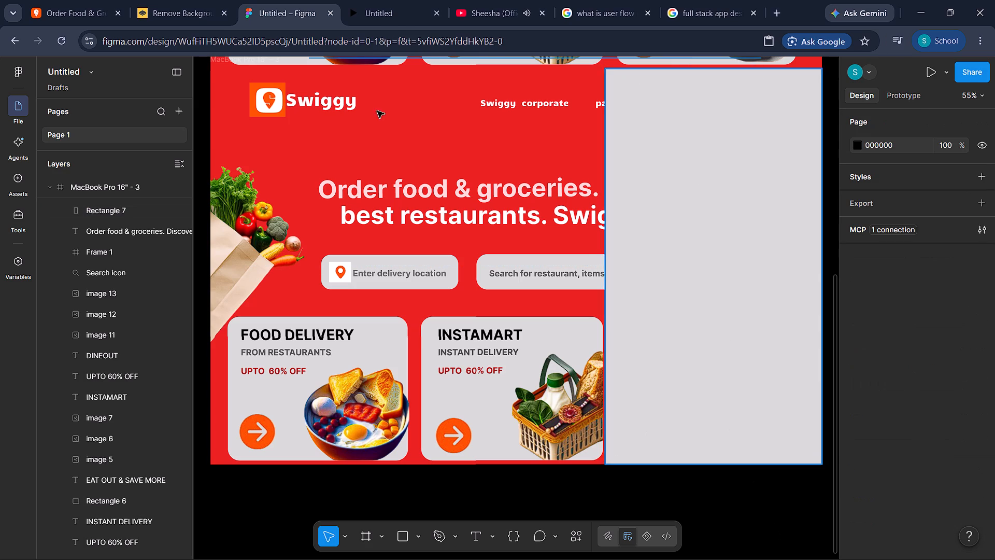
# Capture a screenshot of the wrap illustration beside the Login heading on Swiggy's website.
pyautogui.click(91, 0)
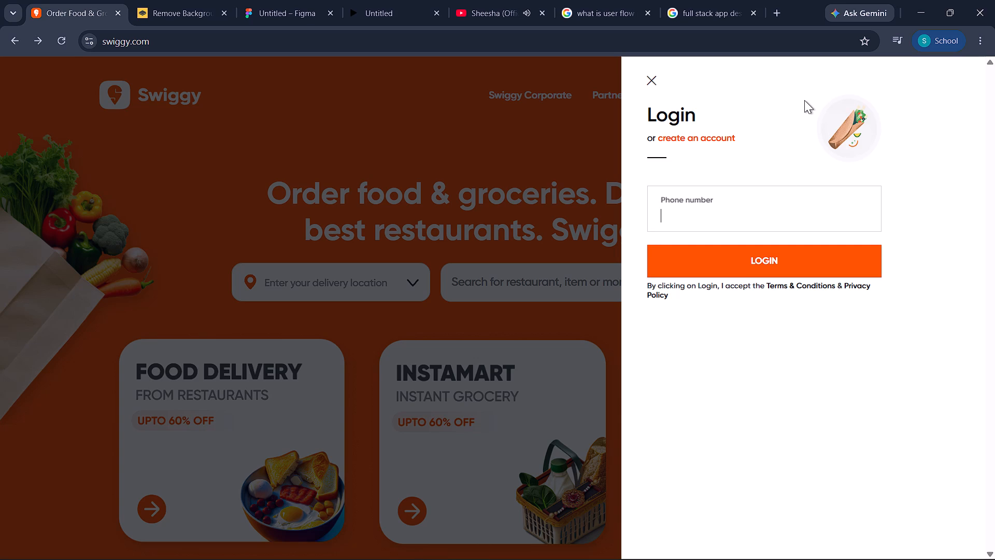
pyautogui.press('shift+super+s')
pyautogui.moveTo(767, 84); pyautogui.dragTo(950, 174)
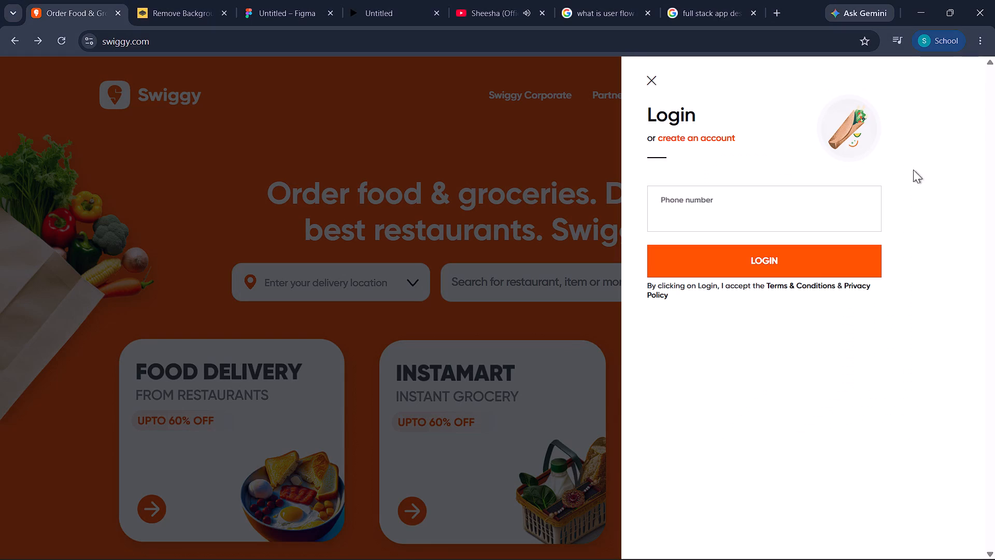
# Upload Screenshot 2026-10-29 142208.png from the Gallery to remove.bg and copy the wrap image with its background removed.
pyautogui.click(169, 0)
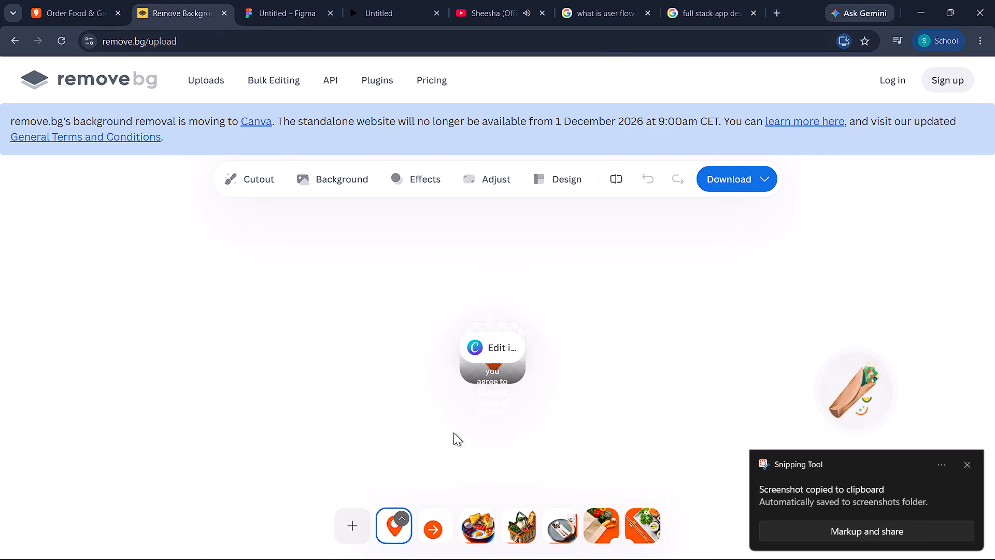
pyautogui.click(356, 530)
pyautogui.scroll(4, 51, 92)
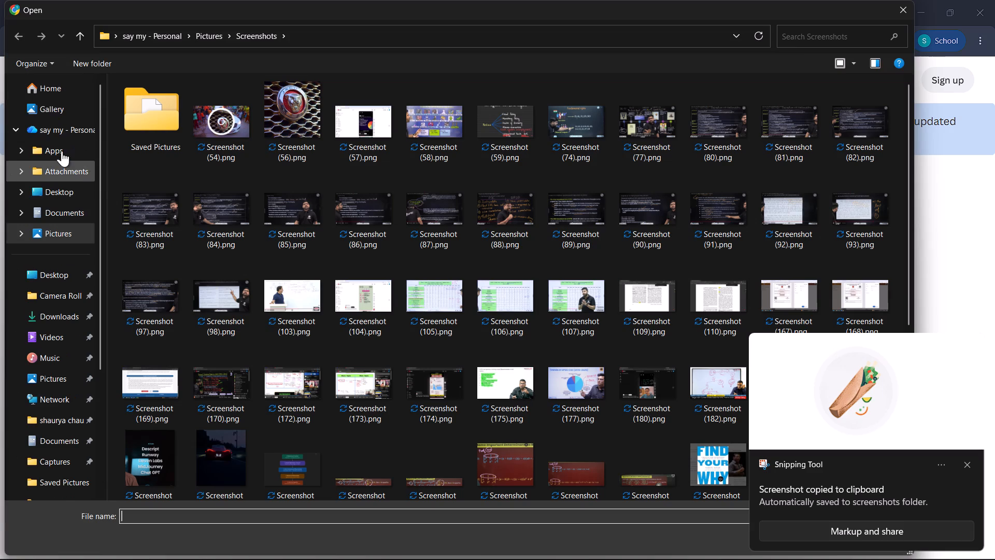
pyautogui.click(45, 105)
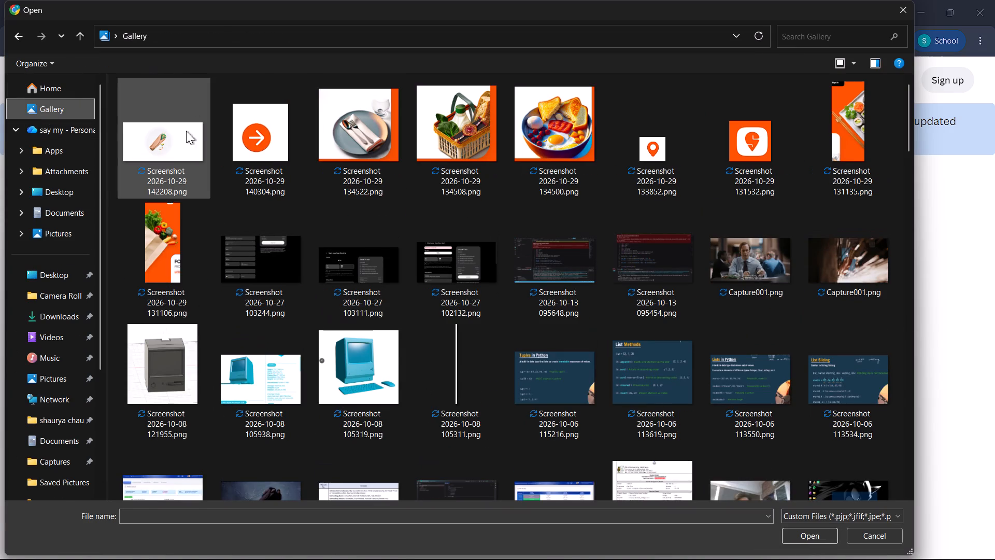
pyautogui.click(162, 145)
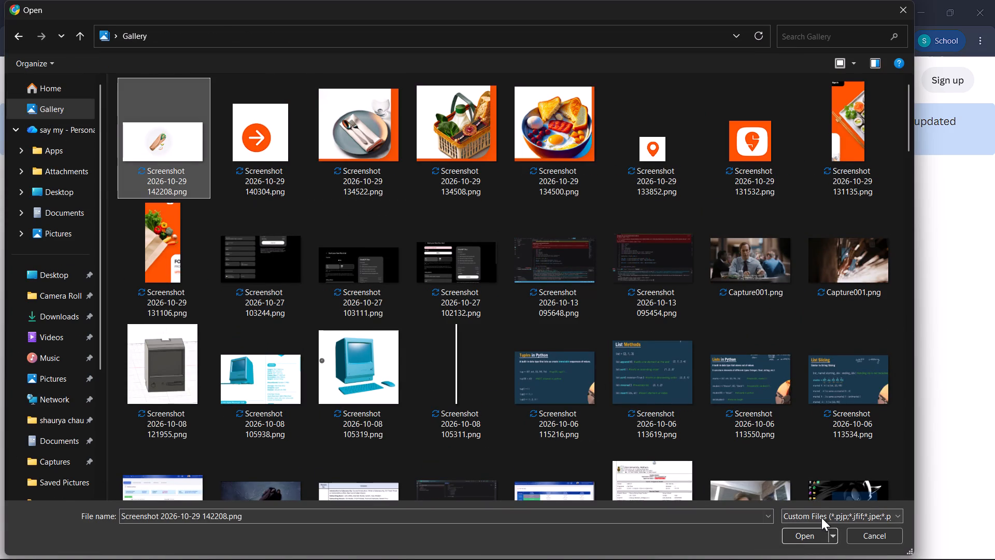
pyautogui.click(803, 537)
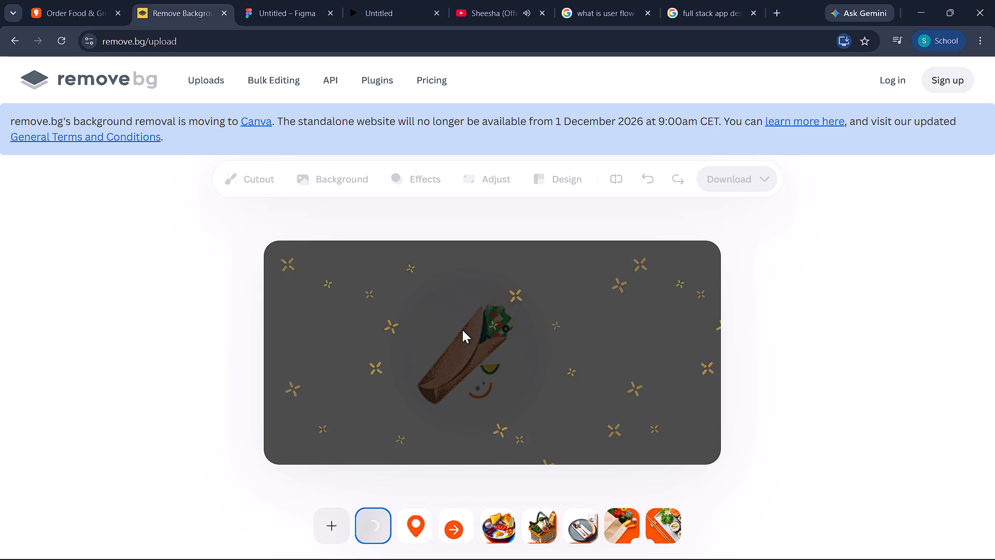
pyautogui.rightClick(489, 315)
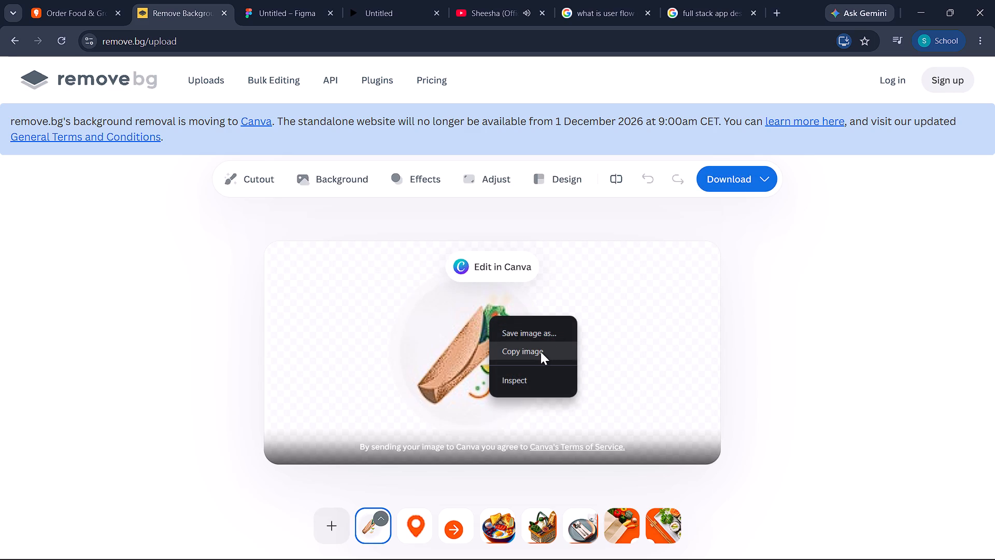
pyautogui.click(541, 352)
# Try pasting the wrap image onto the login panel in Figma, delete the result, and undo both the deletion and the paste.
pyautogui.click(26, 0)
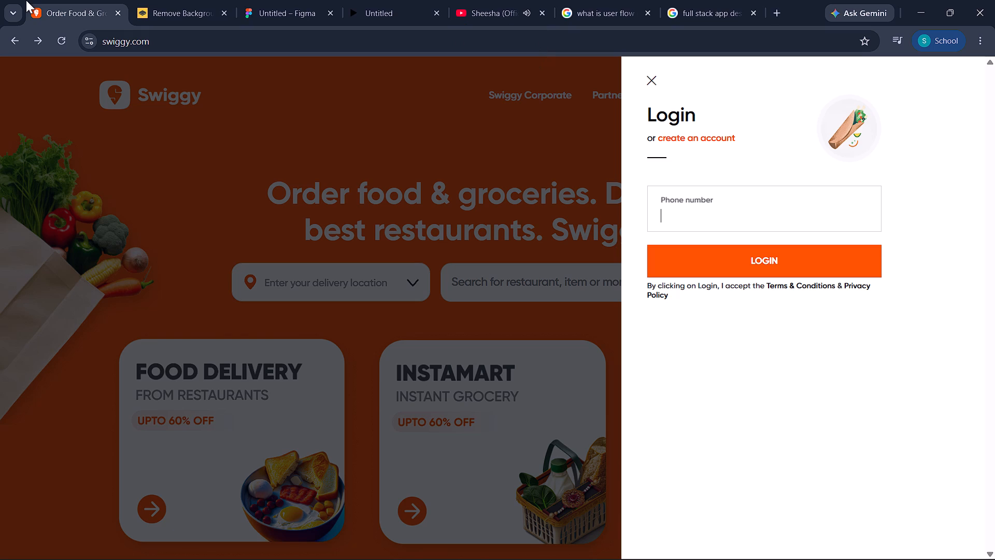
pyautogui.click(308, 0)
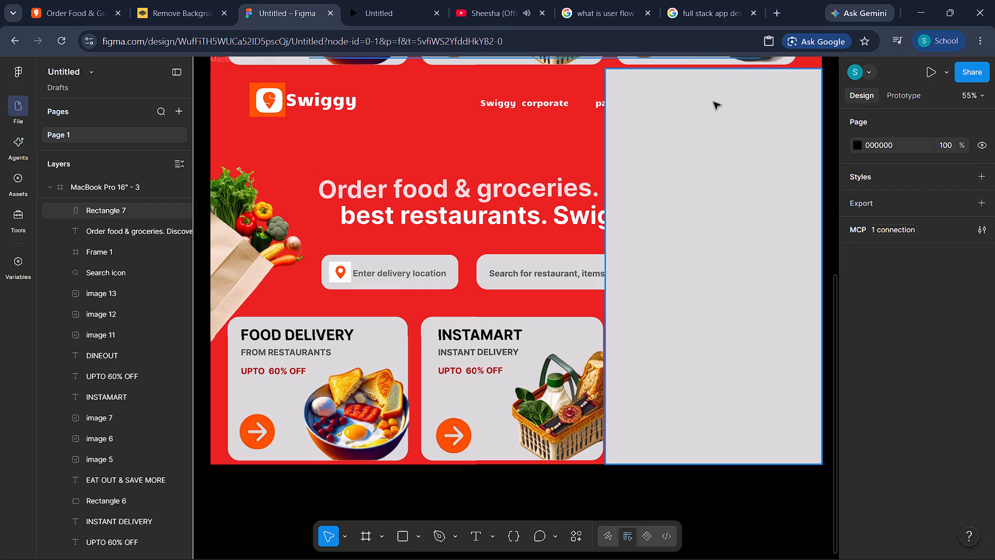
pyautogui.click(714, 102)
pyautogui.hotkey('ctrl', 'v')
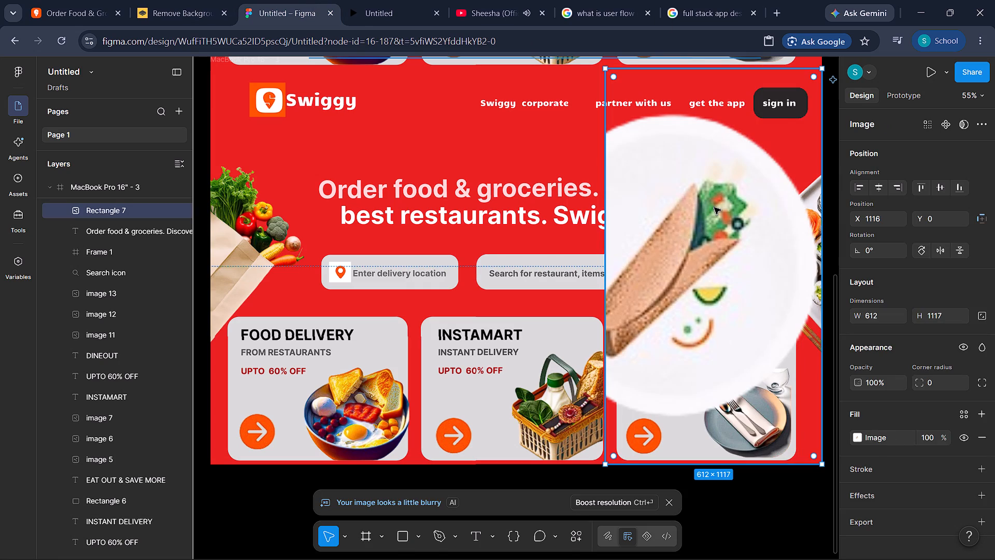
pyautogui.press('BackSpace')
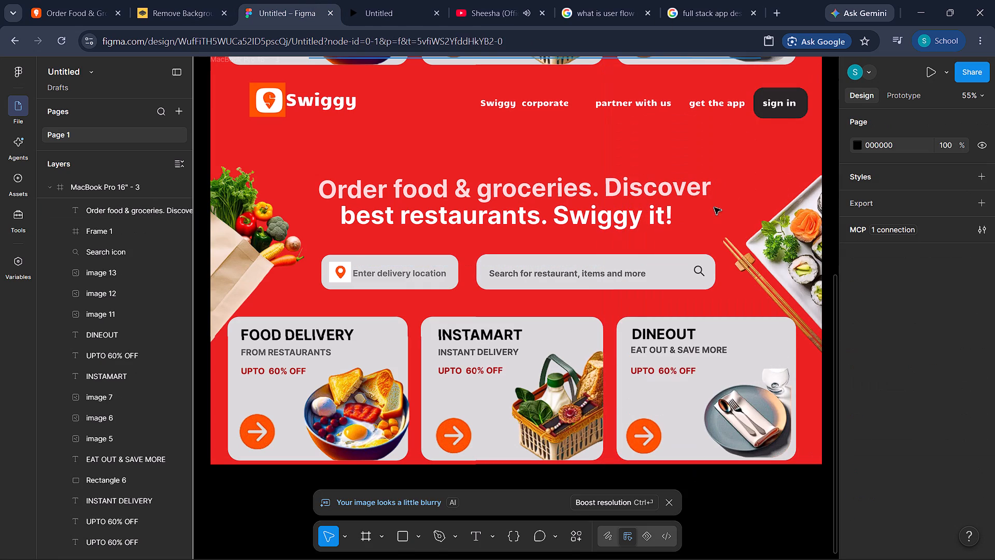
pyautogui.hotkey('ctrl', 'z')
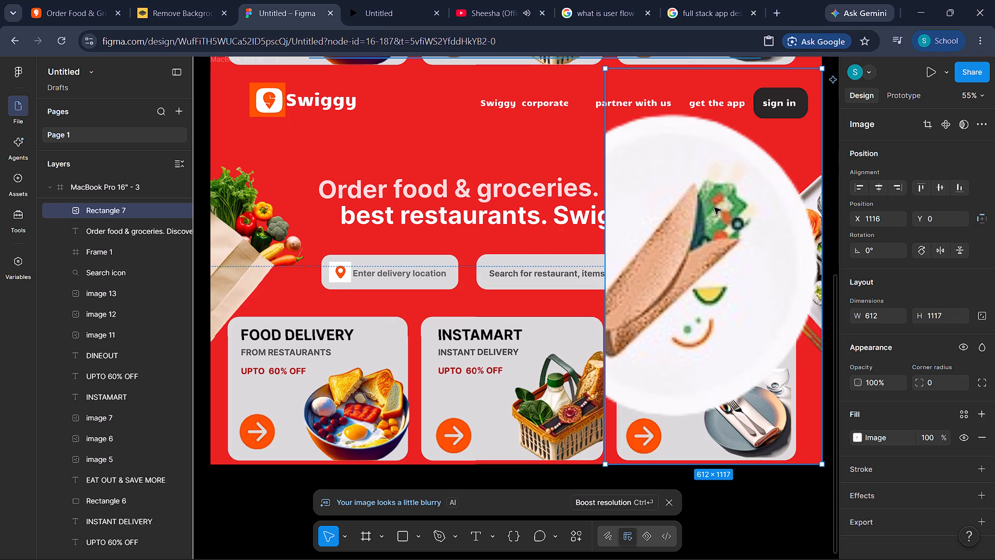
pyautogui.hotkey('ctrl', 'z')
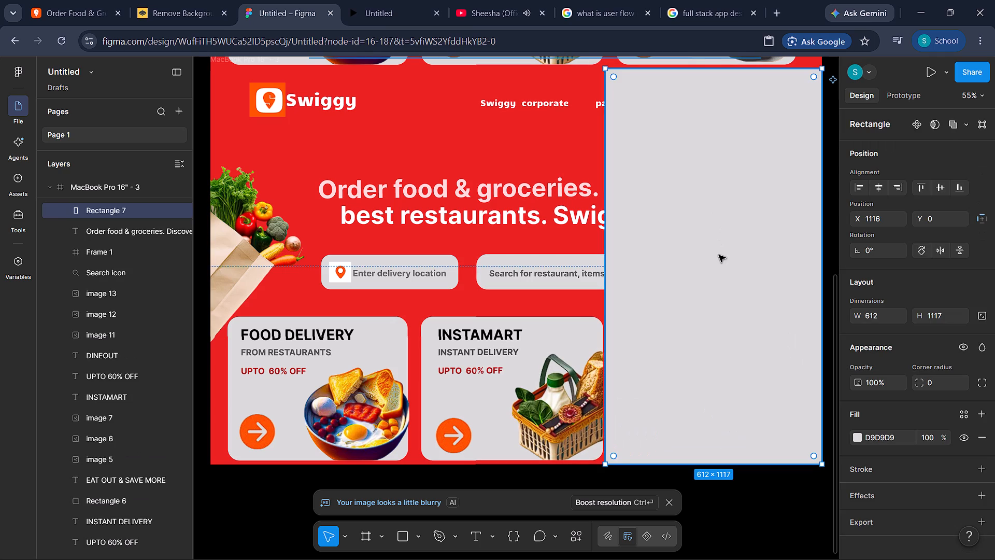
# Change the login panel rectangle's fill colour to the near-white FFFBFB.
pyautogui.click(719, 255)
pyautogui.rightClick(719, 255)
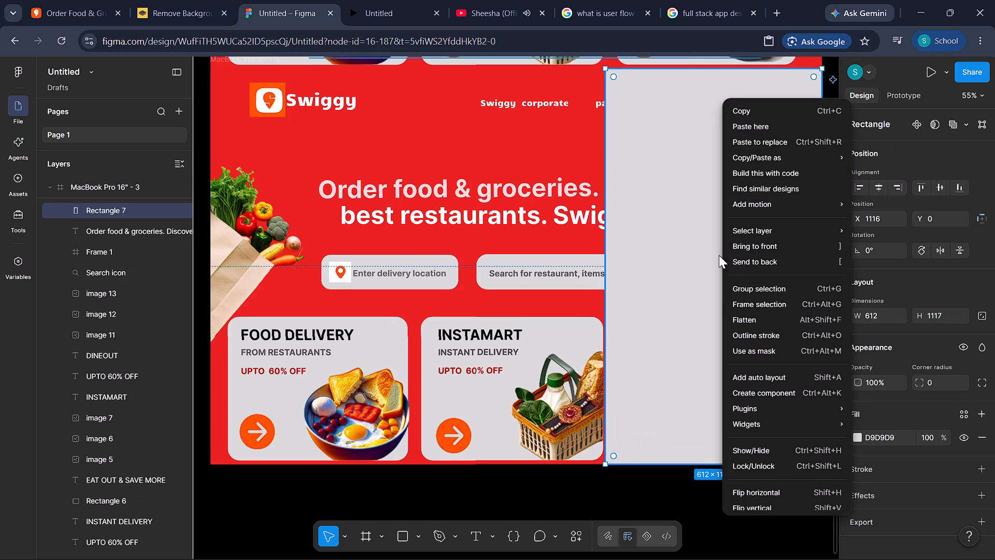
pyautogui.click(699, 244)
pyautogui.click(856, 433)
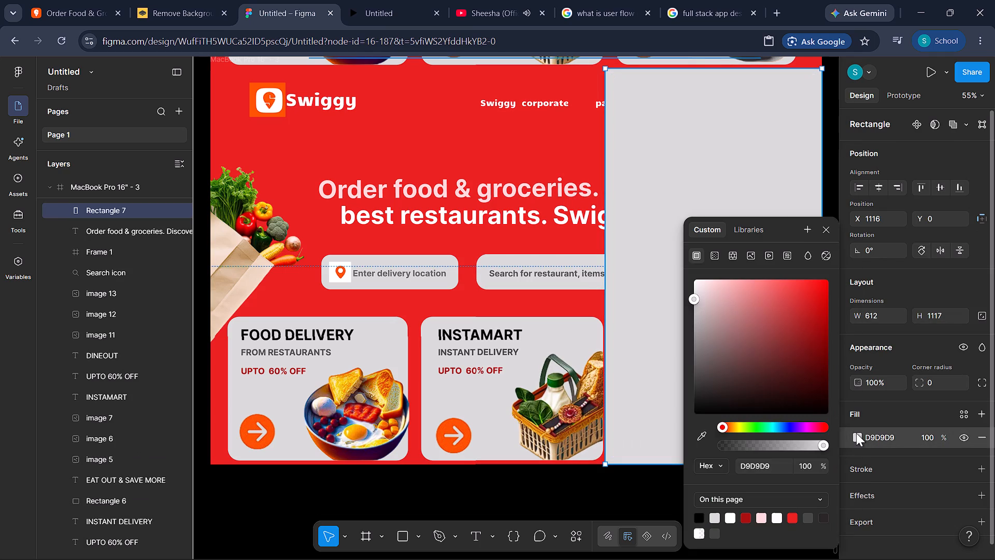
pyautogui.moveTo(694, 295); pyautogui.dragTo(702, 268)
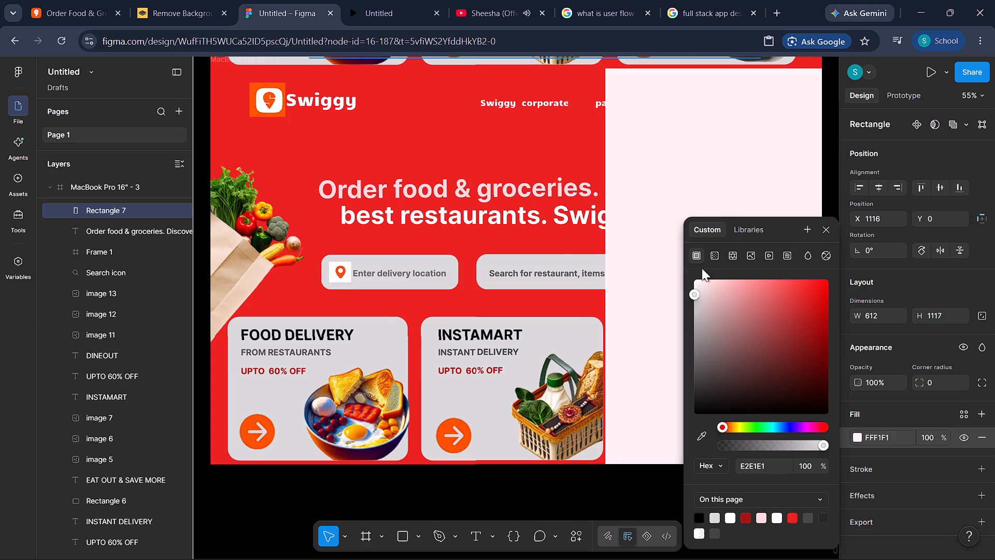
pyautogui.moveTo(702, 268); pyautogui.dragTo(696, 270)
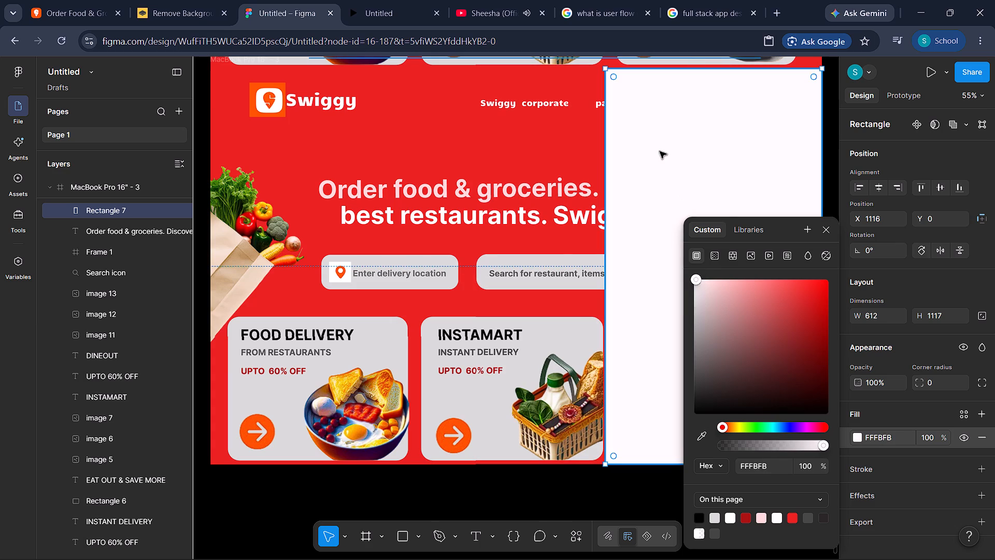
pyautogui.click(660, 151)
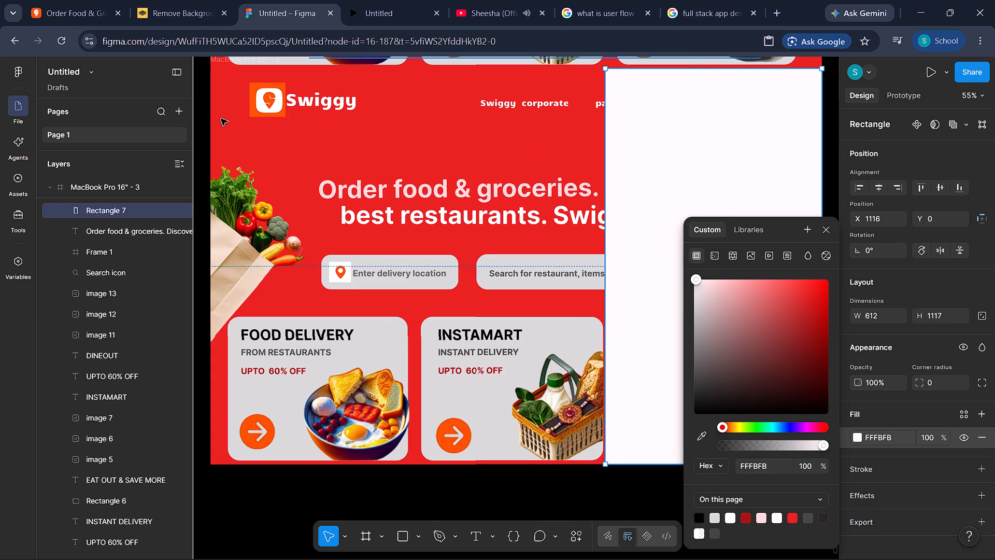
# Paste the wrap image into the duplicated frame, scale it to about 399 × 195, and place it atop the login panel at about X 1385, Y 27.
pyautogui.click(221, 122)
pyautogui.hotkey('ctrl', 'v')
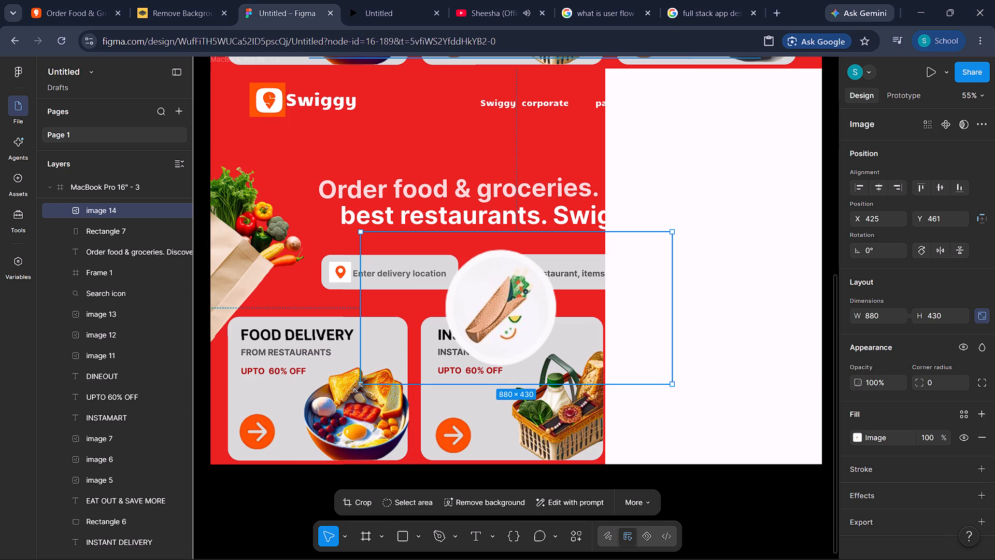
pyautogui.moveTo(360, 386); pyautogui.dragTo(510, 307)
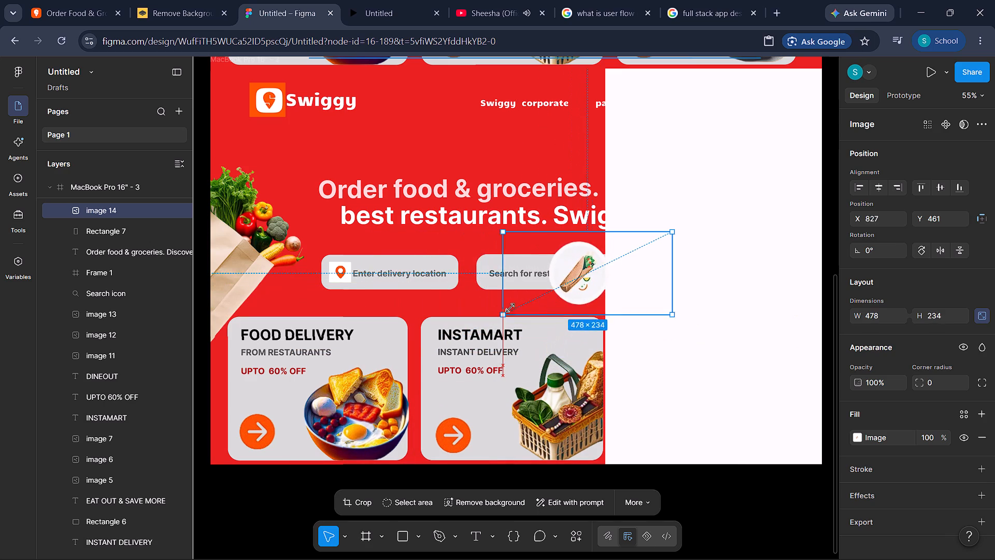
pyautogui.moveTo(510, 307); pyautogui.dragTo(572, 295)
pyautogui.moveTo(605, 267); pyautogui.dragTo(774, 113)
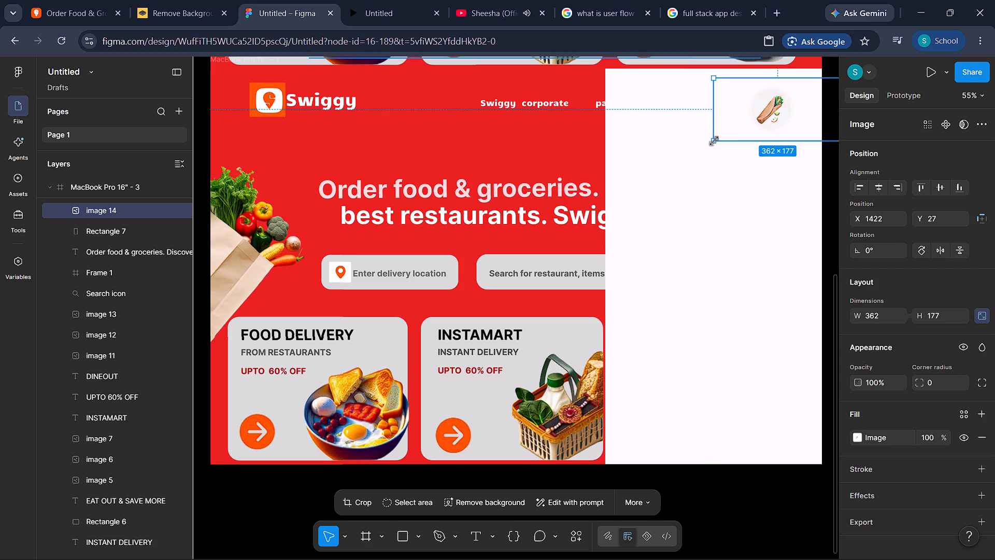
pyautogui.moveTo(712, 141); pyautogui.dragTo(706, 148)
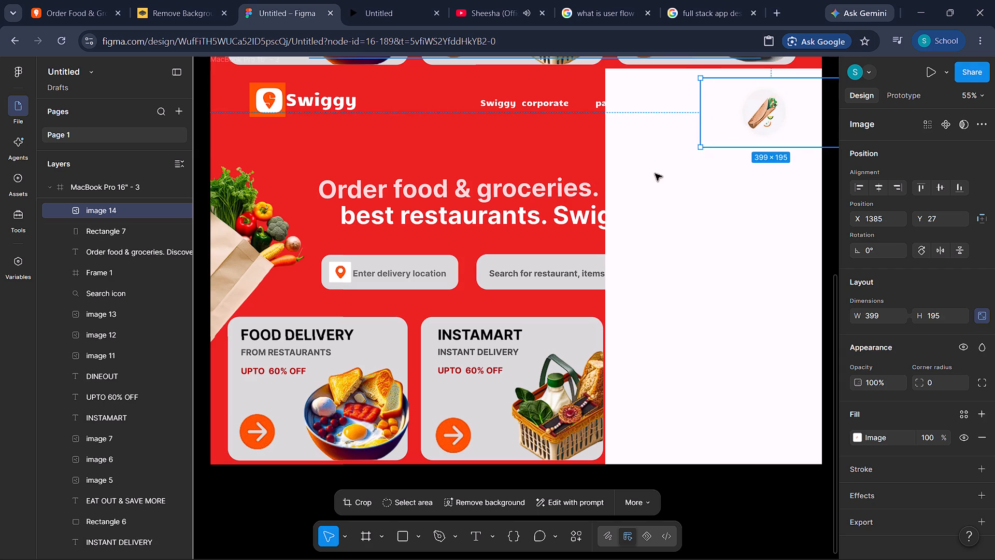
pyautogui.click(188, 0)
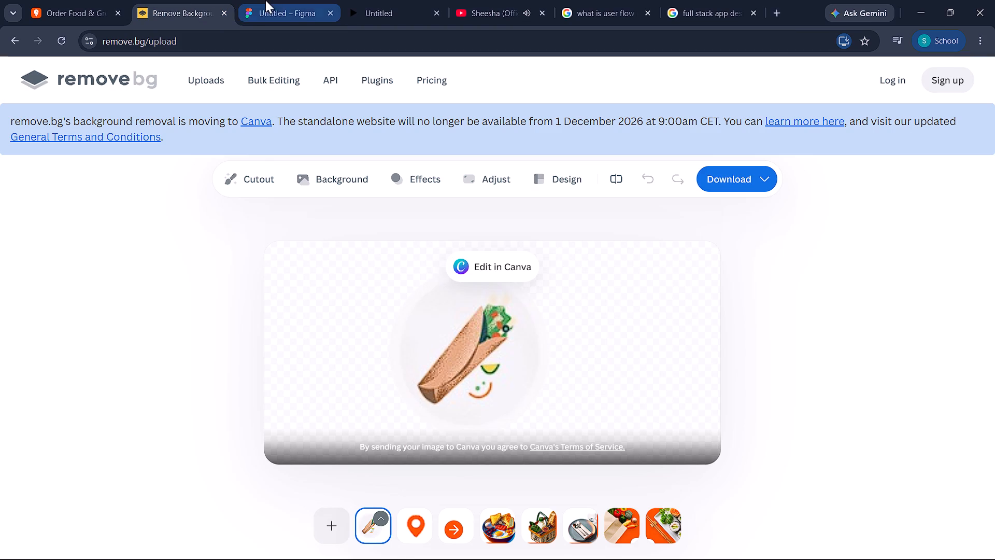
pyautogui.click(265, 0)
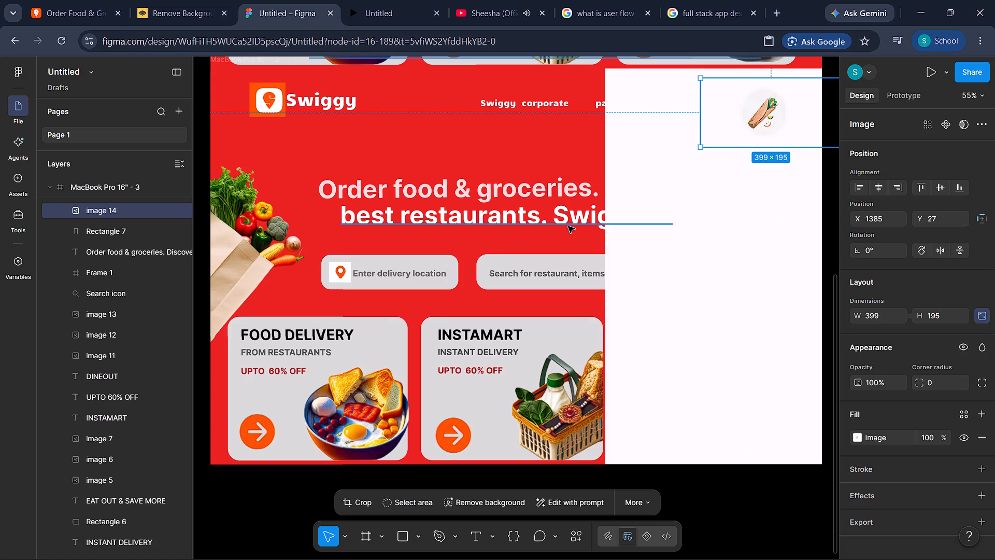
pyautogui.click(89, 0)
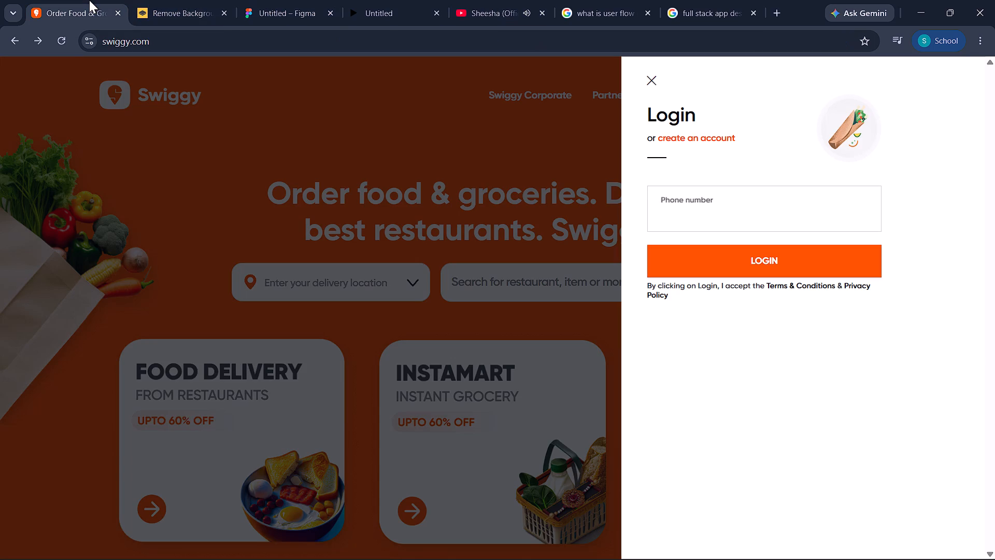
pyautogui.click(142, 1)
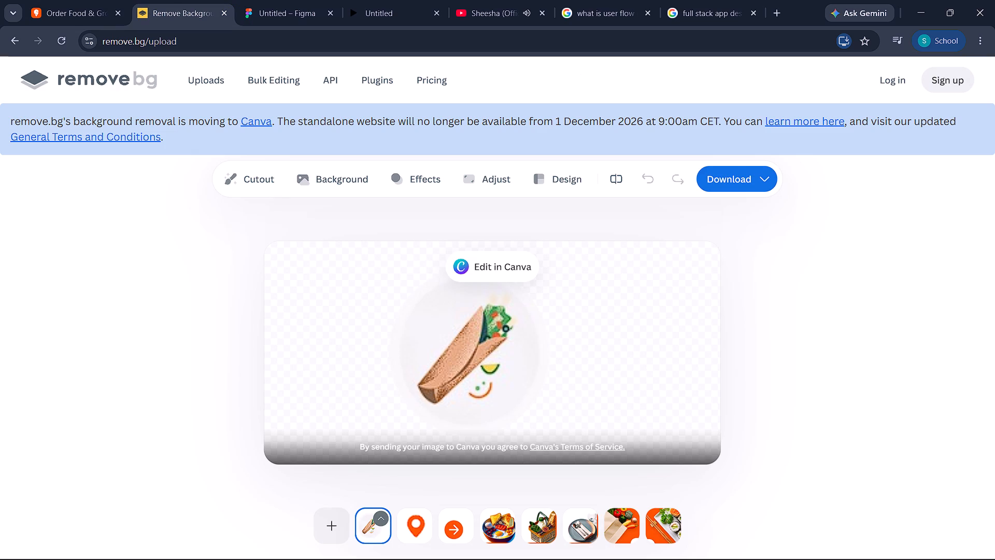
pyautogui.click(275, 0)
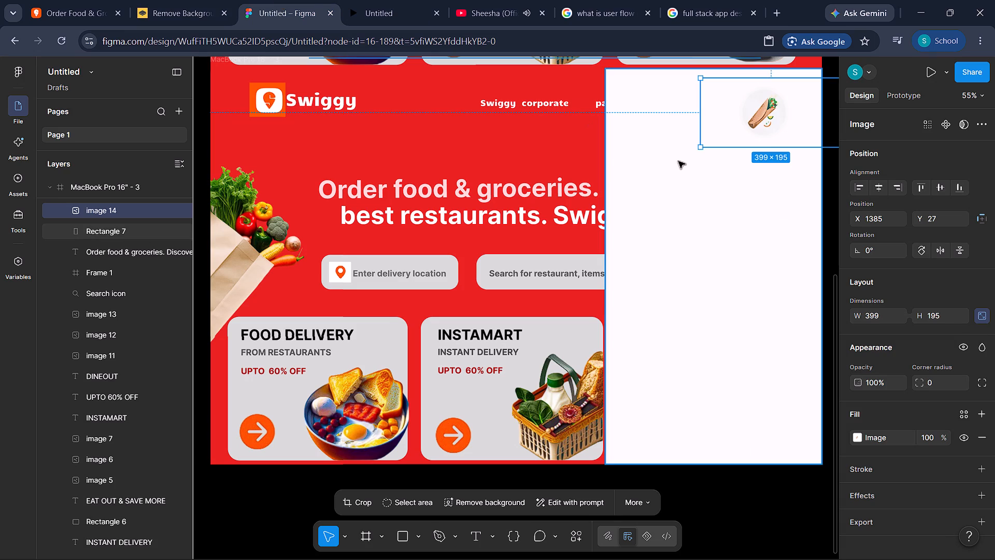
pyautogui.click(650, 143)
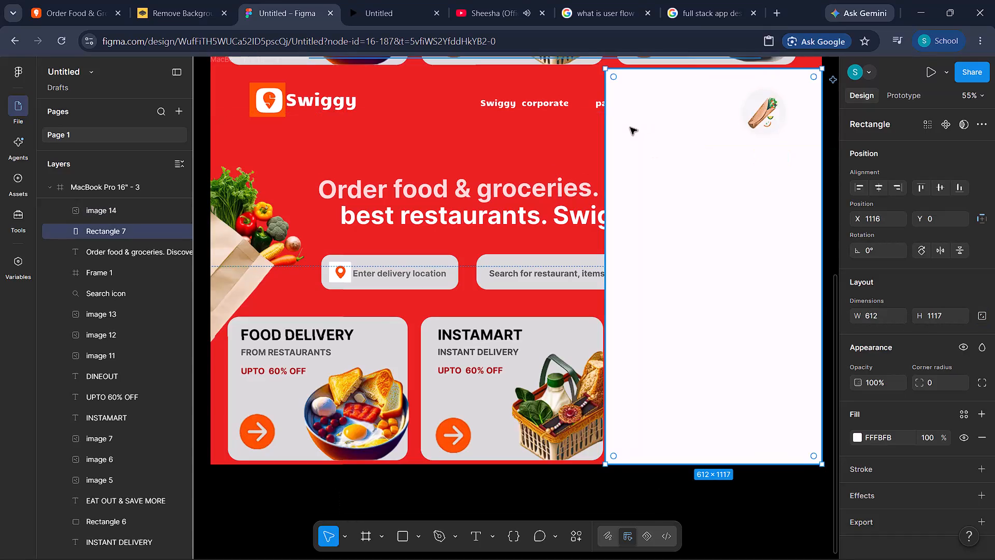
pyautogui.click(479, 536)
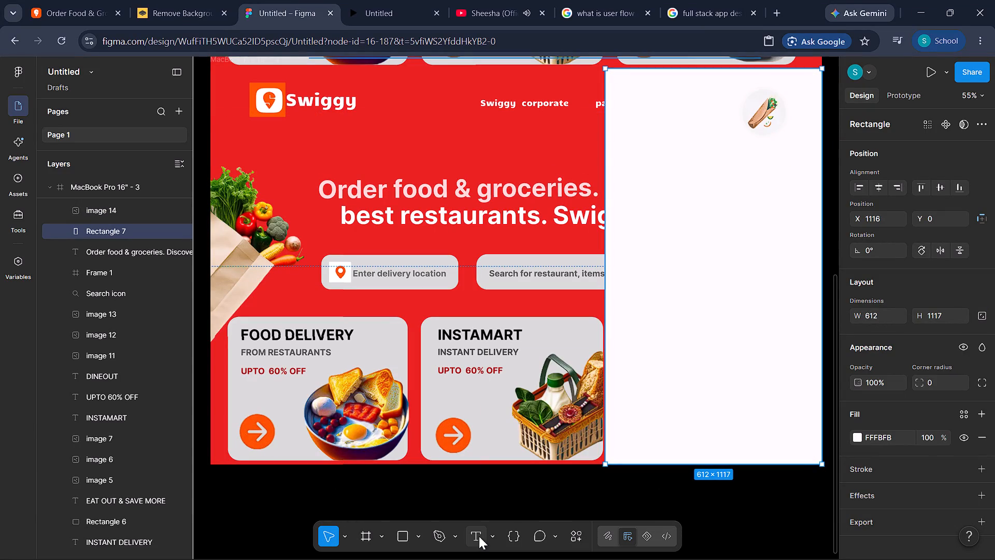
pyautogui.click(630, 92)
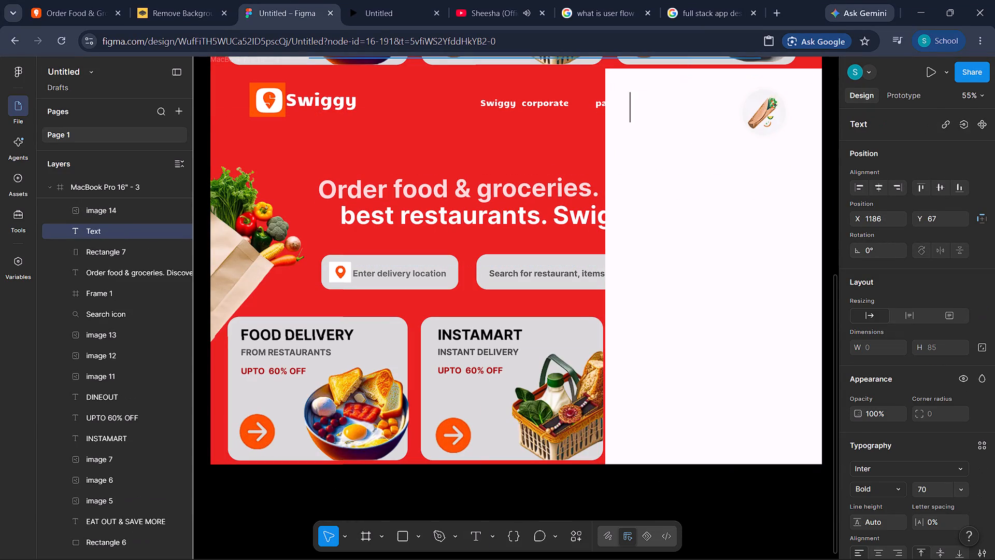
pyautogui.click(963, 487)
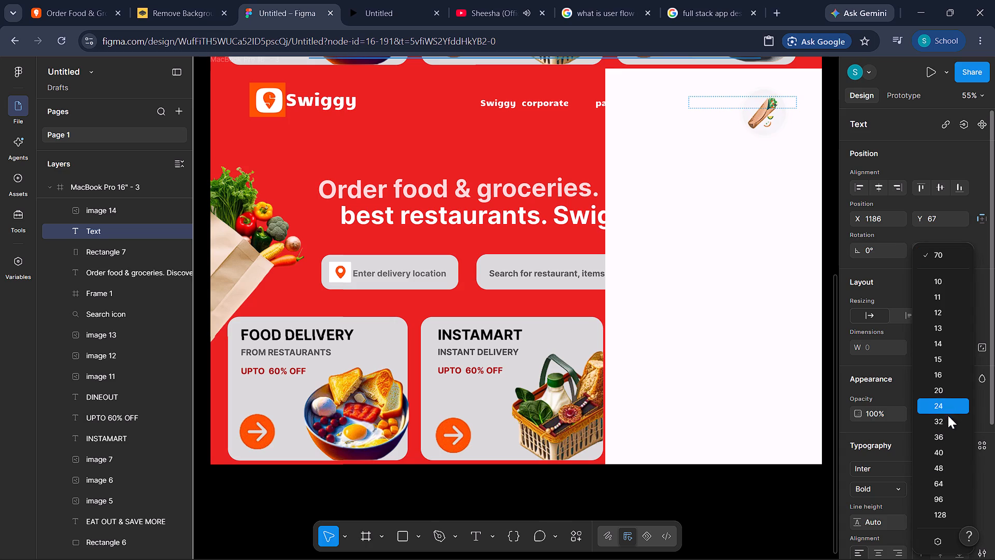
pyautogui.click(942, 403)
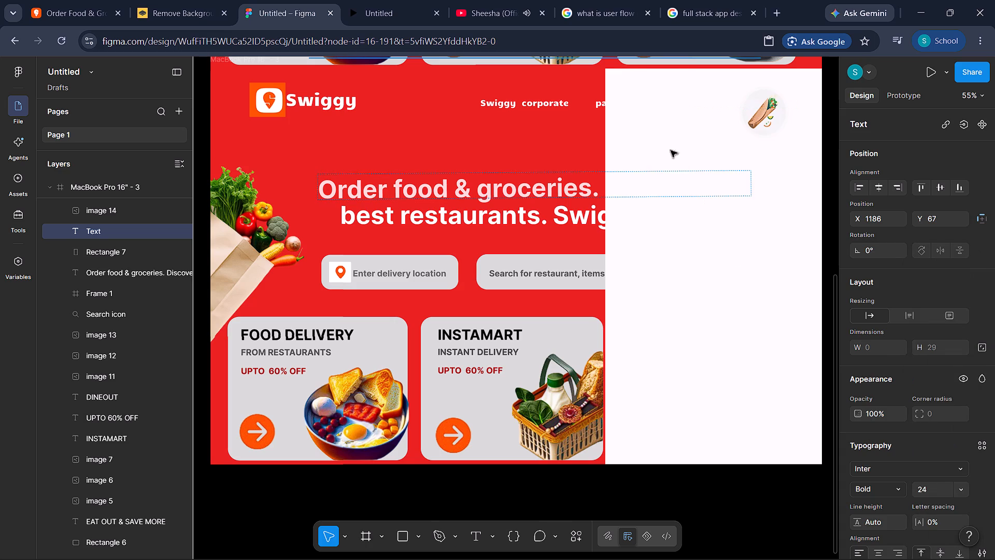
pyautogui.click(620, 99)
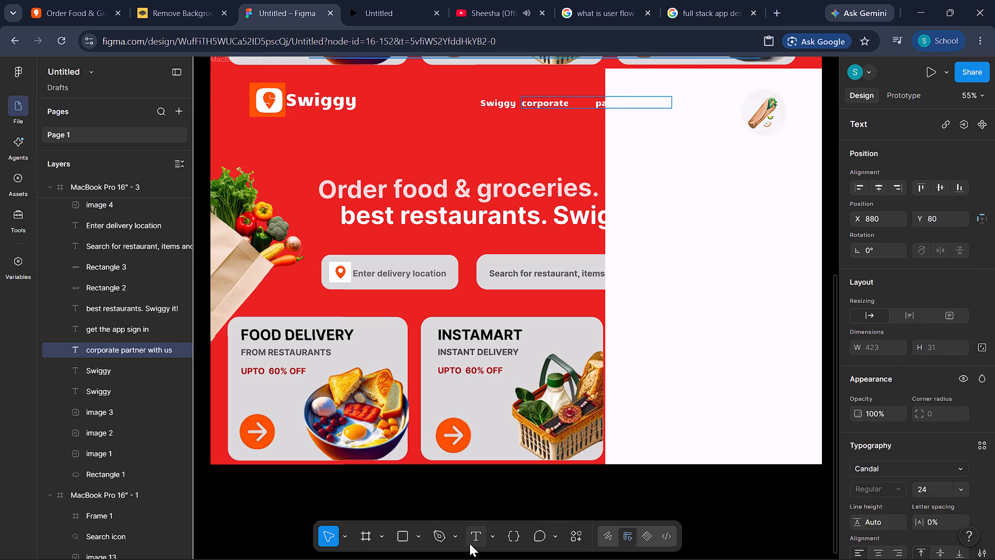
# Add the text LOGIN near the login panel's top-left corner at about X 1151, Y 45, in Candal size 24 with fill 040303.
pyautogui.click(468, 545)
pyautogui.click(617, 84)
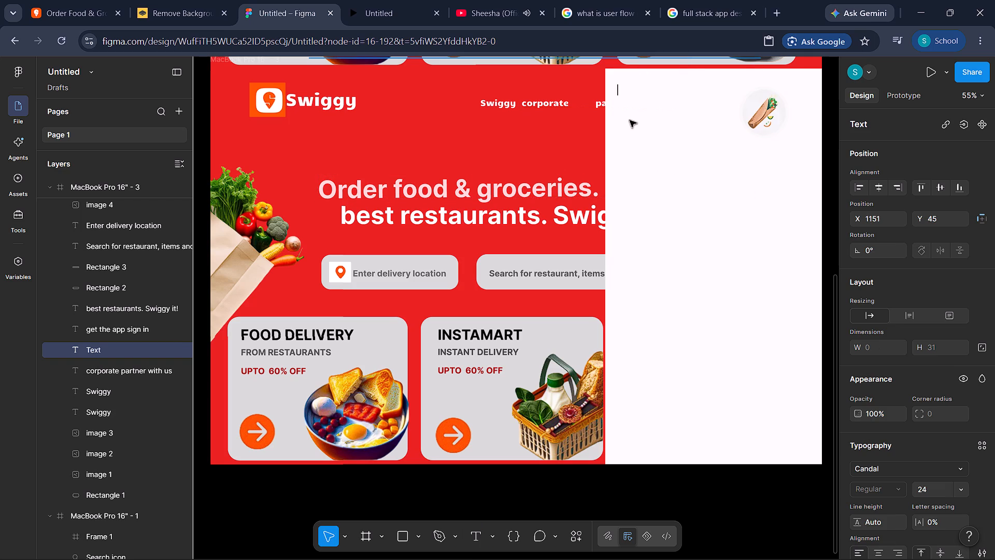
pyautogui.write('lo')
pyautogui.press('g')
pyautogui.press('BackSpace')
pyautogui.press('BackSpace')
pyautogui.press('BackSpace')
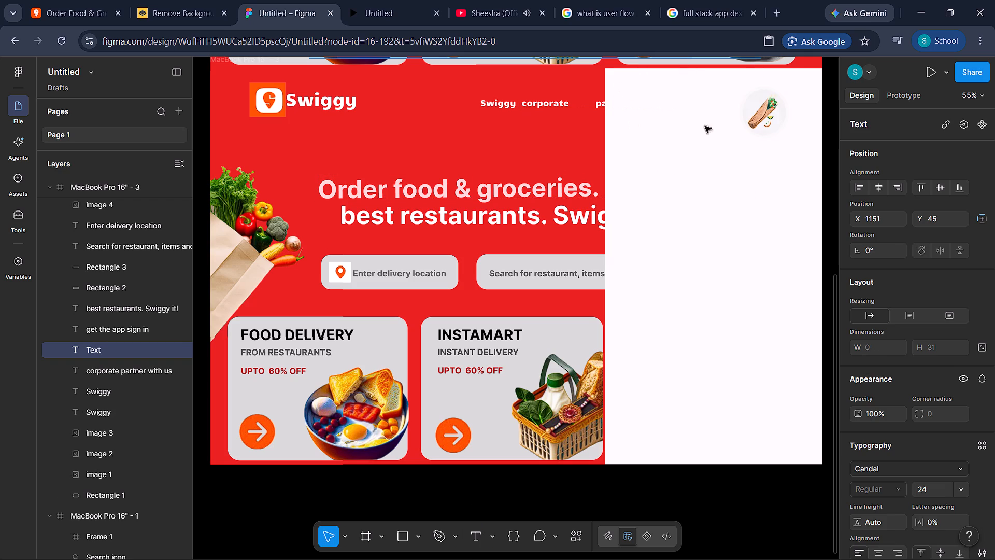
pyautogui.scroll(-4, 961, 370)
pyautogui.click(858, 429)
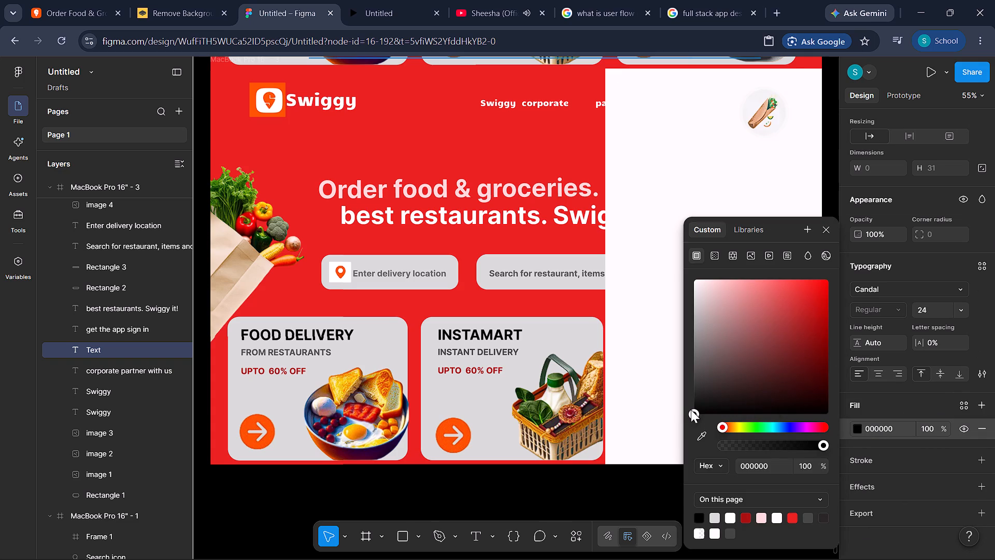
pyautogui.moveTo(691, 410); pyautogui.dragTo(735, 412)
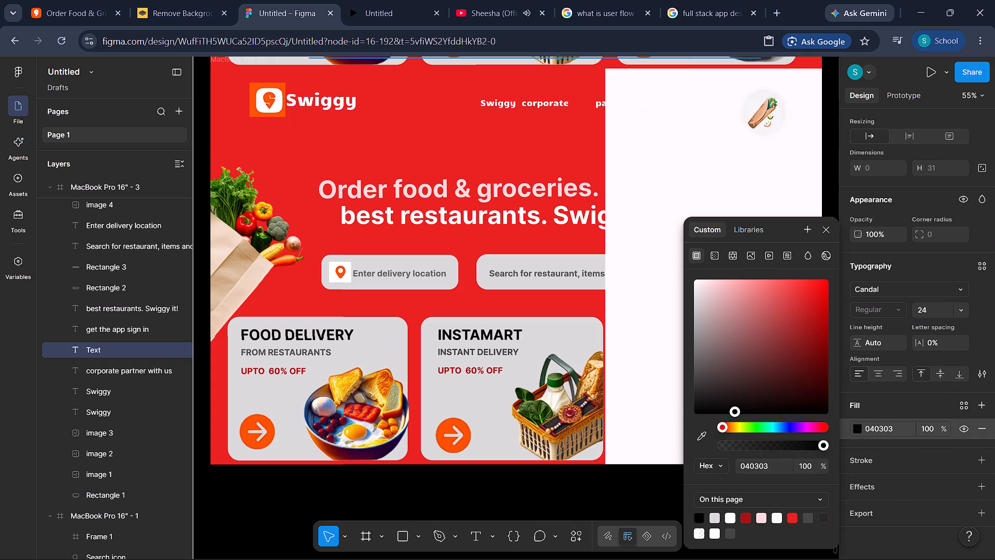
pyautogui.click(616, 92)
pyautogui.write('LO')
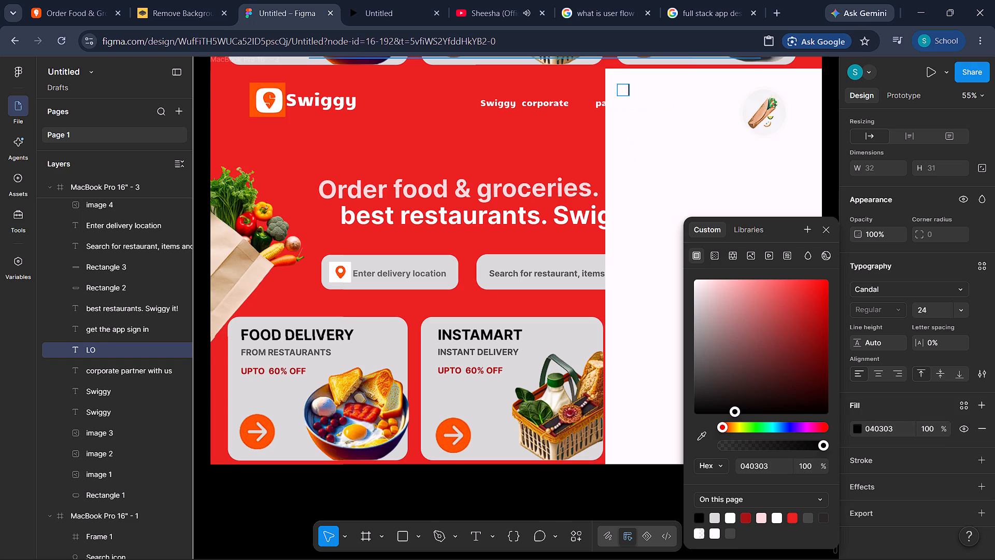
pyautogui.write('GIN')
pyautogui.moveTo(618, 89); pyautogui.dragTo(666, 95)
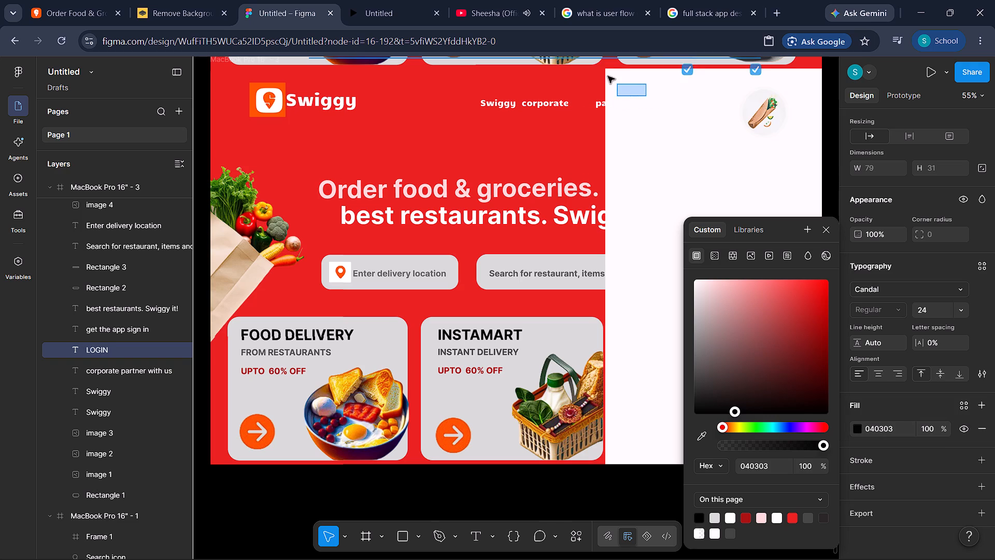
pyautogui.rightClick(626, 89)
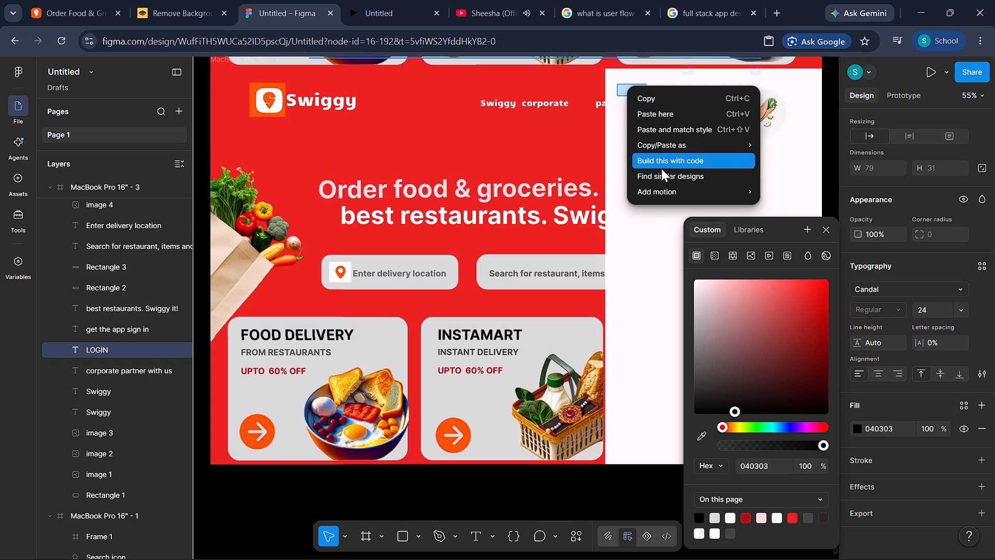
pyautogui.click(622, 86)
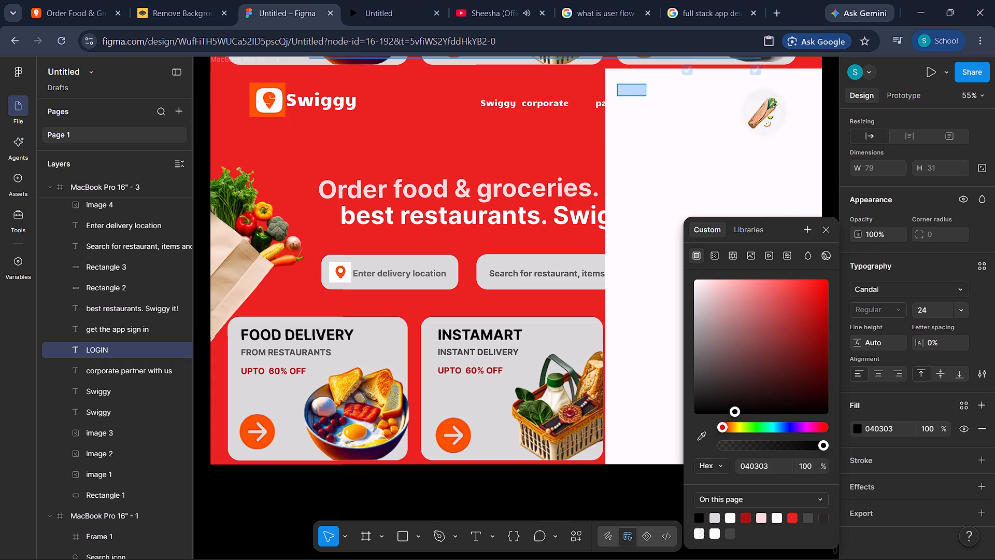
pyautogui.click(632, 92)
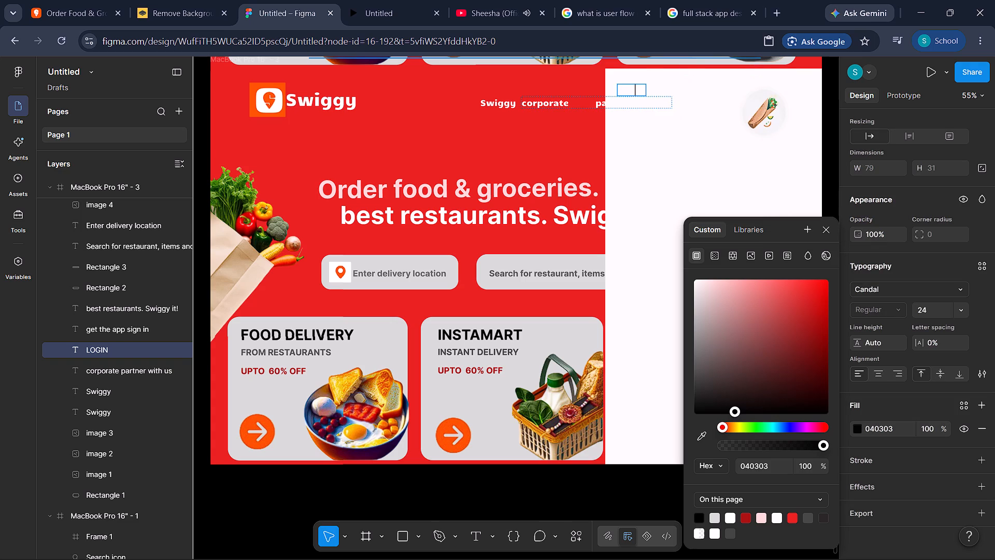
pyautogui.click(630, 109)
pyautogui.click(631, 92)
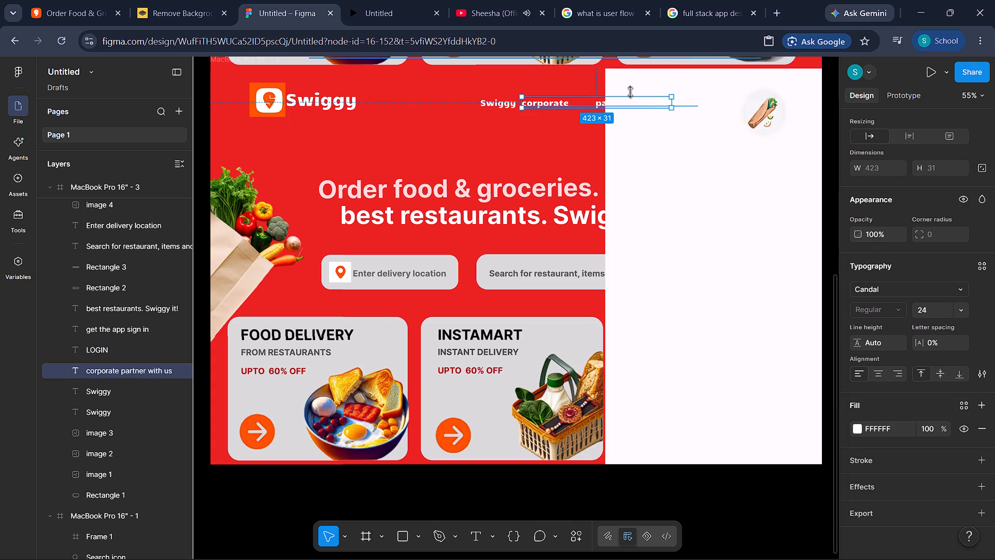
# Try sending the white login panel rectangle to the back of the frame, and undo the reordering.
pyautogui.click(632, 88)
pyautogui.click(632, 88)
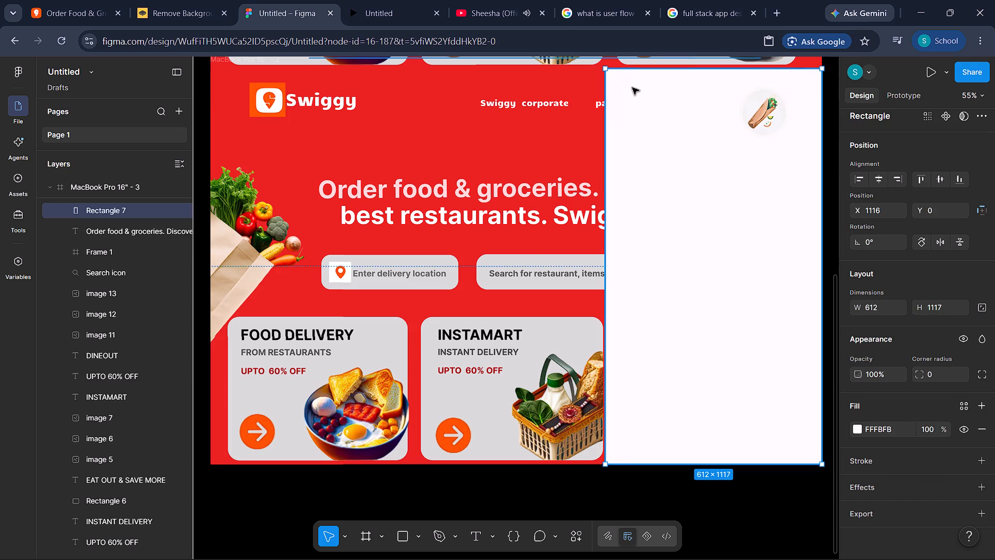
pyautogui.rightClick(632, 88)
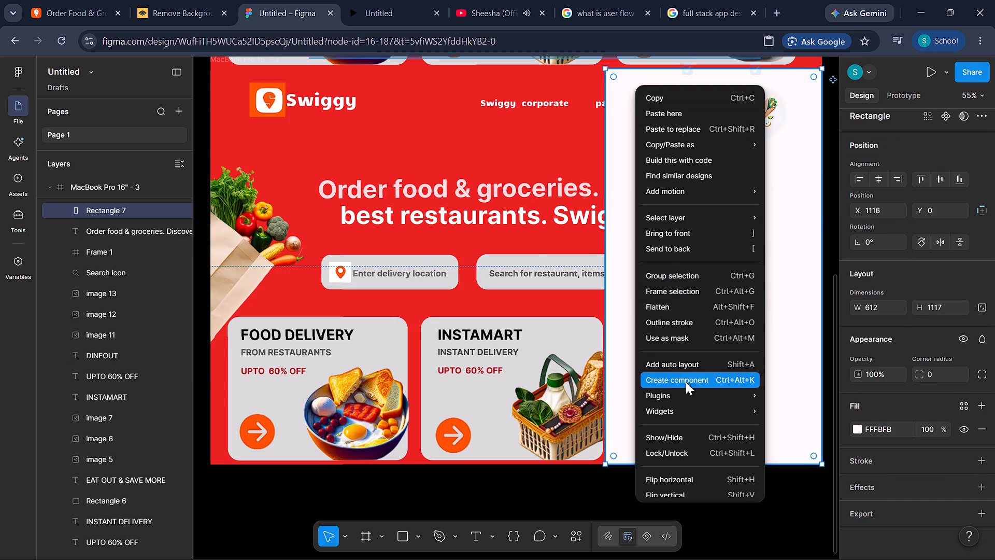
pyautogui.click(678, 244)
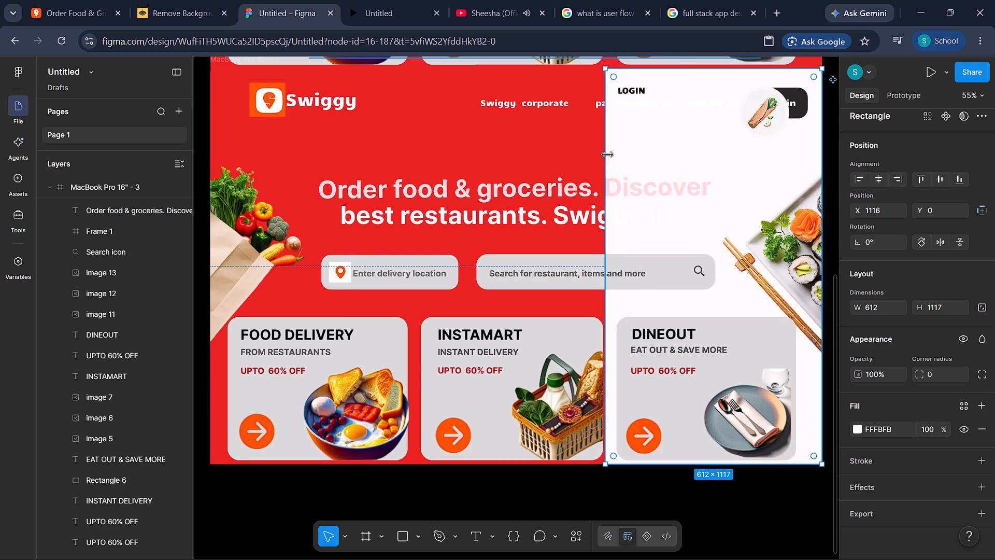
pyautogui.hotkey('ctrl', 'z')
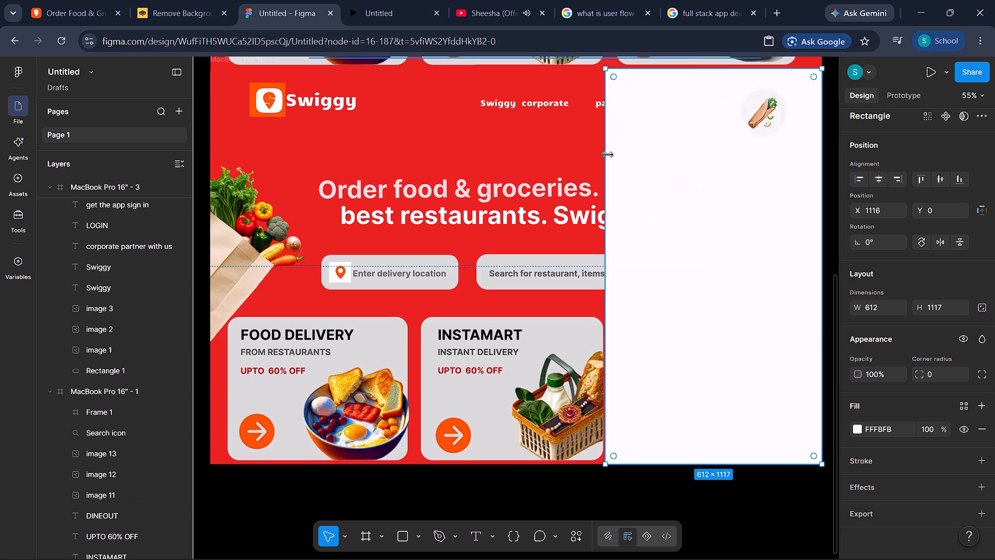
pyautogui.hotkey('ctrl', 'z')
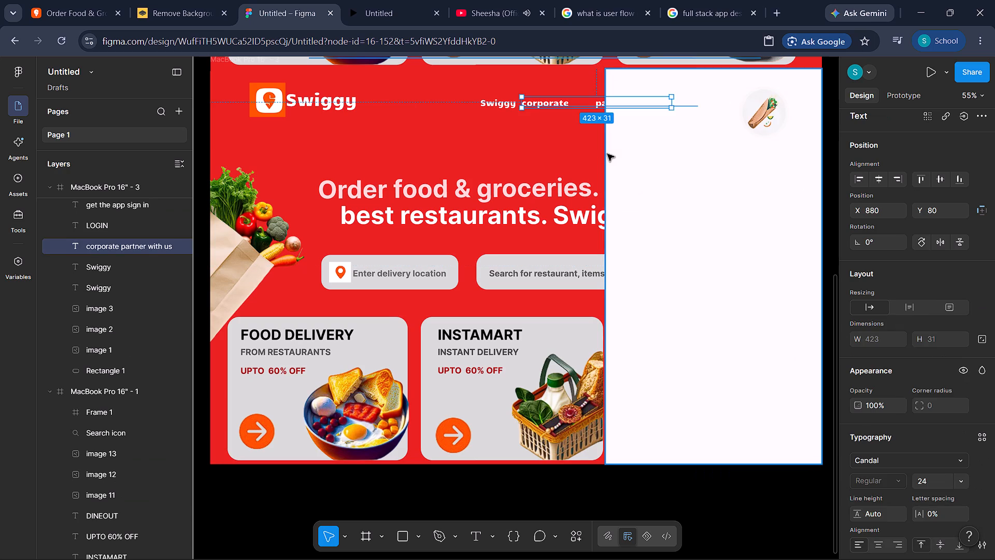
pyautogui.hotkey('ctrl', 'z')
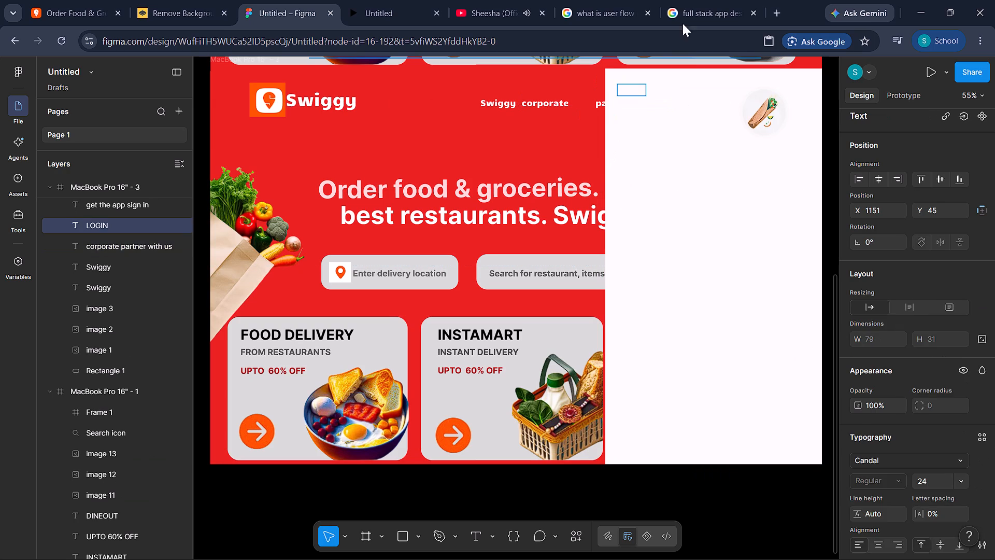
# Delete the letters LO from the start of the LOGIN text on the login panel.
pyautogui.doubleClick(641, 89)
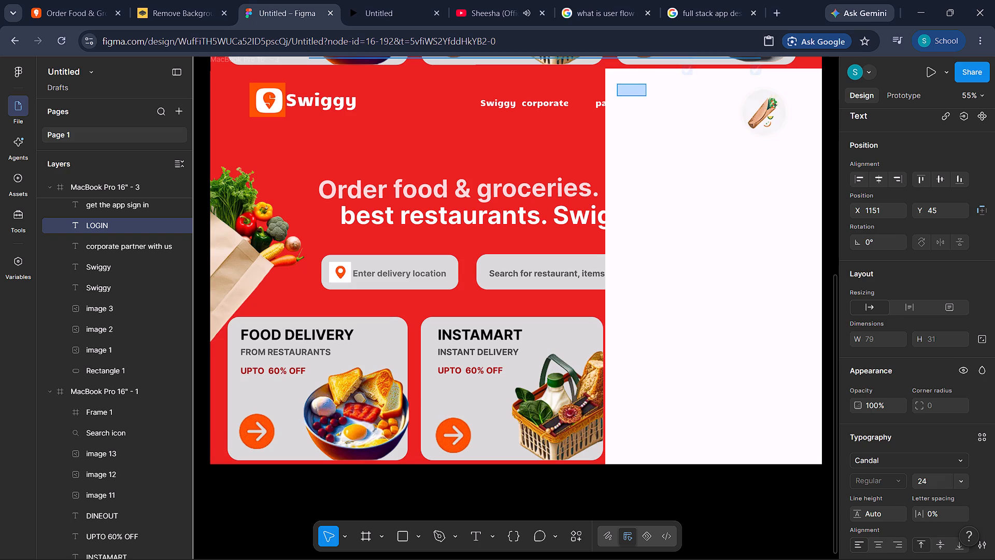
pyautogui.rightClick(641, 89)
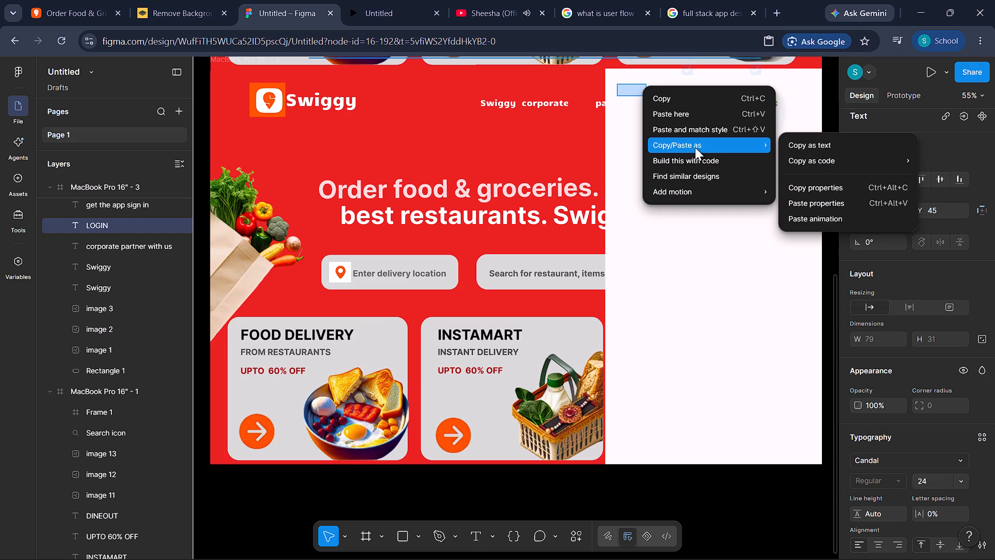
pyautogui.click(617, 80)
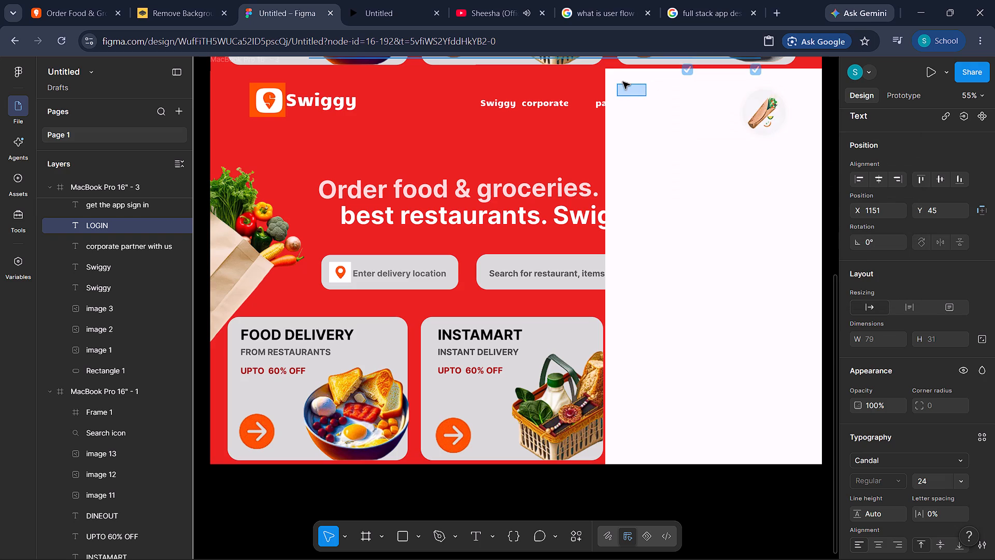
pyautogui.click(630, 88)
pyautogui.press('BackSpace')
pyautogui.press('BackSpace')
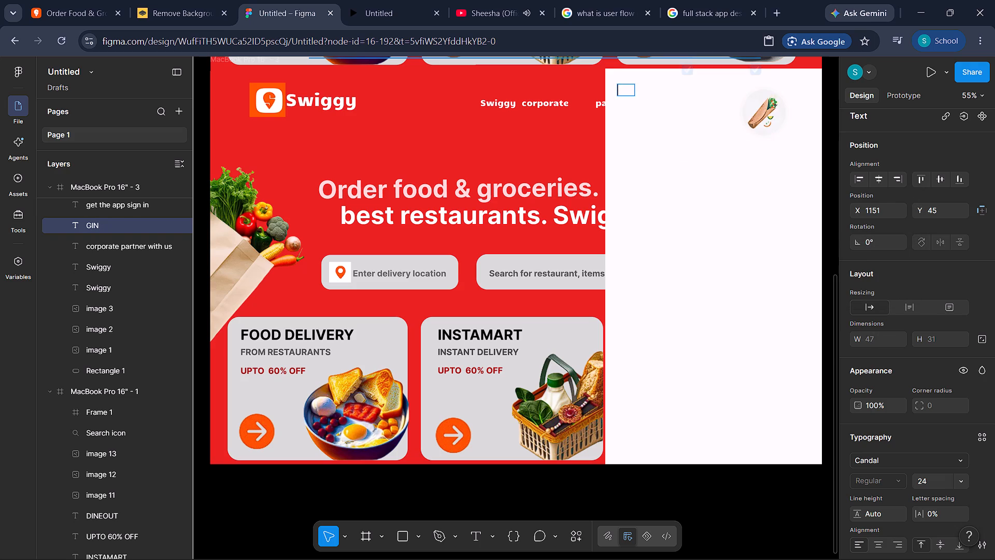
pyautogui.press('BackSpace')
pyautogui.press('BackSpace')
pyautogui.click(632, 88)
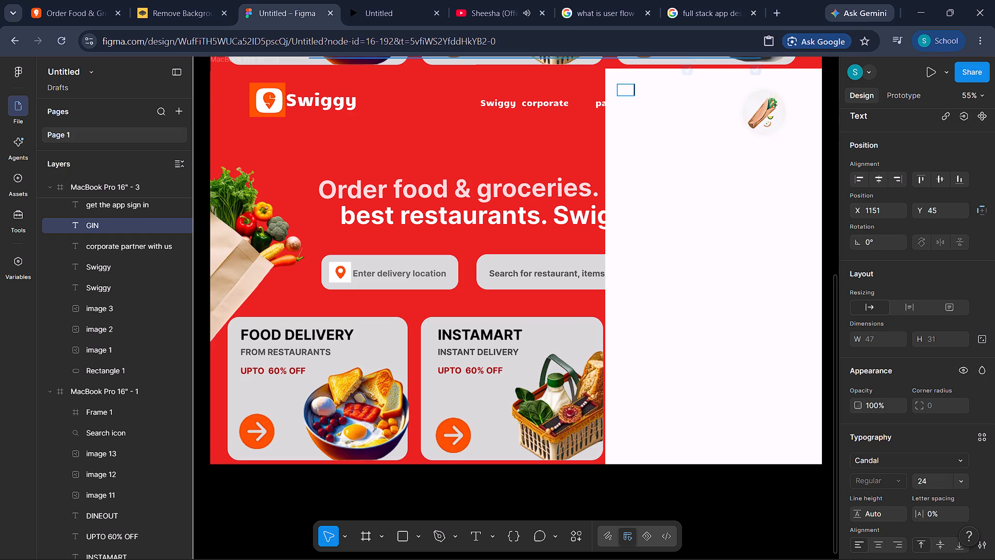
pyautogui.rightClick(629, 89)
pyautogui.doubleClick(621, 91)
# Open the login panel rectangle for vector editing and move its shape left until it clears the text hidden beneath it.
pyautogui.click(639, 96)
pyautogui.click(632, 85)
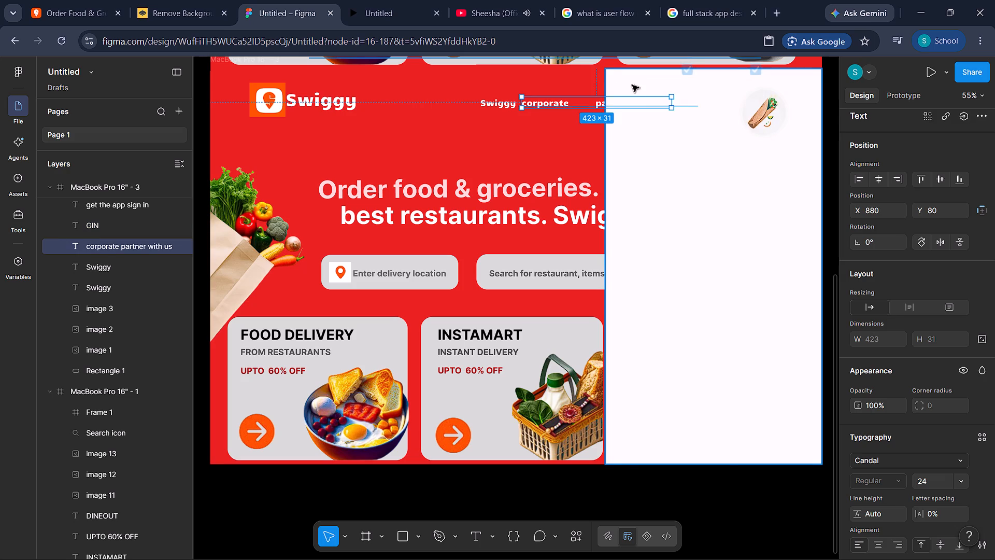
pyautogui.doubleClick(627, 90)
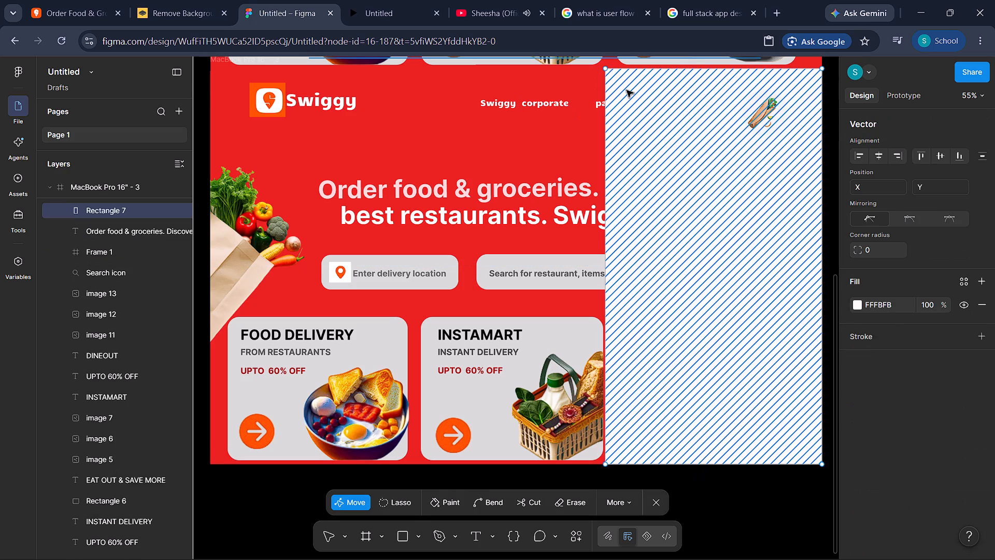
pyautogui.click(627, 90)
pyautogui.rightClick(627, 90)
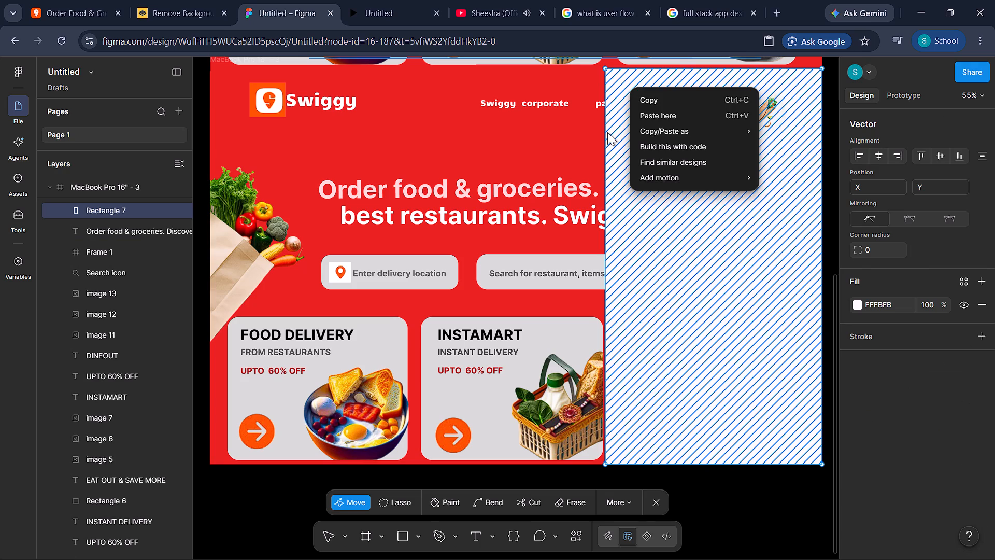
pyautogui.click(607, 132)
pyautogui.click(568, 133)
pyautogui.moveTo(618, 110); pyautogui.dragTo(468, 105)
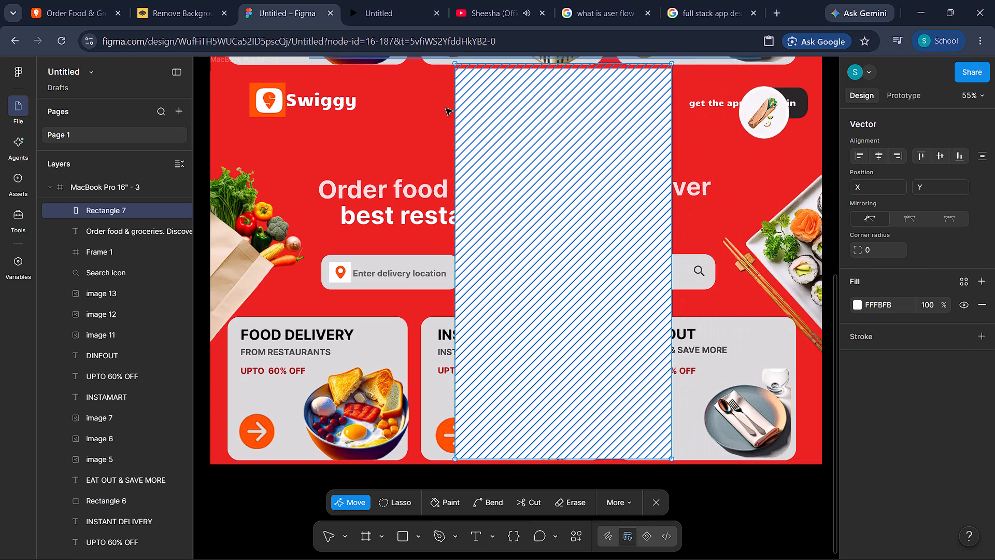
pyautogui.moveTo(501, 129); pyautogui.dragTo(428, 124)
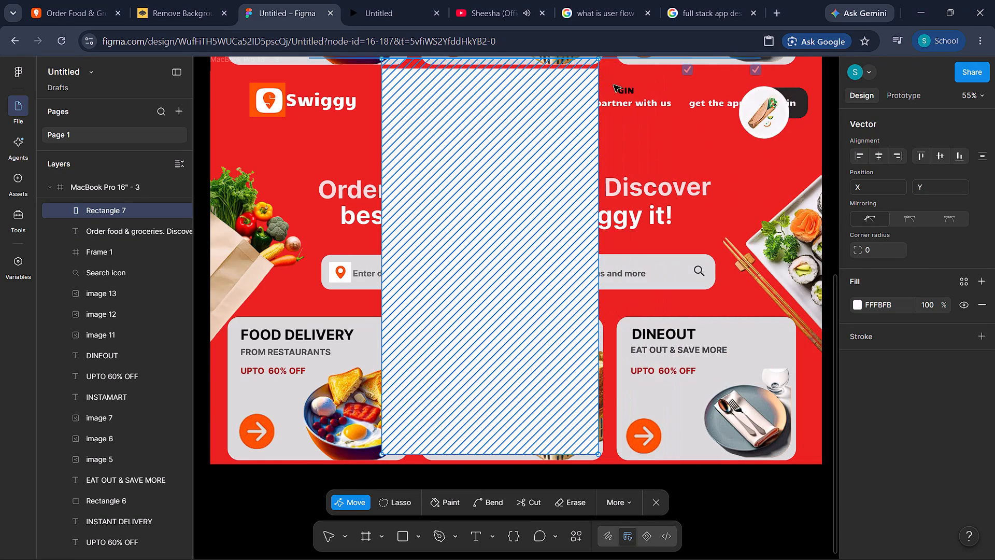
# Exit the panel's vector editing and bring the GIN text to the front so it sits above the white login panel.
pyautogui.click(626, 90)
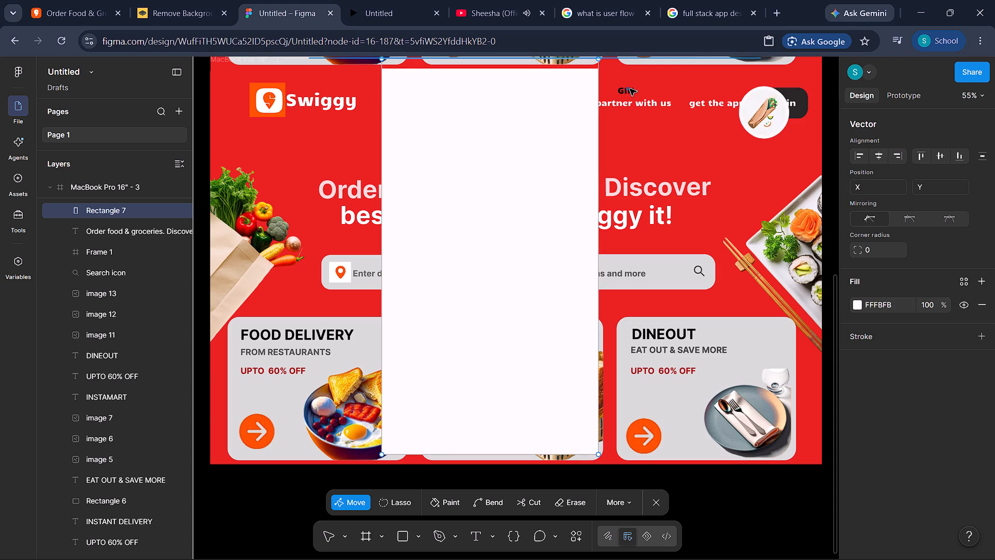
pyautogui.doubleClick(630, 90)
pyautogui.rightClick(630, 90)
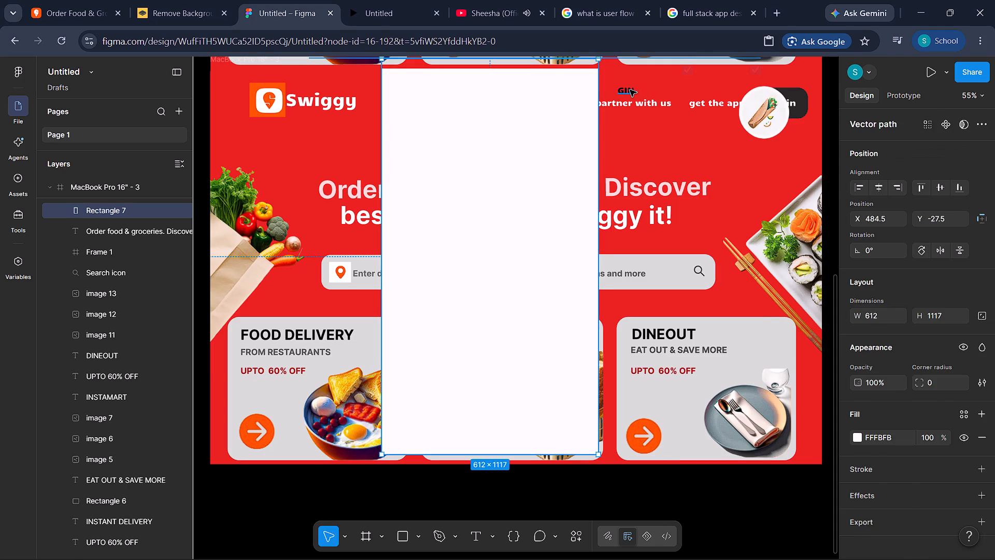
pyautogui.moveTo(624, 89); pyautogui.dragTo(622, 79)
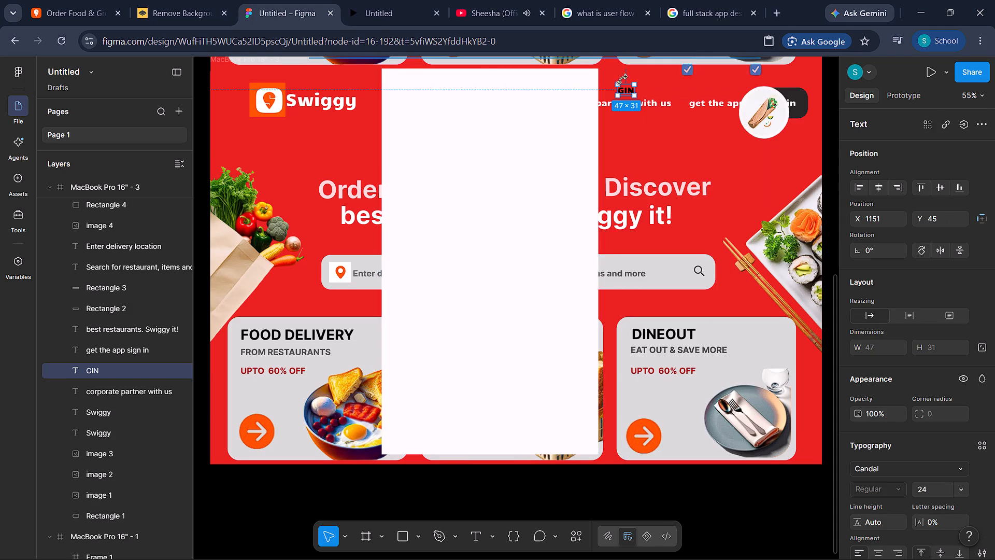
pyautogui.moveTo(622, 79); pyautogui.dragTo(626, 97)
pyautogui.moveTo(627, 88); pyautogui.dragTo(527, 89)
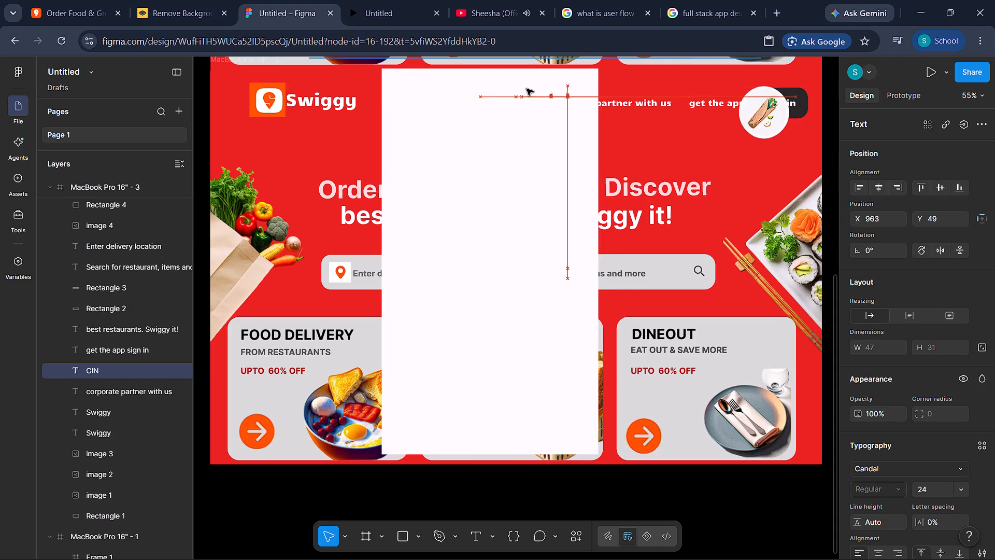
pyautogui.moveTo(527, 89); pyautogui.dragTo(651, 83)
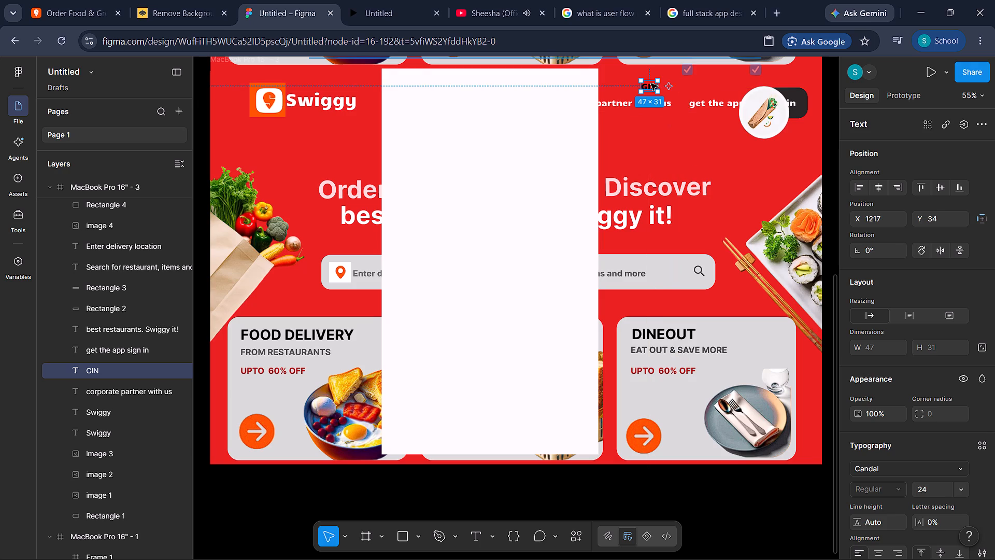
pyautogui.rightClick(651, 83)
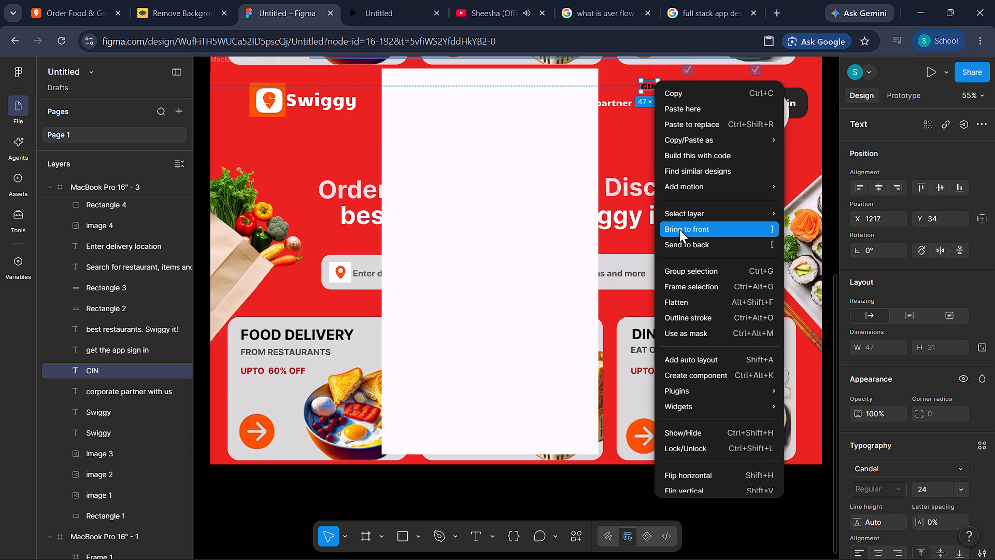
pyautogui.click(679, 229)
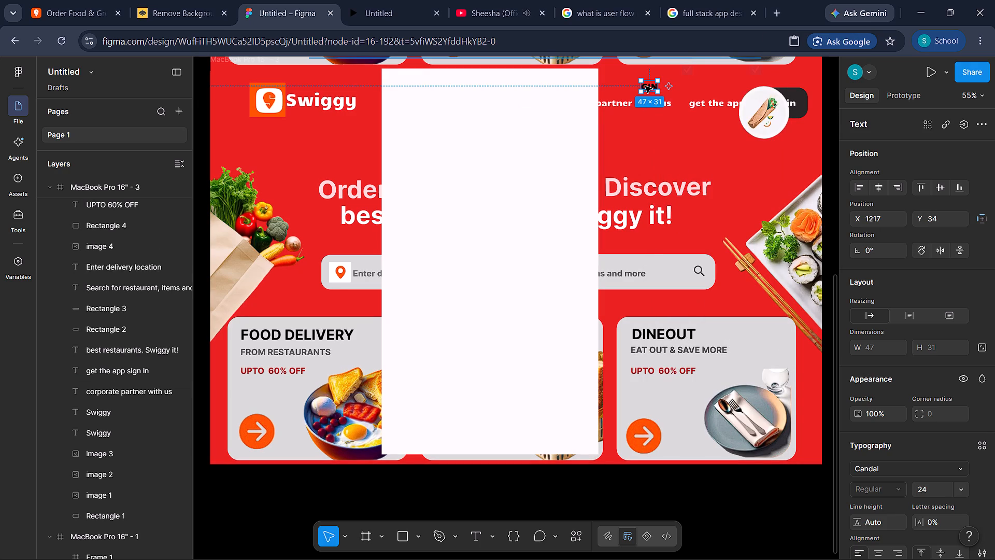
pyautogui.moveTo(646, 83); pyautogui.dragTo(433, 87)
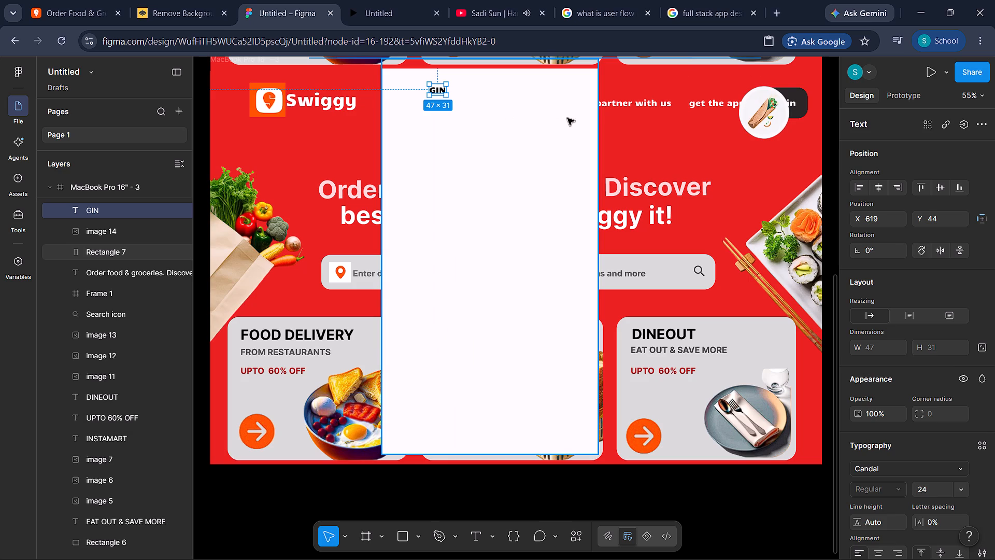
# Move the white login panel back to the frame's right edge at about X 1116, Y -1.
pyautogui.moveTo(569, 118); pyautogui.dragTo(724, 123)
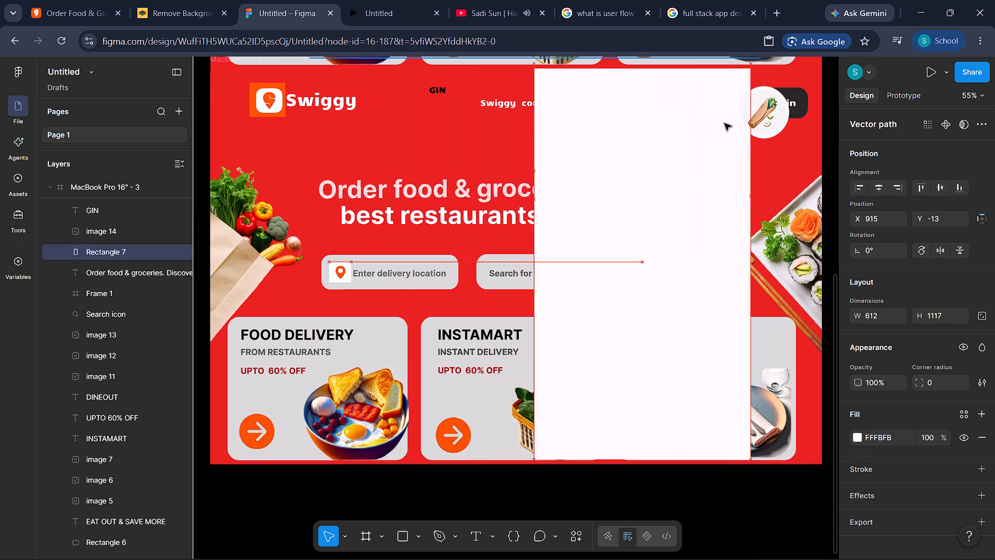
pyautogui.moveTo(724, 123); pyautogui.dragTo(792, 124)
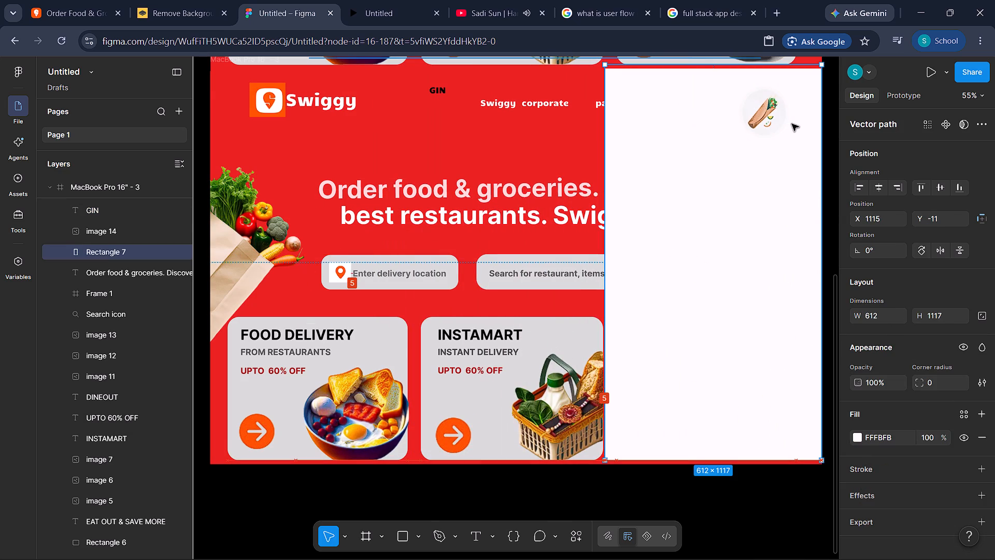
pyautogui.moveTo(792, 124); pyautogui.dragTo(792, 127)
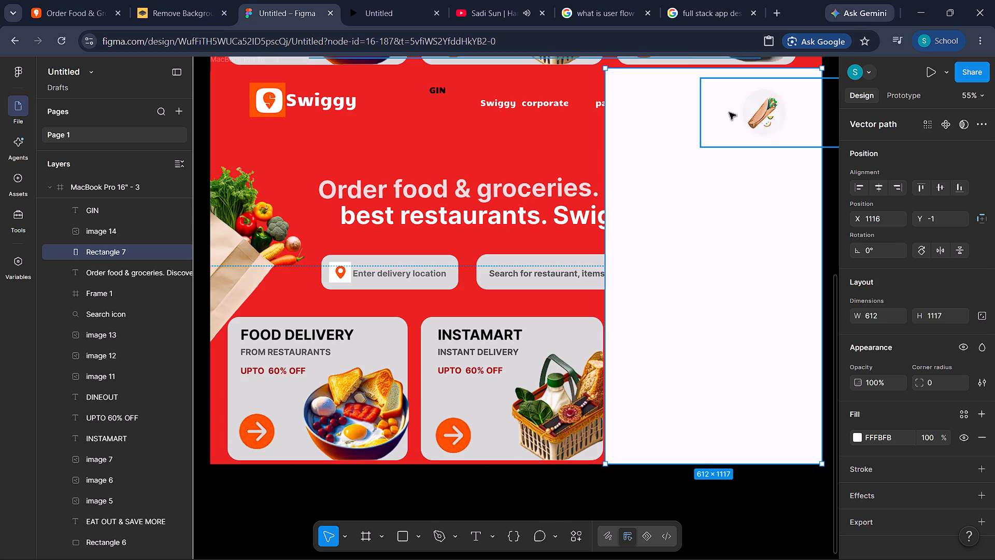
# Move the GIN text onto the login panel's top-left area at about X 1191, Y 47.
pyautogui.moveTo(434, 89); pyautogui.dragTo(670, 93)
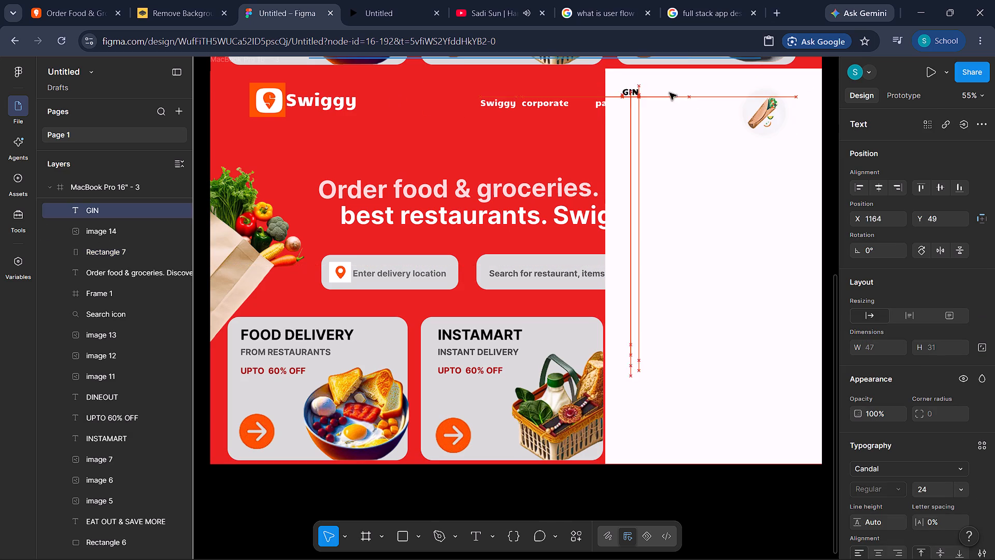
pyautogui.moveTo(670, 93); pyautogui.dragTo(636, 90)
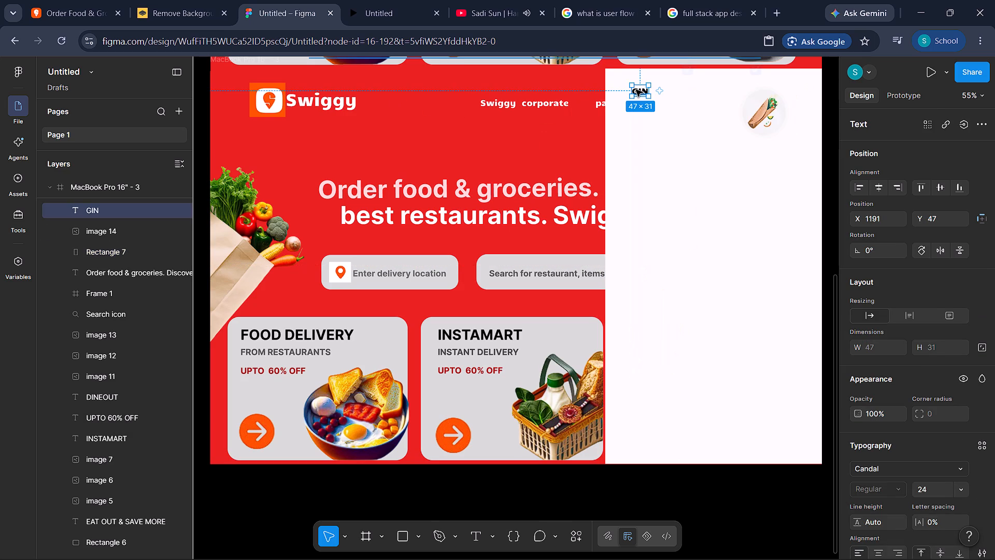
pyautogui.click(636, 90)
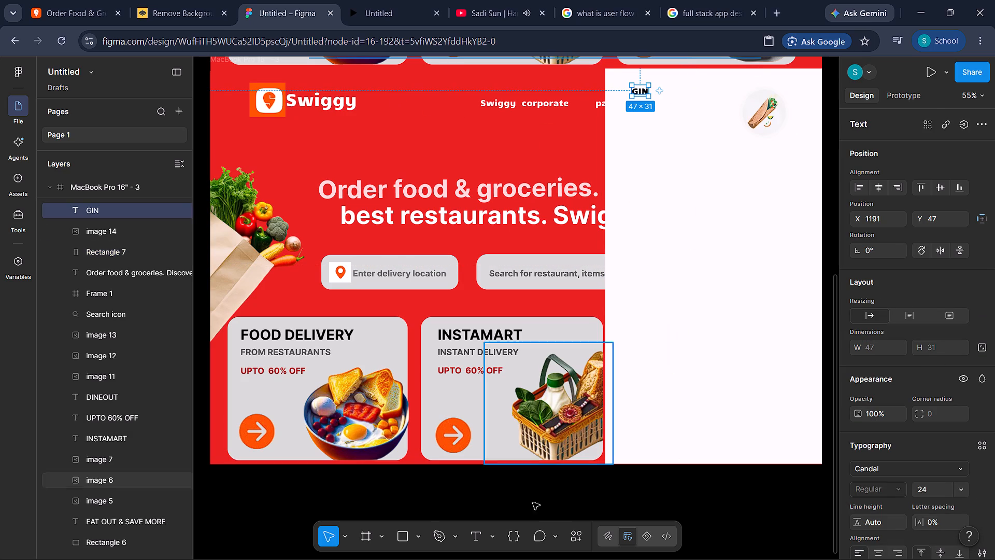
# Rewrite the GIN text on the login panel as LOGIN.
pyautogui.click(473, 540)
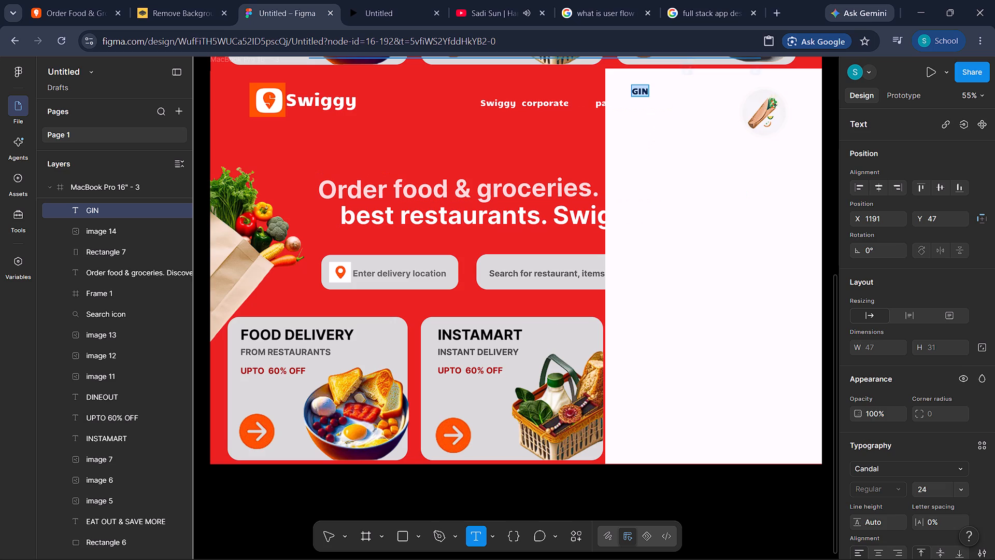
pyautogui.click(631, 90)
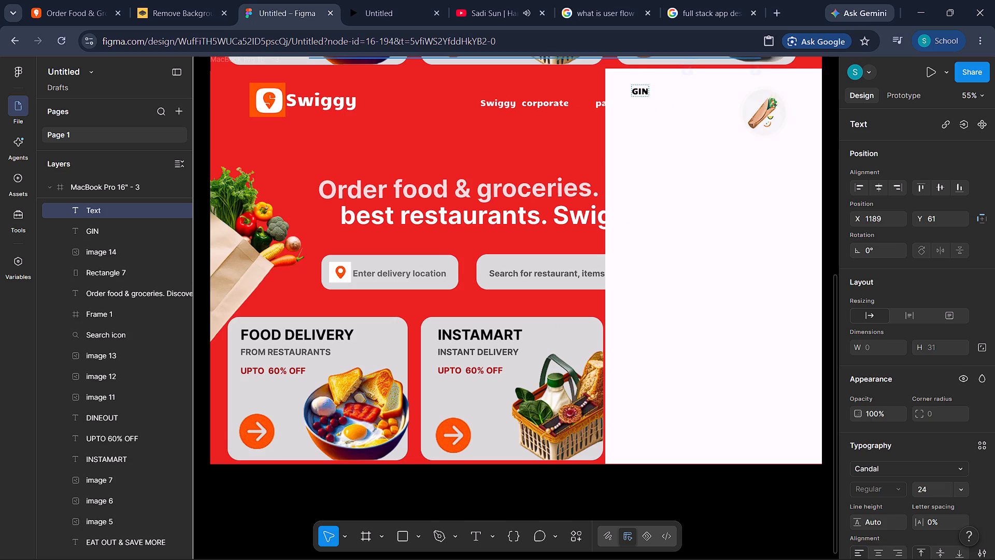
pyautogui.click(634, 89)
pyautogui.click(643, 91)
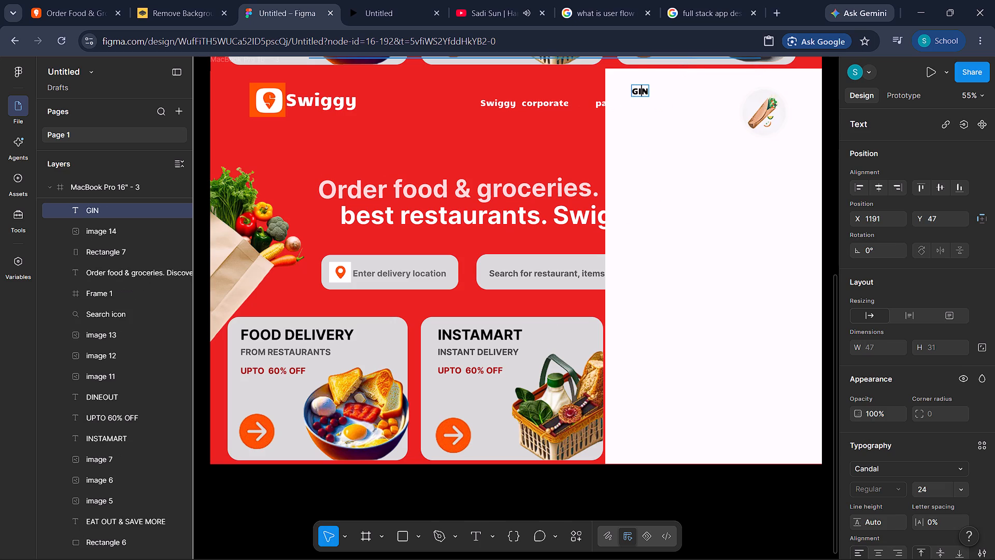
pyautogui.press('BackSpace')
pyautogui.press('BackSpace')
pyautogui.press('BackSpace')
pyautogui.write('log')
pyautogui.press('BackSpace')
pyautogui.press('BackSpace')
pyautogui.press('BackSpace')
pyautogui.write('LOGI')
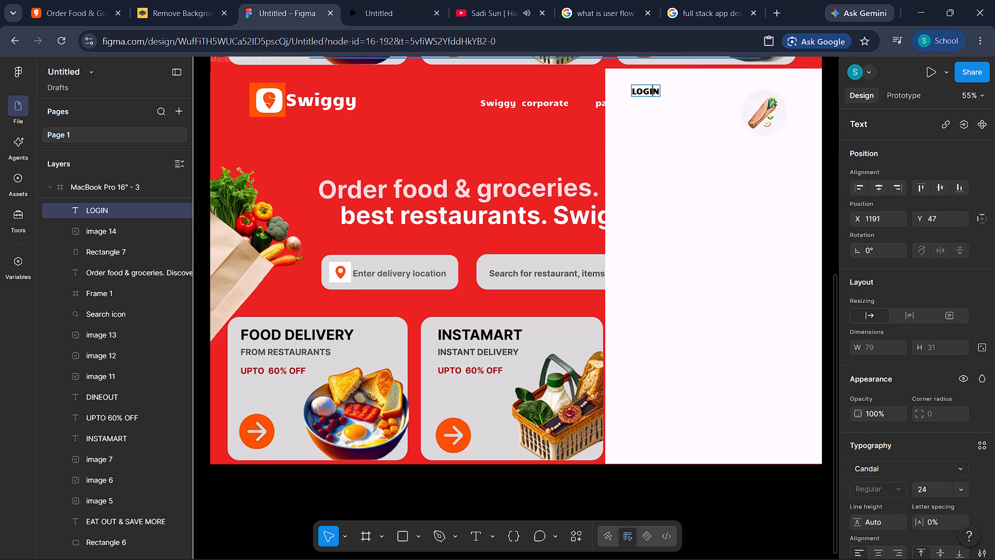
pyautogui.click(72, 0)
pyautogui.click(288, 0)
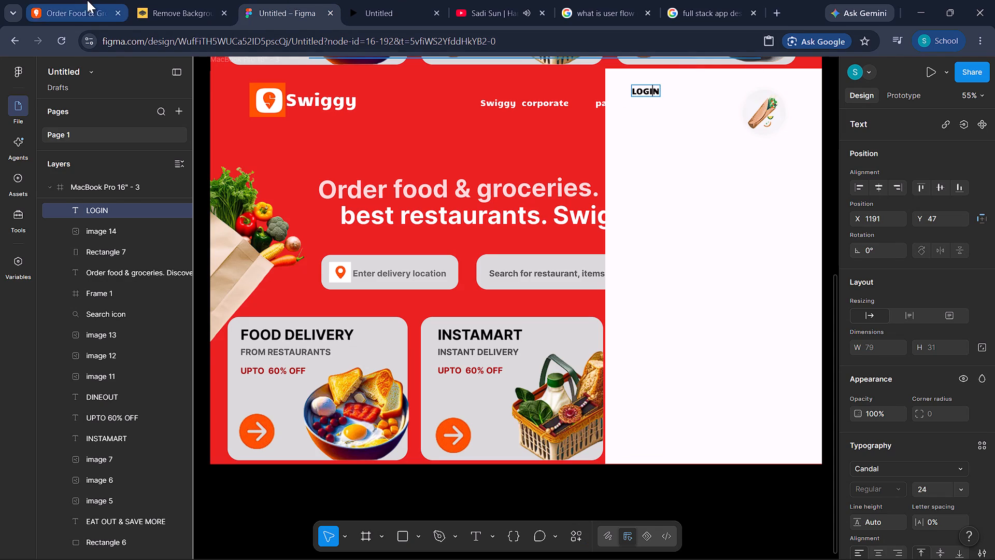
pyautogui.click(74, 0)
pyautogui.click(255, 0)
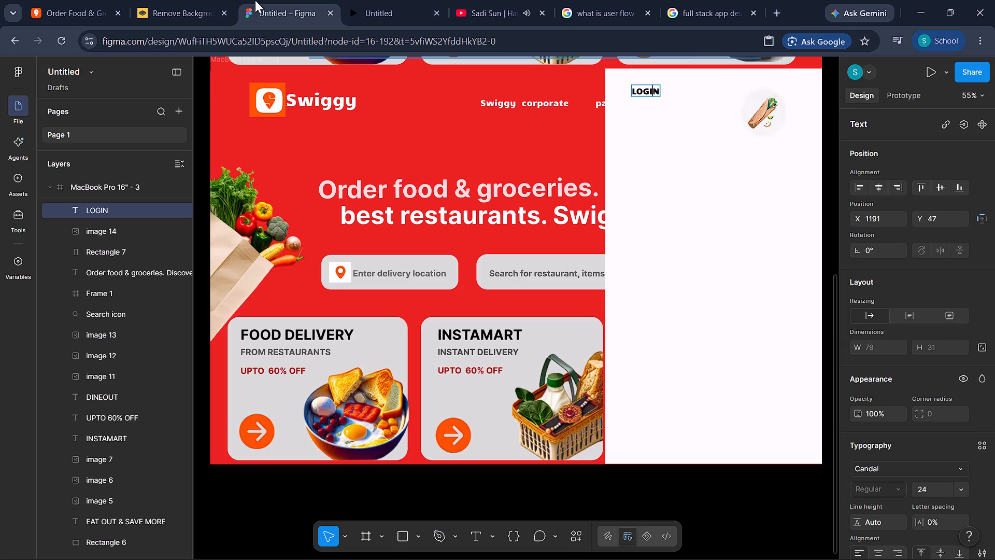
# Replace the LOGIN heading with the word Login copied from the login panel on the Swiggy website, keeping the Candal font.
pyautogui.click(660, 93)
pyautogui.press('BackSpace')
pyautogui.press('BackSpace')
pyautogui.press('BackSpace')
pyautogui.press('BackSpace')
pyautogui.press('BackSpace')
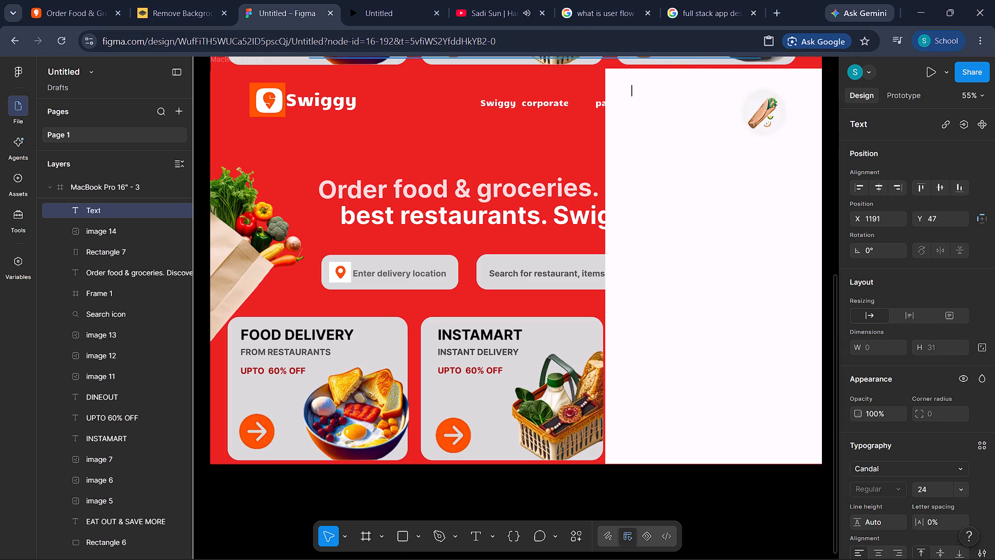
pyautogui.click(963, 469)
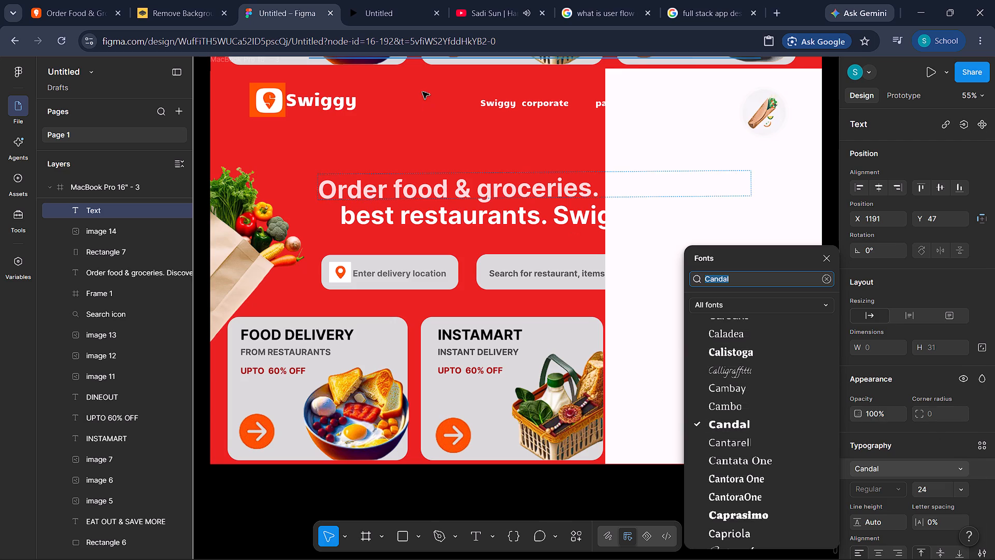
pyautogui.click(79, 11)
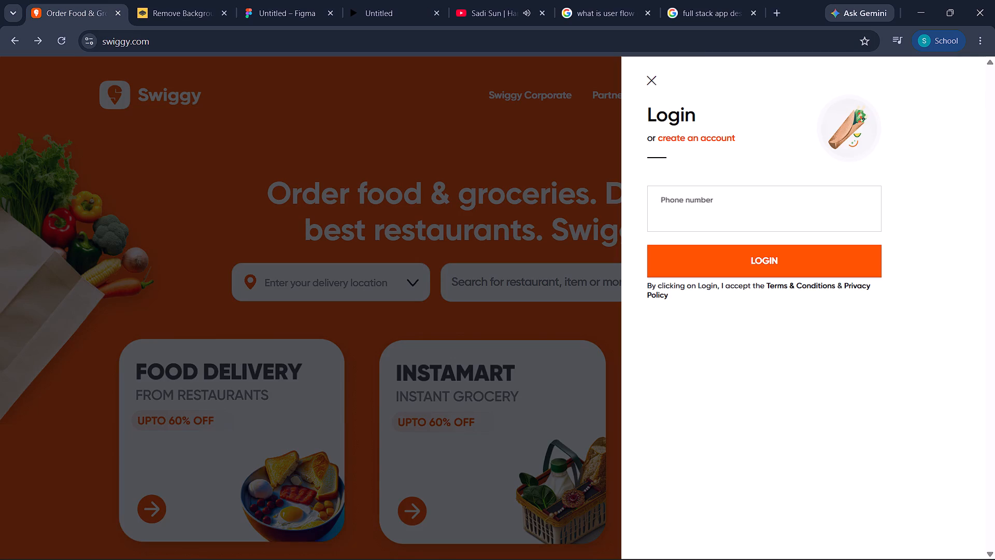
pyautogui.moveTo(647, 116); pyautogui.dragTo(730, 116)
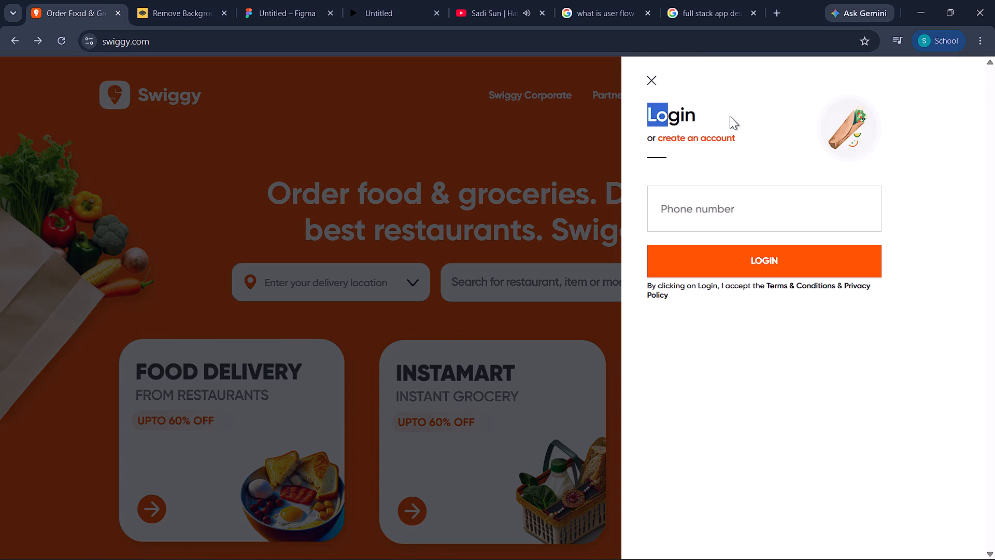
pyautogui.hotkey('ctrl', 'c')
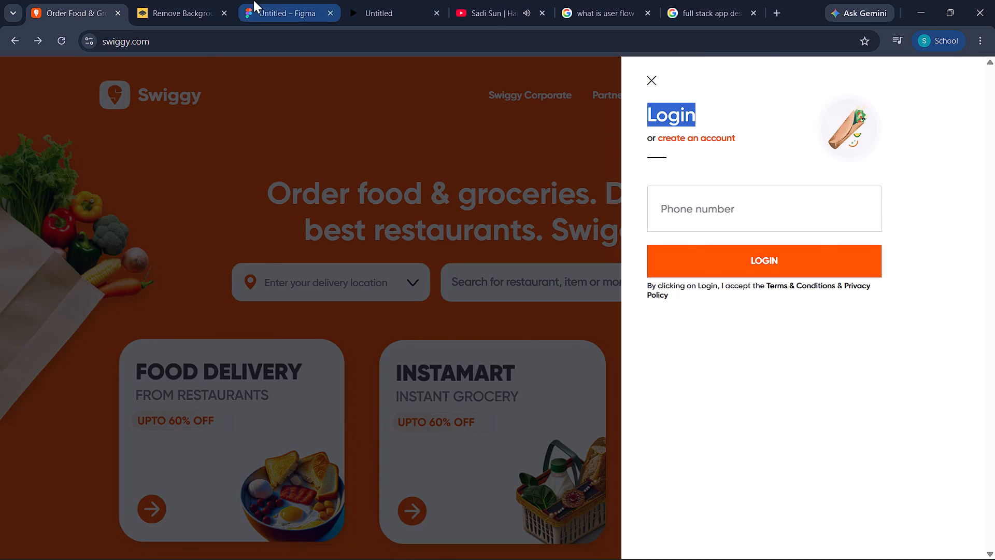
pyautogui.click(253, 0)
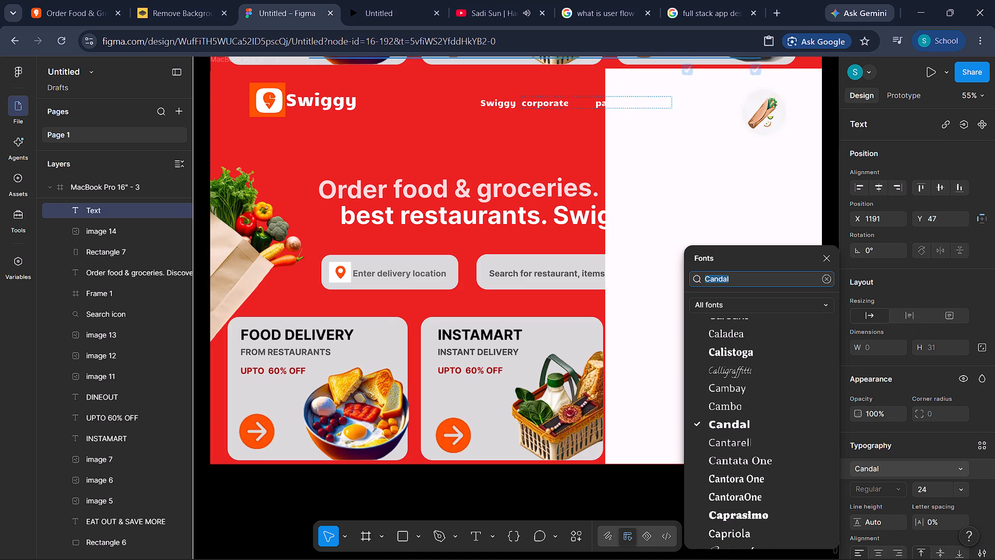
pyautogui.click(631, 87)
pyautogui.hotkey('ctrl', 'v')
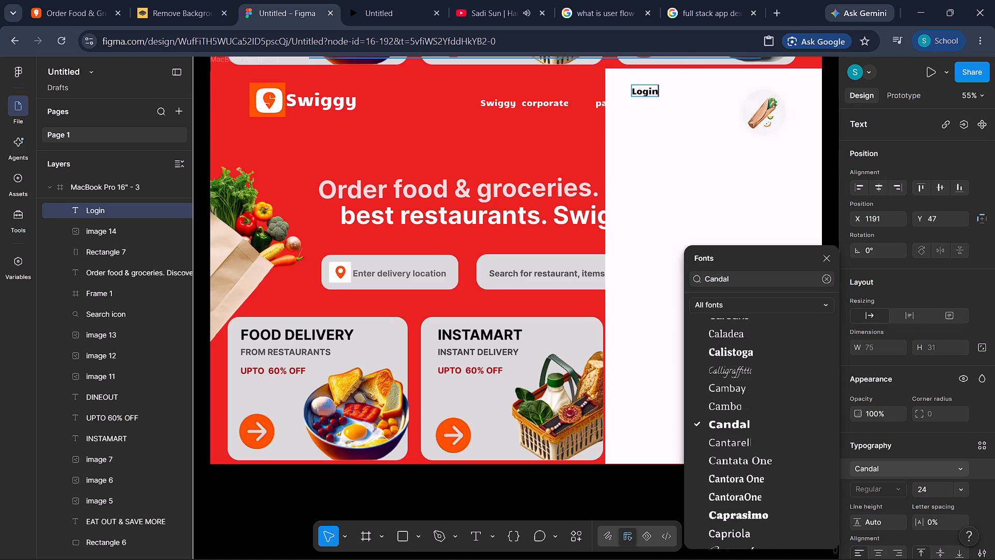
pyautogui.click(767, 162)
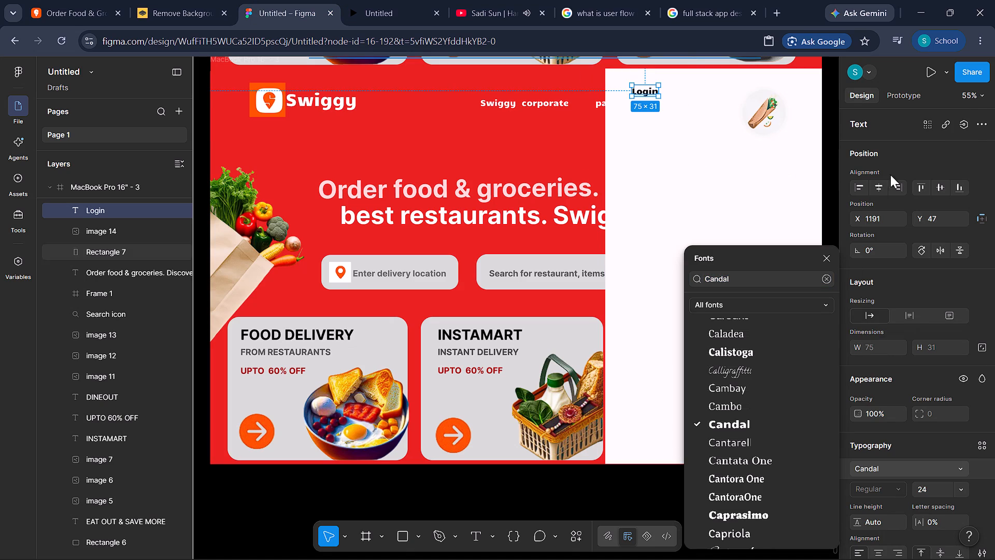
pyautogui.click(828, 259)
# Set the Login heading's font size to 64.
pyautogui.click(646, 88)
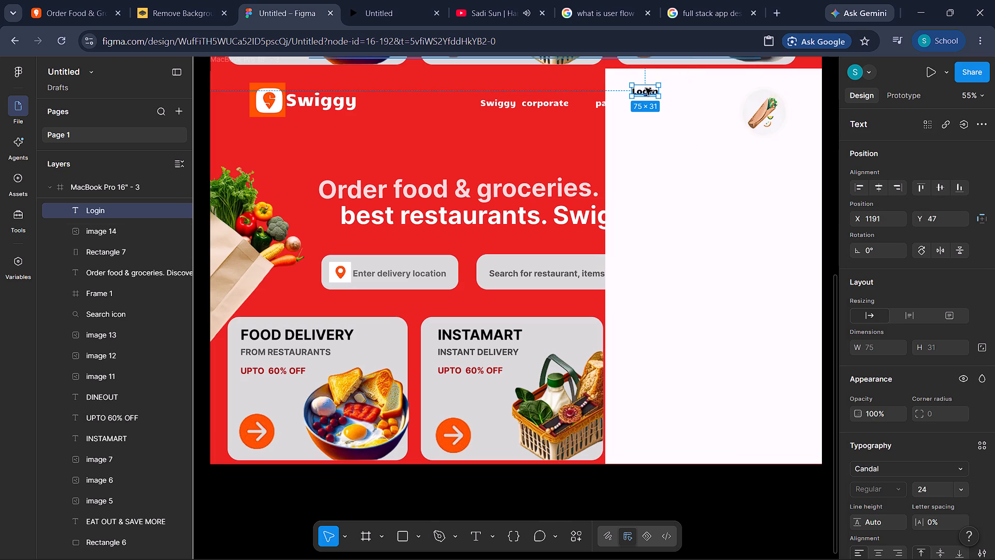
pyautogui.doubleClick(649, 91)
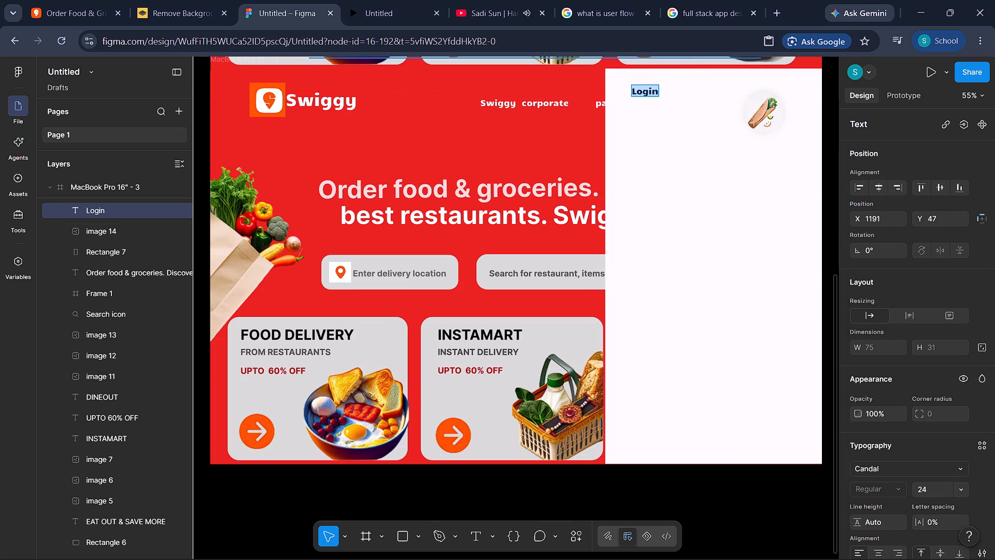
pyautogui.scroll(2, 944, 204)
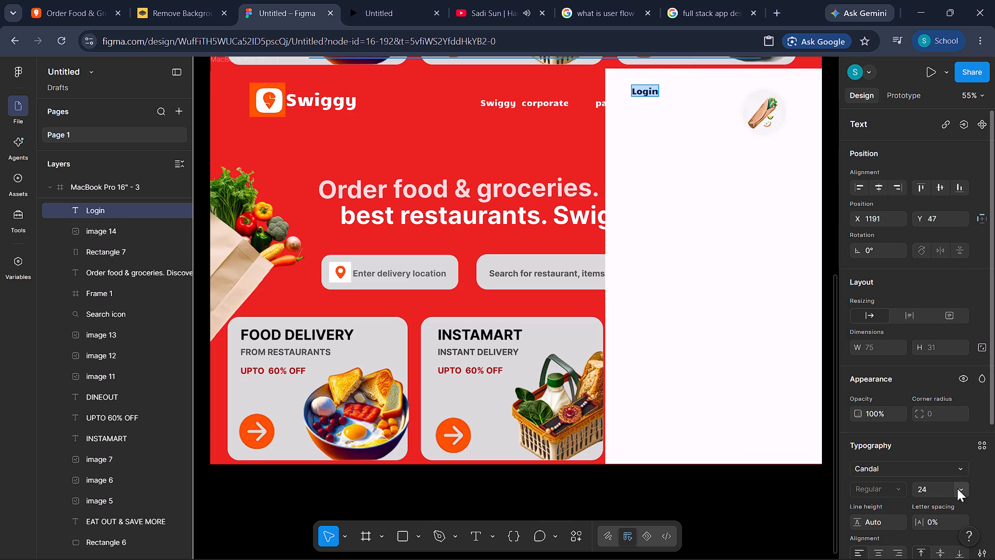
pyautogui.click(957, 488)
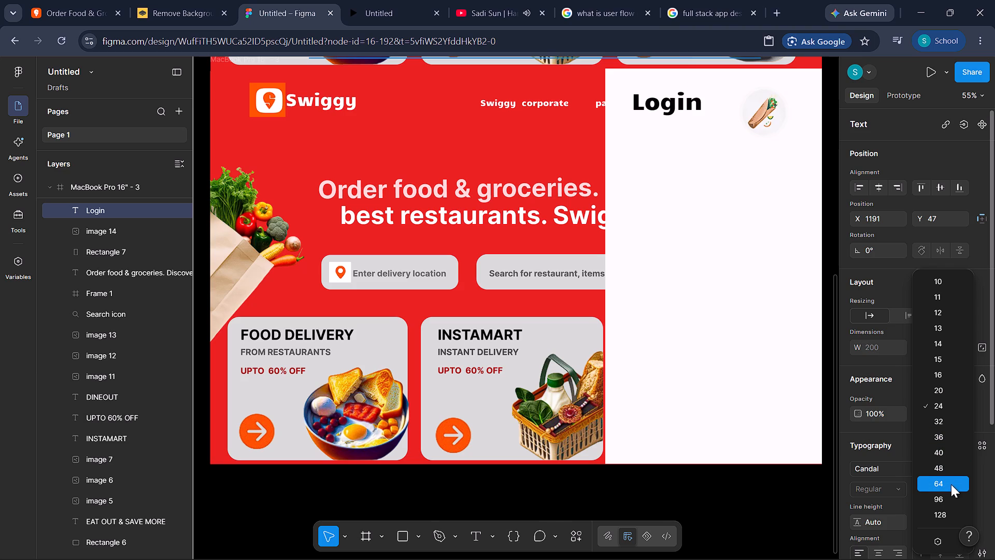
pyautogui.click(951, 484)
pyautogui.doubleClick(662, 99)
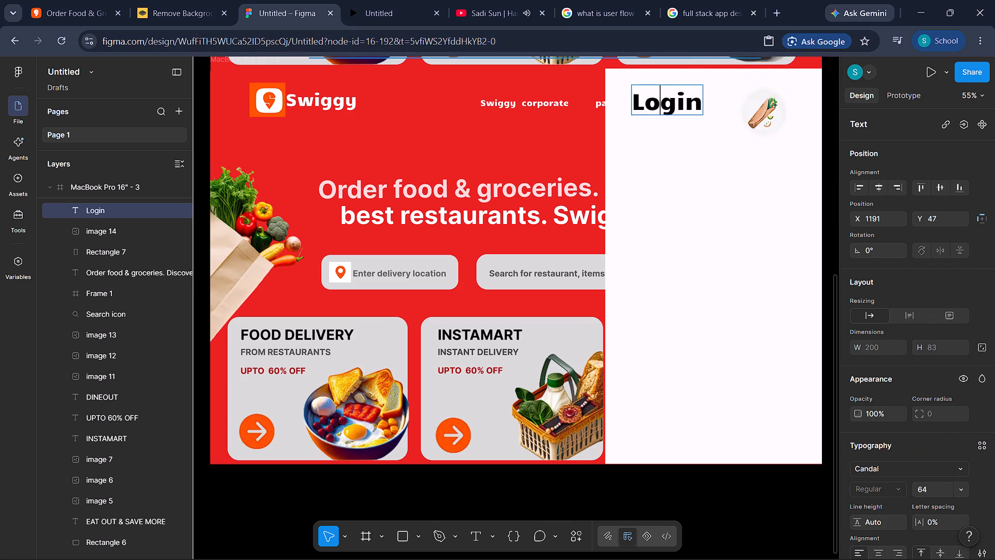
# Reposition the Login heading on the white panel beside the wrap illustration, using the Swiggy website's login panel as reference.
pyautogui.click(658, 137)
pyautogui.moveTo(663, 104); pyautogui.dragTo(651, 107)
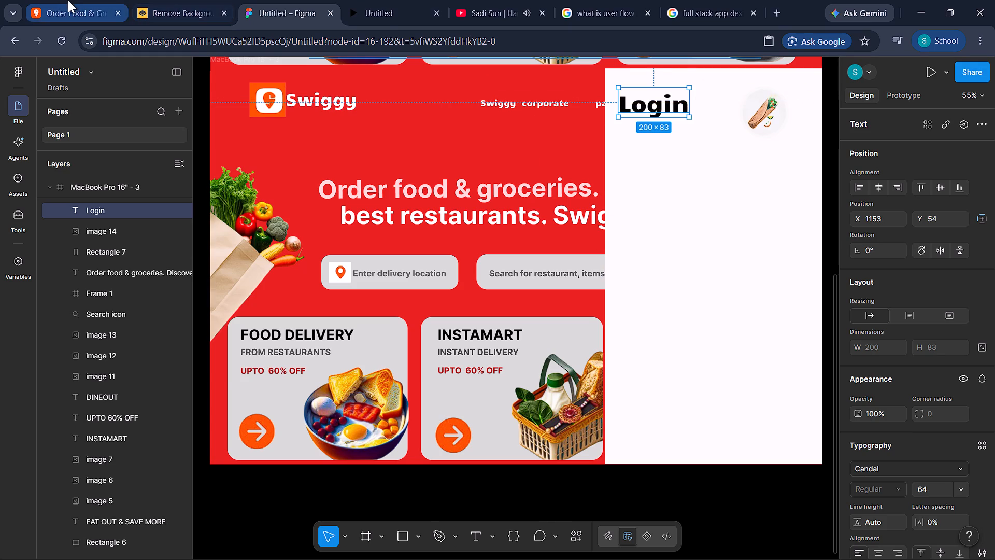
pyautogui.click(68, 0)
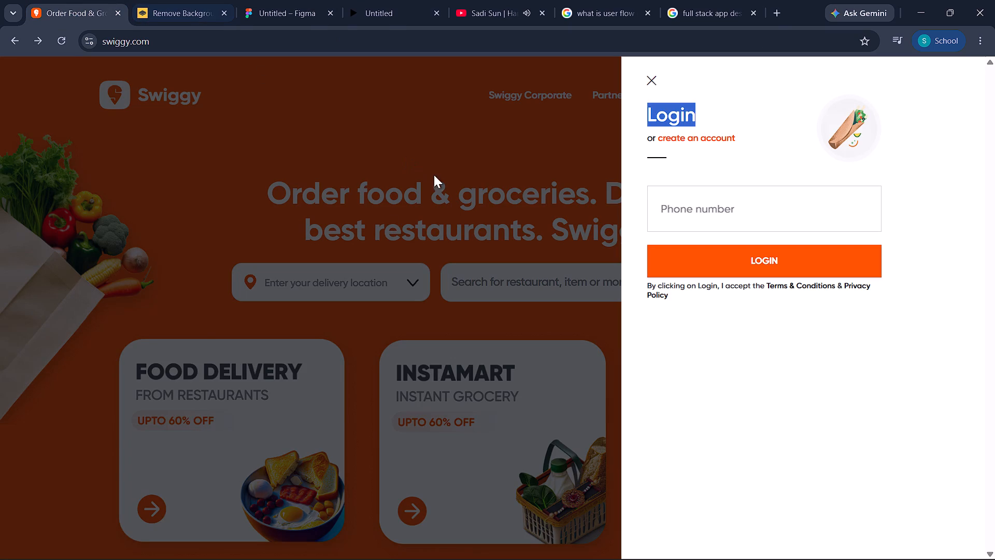
pyautogui.click(271, 0)
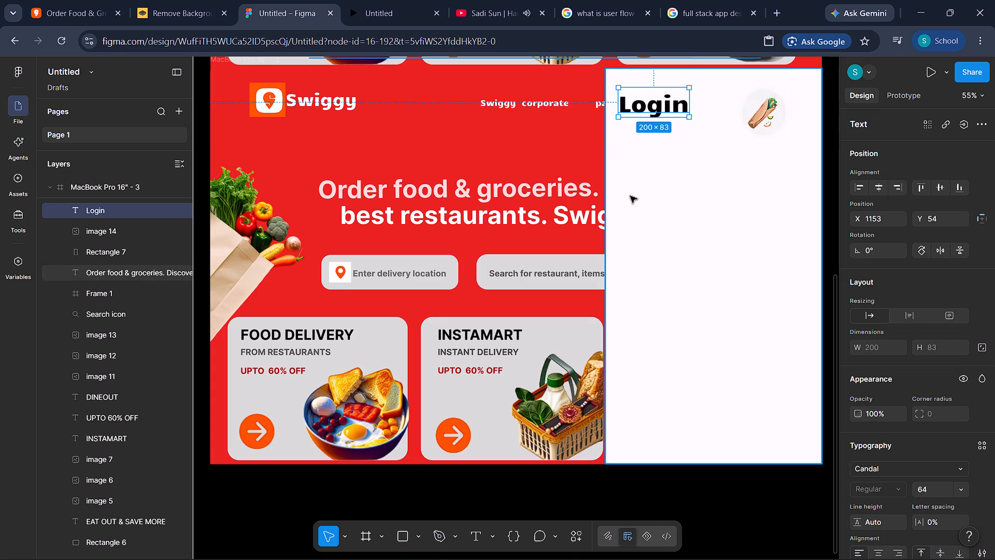
pyautogui.moveTo(647, 108); pyautogui.dragTo(652, 116)
pyautogui.click(664, 177)
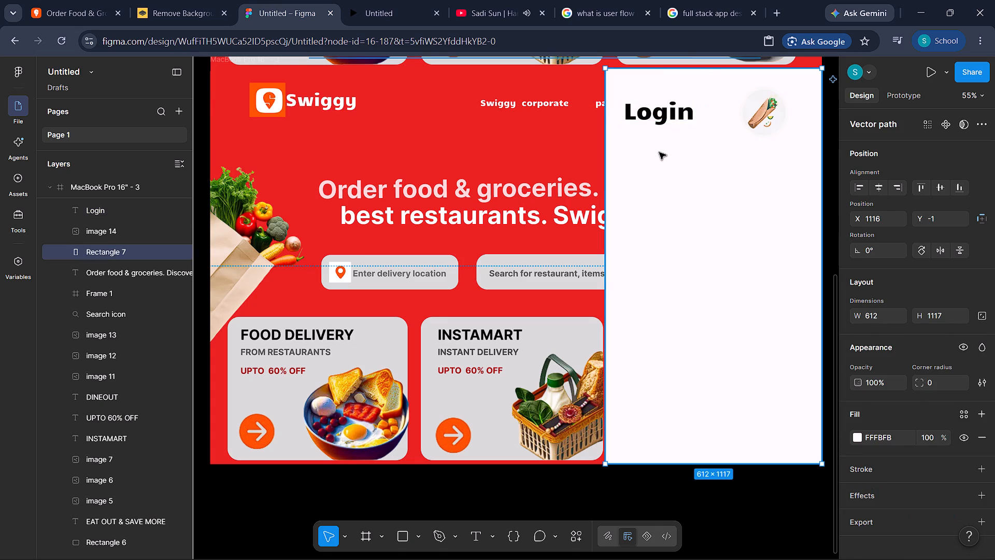
# Add the text "or create an account" below the Login heading in Candal at font size 36.
pyautogui.click(479, 531)
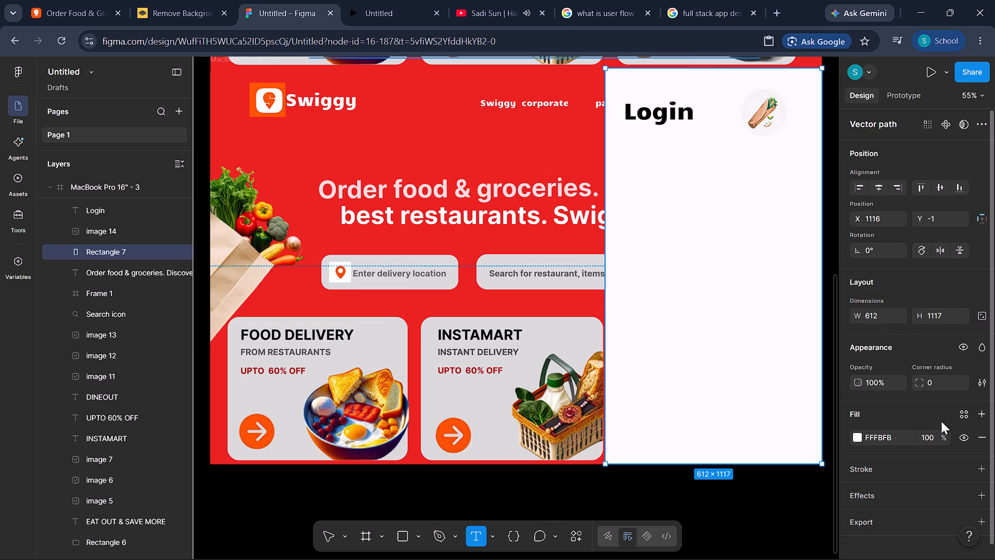
pyautogui.scroll(6, 937, 191)
pyautogui.scroll(4, 930, 327)
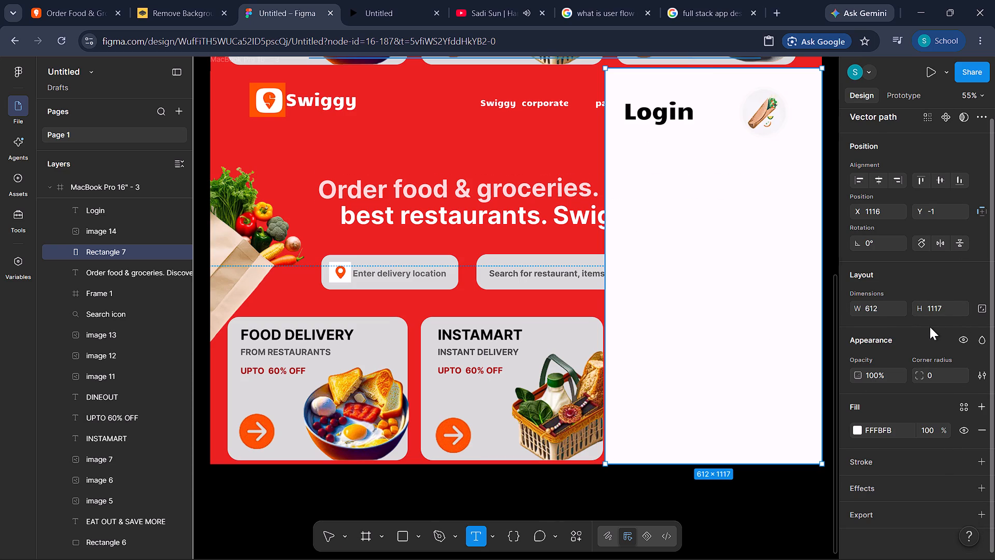
pyautogui.scroll(1, 930, 327)
pyautogui.scroll(-5, 929, 405)
pyautogui.scroll(4, 929, 405)
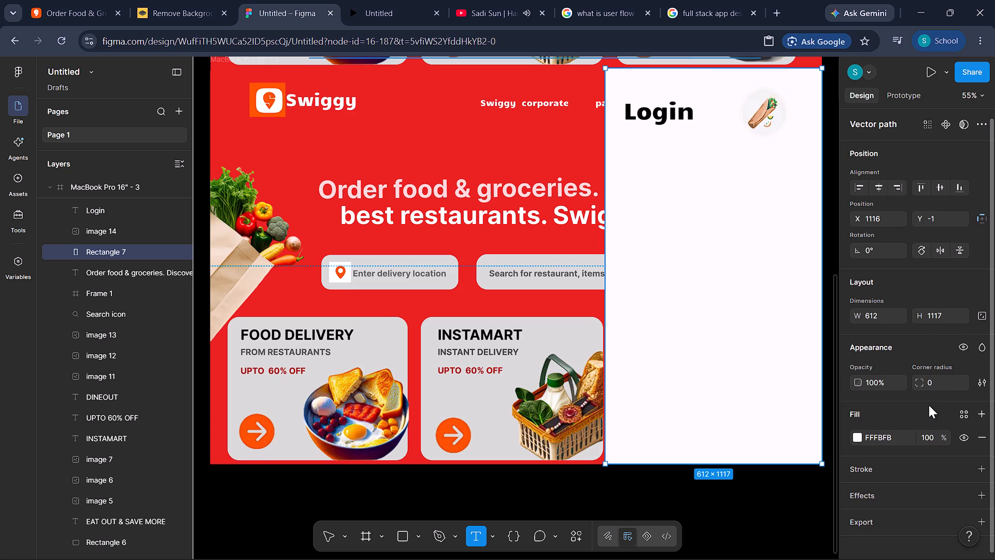
pyautogui.click(633, 140)
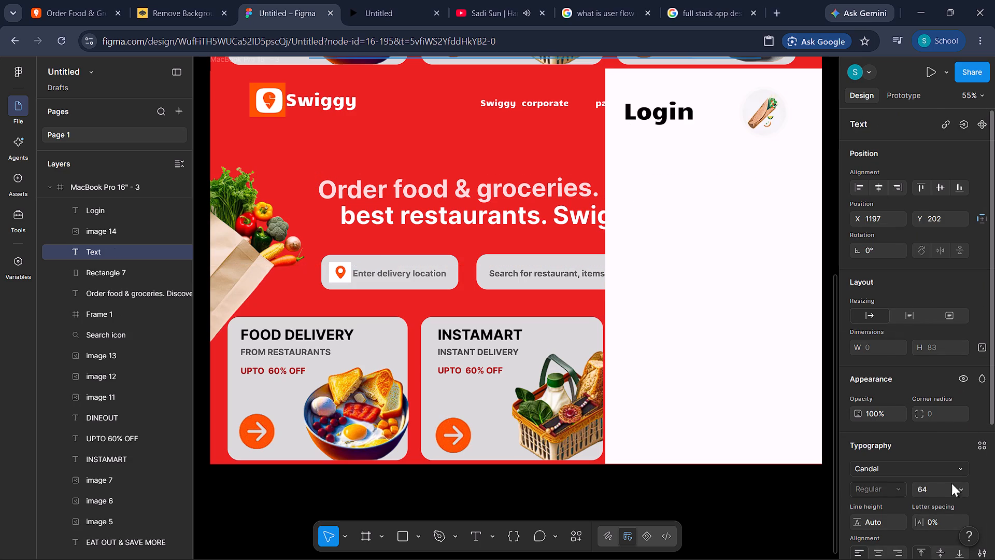
pyautogui.click(965, 488)
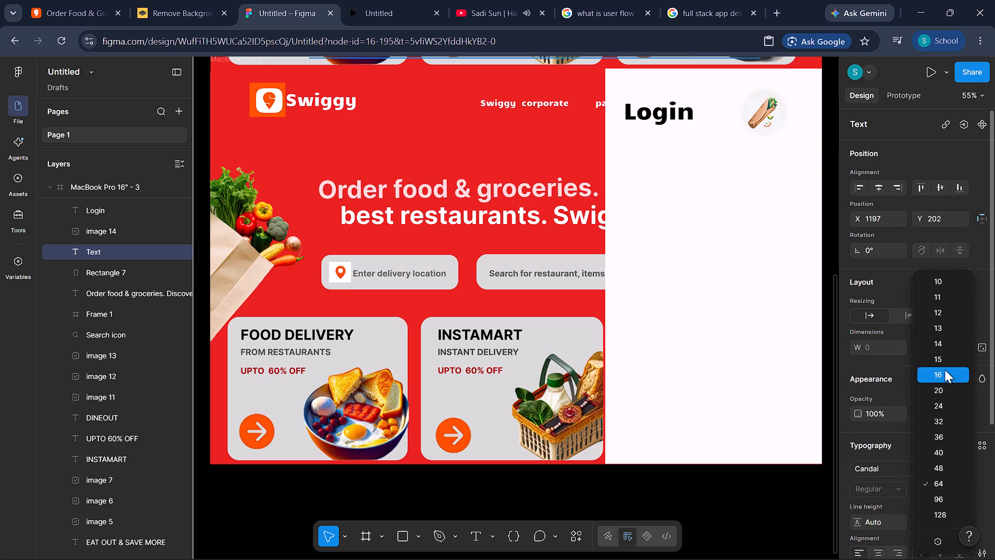
pyautogui.click(955, 436)
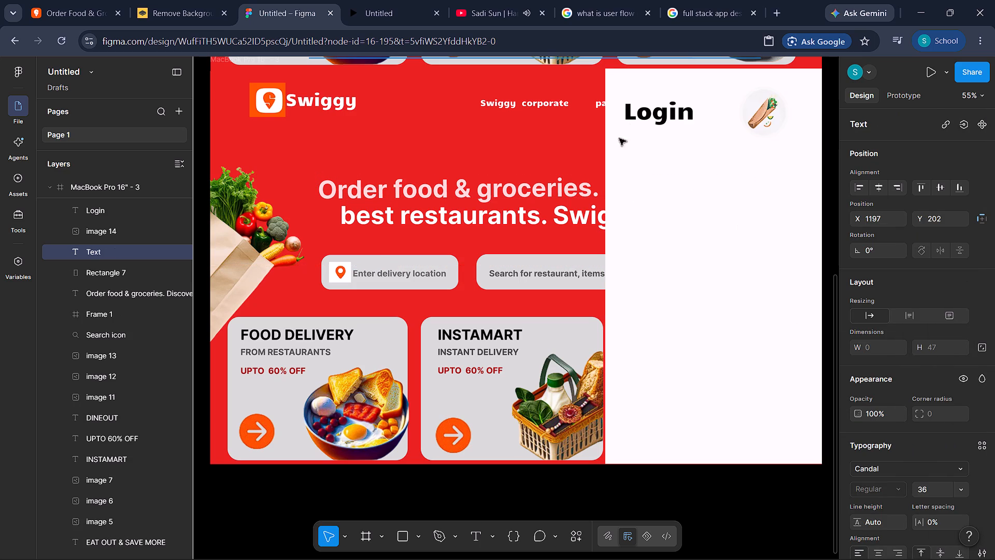
pyautogui.moveTo(631, 142); pyautogui.dragTo(478, 537)
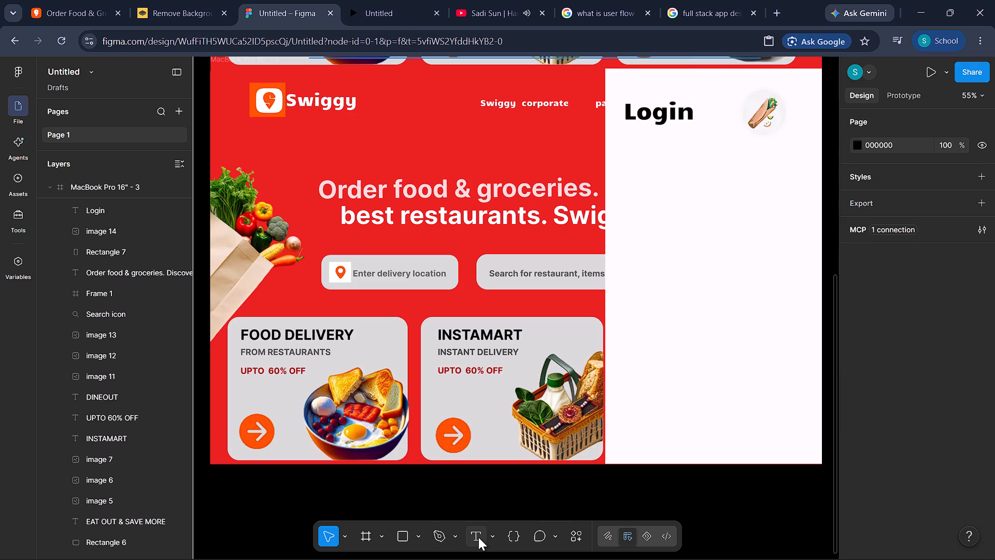
pyautogui.click(478, 537)
pyautogui.click(627, 137)
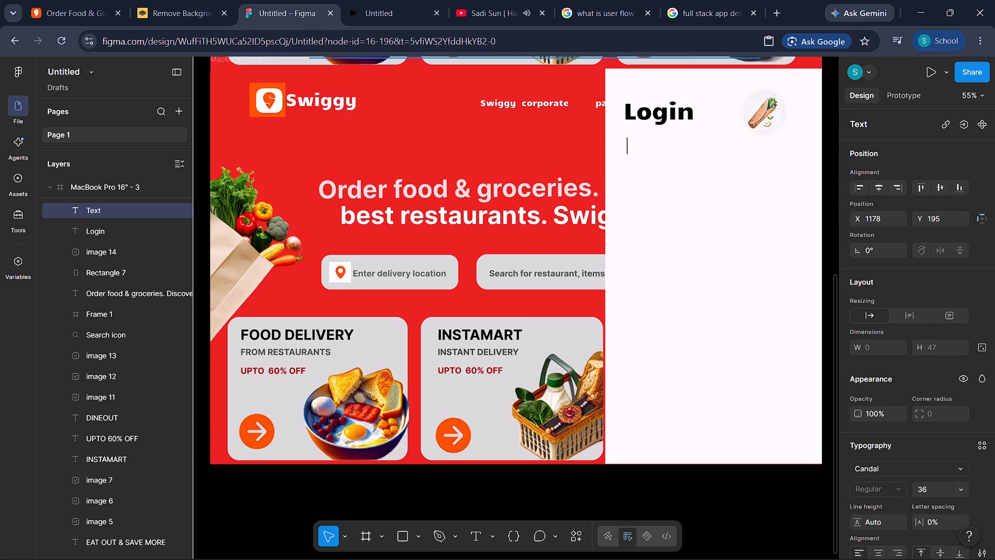
pyautogui.write('or create')
pyautogui.press('space')
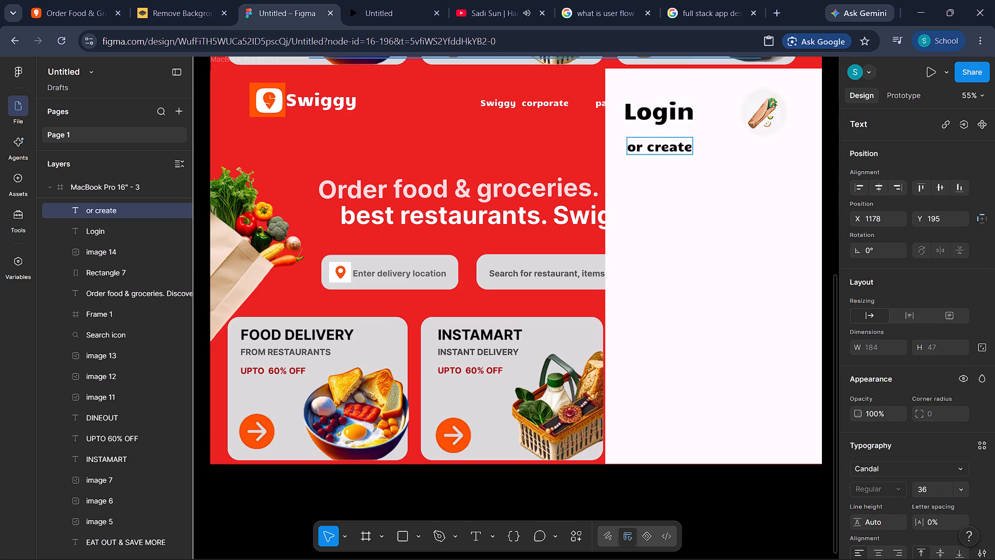
pyautogui.write('an account')
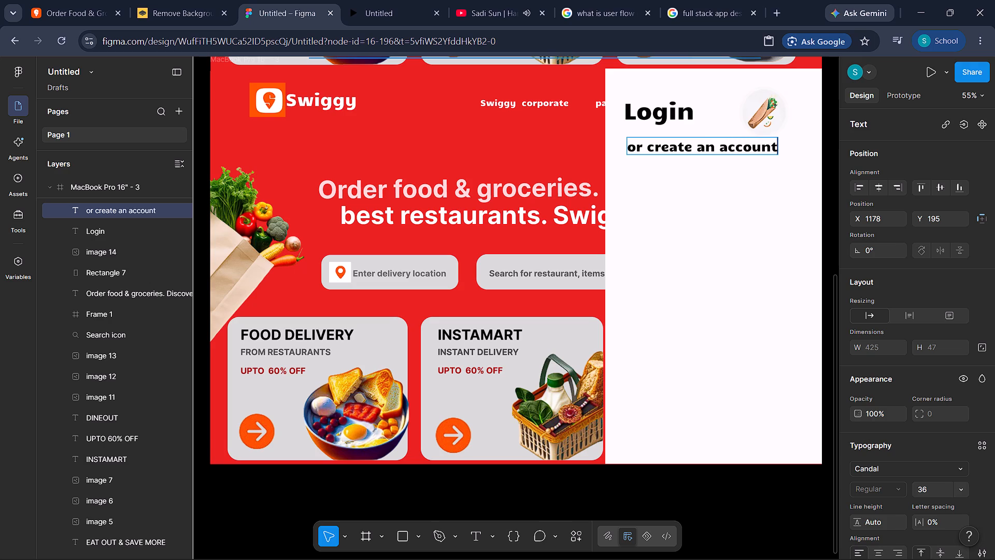
# Set the font size of the whole "or create an account" line to 24, including its last letter.
pyautogui.moveTo(774, 146); pyautogui.dragTo(615, 120)
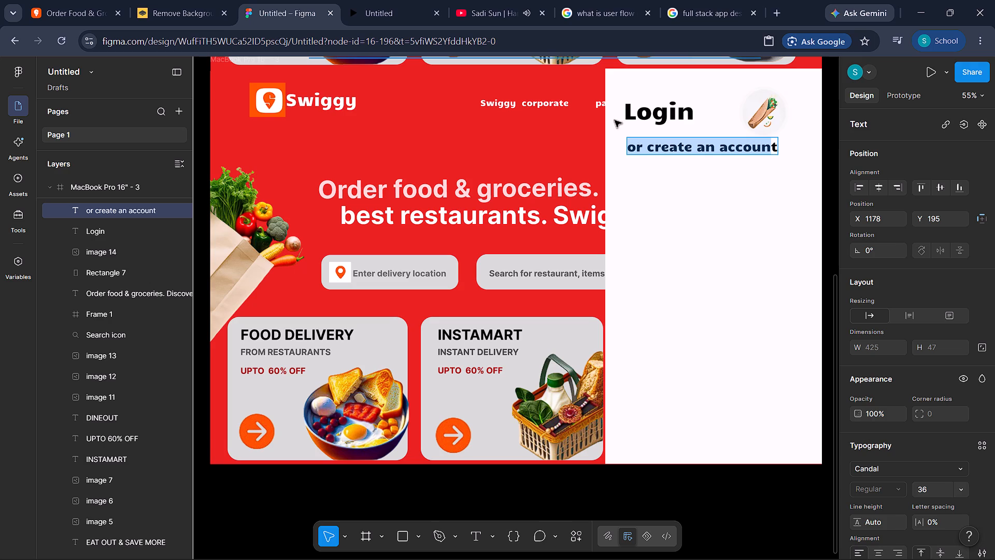
pyautogui.click(958, 486)
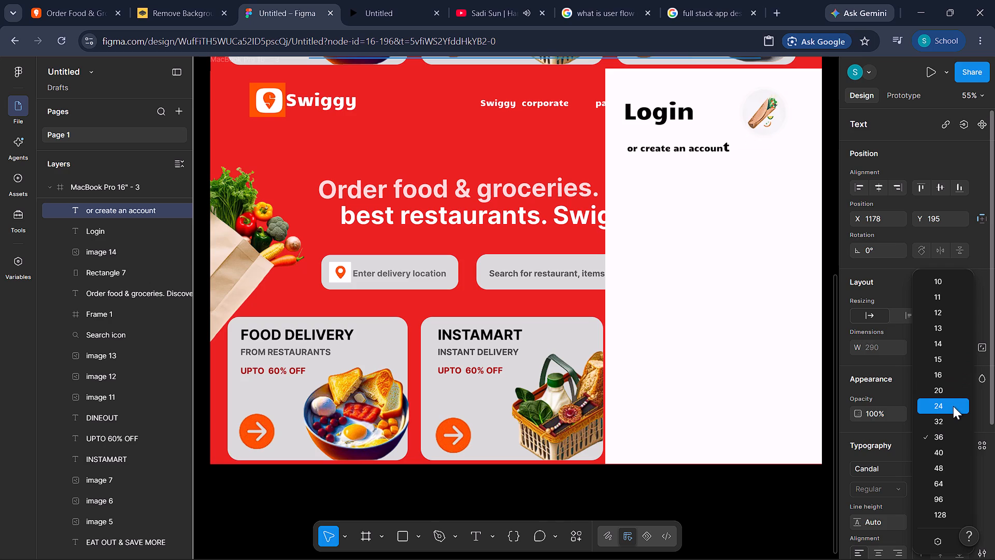
pyautogui.click(953, 406)
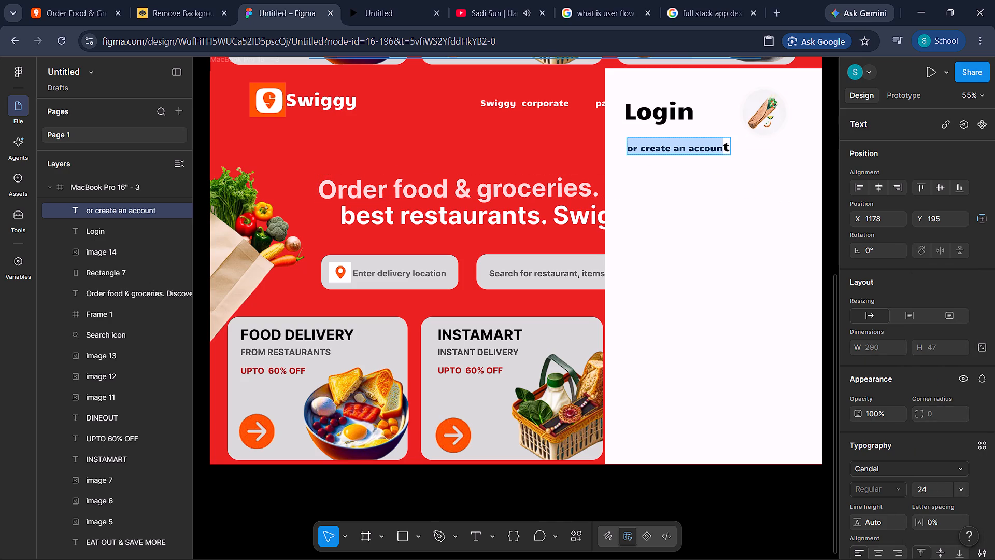
pyautogui.moveTo(729, 148); pyautogui.dragTo(724, 147)
pyautogui.click(960, 492)
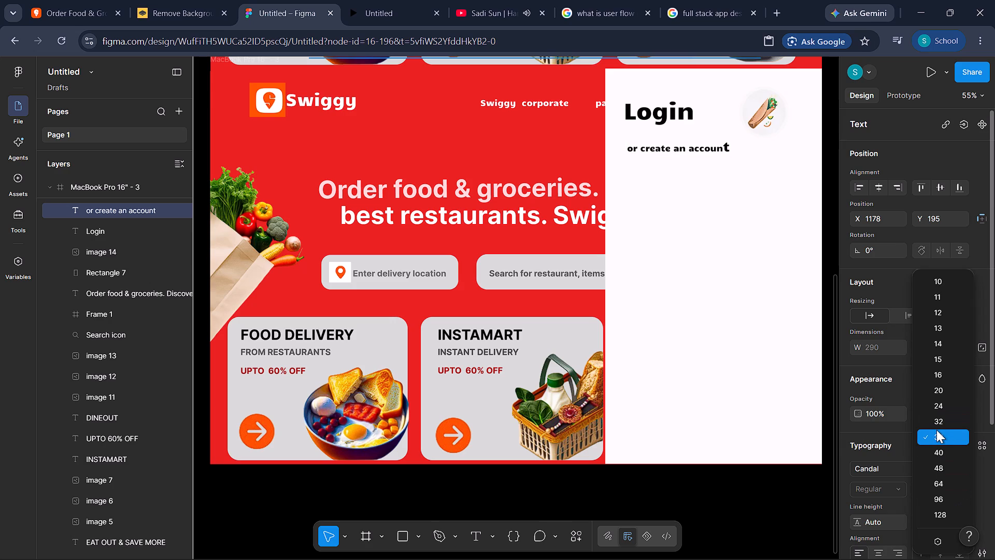
pyautogui.click(933, 402)
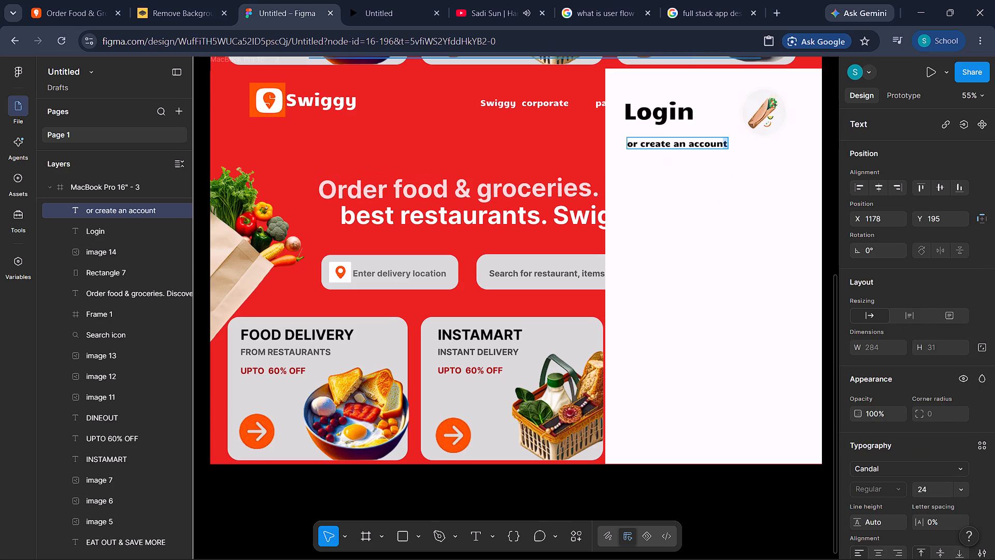
pyautogui.click(757, 156)
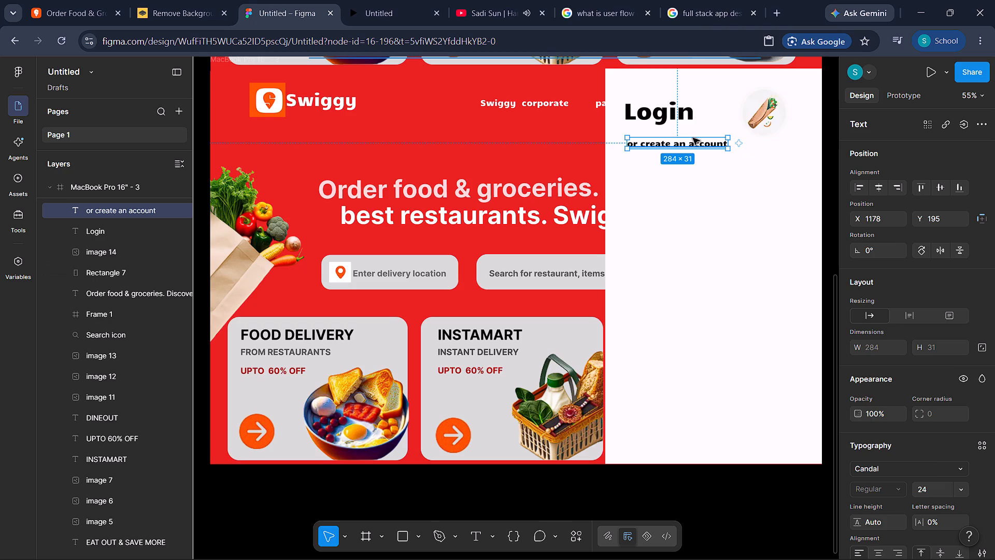
# Move the "or create an account" text directly beneath the Login heading at about X 1161, Y 157, with its box height reduced to 27.
pyautogui.moveTo(688, 149); pyautogui.dragTo(673, 145)
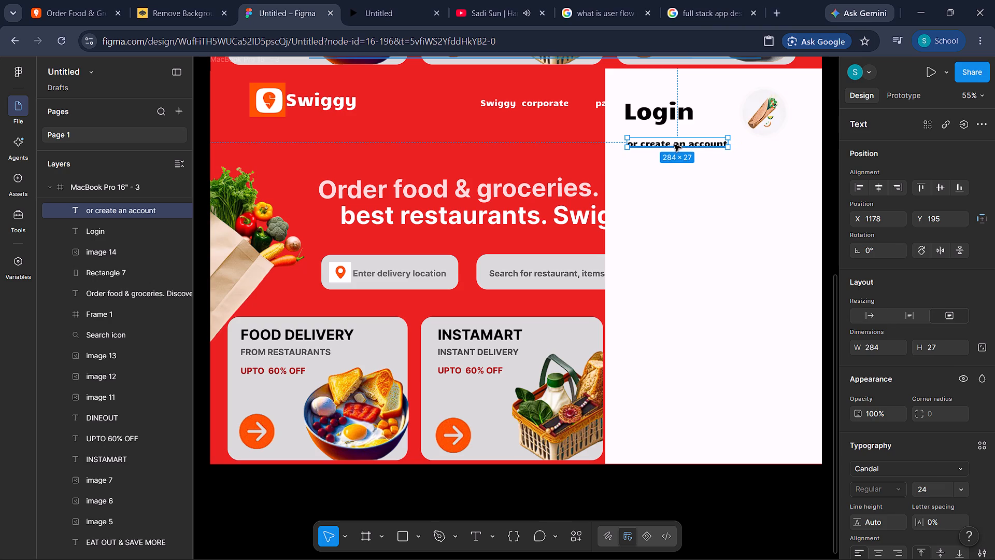
pyautogui.moveTo(675, 142); pyautogui.dragTo(670, 133)
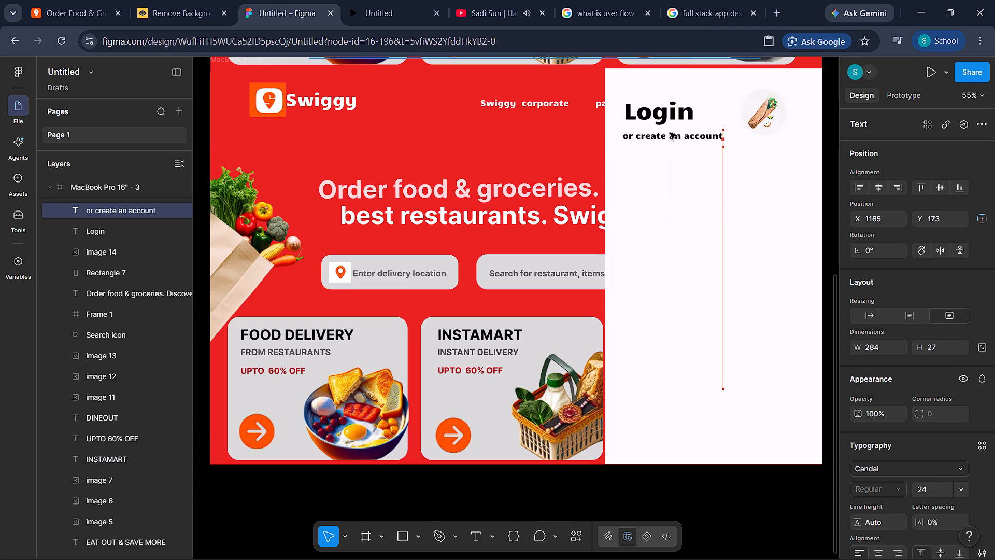
pyautogui.moveTo(670, 133); pyautogui.dragTo(669, 129)
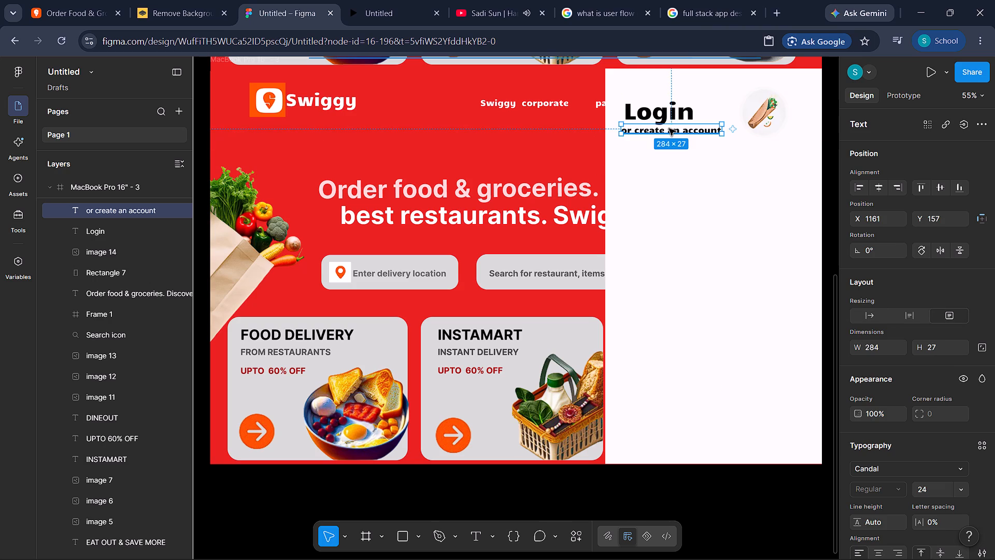
# Recolour only the words "create an account" dark red 982929, after consulting the Swiggy website's login panel.
pyautogui.click(79, 0)
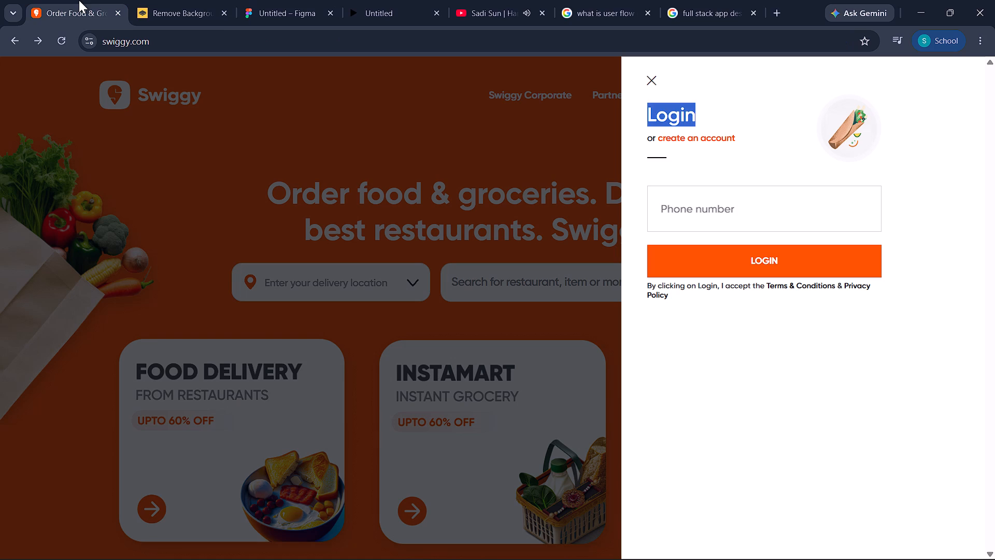
pyautogui.click(162, 0)
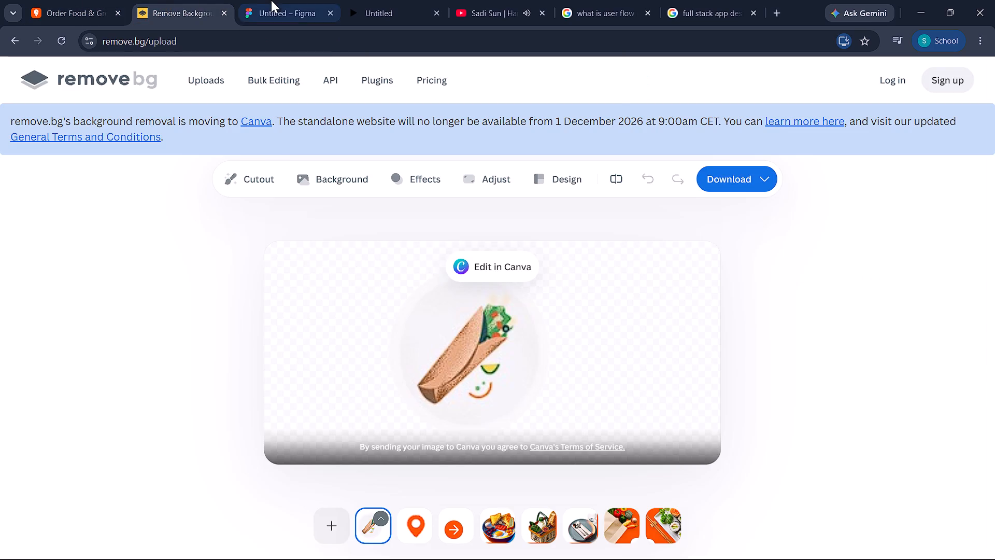
pyautogui.click(272, 0)
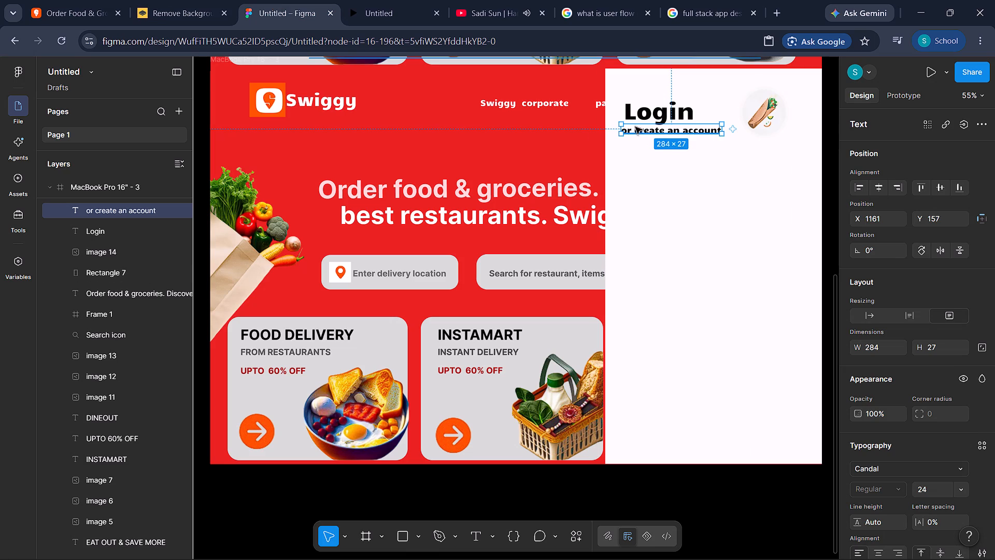
pyautogui.click(634, 197)
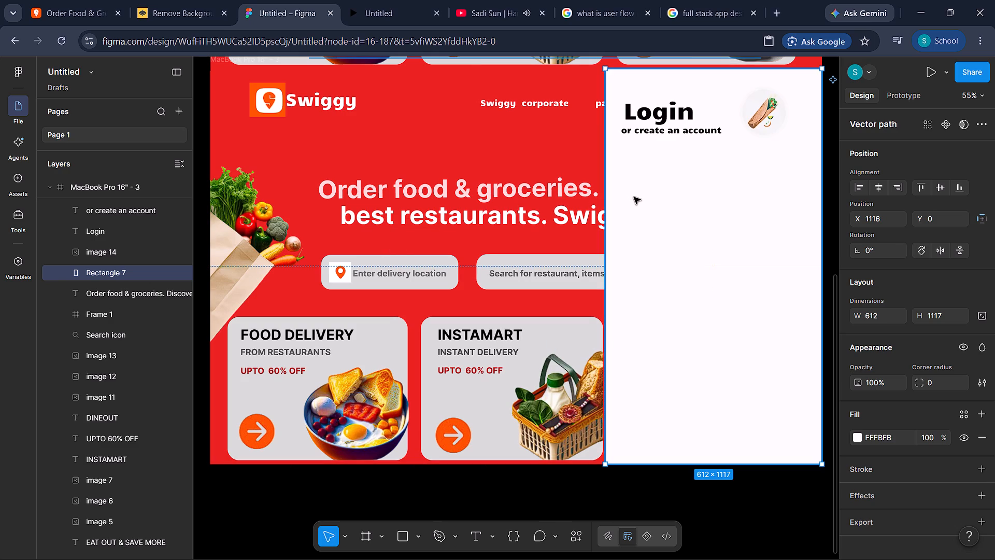
pyautogui.click(647, 125)
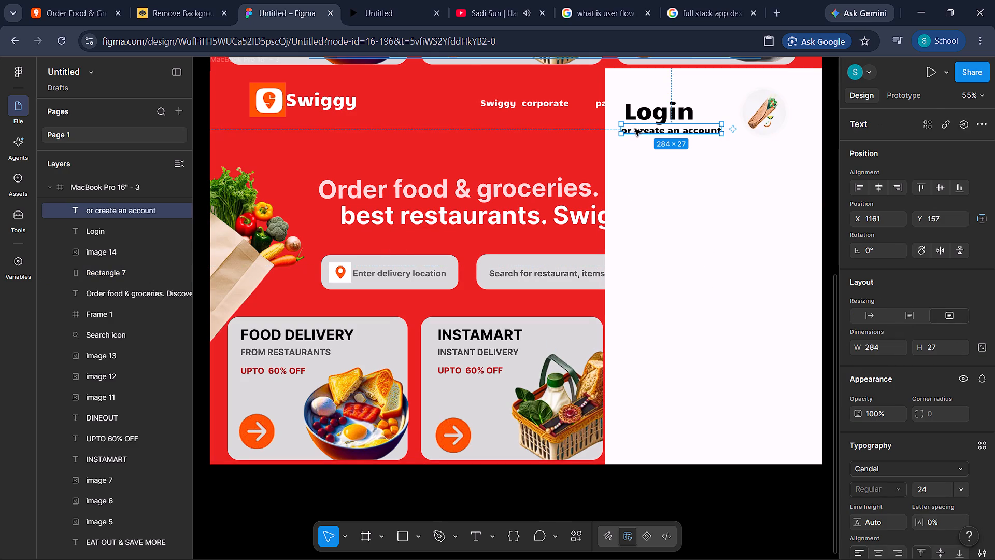
pyautogui.click(635, 130)
pyautogui.doubleClick(638, 129)
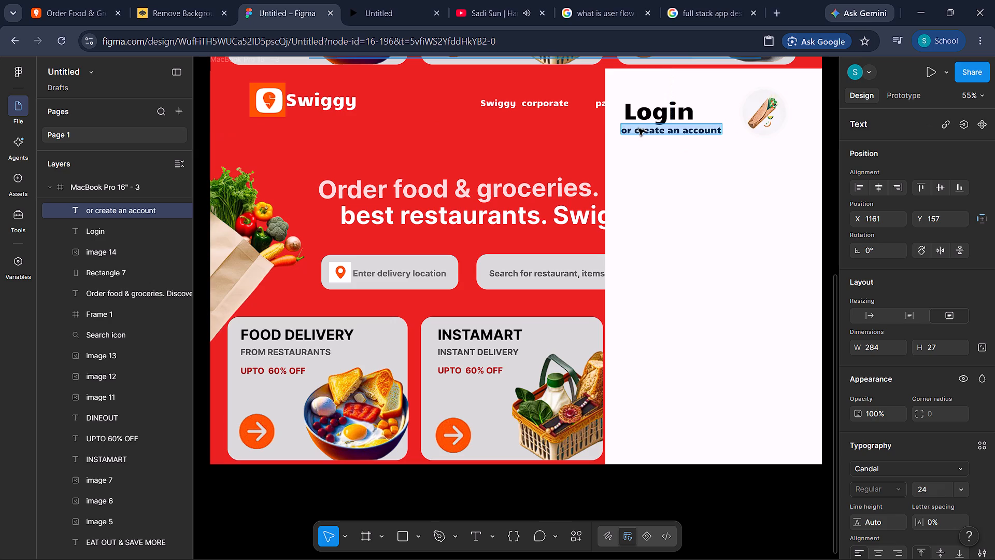
pyautogui.moveTo(632, 129); pyautogui.dragTo(659, 128)
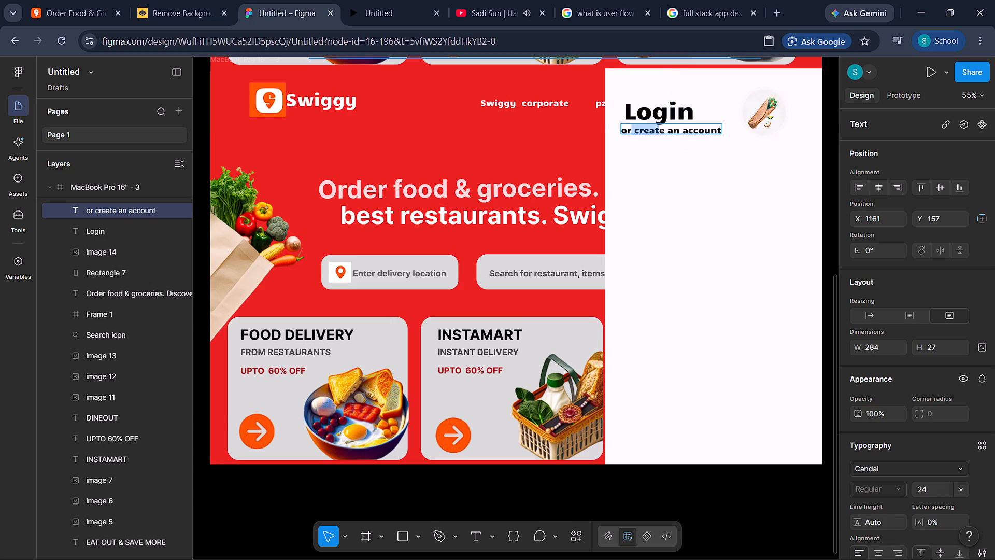
pyautogui.moveTo(659, 128); pyautogui.dragTo(748, 123)
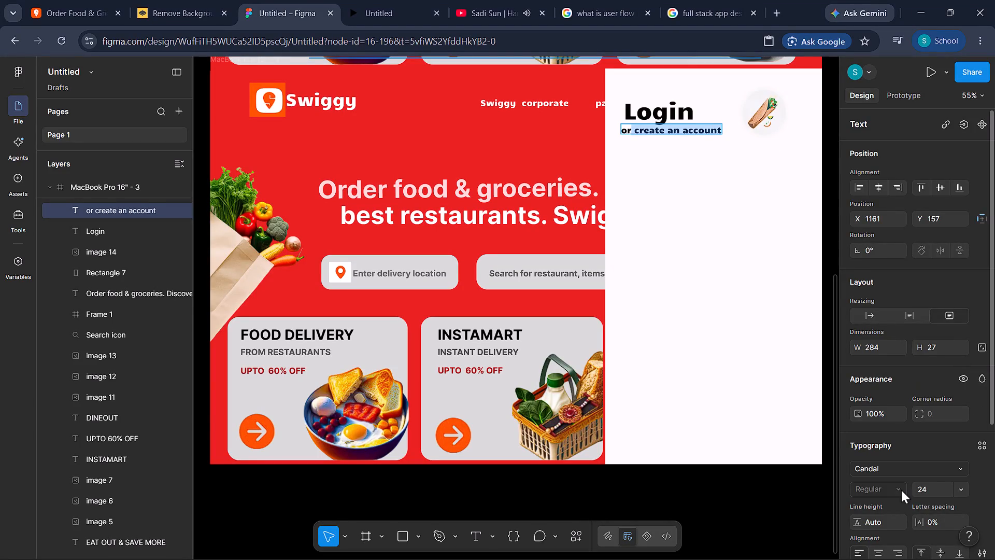
pyautogui.scroll(-4, 901, 490)
pyautogui.click(860, 428)
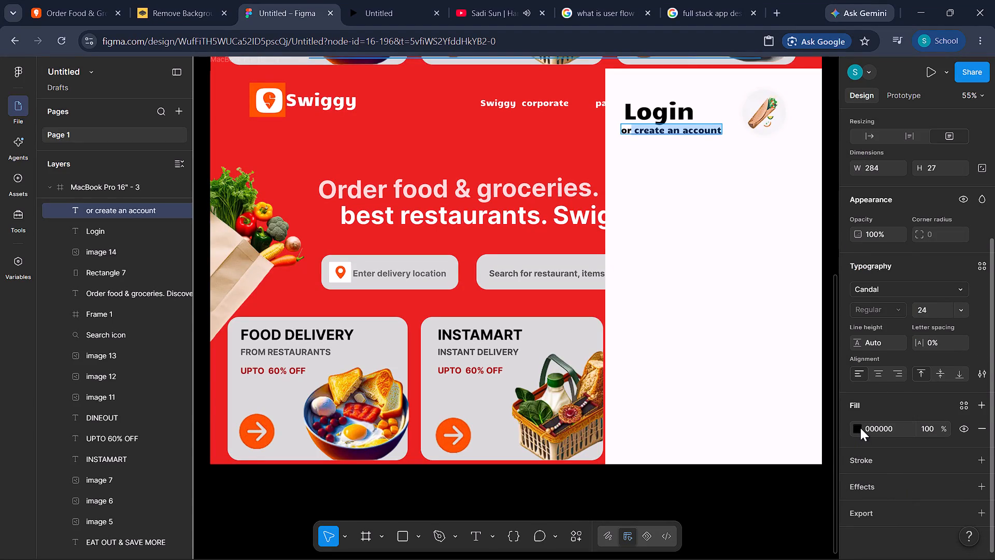
pyautogui.click(792, 334)
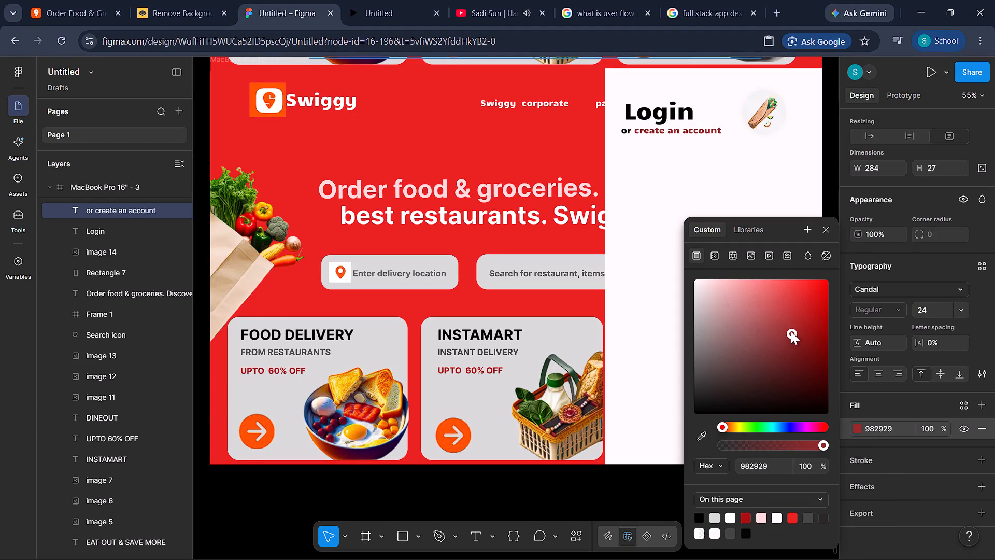
pyautogui.click(629, 169)
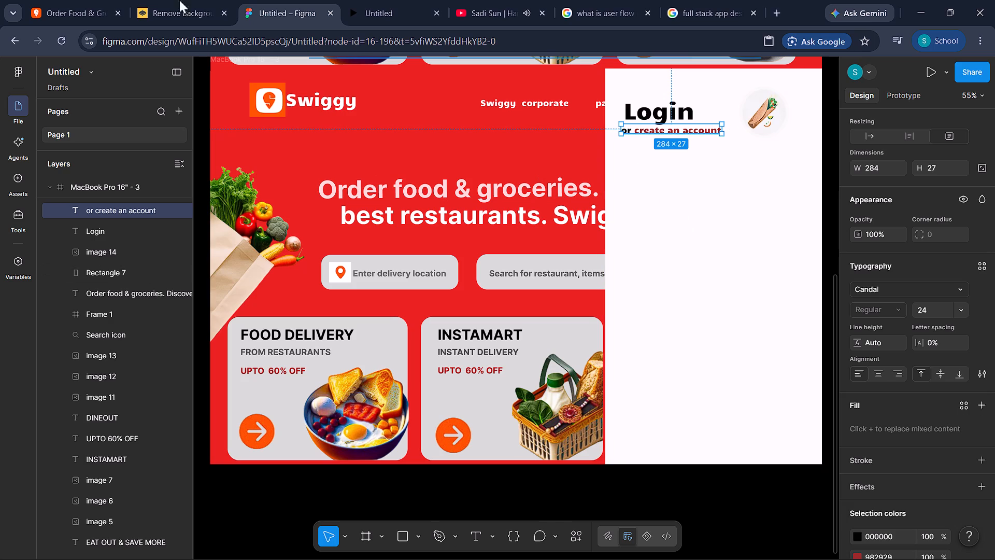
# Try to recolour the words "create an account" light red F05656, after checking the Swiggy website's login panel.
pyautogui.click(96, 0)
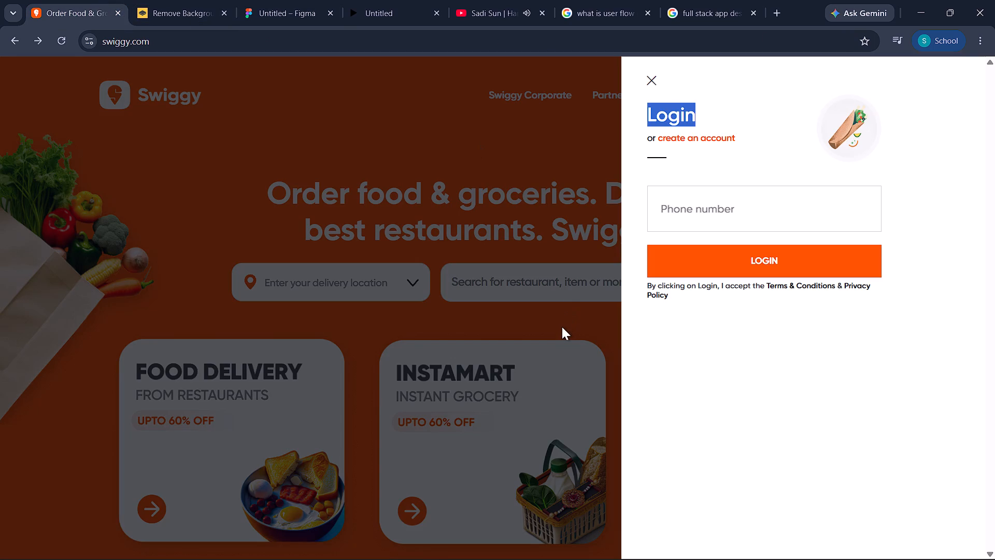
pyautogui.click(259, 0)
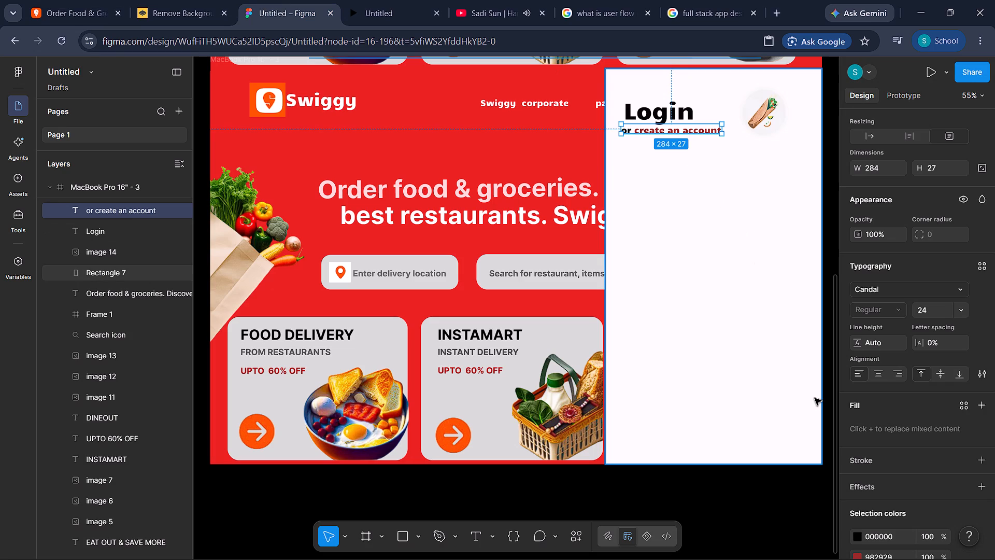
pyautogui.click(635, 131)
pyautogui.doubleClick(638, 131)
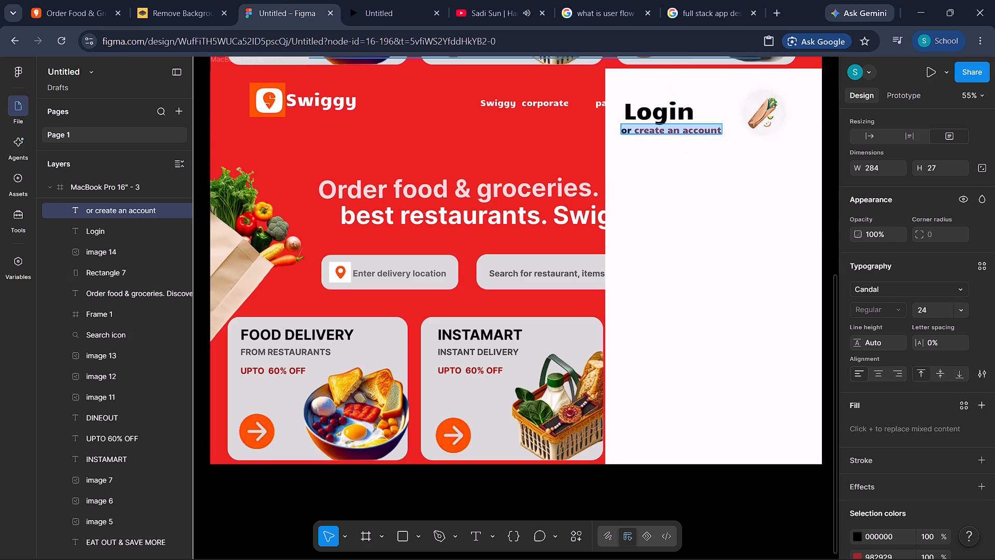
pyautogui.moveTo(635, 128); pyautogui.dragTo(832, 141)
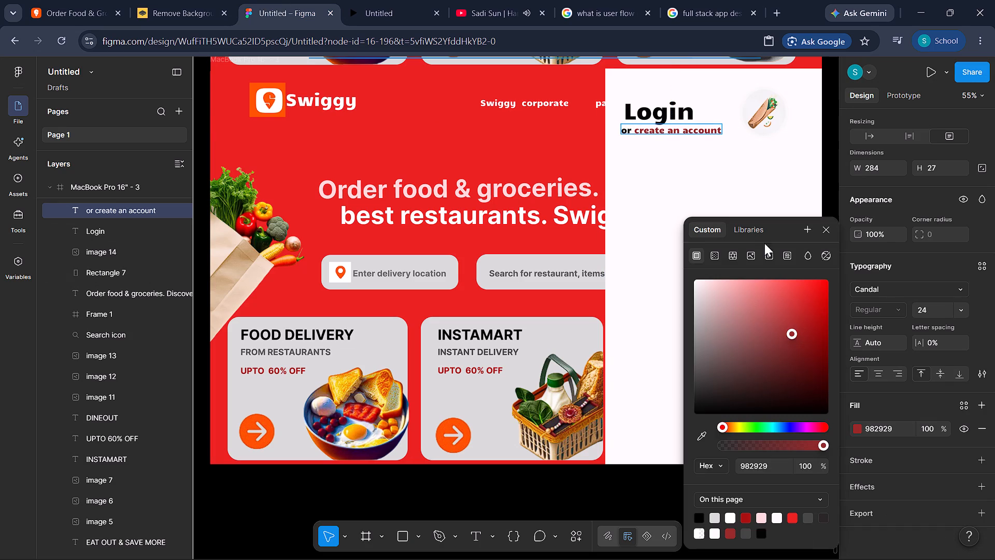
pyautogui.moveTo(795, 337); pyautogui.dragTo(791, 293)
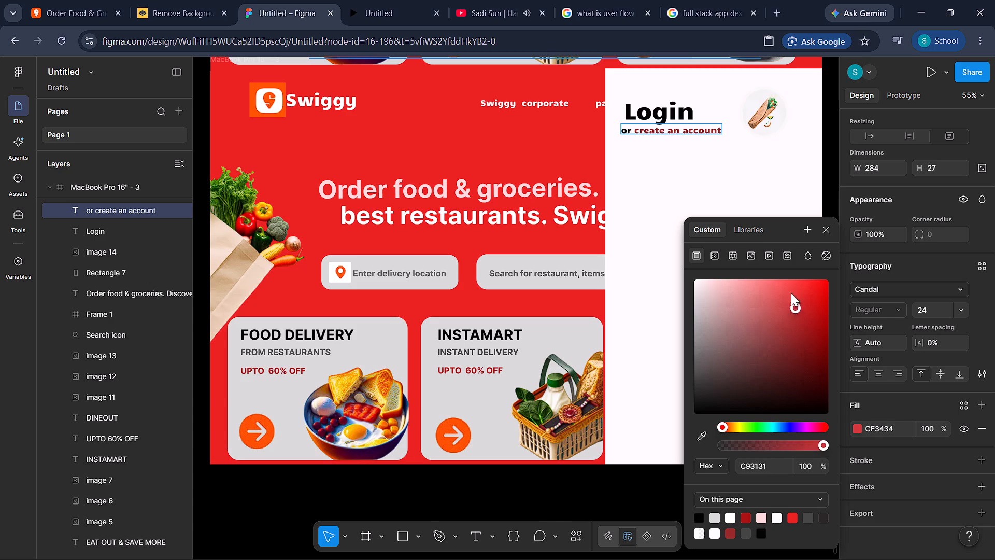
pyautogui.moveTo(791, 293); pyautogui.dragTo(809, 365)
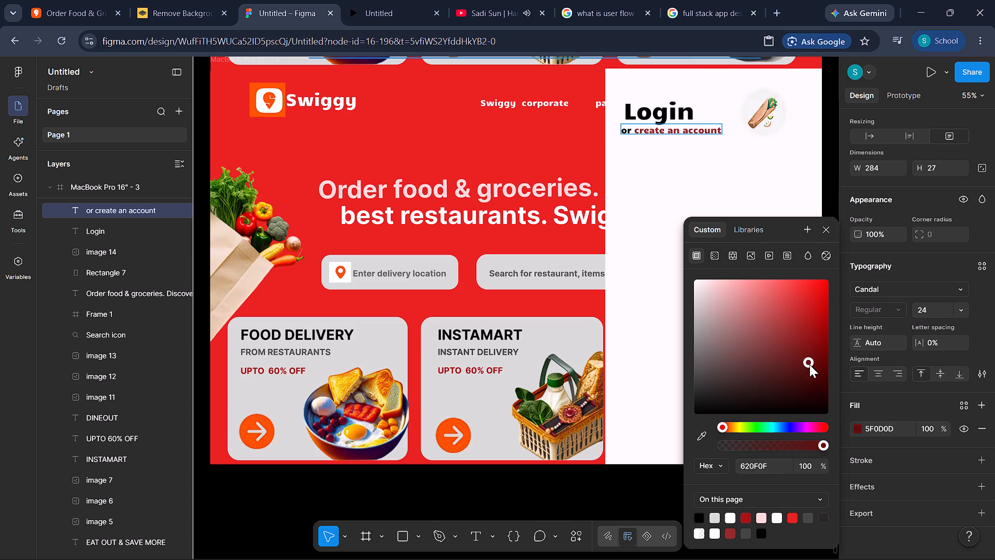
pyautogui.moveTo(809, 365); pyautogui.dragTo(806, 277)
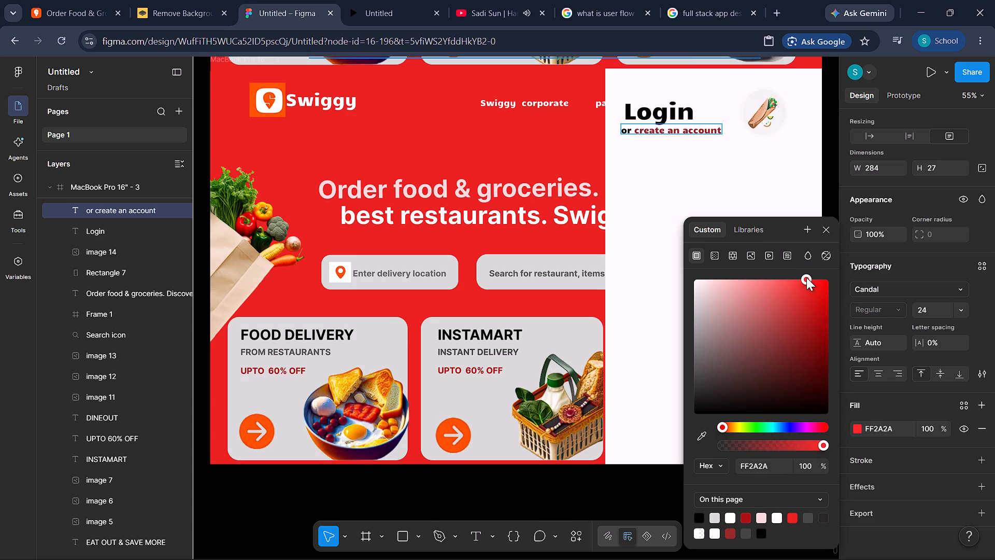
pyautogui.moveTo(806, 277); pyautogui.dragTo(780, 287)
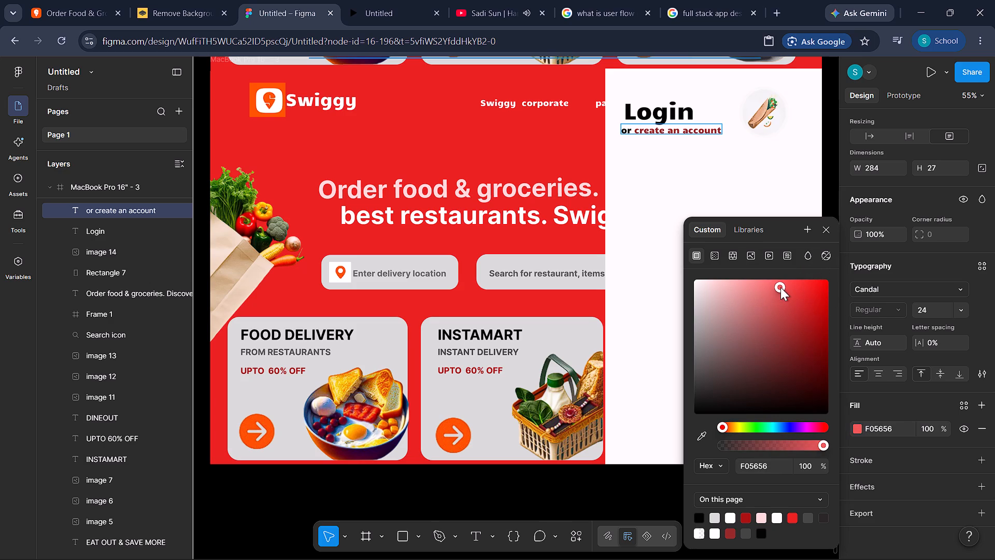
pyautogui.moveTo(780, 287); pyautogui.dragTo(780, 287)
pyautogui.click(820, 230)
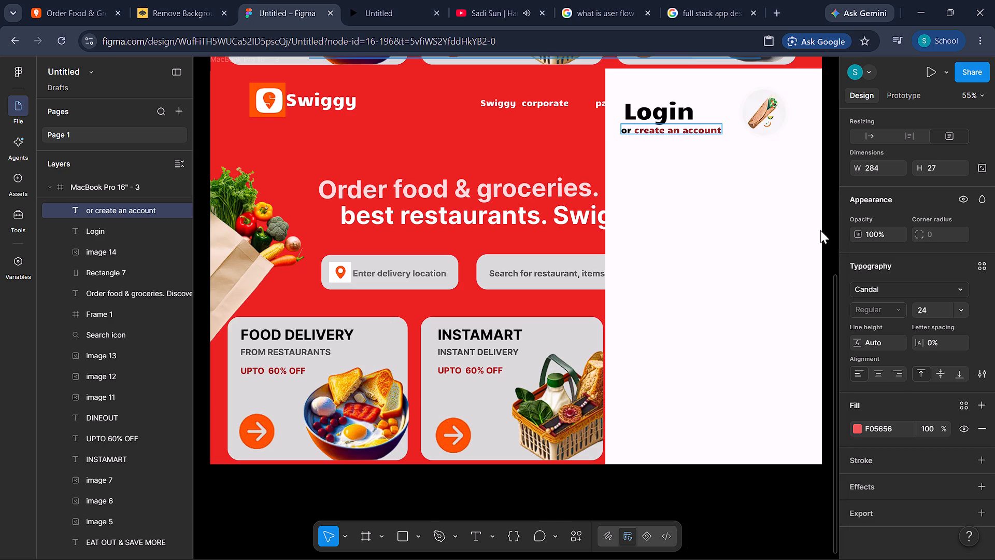
# Recolour only the words "create an account" brighter red D40D0D.
pyautogui.moveTo(634, 129); pyautogui.dragTo(698, 128)
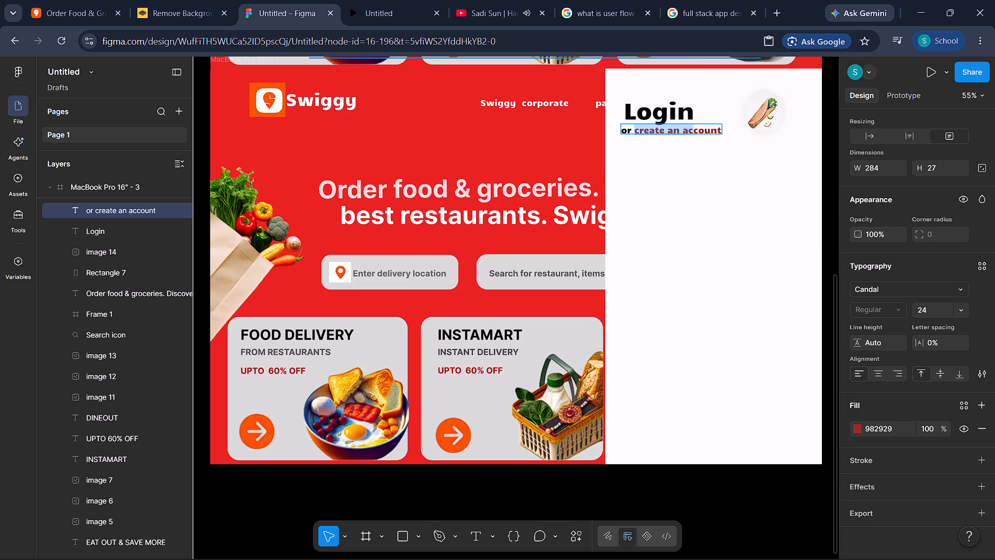
pyautogui.moveTo(698, 128); pyautogui.dragTo(739, 133)
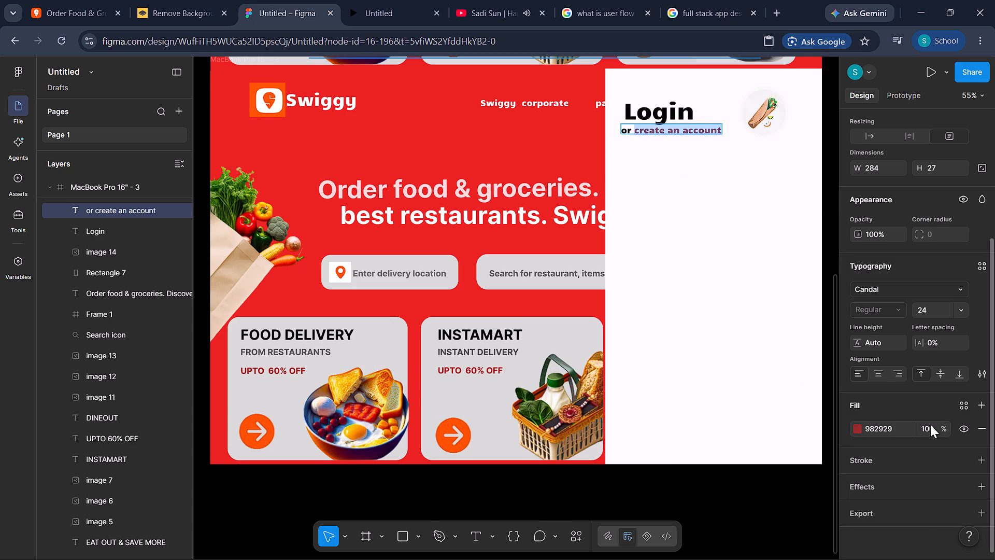
pyautogui.click(858, 426)
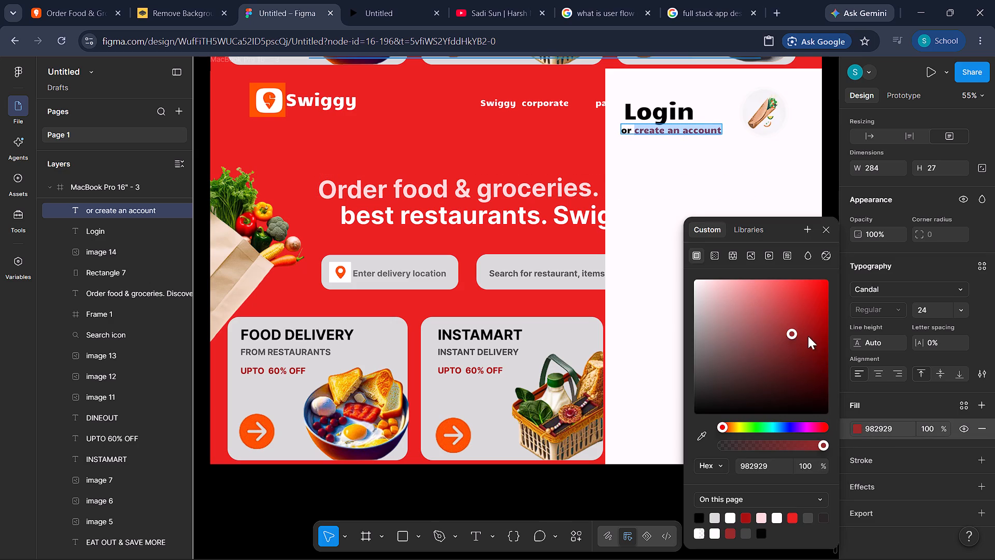
pyautogui.moveTo(789, 330); pyautogui.dragTo(821, 301)
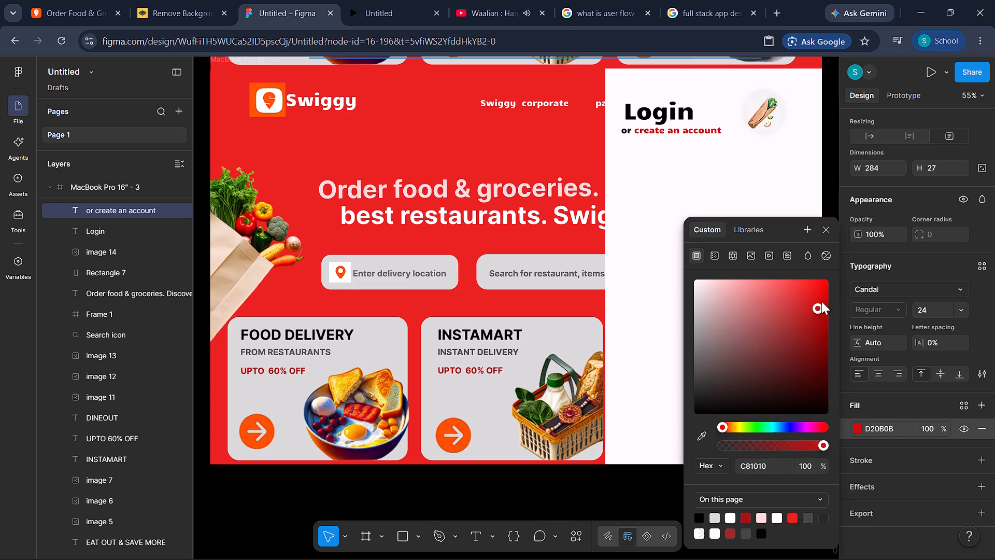
pyautogui.moveTo(821, 301); pyautogui.dragTo(820, 302)
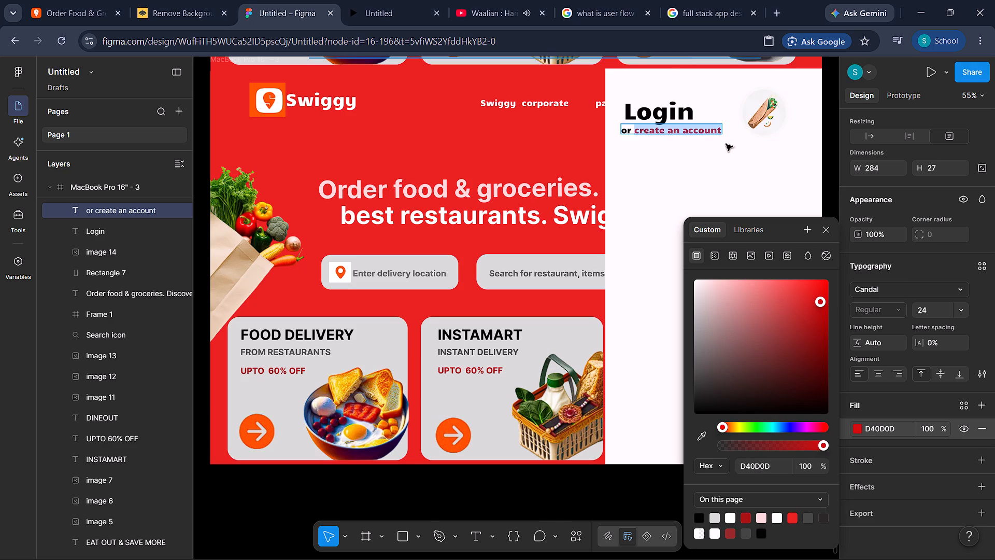
pyautogui.click(726, 144)
# After consulting the Swiggy website's login panel, add a short divider of six underscores as text below "or create an account", at about X 1191, Y 228.
pyautogui.click(93, 0)
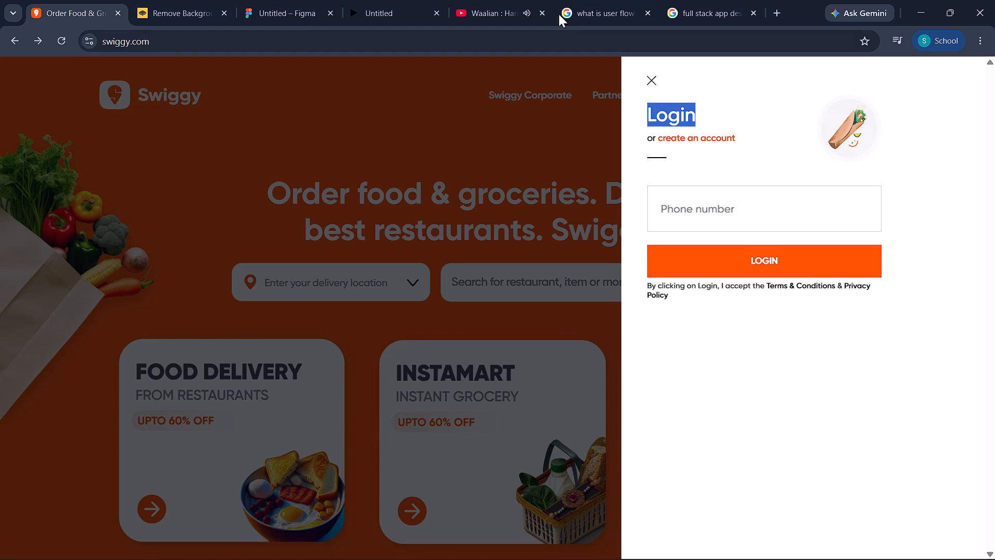
pyautogui.click(265, 3)
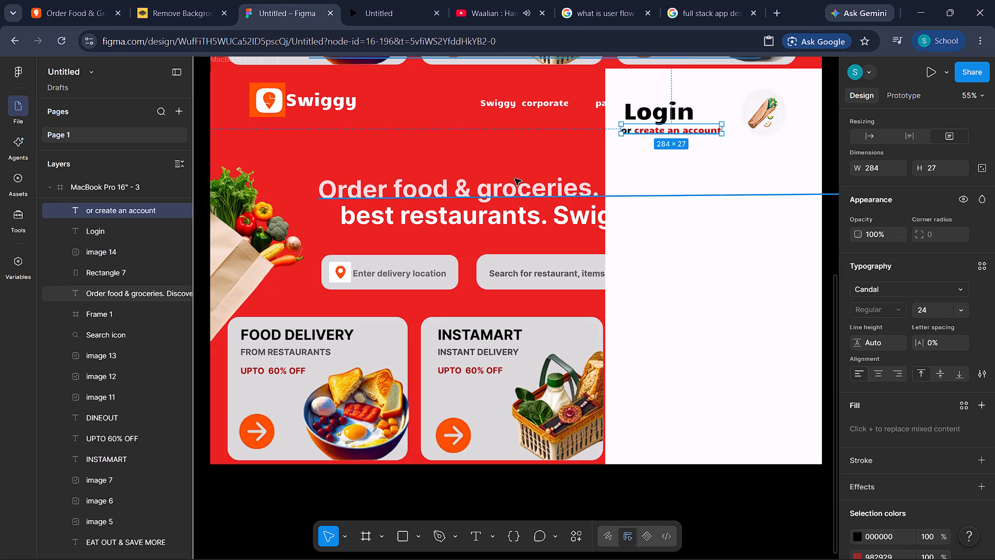
pyautogui.click(659, 166)
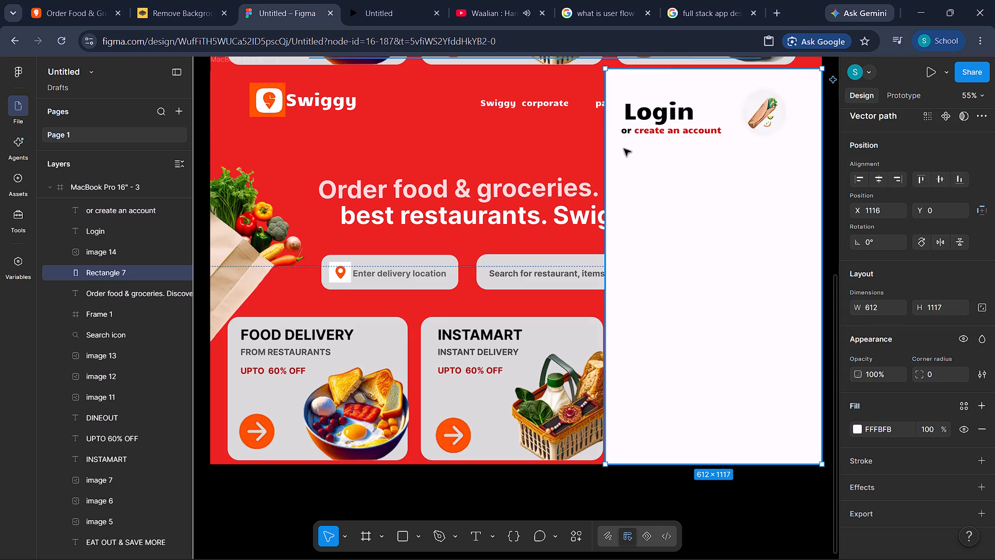
pyautogui.click(638, 152)
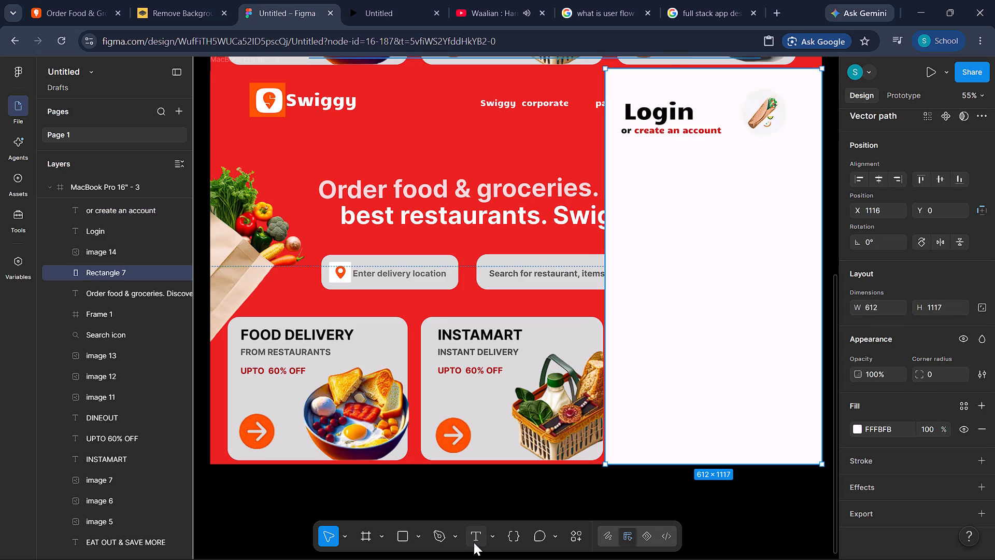
pyautogui.click(474, 542)
pyautogui.click(632, 149)
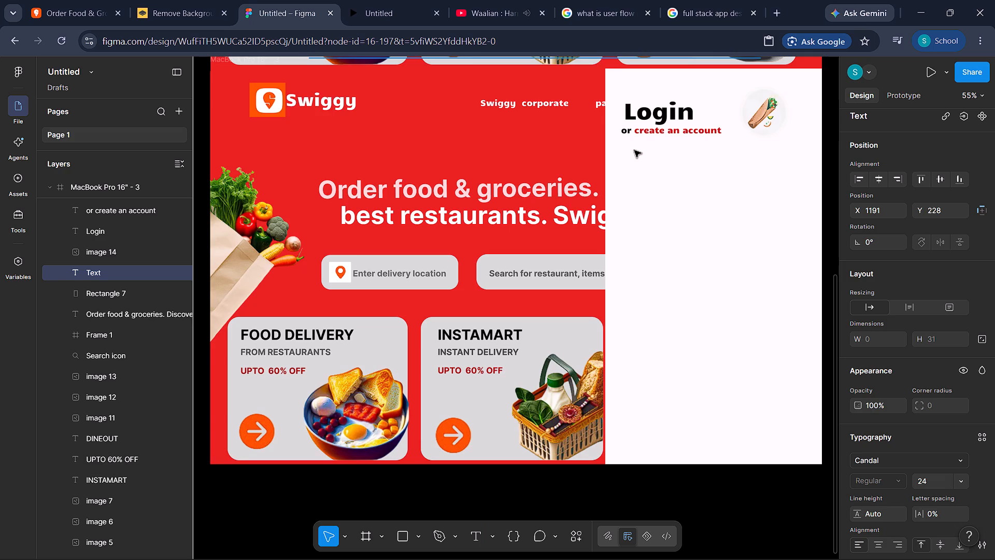
pyautogui.hotkey('ctrl', '-')
pyautogui.hotkey('ctrl', '-')
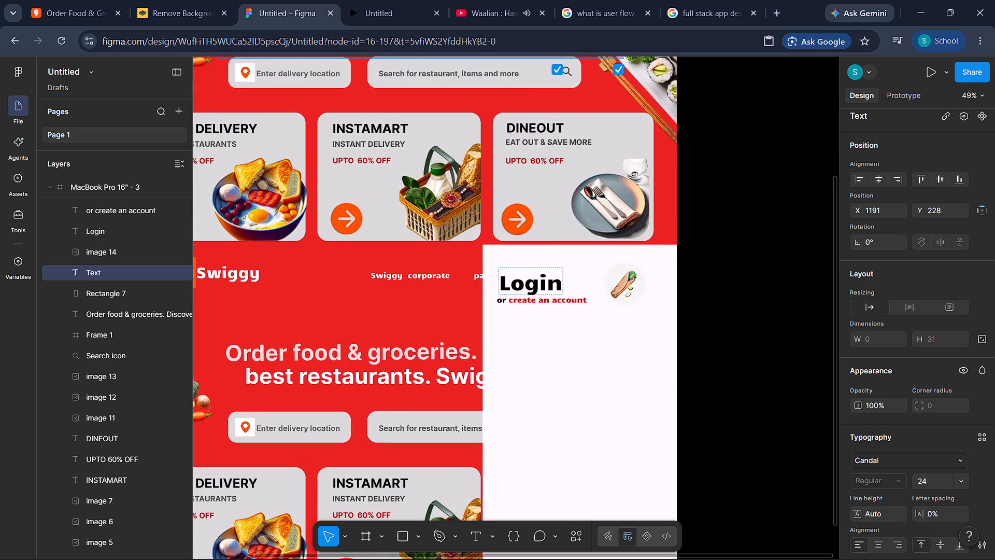
pyautogui.hscroll(1, 528, 276)
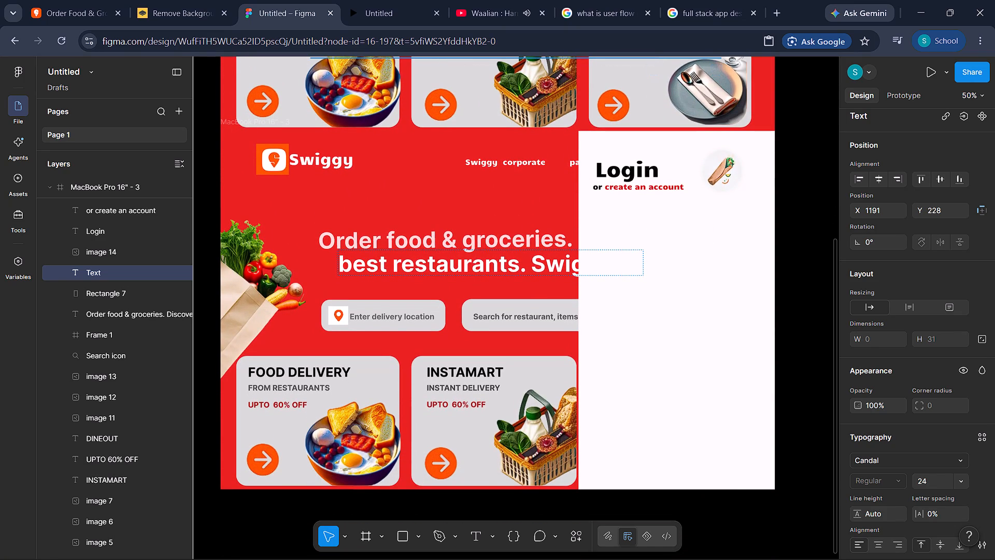
pyautogui.write('_____')
pyautogui.hotkey('shift', '_')
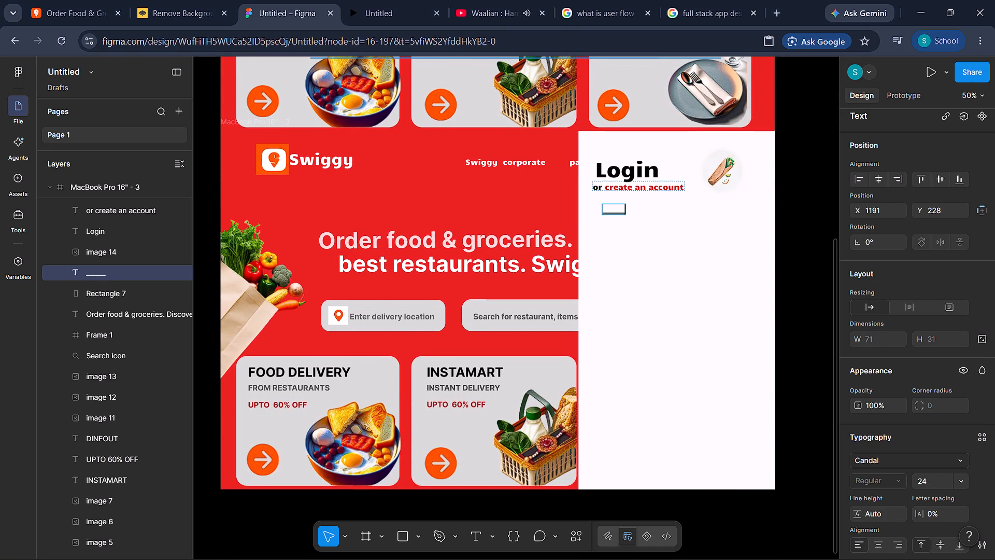
# Move the underscore divider closer beneath the "or create an account" line, to about X 1175, Y 196.
pyautogui.moveTo(614, 206); pyautogui.dragTo(608, 208)
pyautogui.click(623, 208)
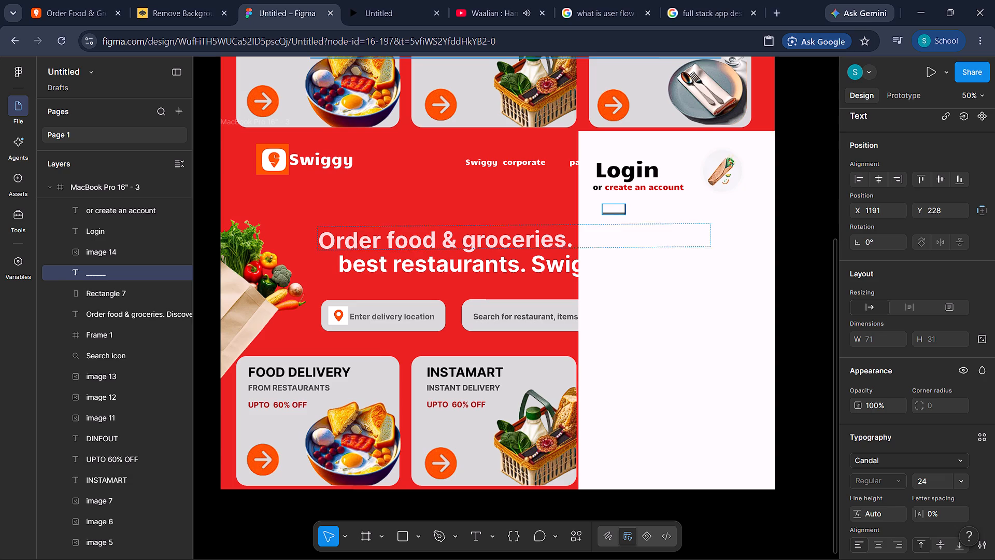
pyautogui.click(629, 255)
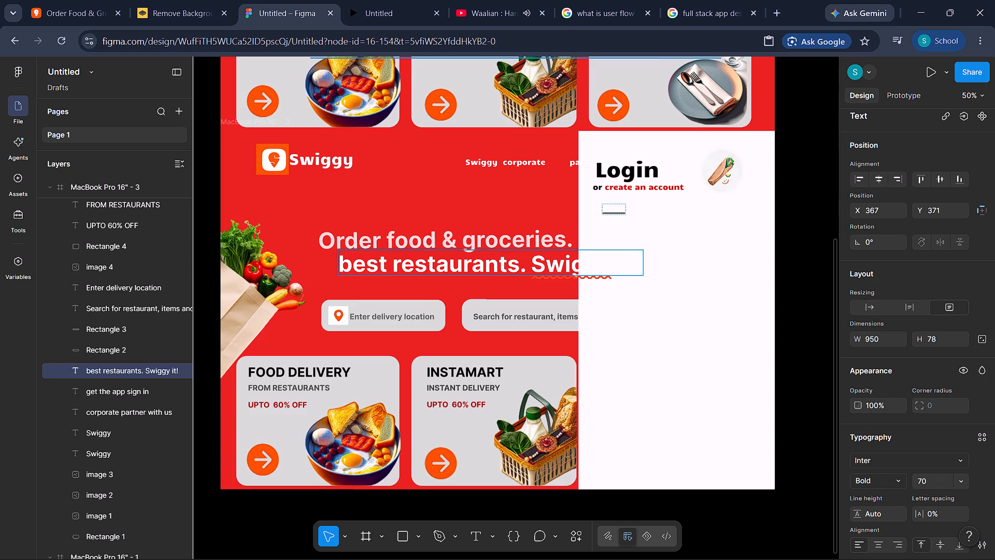
pyautogui.moveTo(614, 213); pyautogui.dragTo(624, 214)
pyautogui.click(636, 215)
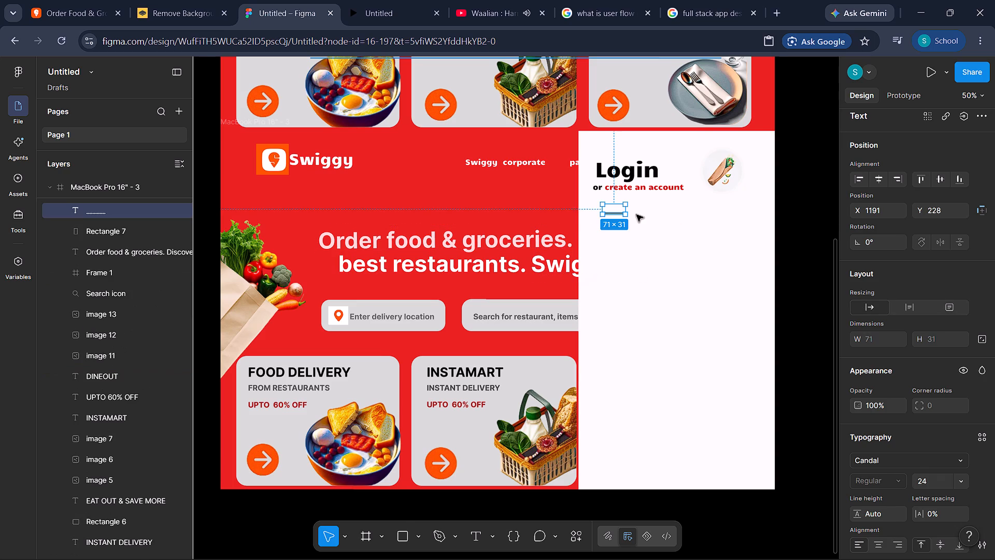
pyautogui.moveTo(613, 211); pyautogui.dragTo(608, 204)
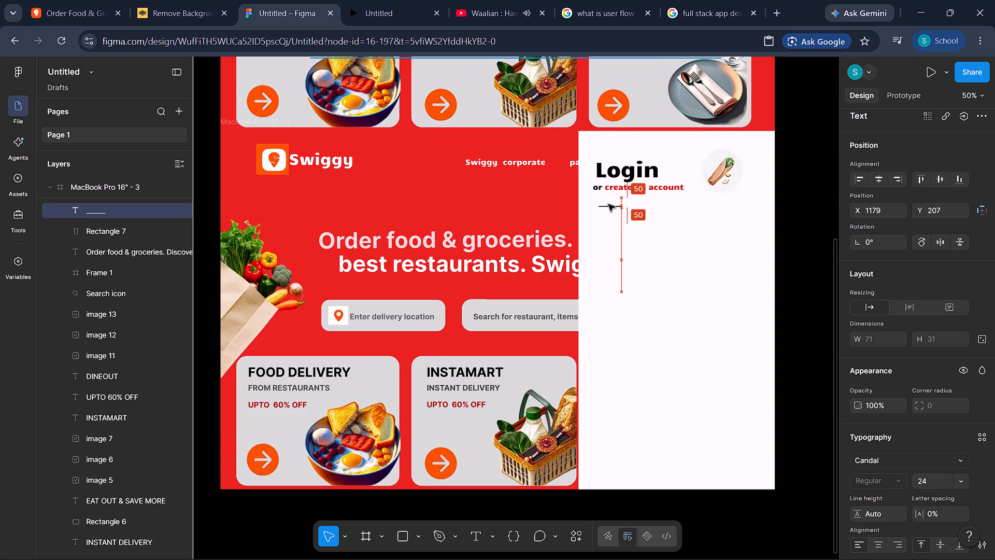
pyautogui.moveTo(608, 204); pyautogui.dragTo(608, 202)
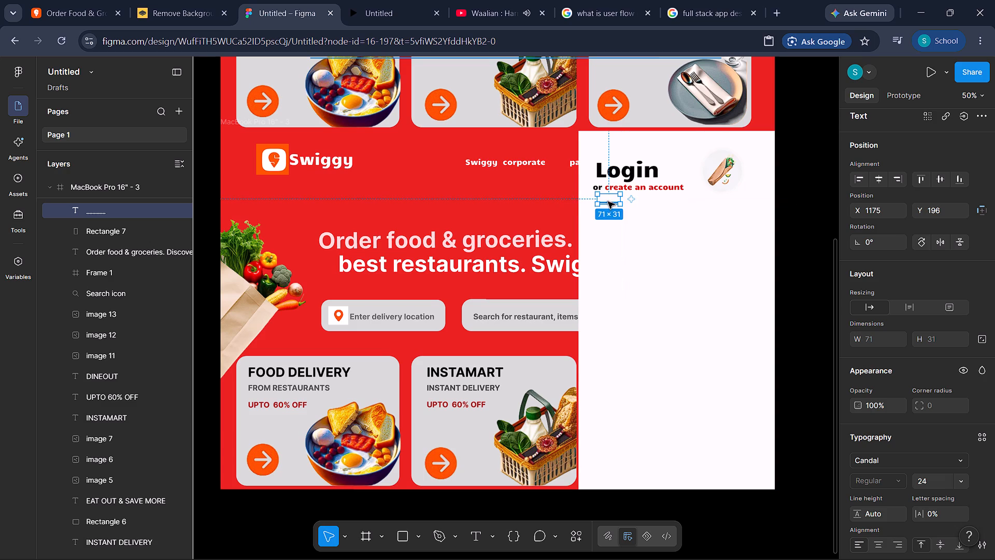
pyautogui.click(797, 171)
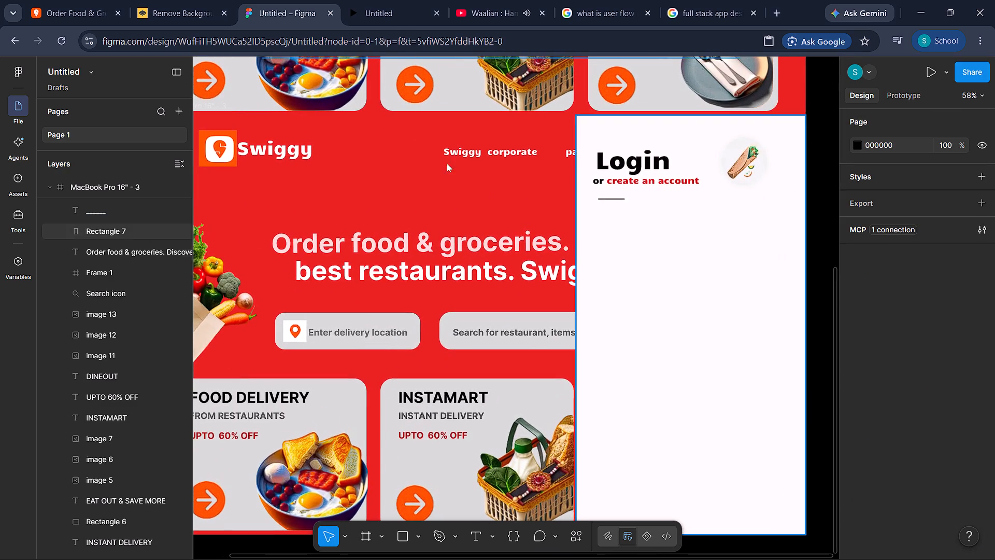
# Align the "or create an account" text and the underscore divider at X 1168, using the Swiggy website's login panel as reference.
pyautogui.click(70, 0)
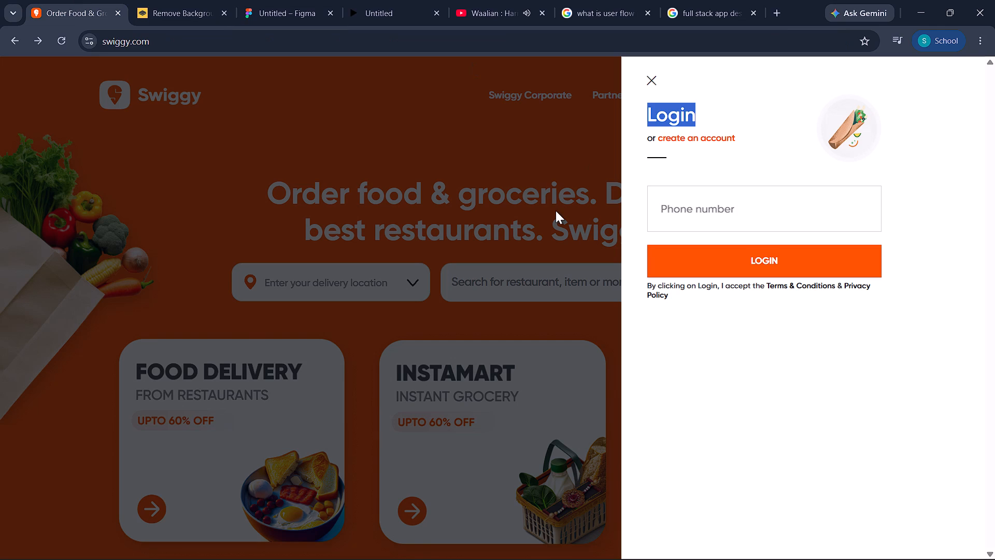
pyautogui.click(289, 0)
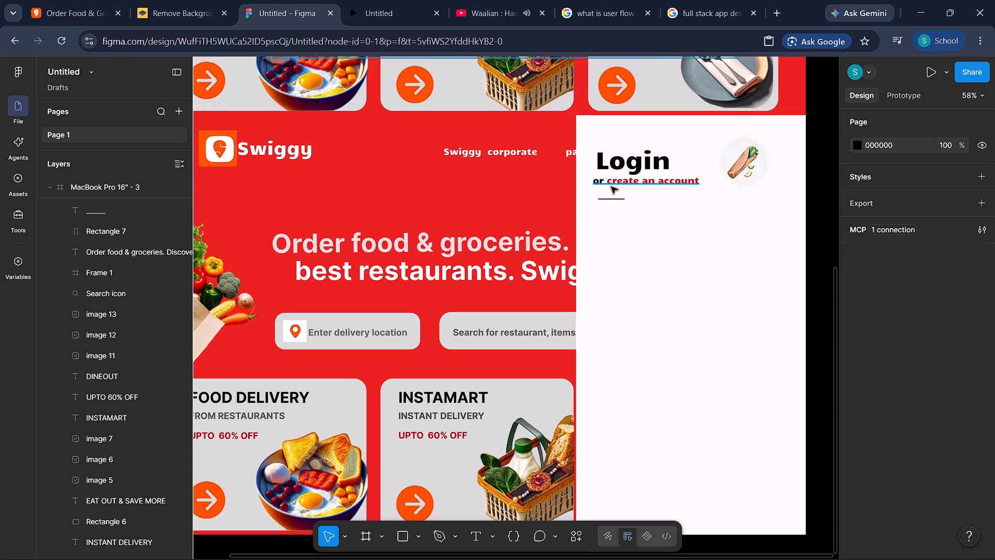
pyautogui.click(614, 184)
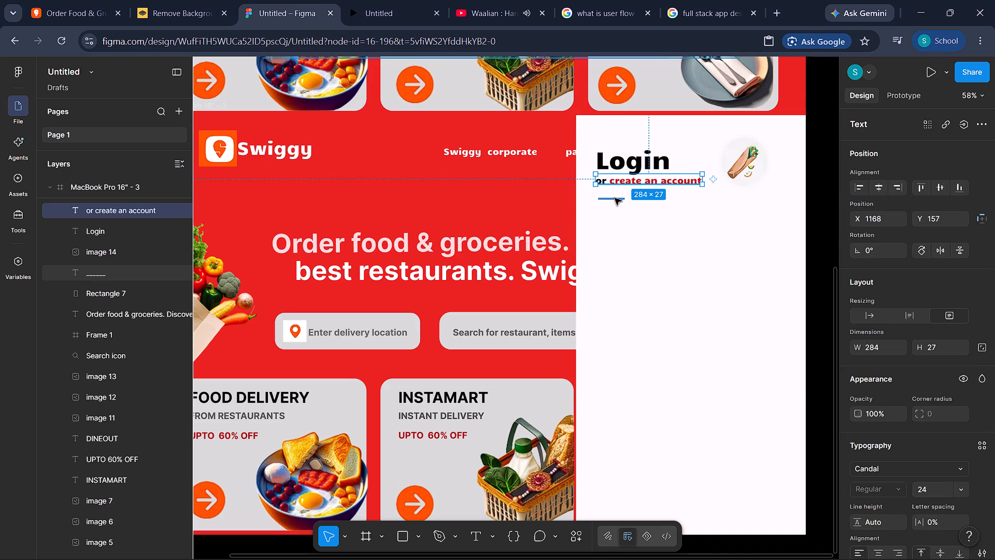
pyautogui.click(615, 198)
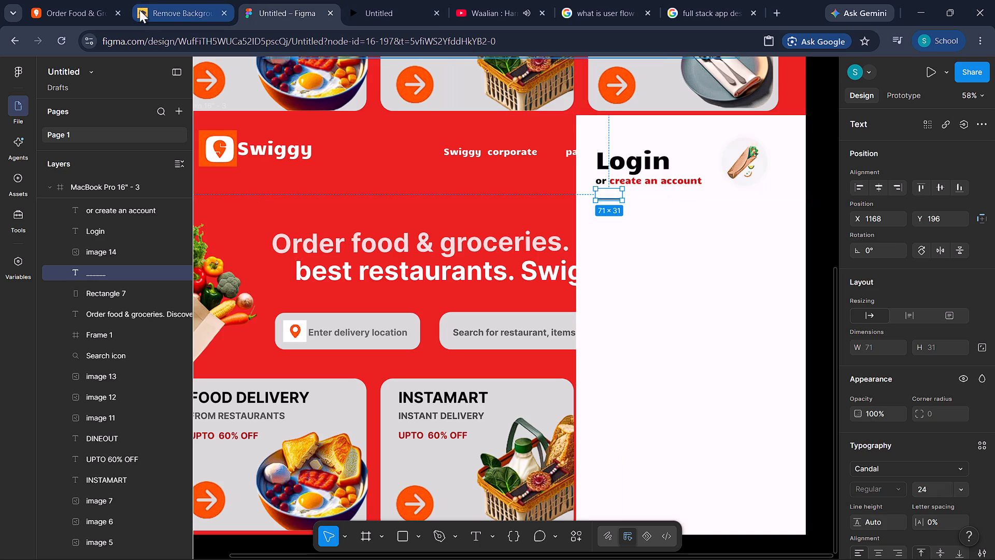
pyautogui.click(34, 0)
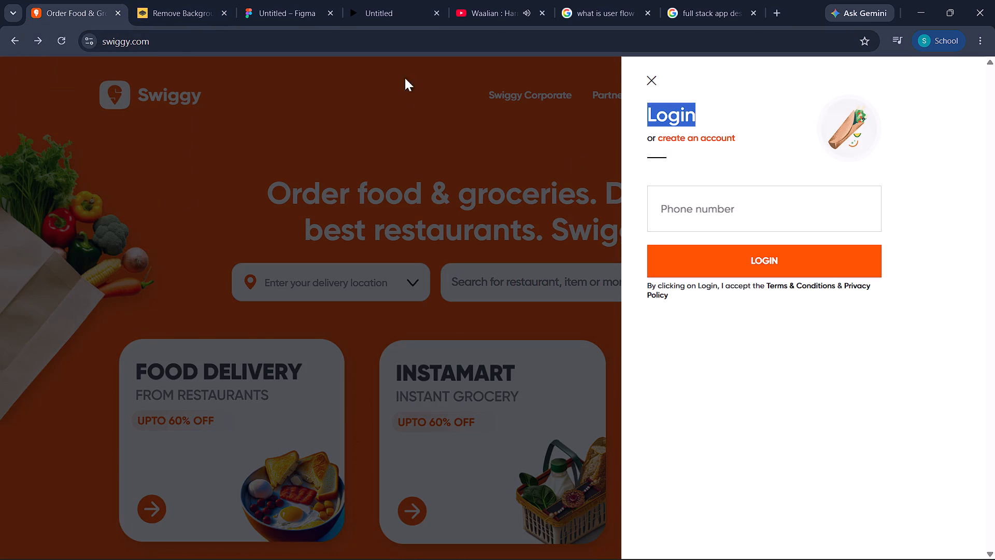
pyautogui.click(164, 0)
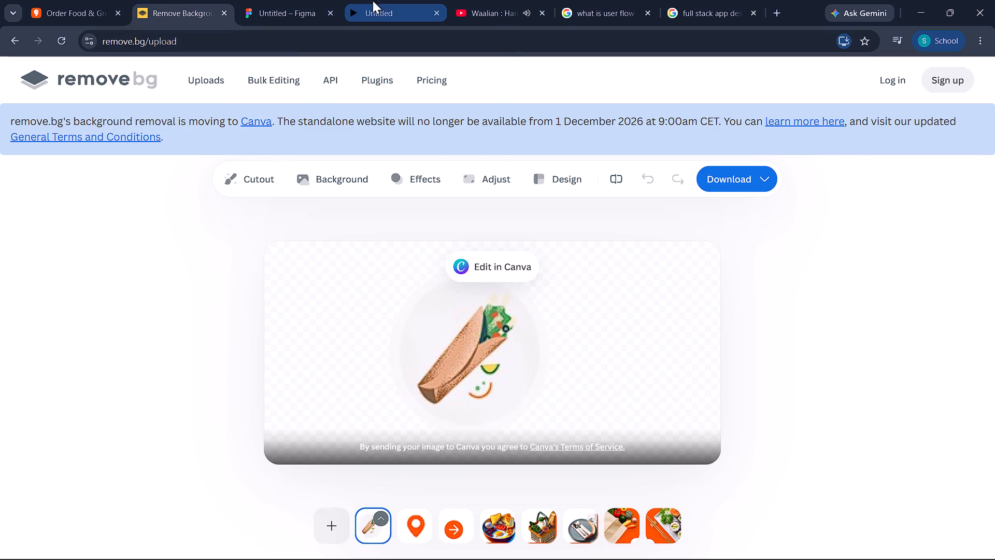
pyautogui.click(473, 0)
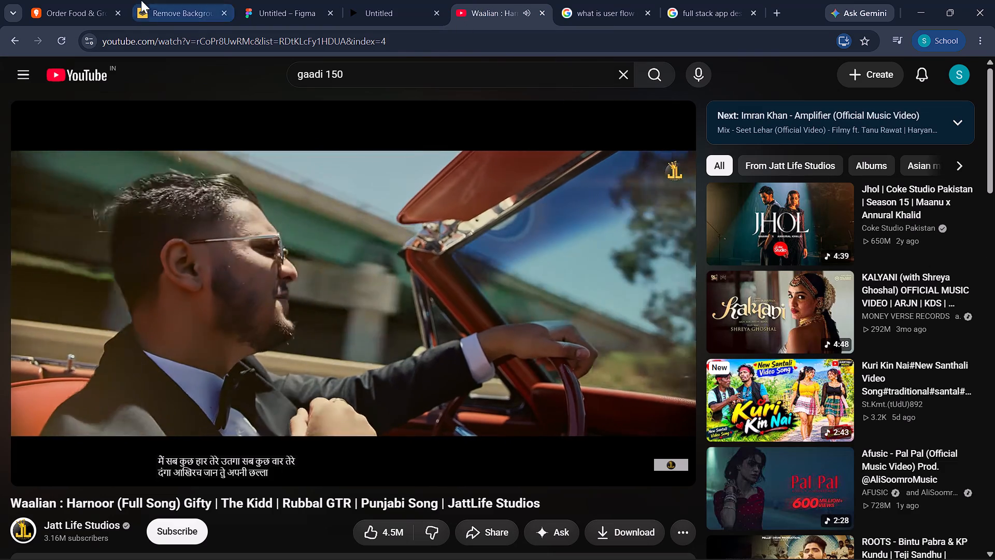
# Using the Swiggy website's login panel as reference, draw a rectangle about 397 × 115 below the divider, at about X 1215, Y 279.
pyautogui.click(67, 0)
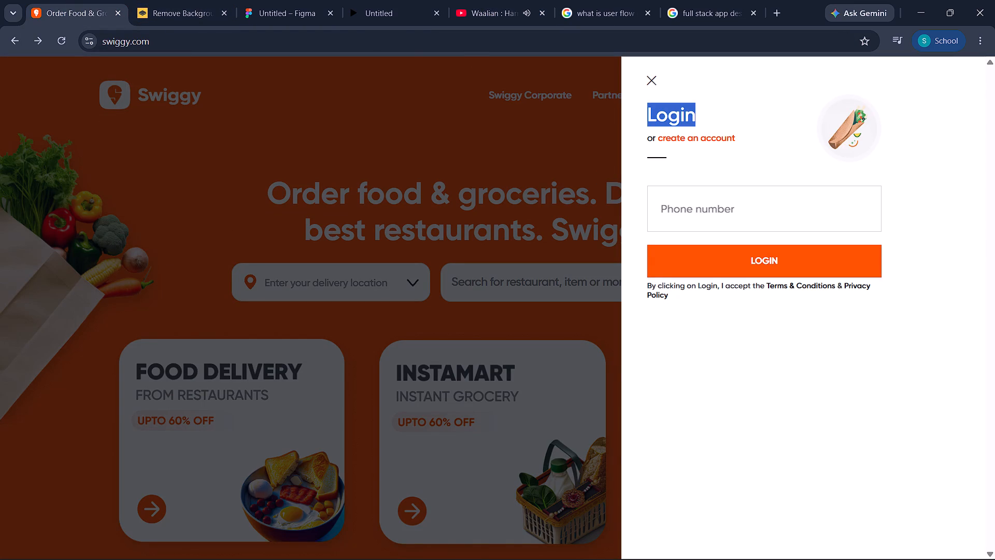
pyautogui.click(259, 0)
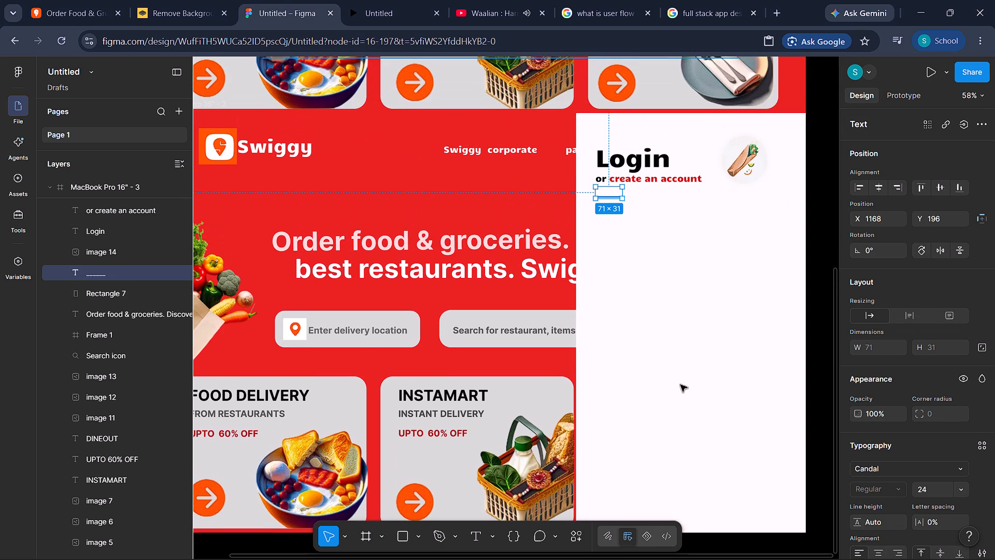
pyautogui.click(683, 247)
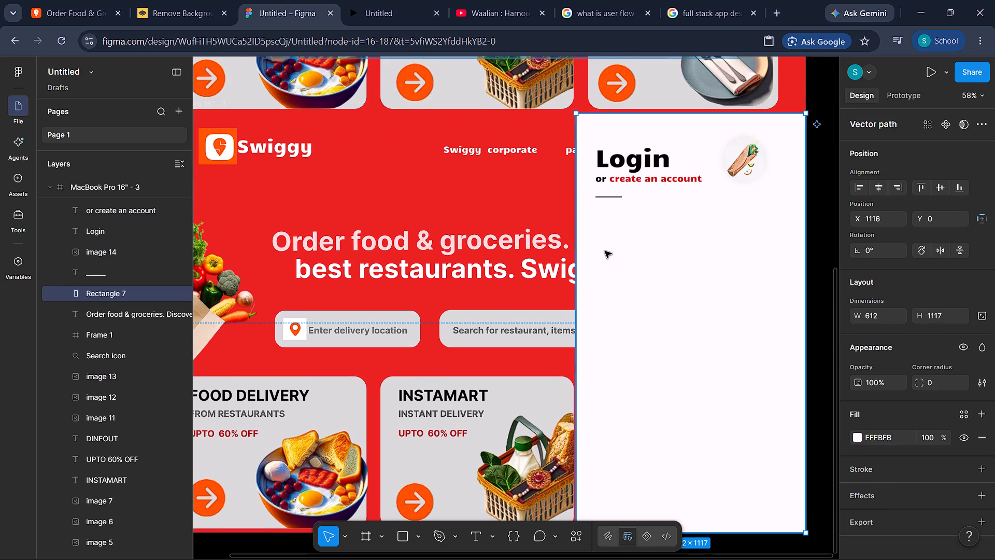
pyautogui.click(55, 0)
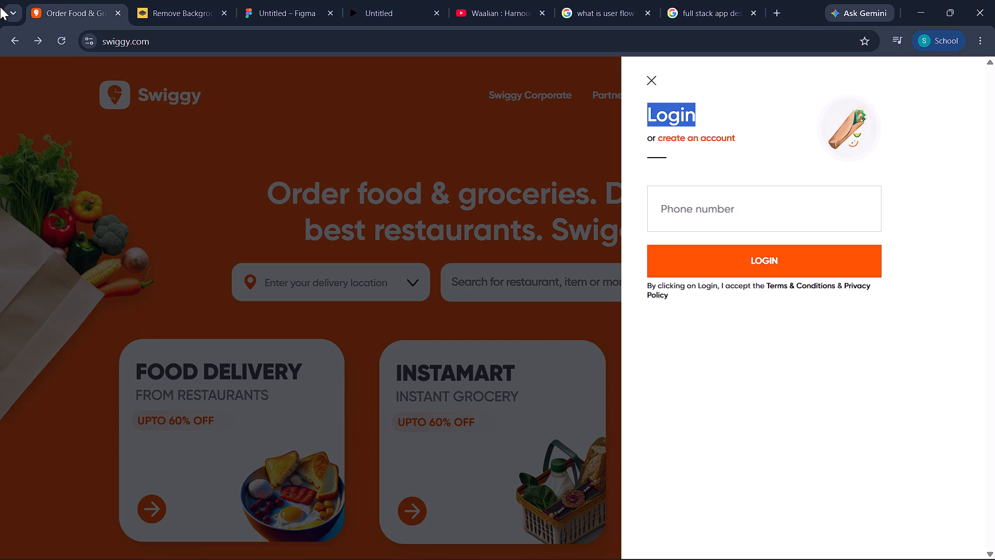
pyautogui.click(300, 1)
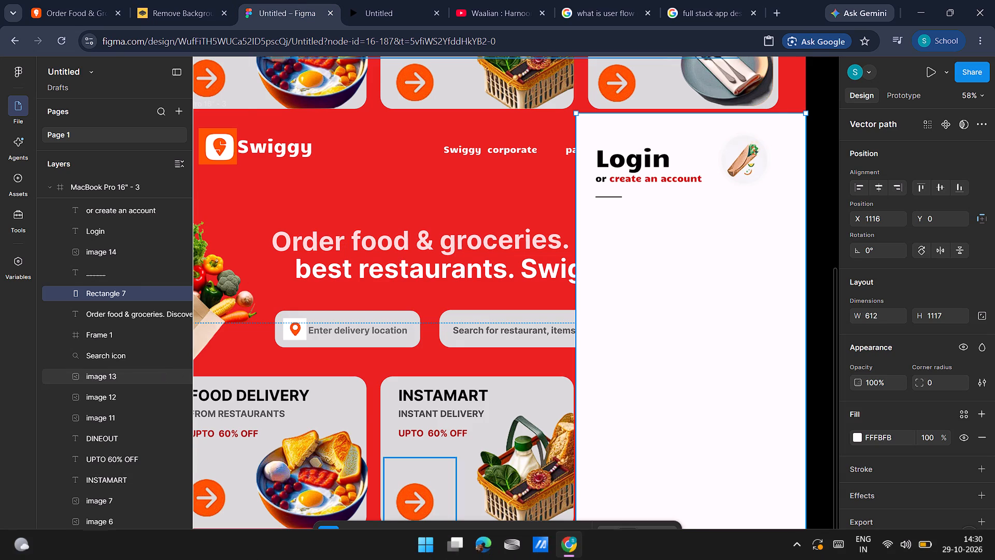
pyautogui.click(396, 533)
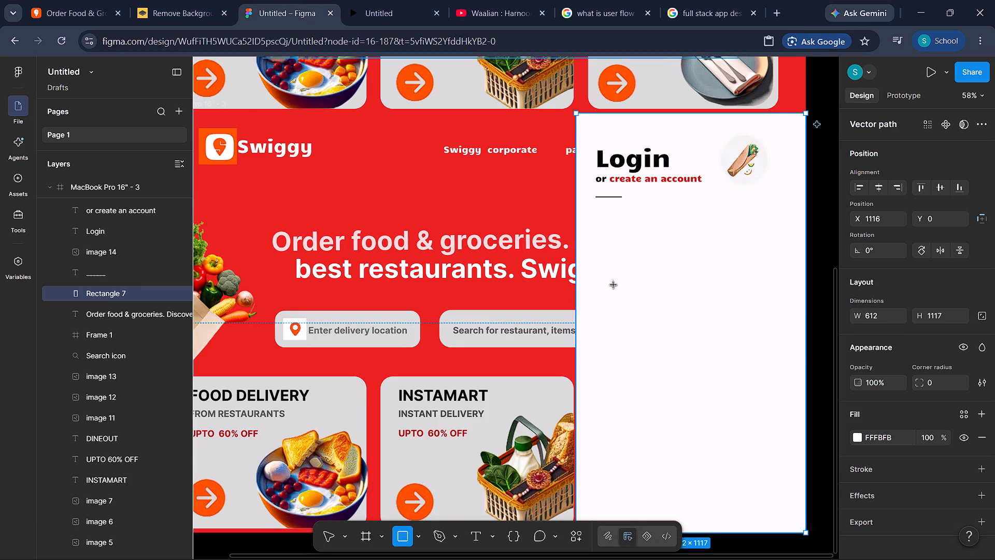
pyautogui.moveTo(613, 261); pyautogui.dragTo(736, 226)
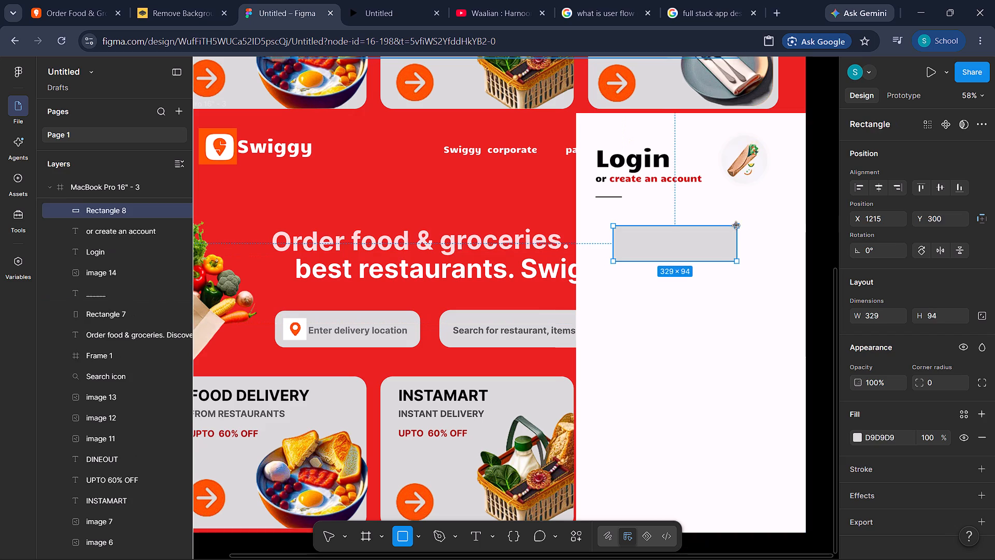
pyautogui.moveTo(736, 226); pyautogui.dragTo(760, 218)
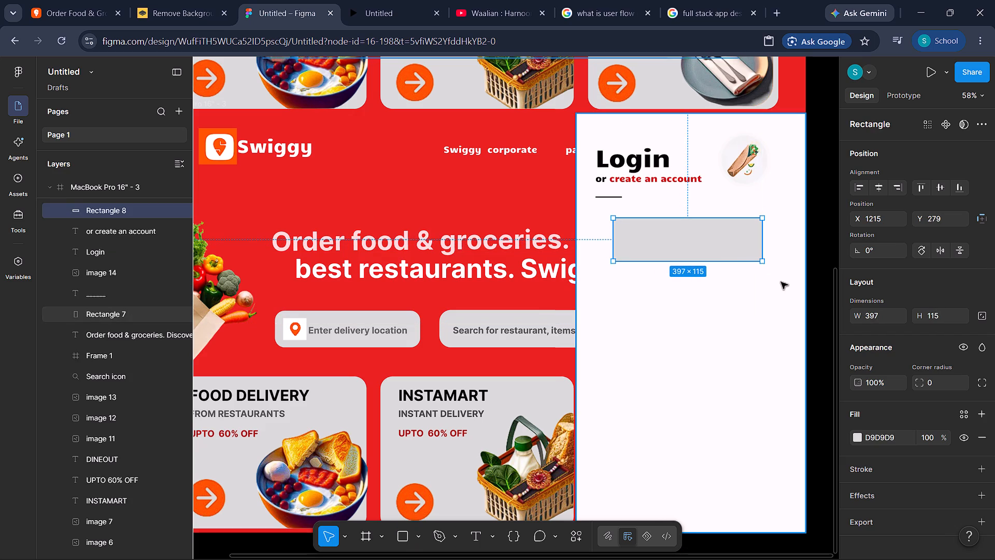
# Fill the new rectangle below the divider with very pale pink F6EDED.
pyautogui.click(858, 436)
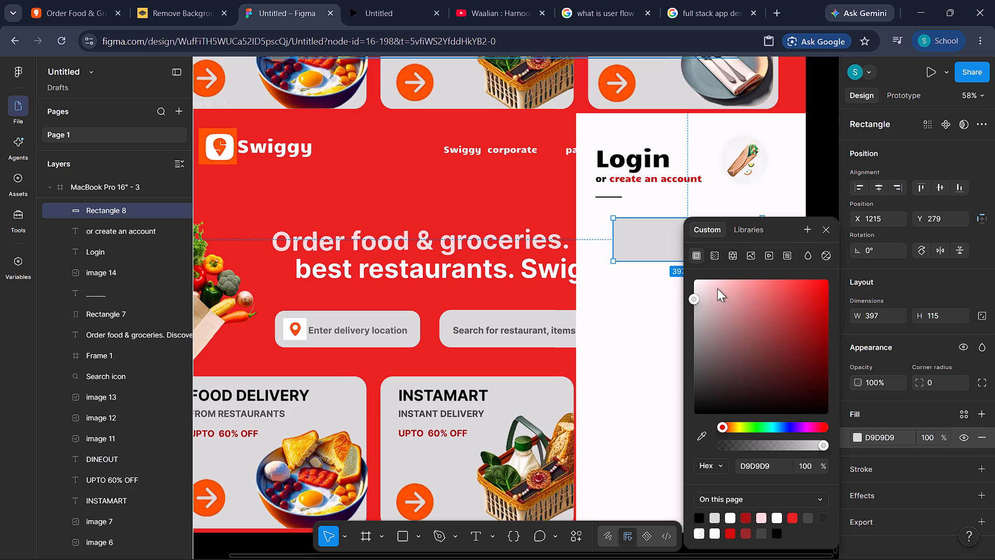
pyautogui.click(697, 349)
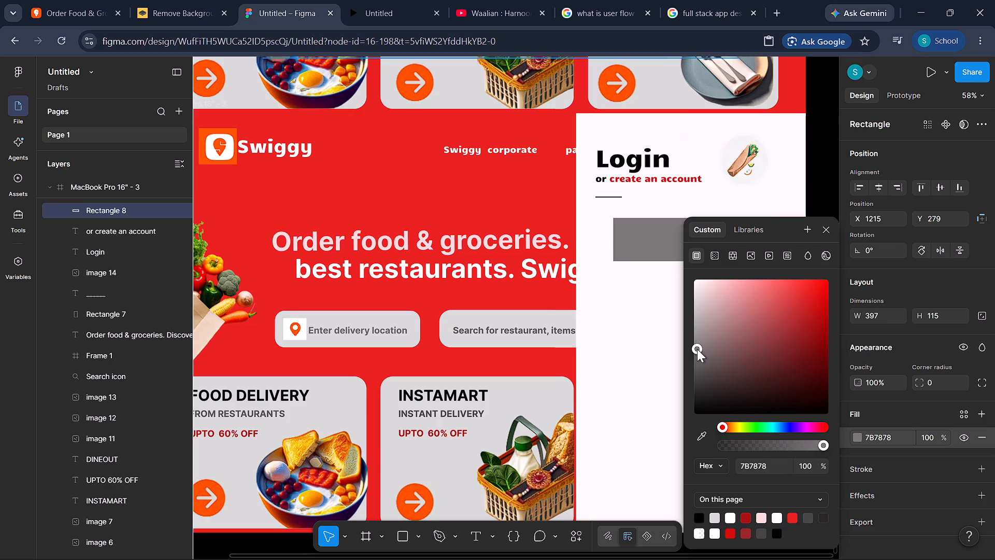
pyautogui.click(699, 284)
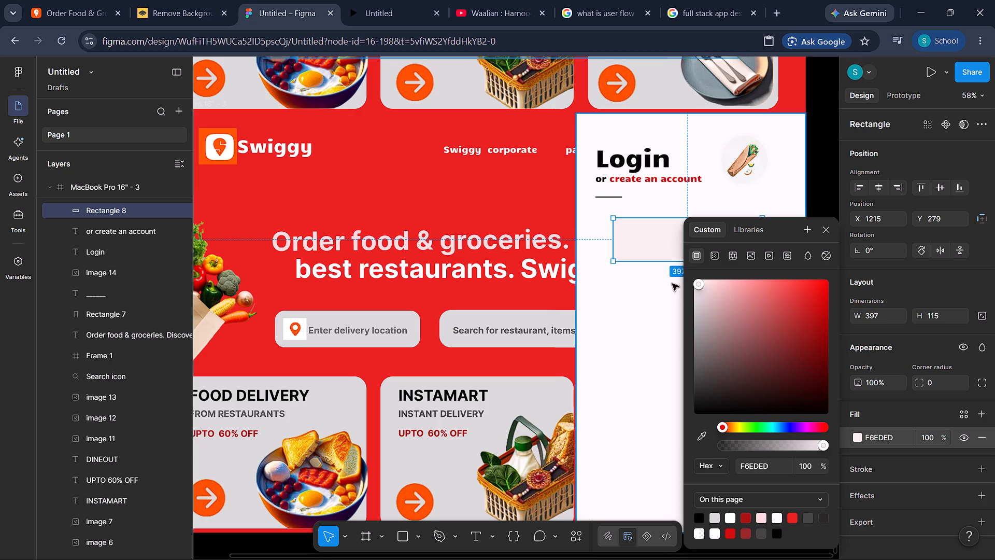
pyautogui.click(616, 386)
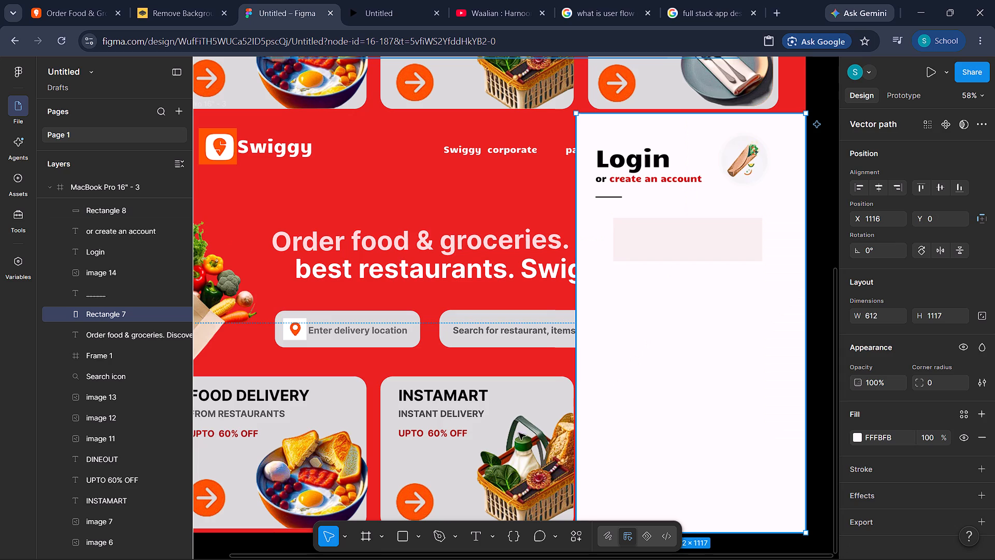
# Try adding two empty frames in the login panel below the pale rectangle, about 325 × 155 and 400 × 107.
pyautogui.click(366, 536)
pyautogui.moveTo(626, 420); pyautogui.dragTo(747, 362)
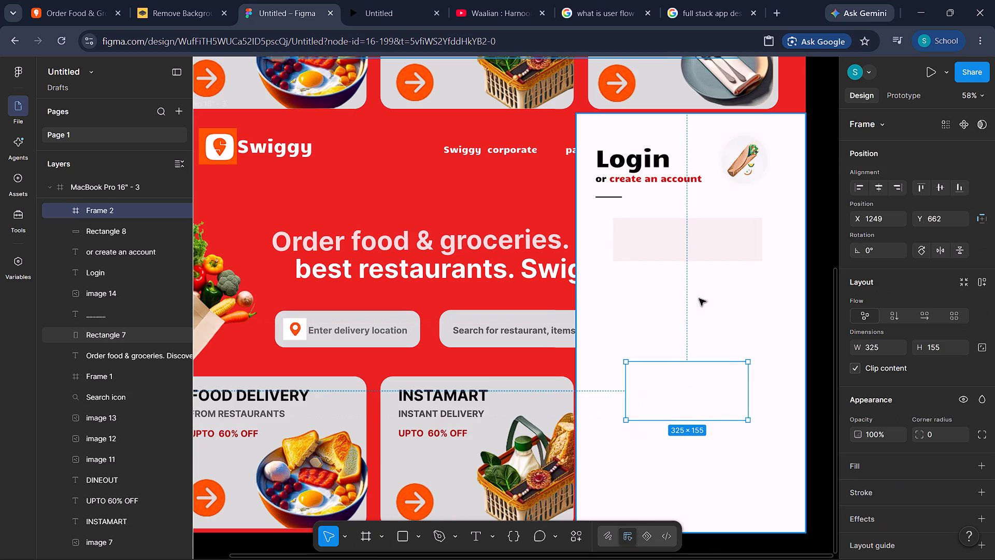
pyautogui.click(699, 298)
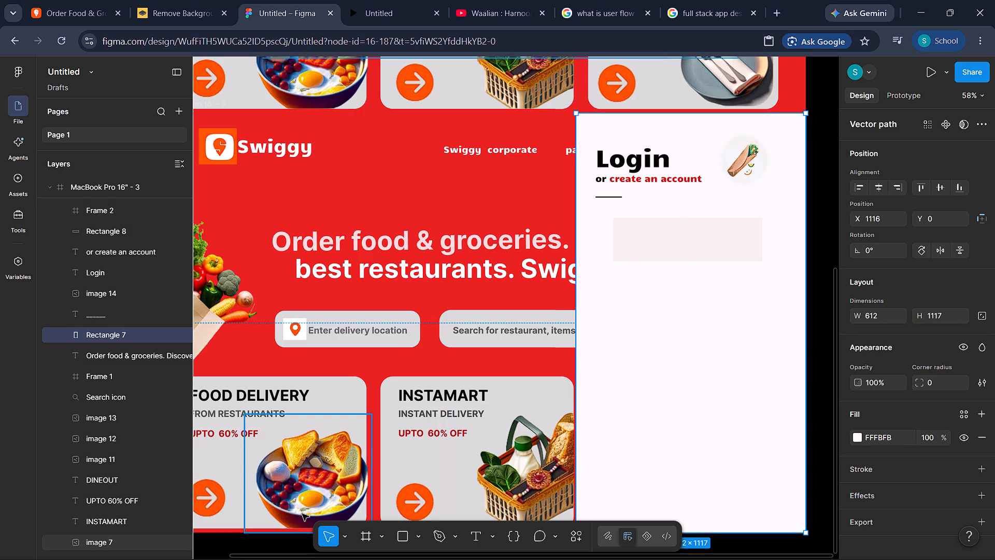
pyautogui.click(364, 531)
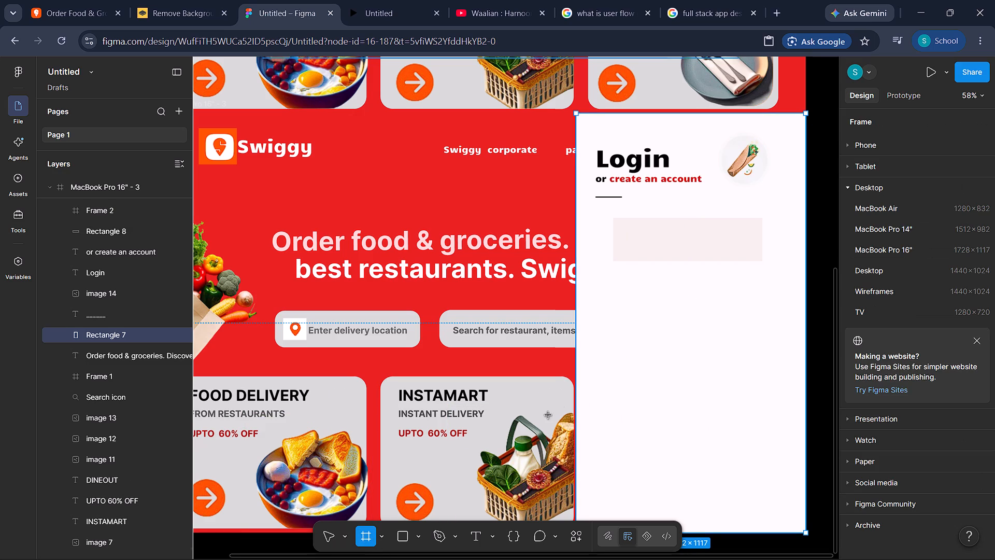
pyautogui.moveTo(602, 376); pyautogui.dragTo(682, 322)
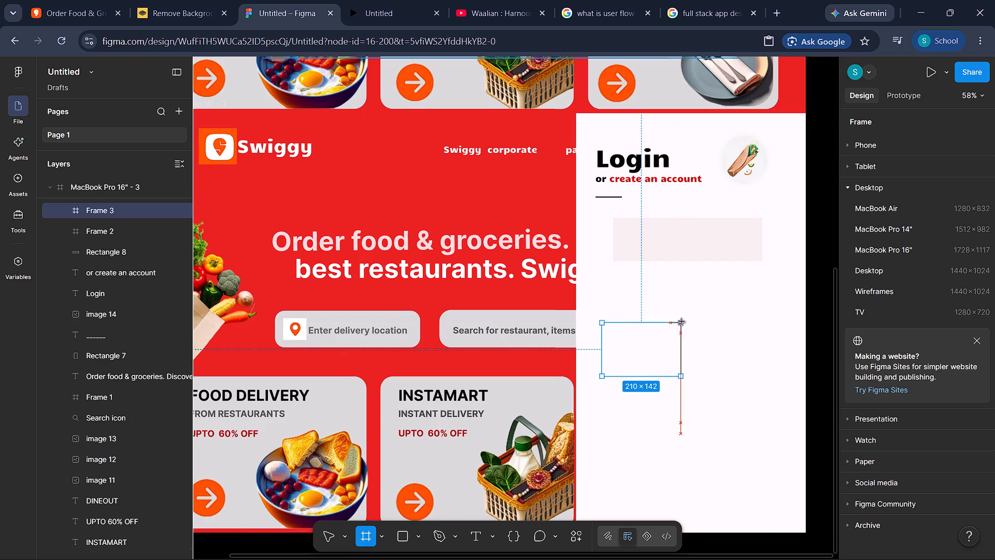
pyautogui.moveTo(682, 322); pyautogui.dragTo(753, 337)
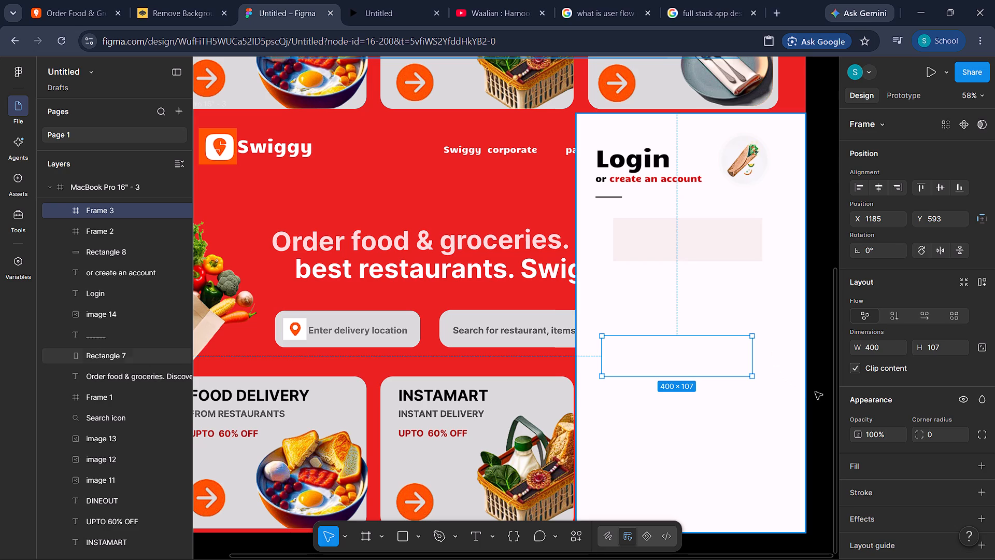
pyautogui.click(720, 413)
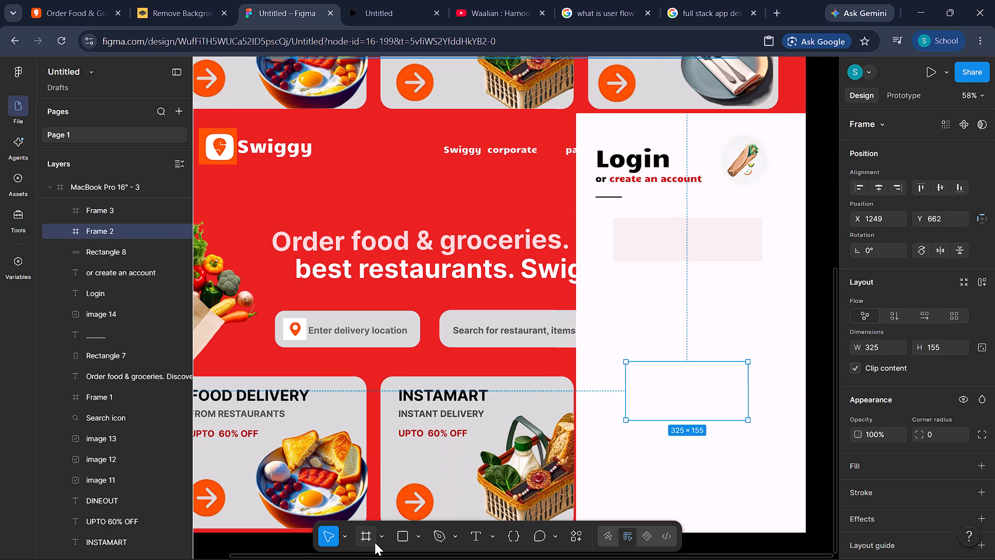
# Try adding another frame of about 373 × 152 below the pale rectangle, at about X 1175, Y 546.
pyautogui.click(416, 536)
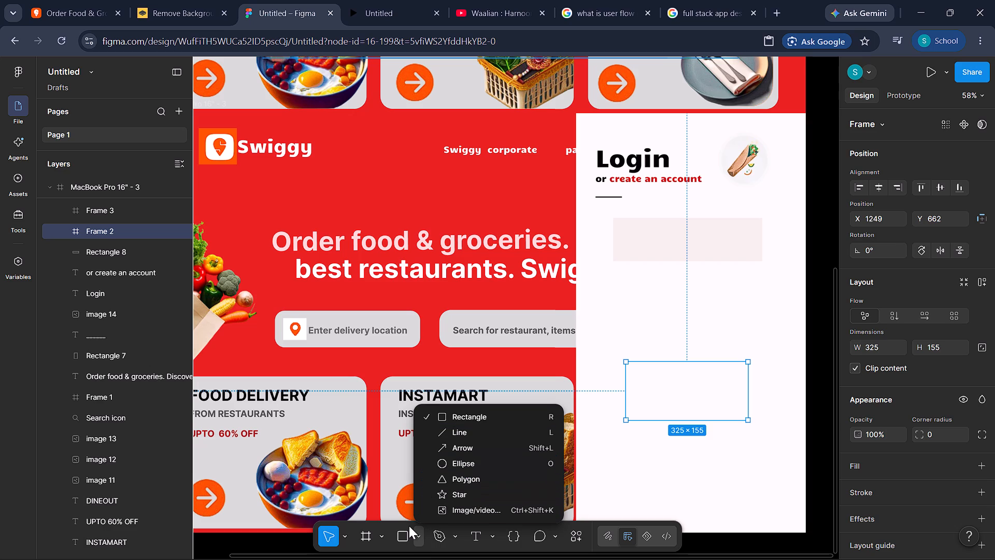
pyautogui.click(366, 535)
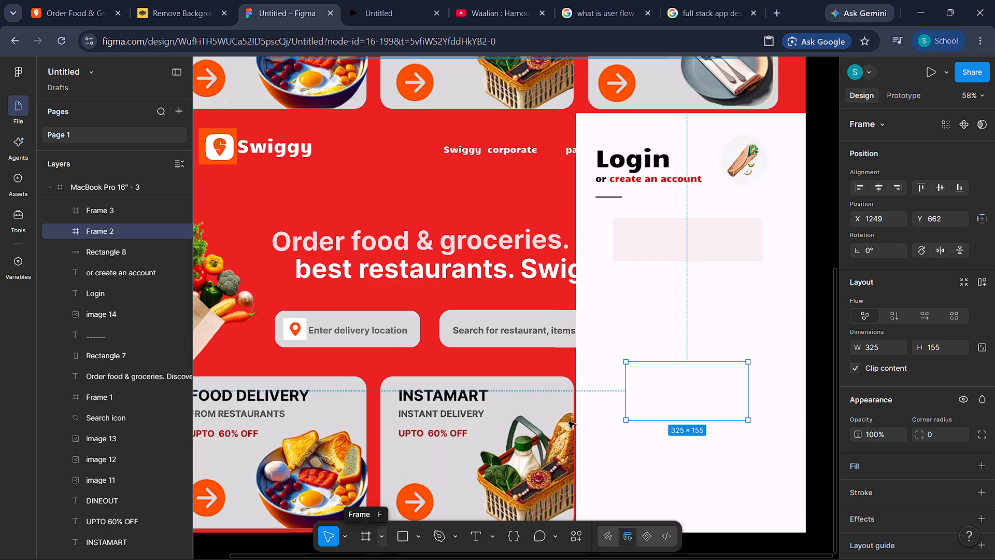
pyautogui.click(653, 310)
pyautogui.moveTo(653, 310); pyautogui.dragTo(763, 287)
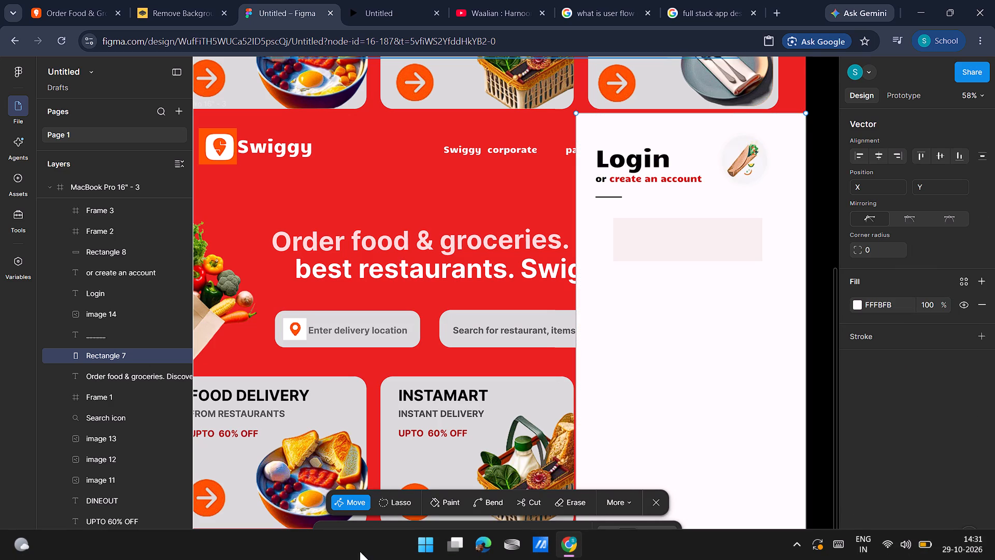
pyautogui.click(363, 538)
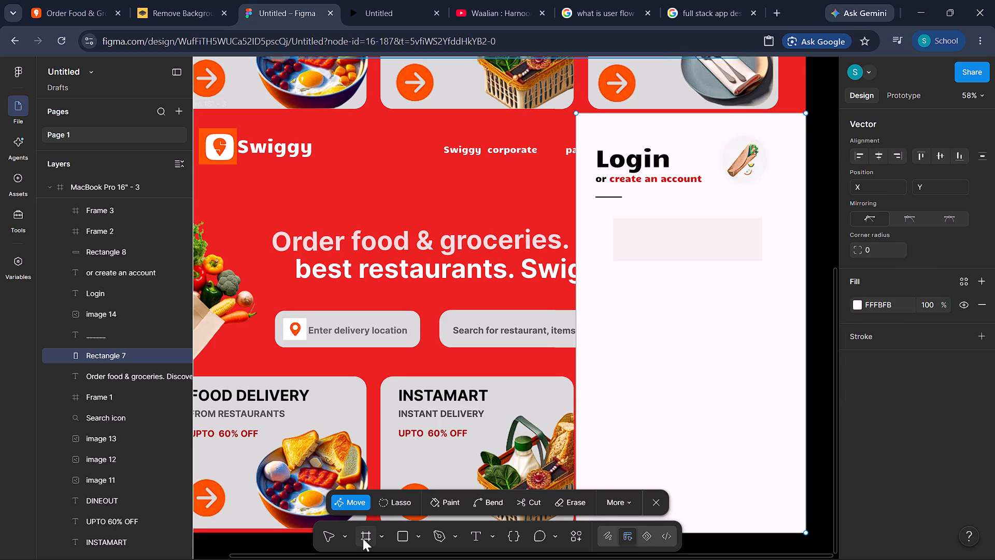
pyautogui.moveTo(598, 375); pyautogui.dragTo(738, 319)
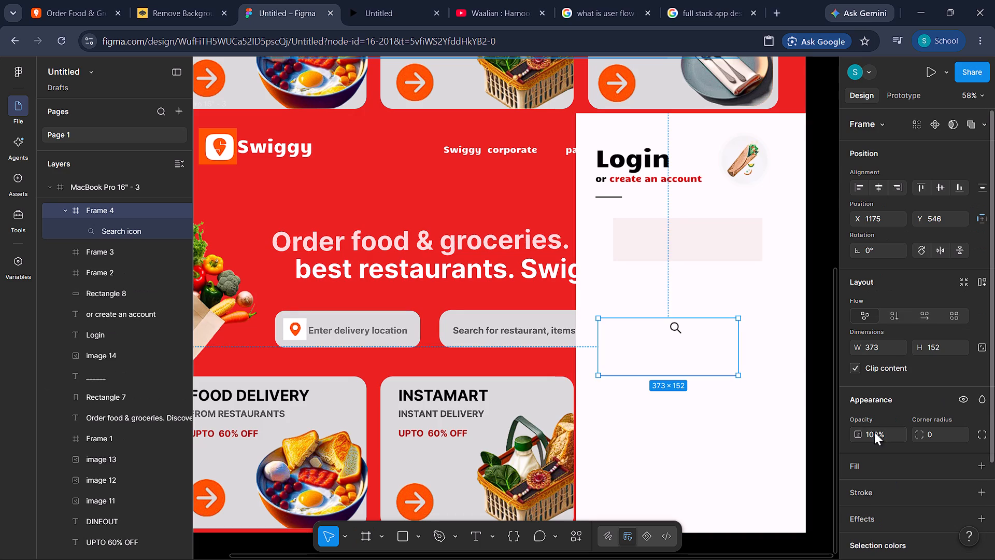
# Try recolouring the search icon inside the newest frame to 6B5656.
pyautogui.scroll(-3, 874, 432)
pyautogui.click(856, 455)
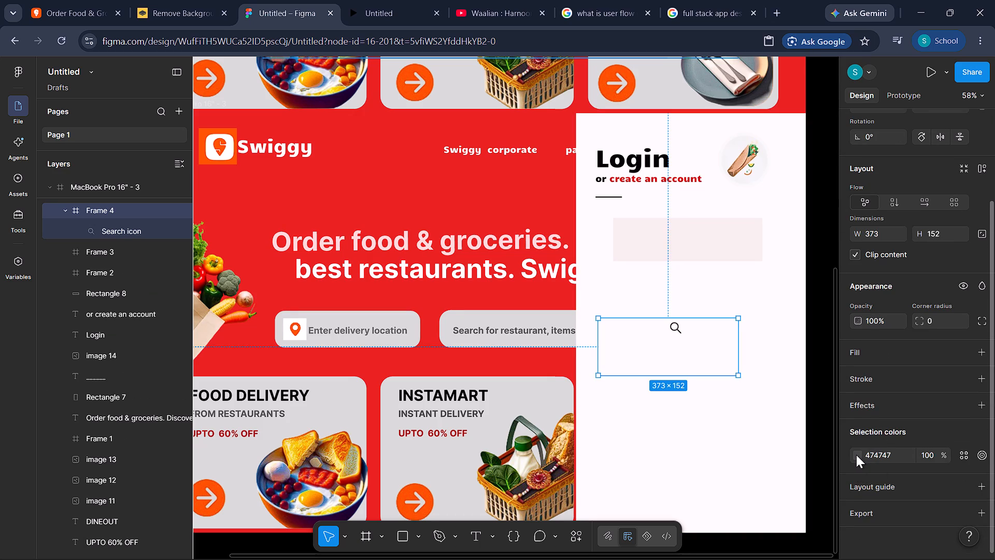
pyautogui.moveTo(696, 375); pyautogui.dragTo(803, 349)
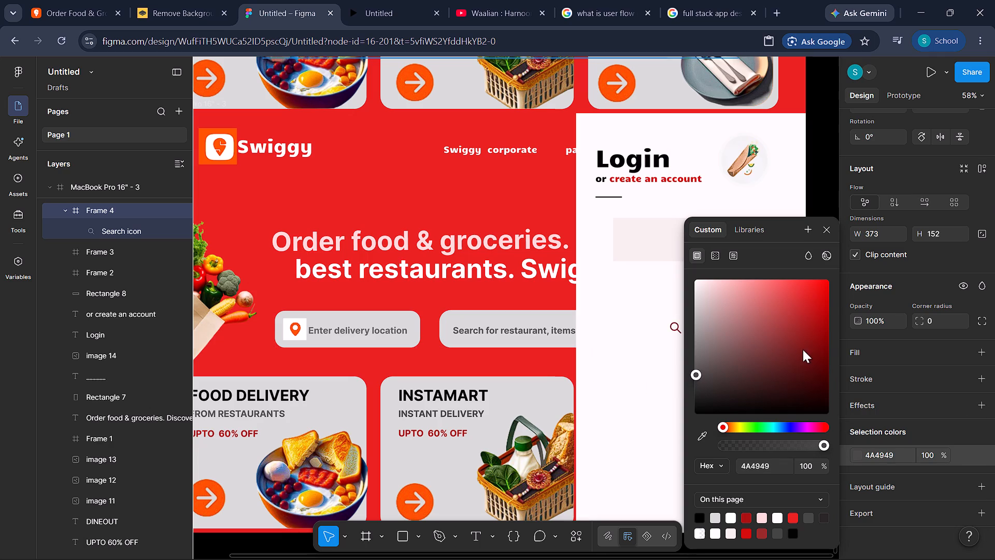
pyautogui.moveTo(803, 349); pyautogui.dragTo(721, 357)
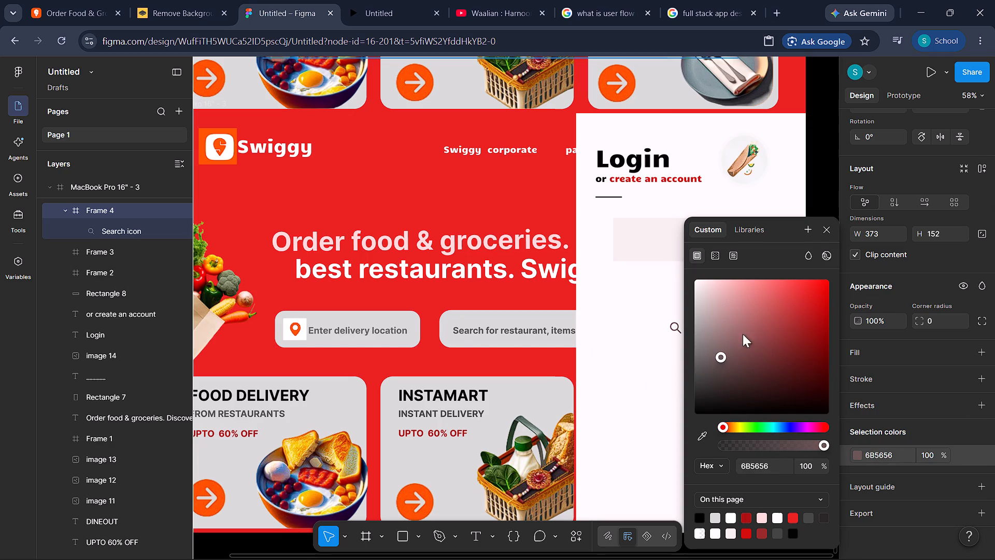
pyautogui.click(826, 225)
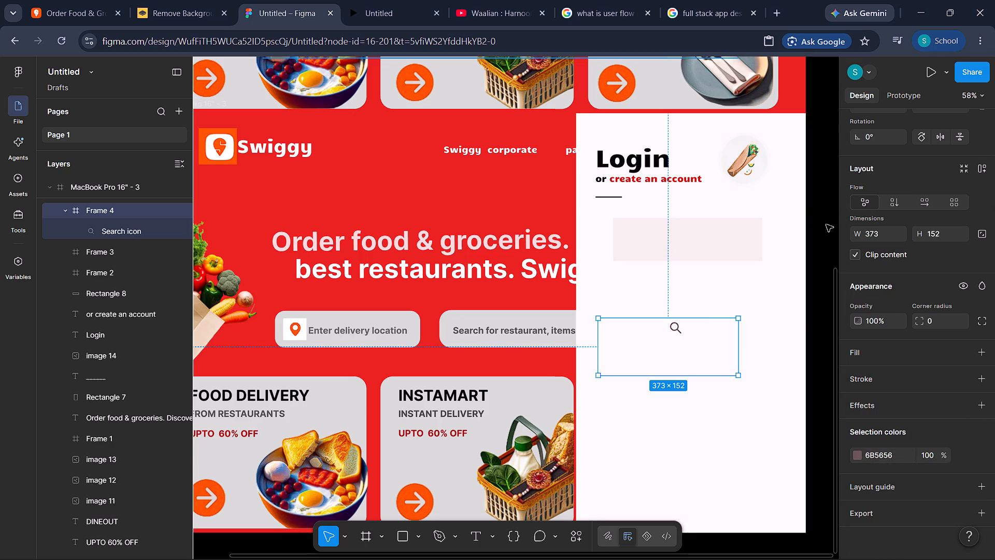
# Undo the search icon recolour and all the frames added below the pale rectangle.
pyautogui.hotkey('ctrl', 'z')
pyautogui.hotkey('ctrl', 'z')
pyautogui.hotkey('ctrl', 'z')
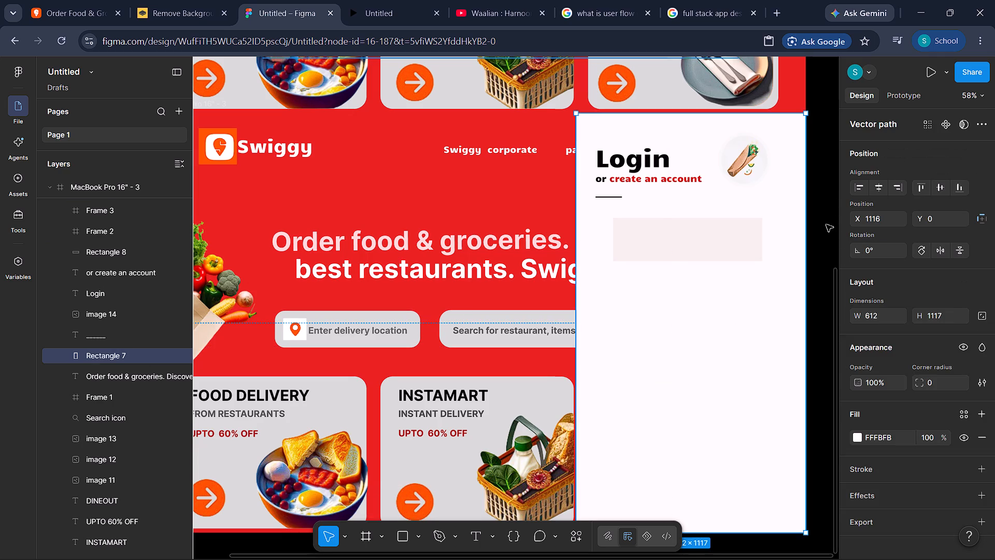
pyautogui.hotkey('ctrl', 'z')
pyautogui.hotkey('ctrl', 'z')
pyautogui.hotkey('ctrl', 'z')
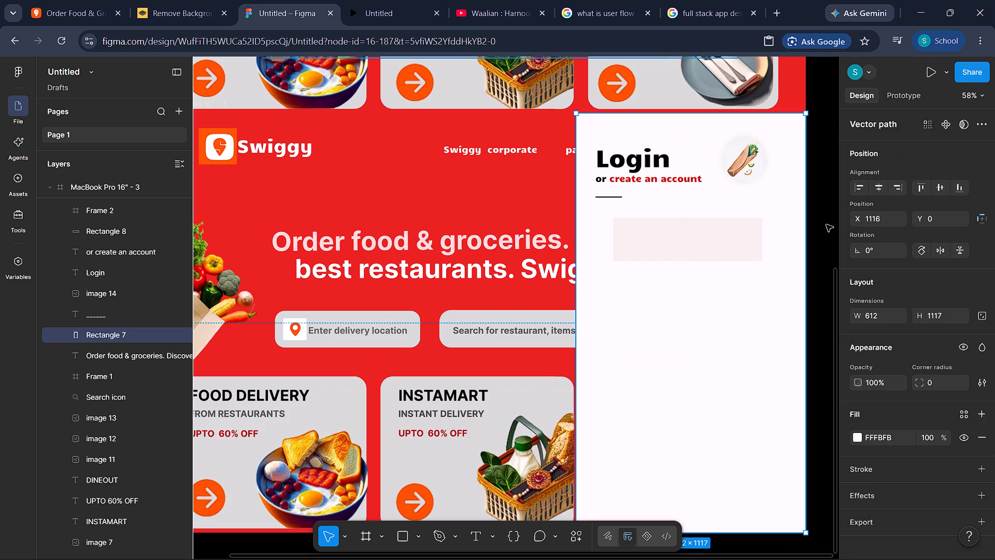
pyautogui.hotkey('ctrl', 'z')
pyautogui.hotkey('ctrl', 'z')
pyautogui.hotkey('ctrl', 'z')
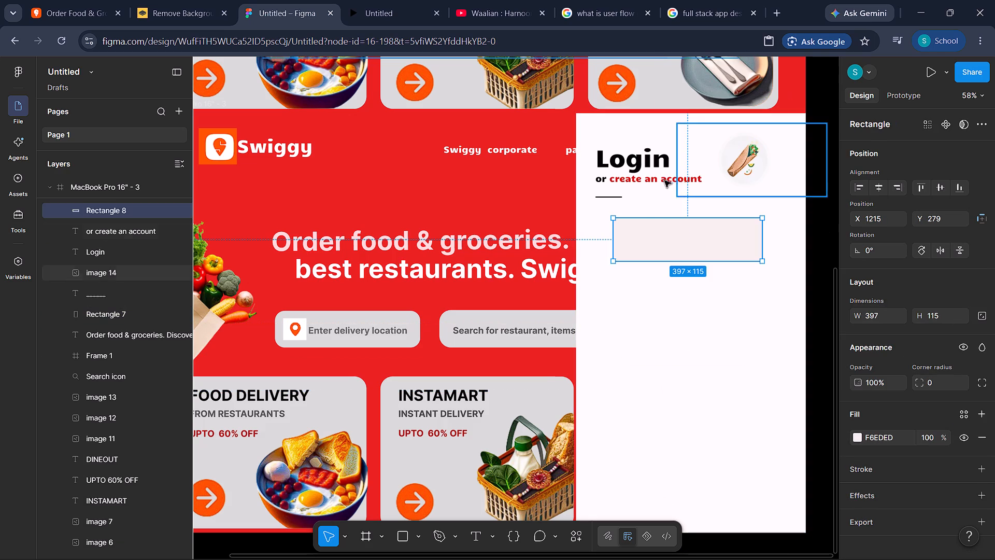
# Check the reference Swiggy login panel and resize the pale rectangle below the divider to about 444 × 90, starting at X 1168.
pyautogui.click(661, 234)
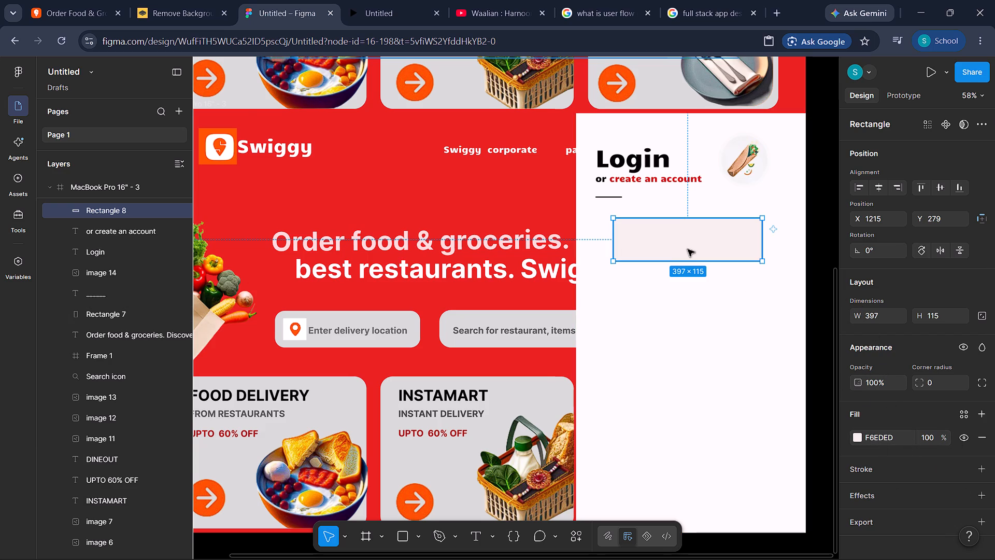
pyautogui.click(77, 0)
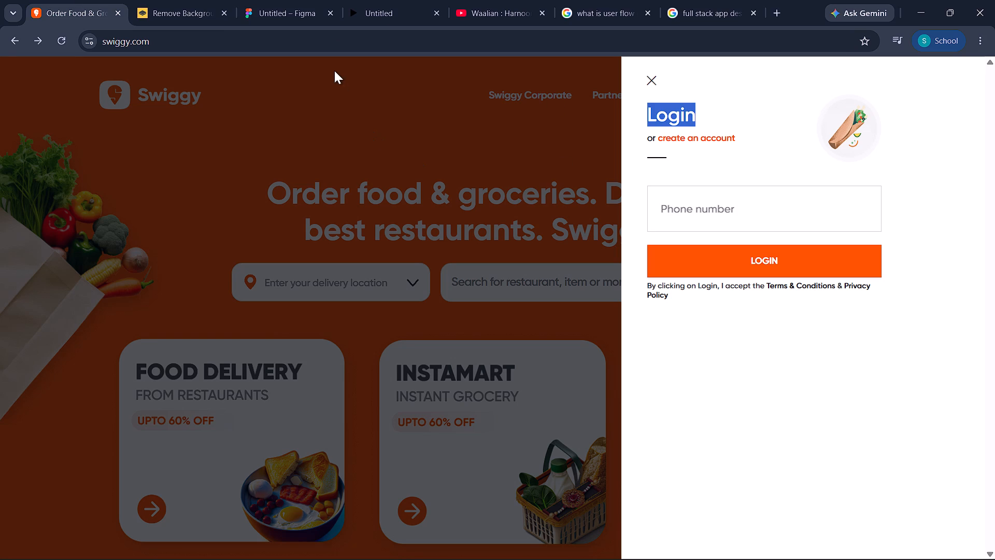
pyautogui.click(182, 0)
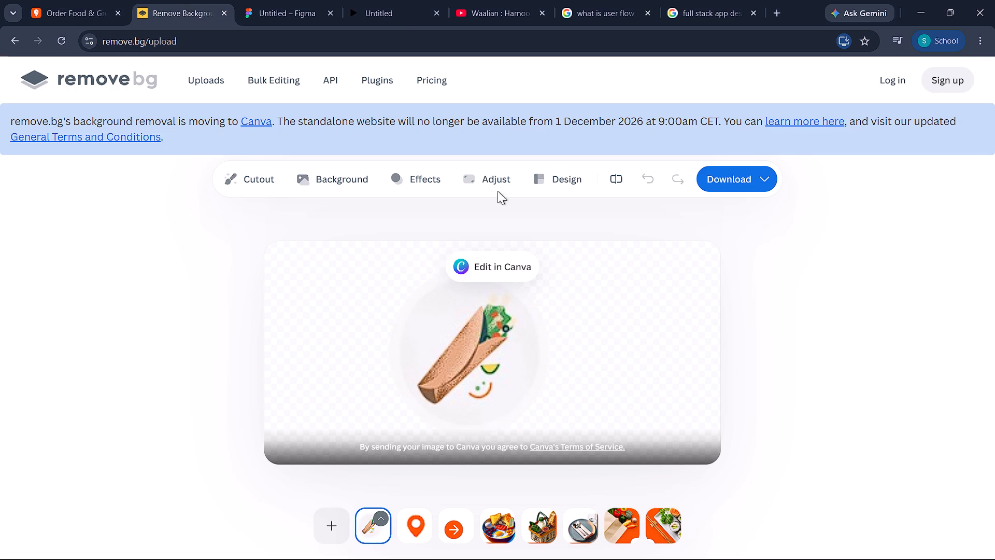
pyautogui.click(373, 0)
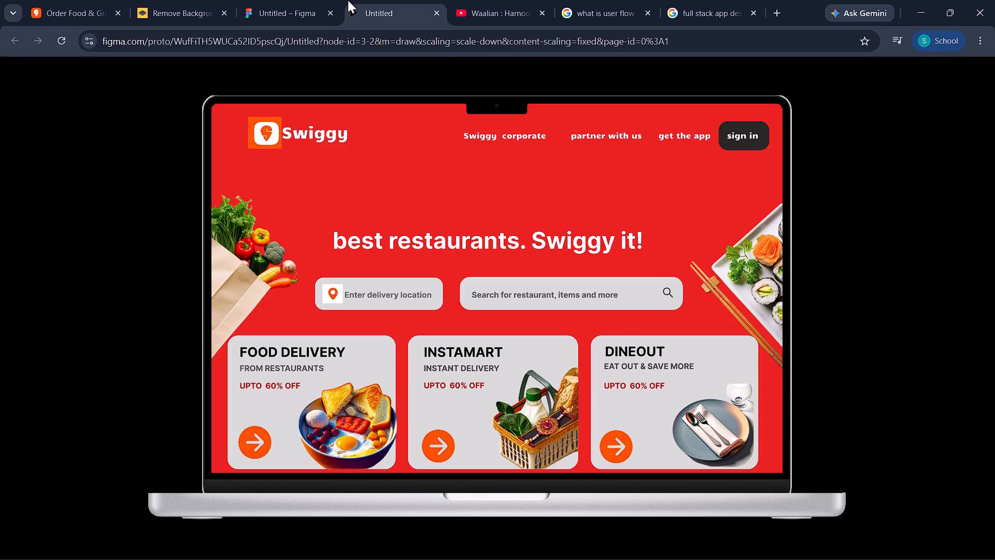
pyautogui.click(279, 0)
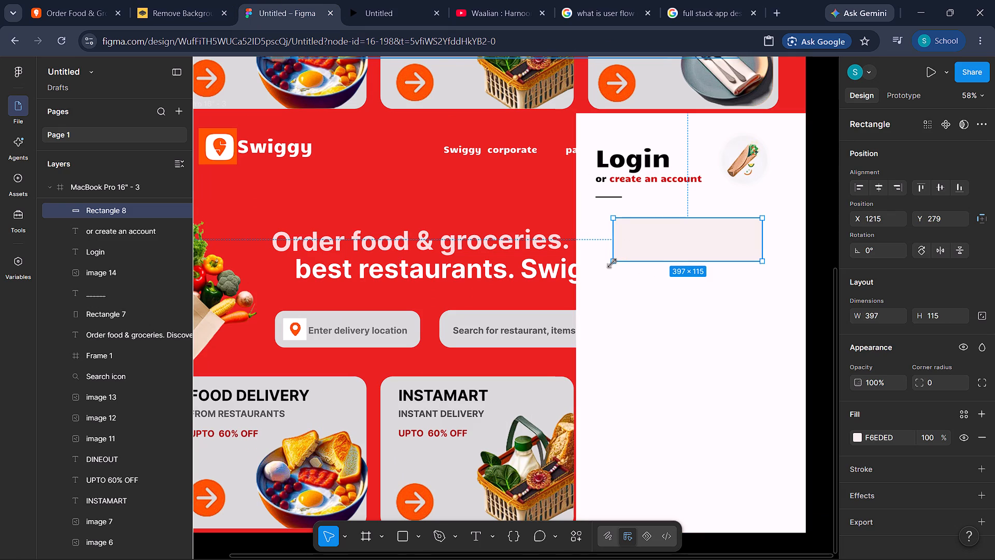
pyautogui.moveTo(612, 263); pyautogui.dragTo(598, 257)
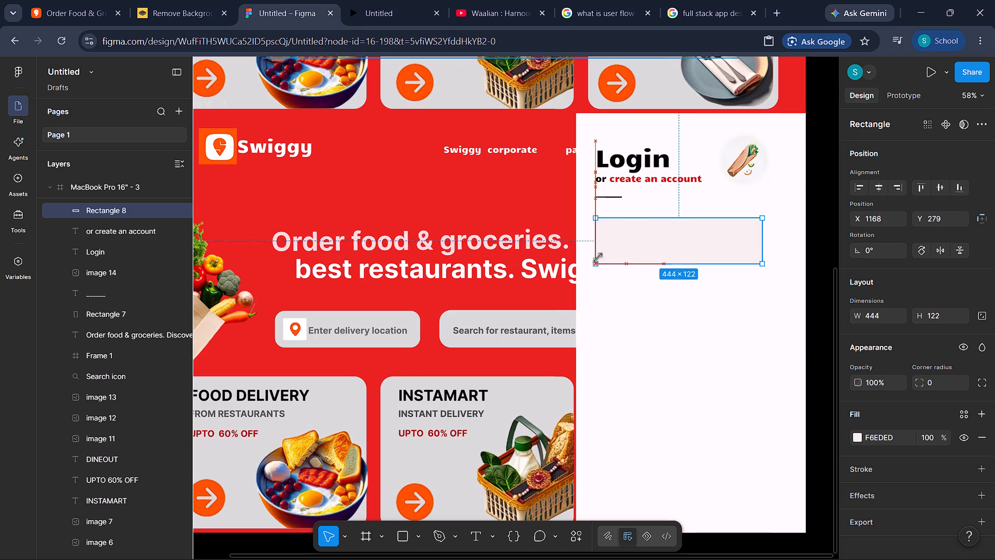
pyautogui.moveTo(598, 257); pyautogui.dragTo(596, 251)
pyautogui.click(752, 348)
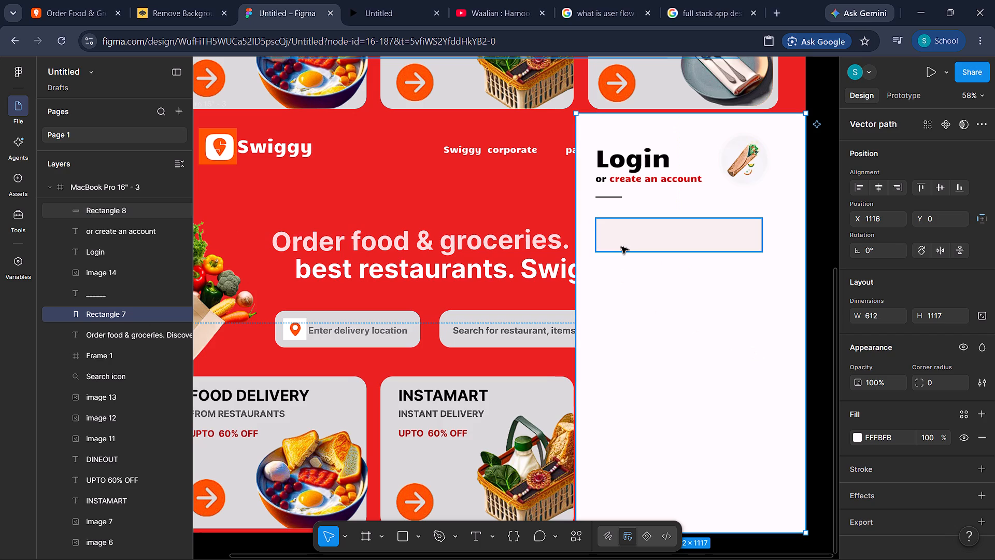
# Recolour the rectangle below the login divider to grey BFBCBC.
pyautogui.click(616, 240)
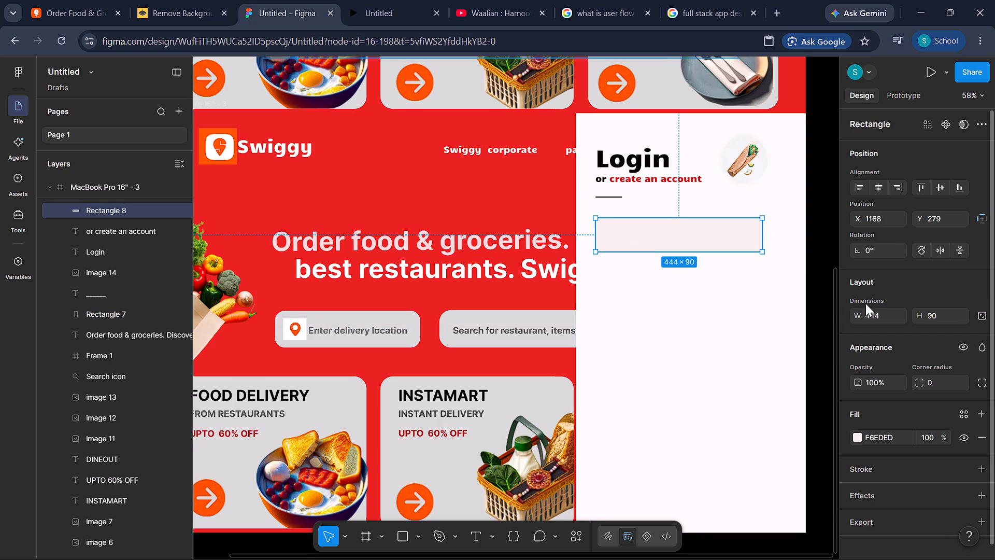
pyautogui.click(859, 427)
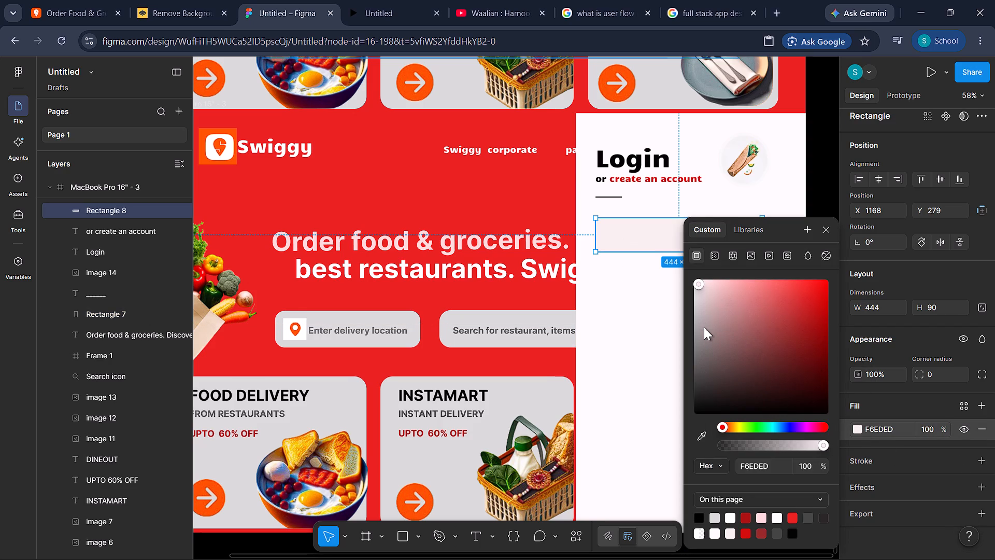
pyautogui.click(698, 326)
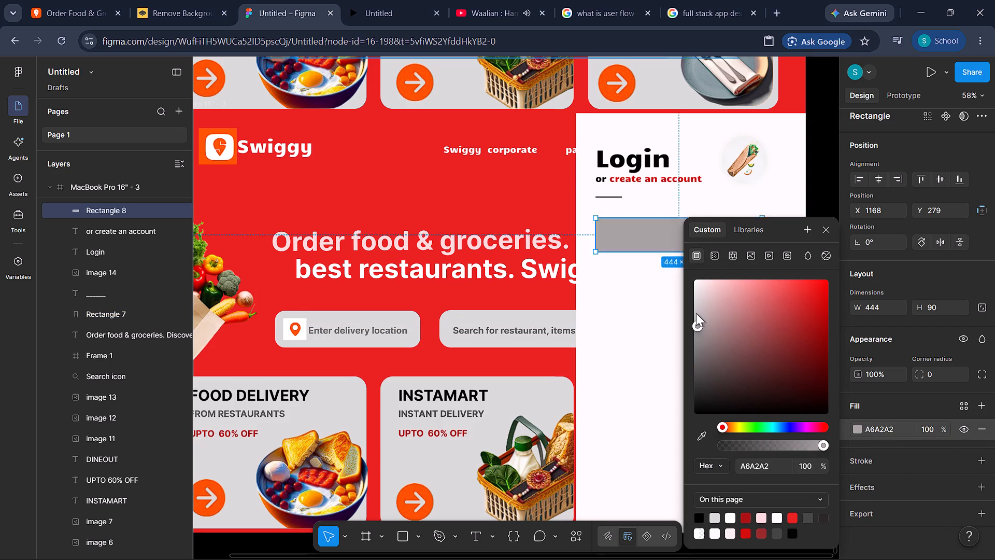
pyautogui.click(696, 313)
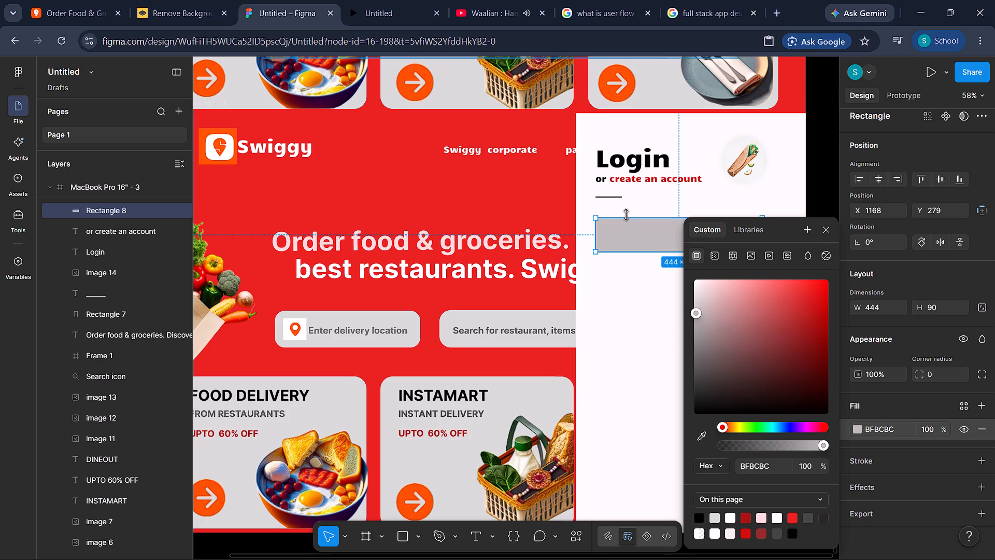
pyautogui.click(637, 232)
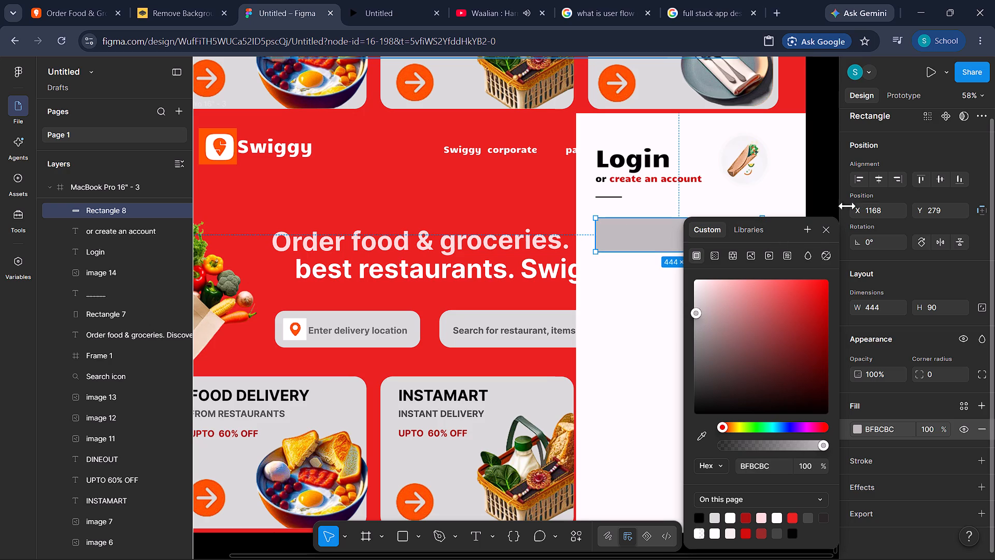
pyautogui.click(828, 232)
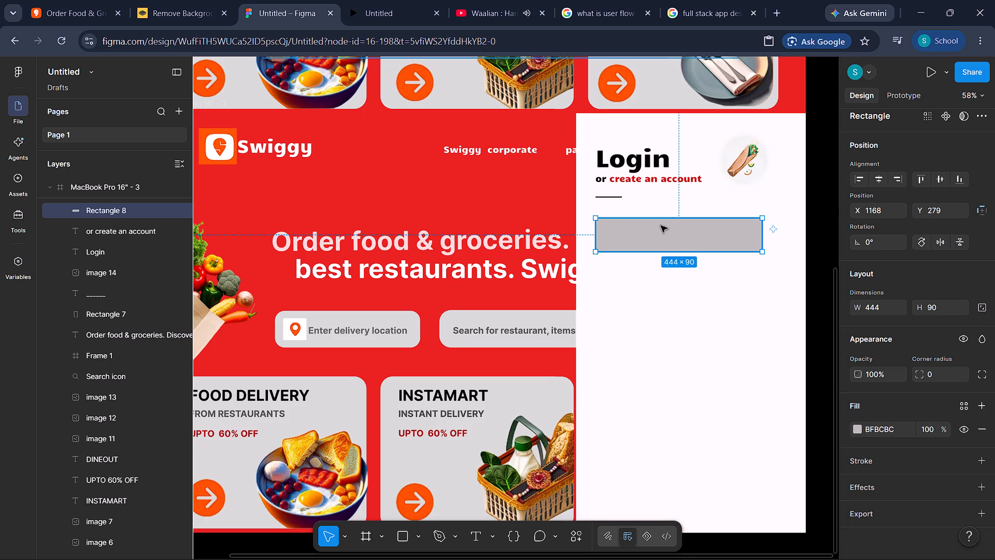
pyautogui.click(665, 226)
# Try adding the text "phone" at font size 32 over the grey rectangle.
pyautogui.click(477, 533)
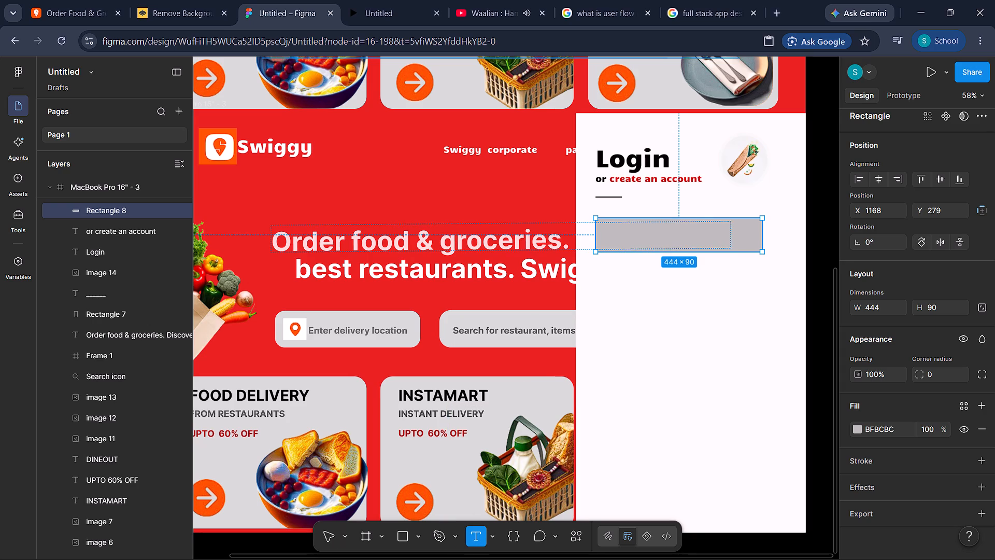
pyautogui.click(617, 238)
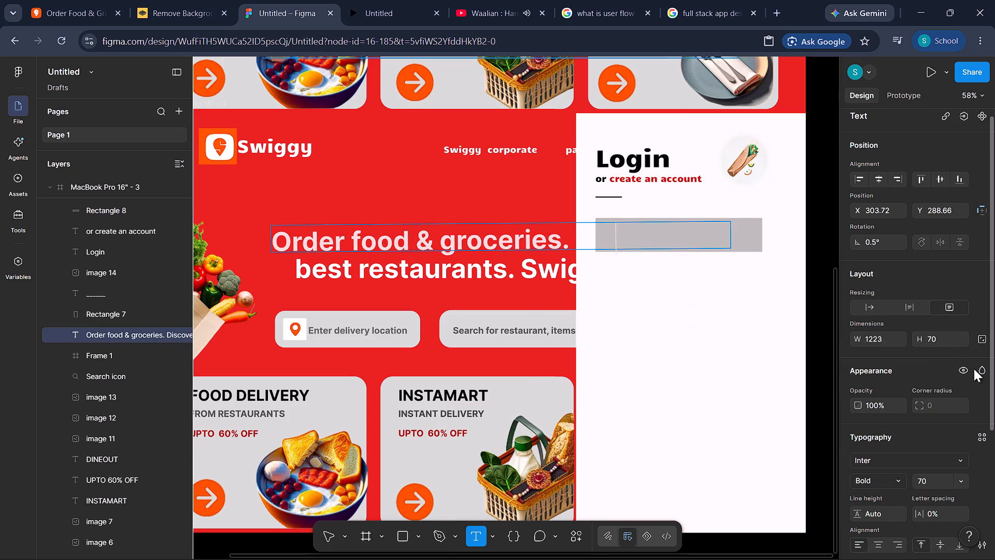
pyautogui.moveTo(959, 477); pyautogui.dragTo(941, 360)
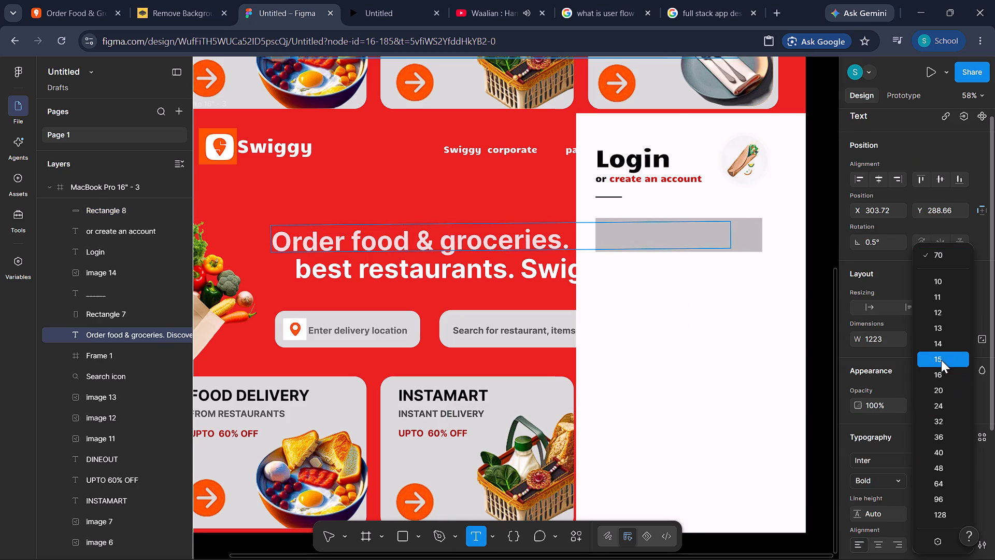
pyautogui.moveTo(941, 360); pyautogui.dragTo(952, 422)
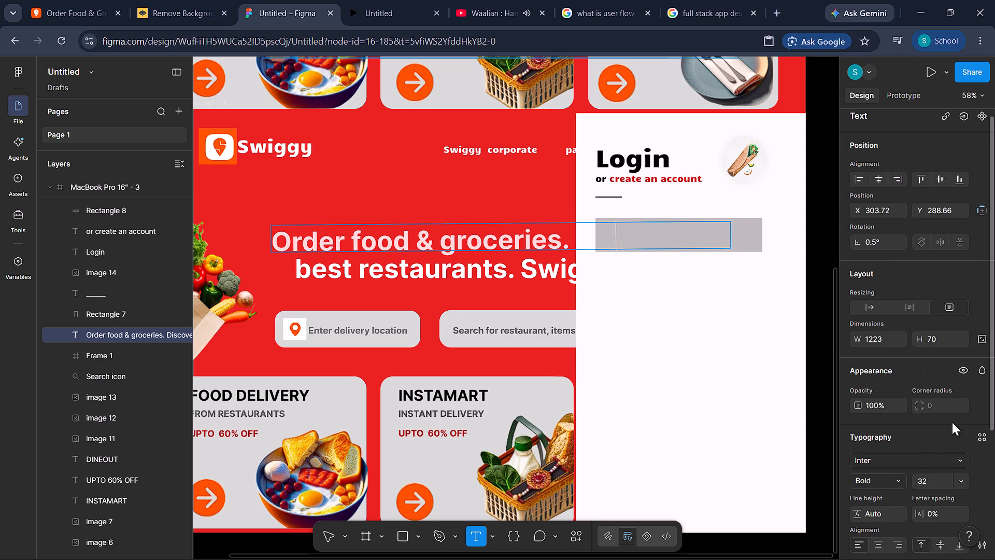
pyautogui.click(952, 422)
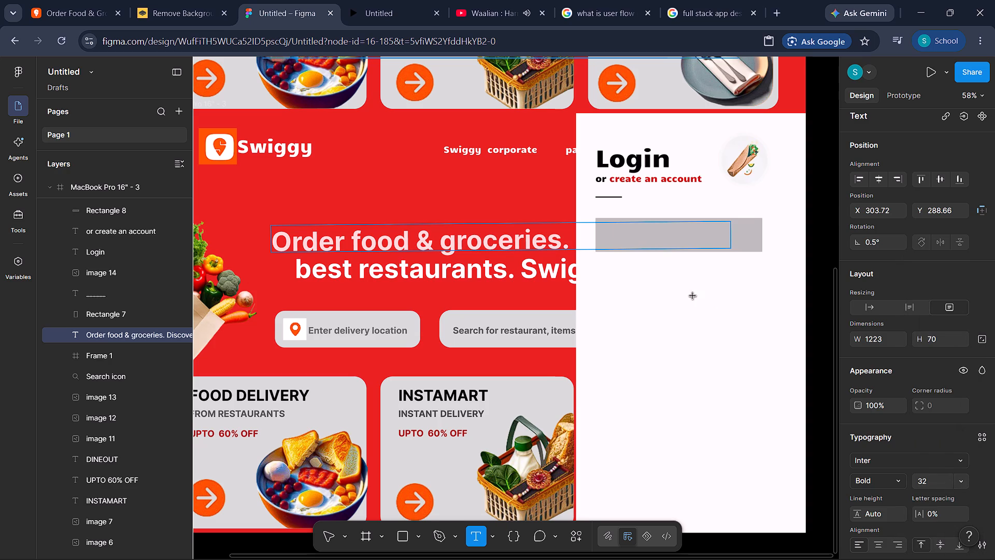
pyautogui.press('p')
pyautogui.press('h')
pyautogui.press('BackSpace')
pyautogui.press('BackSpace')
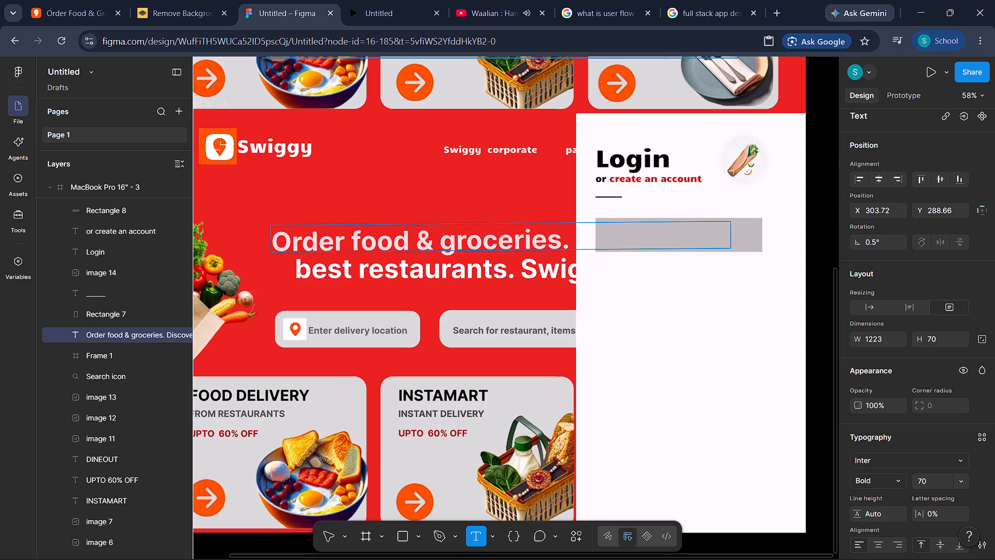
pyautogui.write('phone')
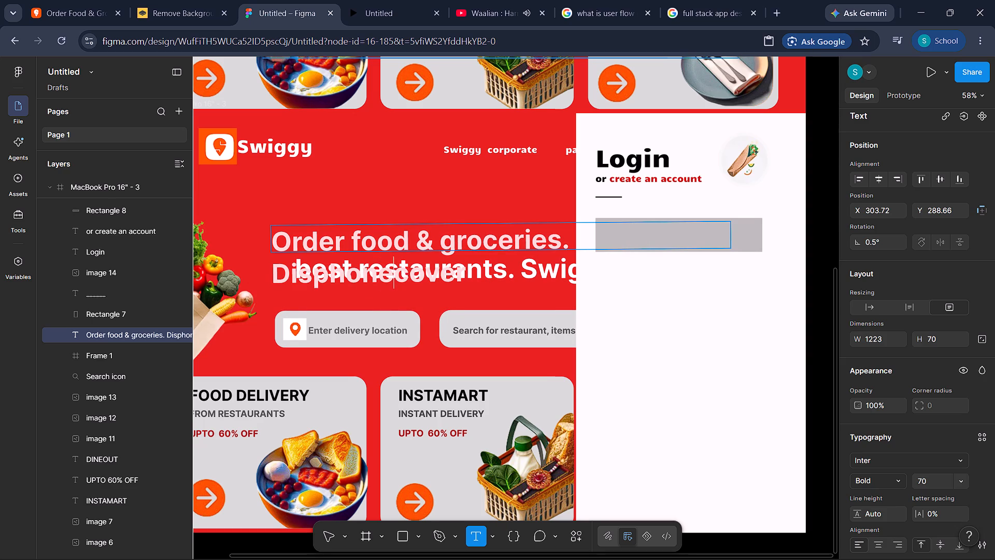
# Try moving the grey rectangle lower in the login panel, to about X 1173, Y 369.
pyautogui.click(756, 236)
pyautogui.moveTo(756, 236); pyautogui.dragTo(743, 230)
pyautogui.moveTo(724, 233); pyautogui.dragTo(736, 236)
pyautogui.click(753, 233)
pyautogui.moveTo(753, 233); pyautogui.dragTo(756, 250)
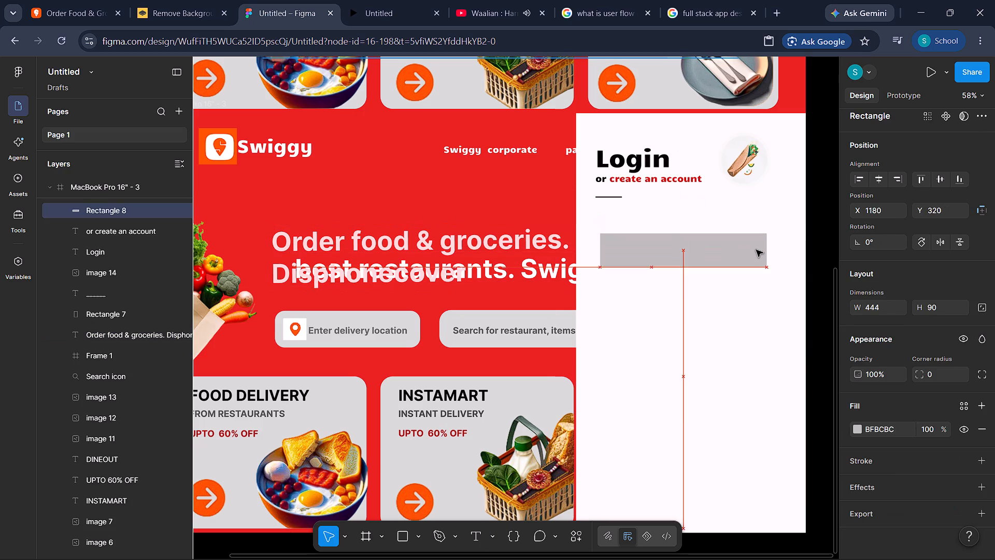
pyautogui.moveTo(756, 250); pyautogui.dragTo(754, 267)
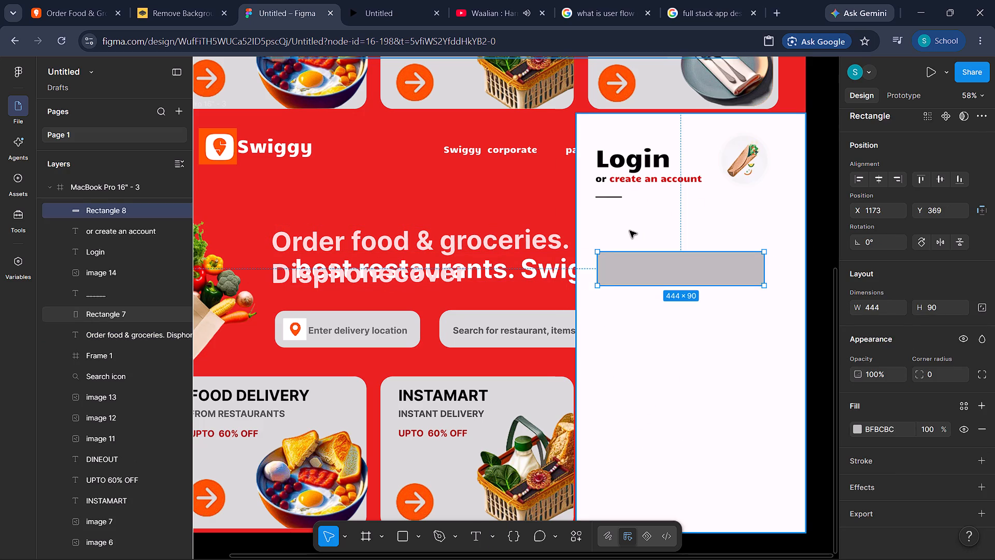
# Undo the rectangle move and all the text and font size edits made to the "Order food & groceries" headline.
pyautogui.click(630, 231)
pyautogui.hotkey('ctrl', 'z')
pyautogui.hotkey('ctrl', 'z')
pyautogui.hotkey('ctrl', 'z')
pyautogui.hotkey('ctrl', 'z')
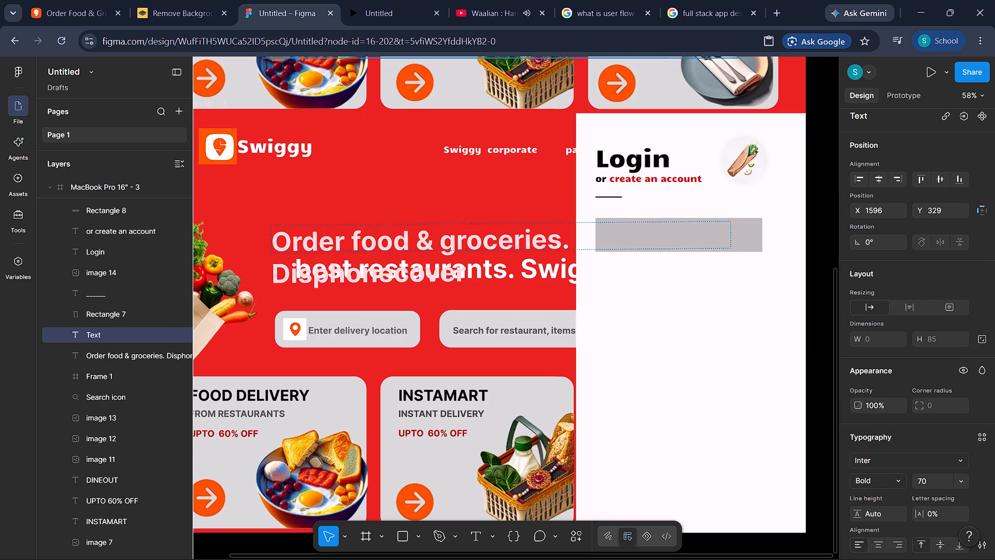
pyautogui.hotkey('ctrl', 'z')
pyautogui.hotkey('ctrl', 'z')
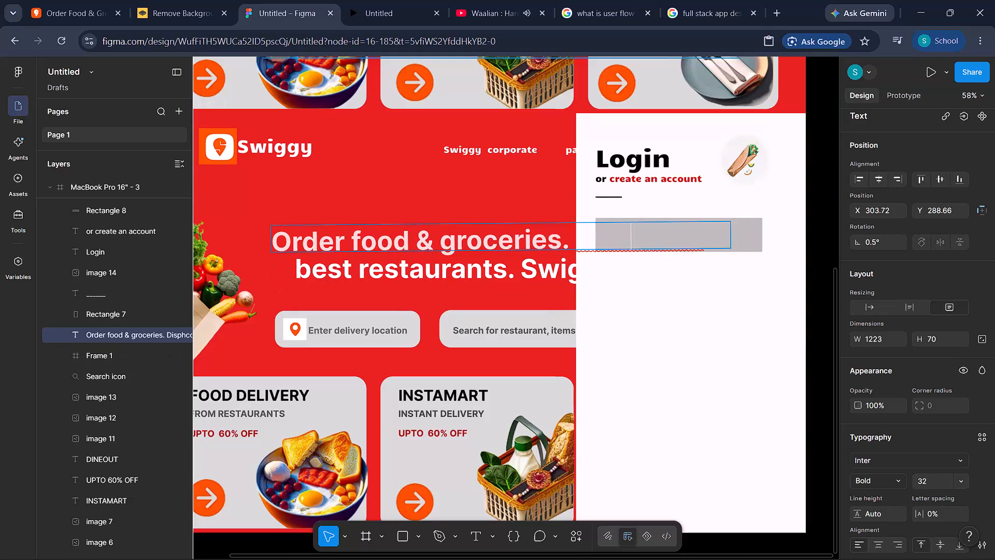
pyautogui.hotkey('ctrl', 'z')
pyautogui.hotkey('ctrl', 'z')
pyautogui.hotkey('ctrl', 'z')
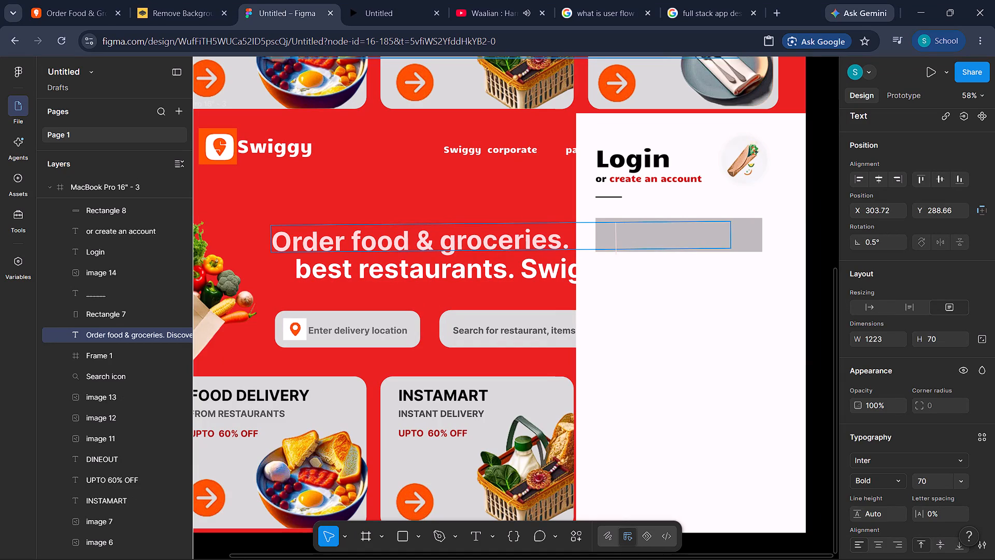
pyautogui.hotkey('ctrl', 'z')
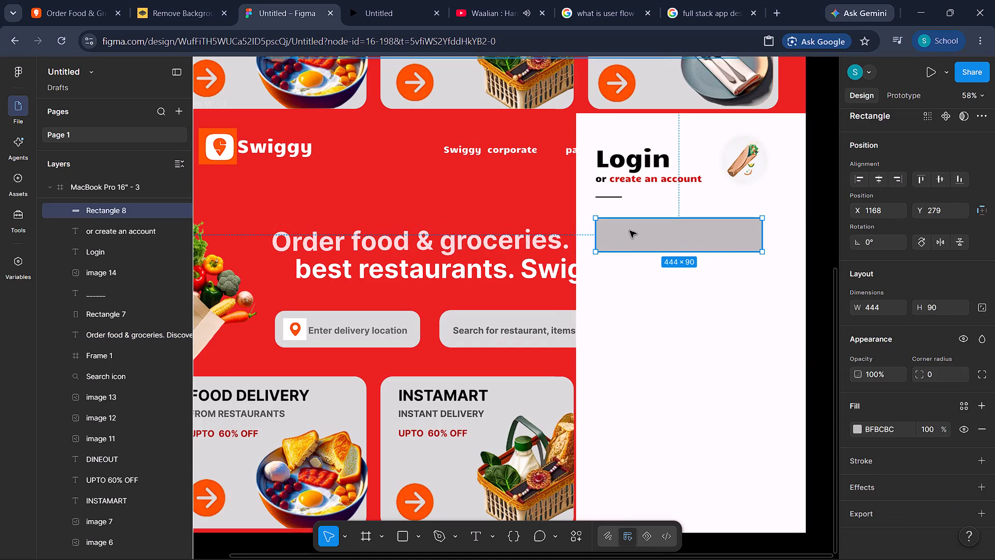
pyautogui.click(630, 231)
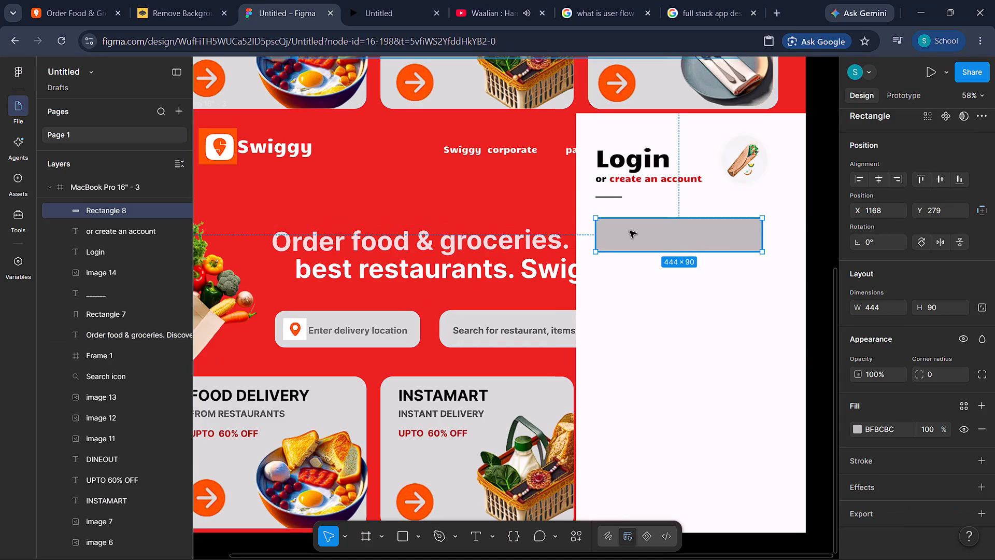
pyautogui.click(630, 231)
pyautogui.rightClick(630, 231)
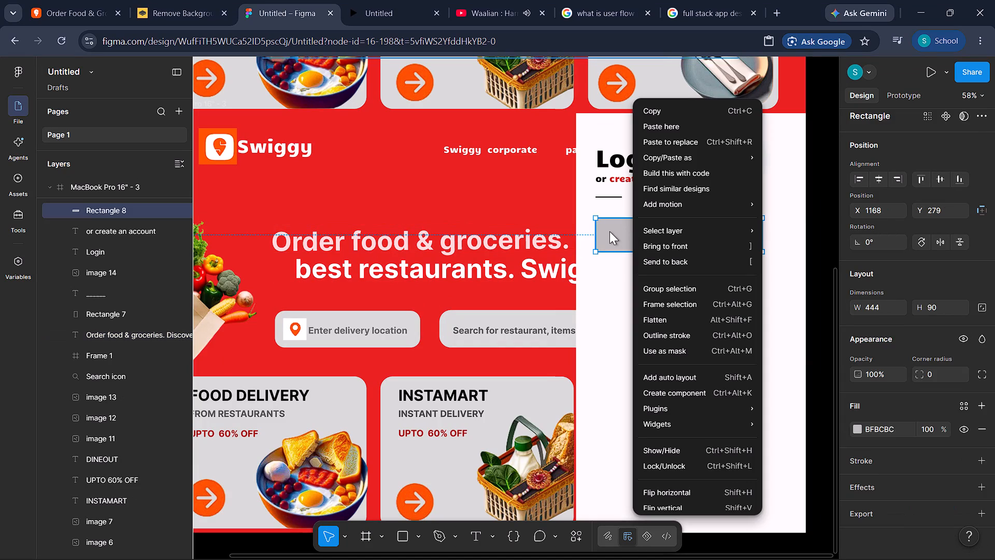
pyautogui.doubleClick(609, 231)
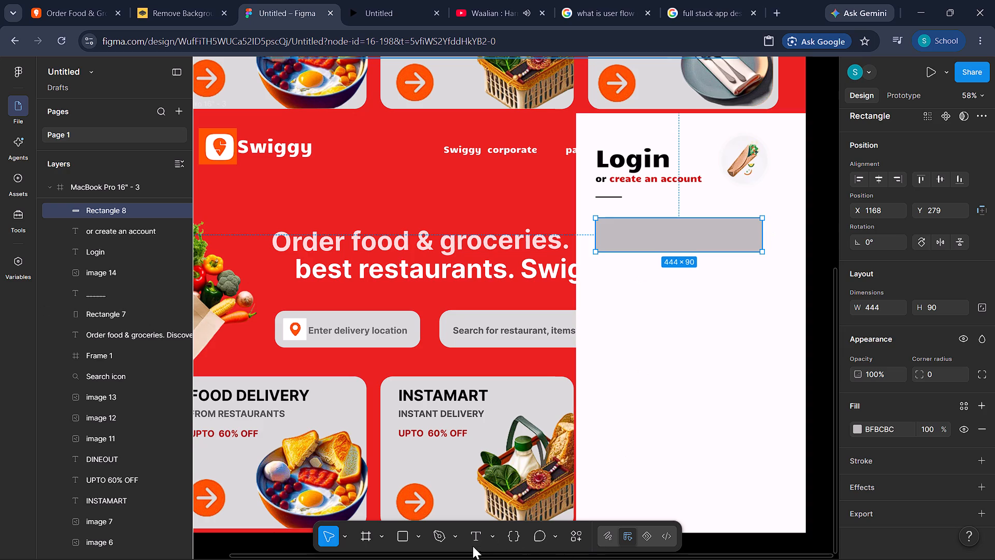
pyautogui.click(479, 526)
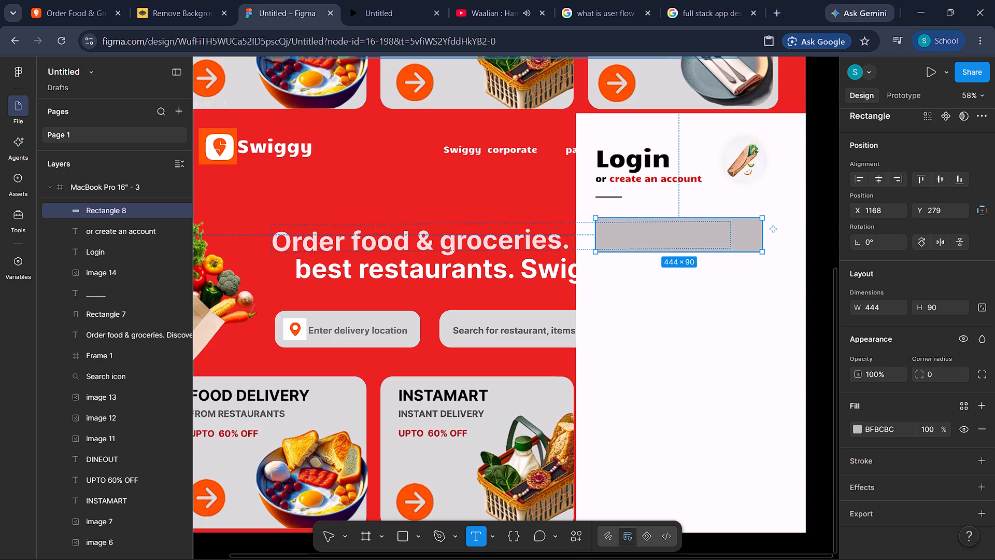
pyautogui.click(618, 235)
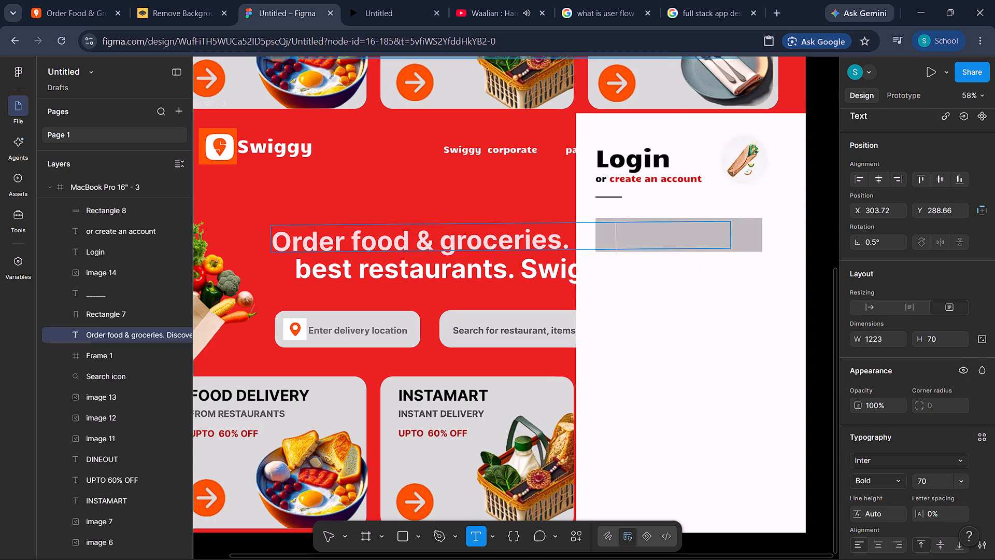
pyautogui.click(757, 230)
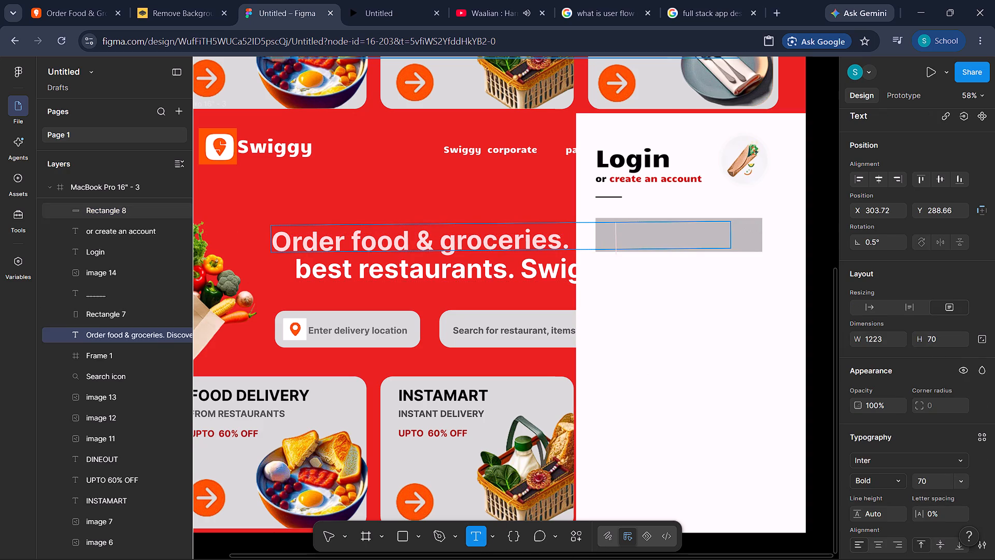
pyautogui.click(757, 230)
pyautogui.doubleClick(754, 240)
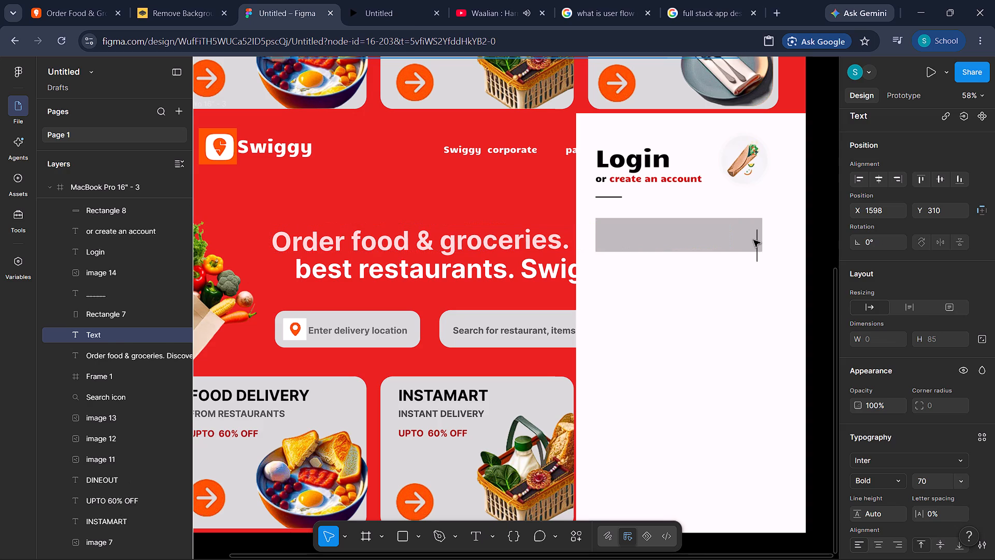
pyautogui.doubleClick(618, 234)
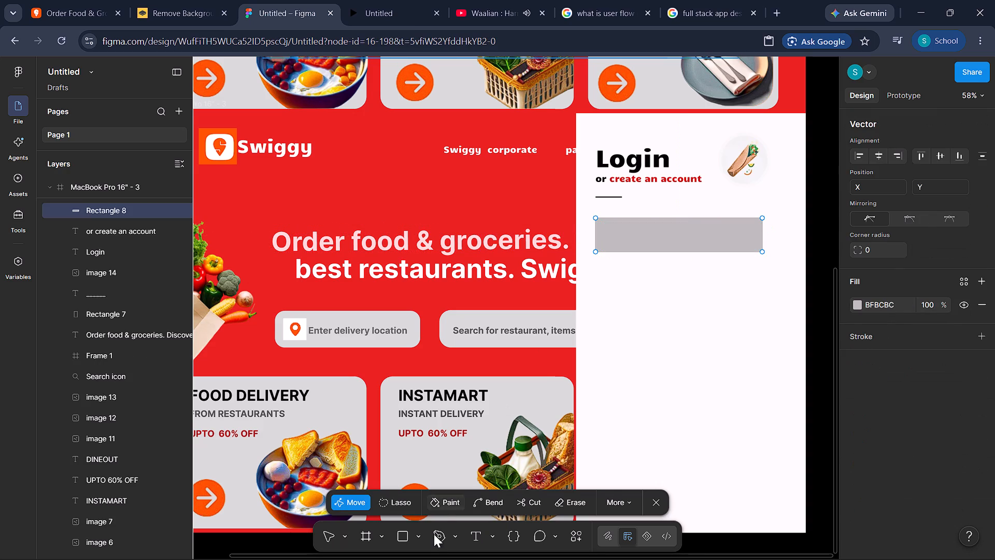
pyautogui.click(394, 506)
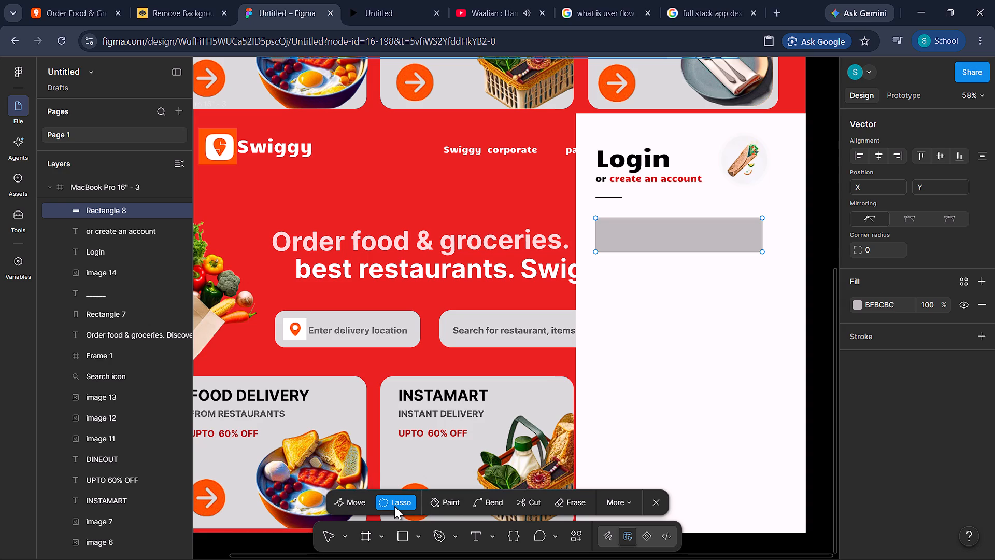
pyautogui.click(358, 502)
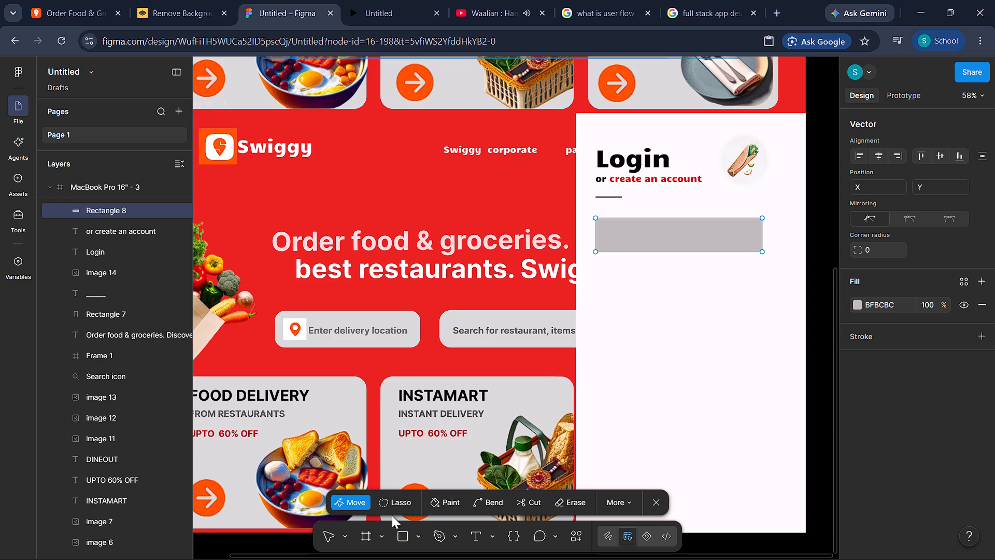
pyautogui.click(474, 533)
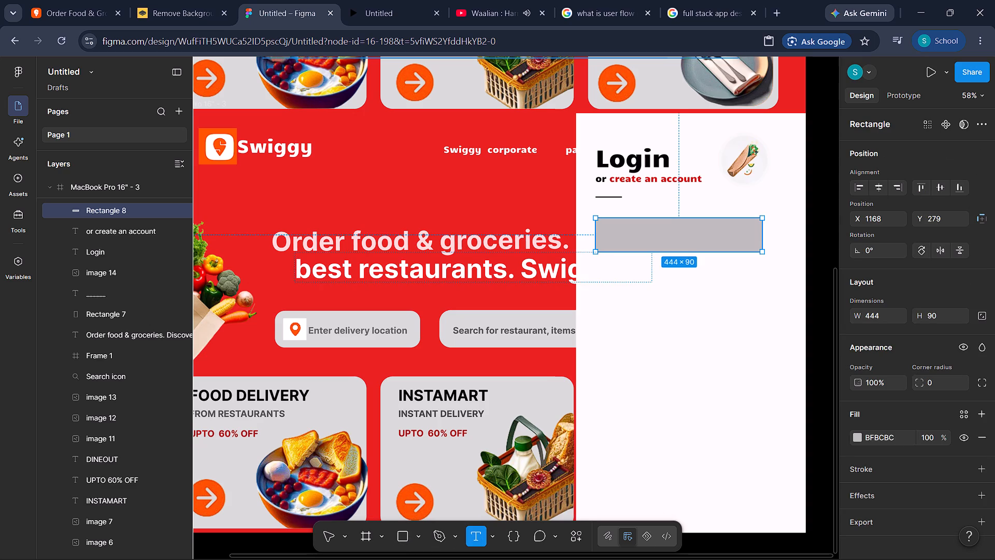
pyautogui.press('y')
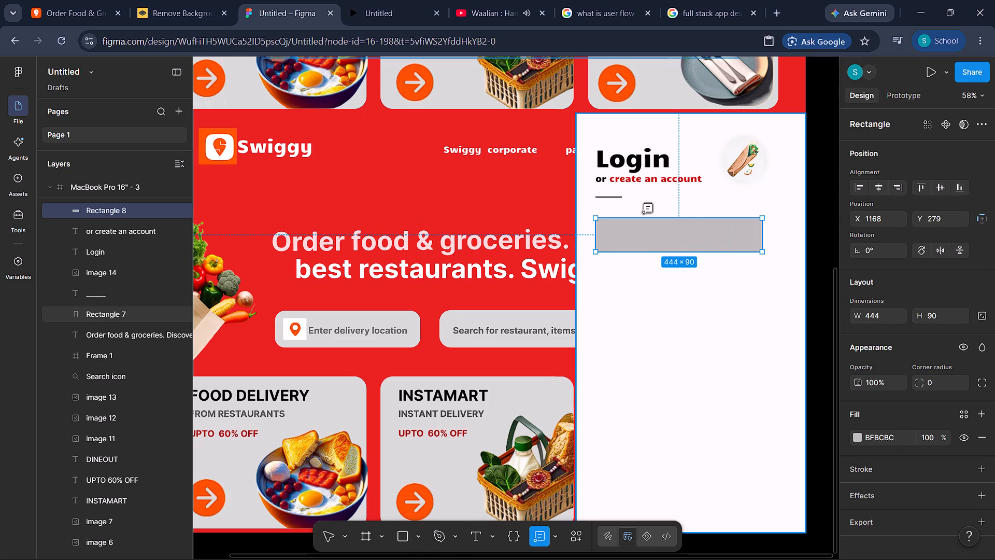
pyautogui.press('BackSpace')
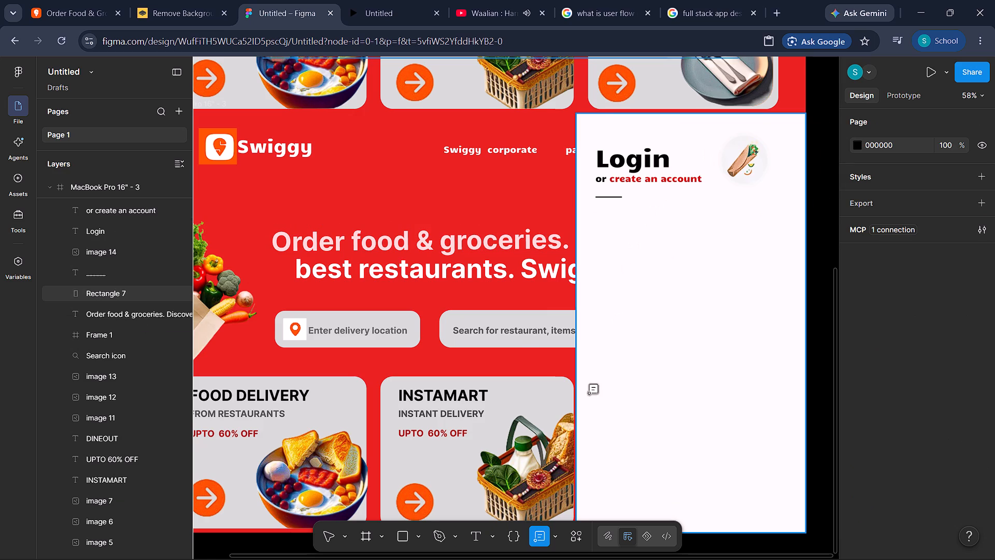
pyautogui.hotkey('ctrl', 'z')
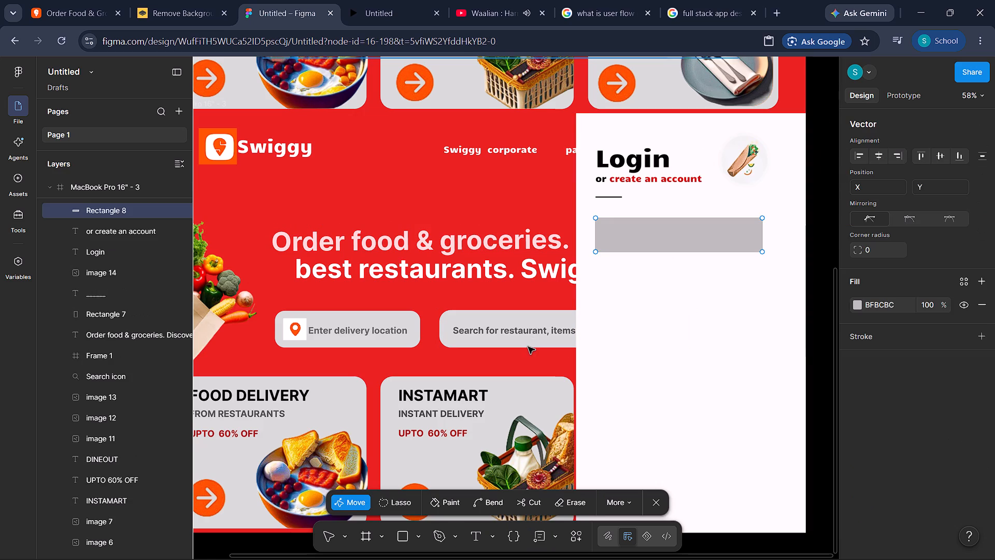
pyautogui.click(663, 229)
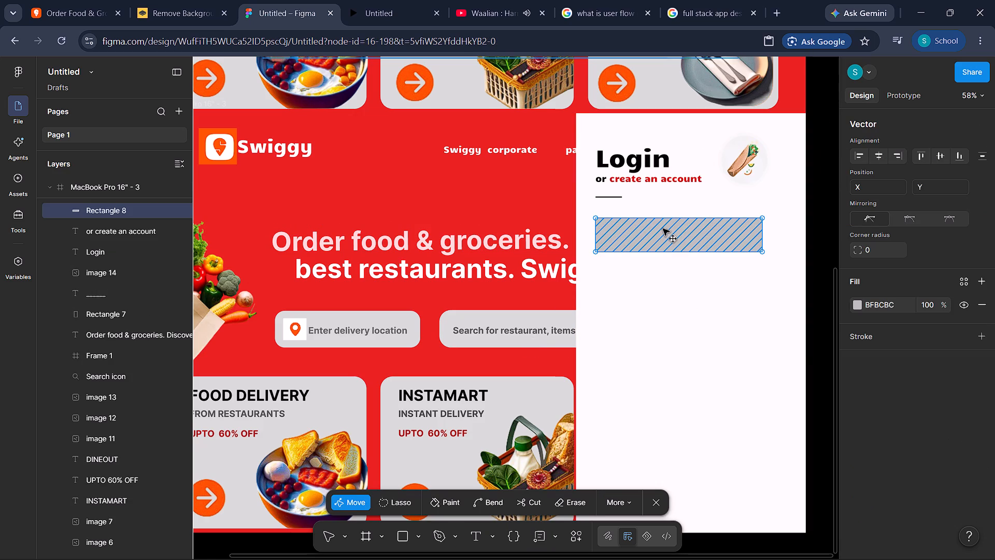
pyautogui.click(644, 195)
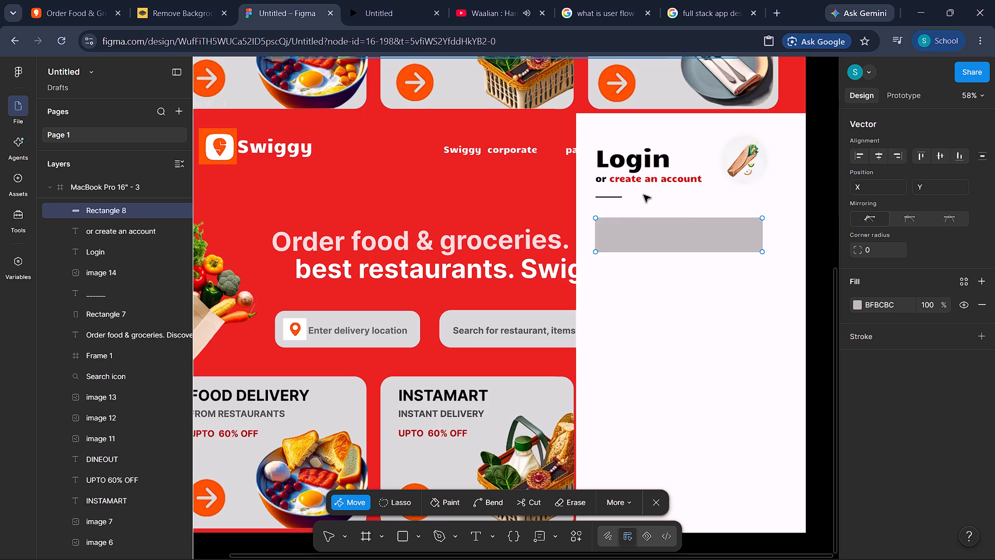
# Add the text "PHONE NUMBER" in the login panel, starting just above the grey rectangle.
pyautogui.click(471, 537)
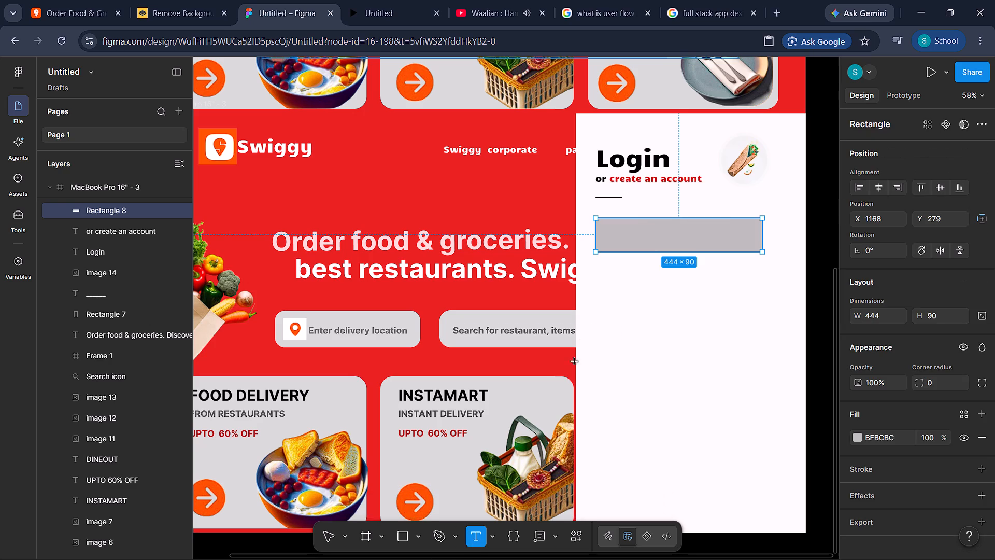
pyautogui.click(638, 202)
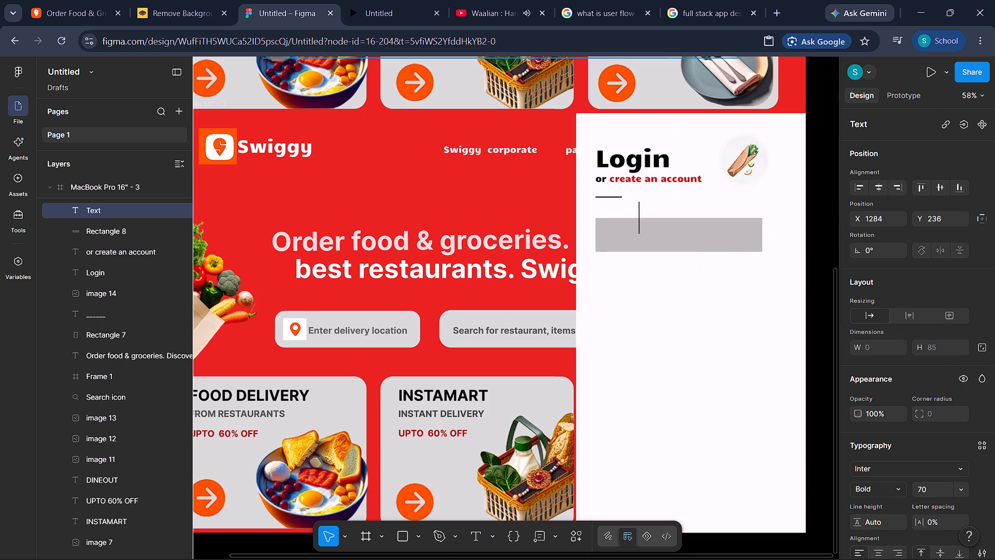
pyautogui.write('ieu')
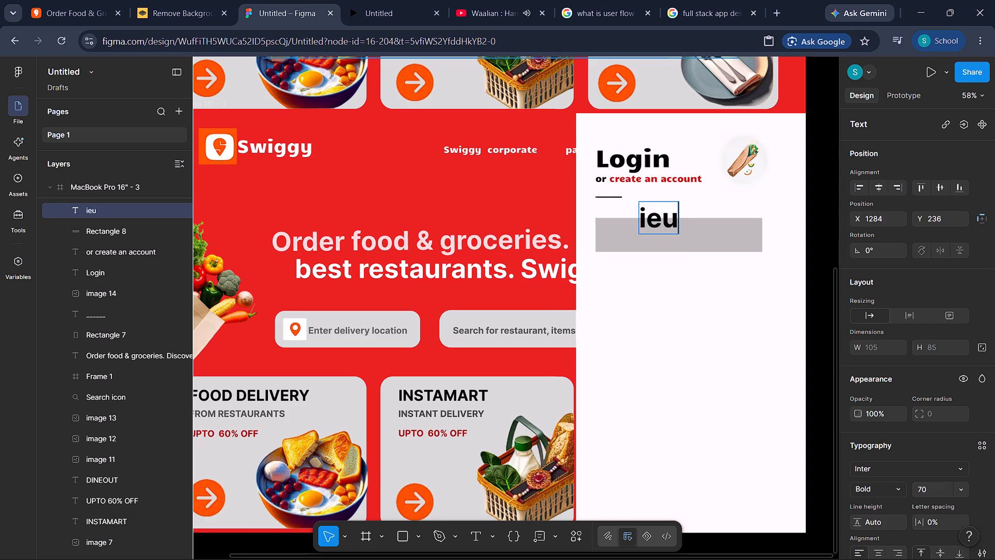
pyautogui.press('BackSpace')
pyautogui.press('BackSpace')
pyautogui.press('BackSpace')
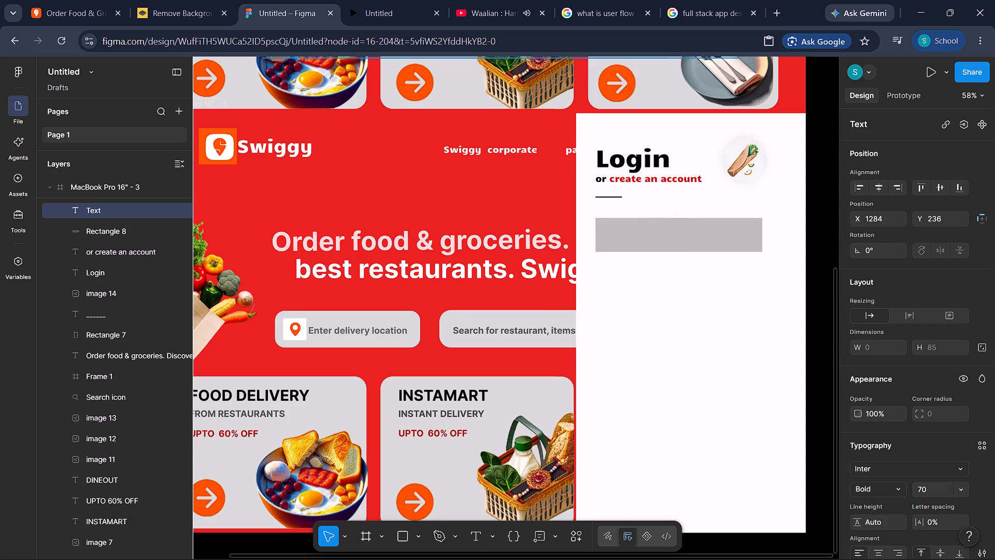
pyautogui.write('PHO')
pyautogui.write('NE NUMBER')
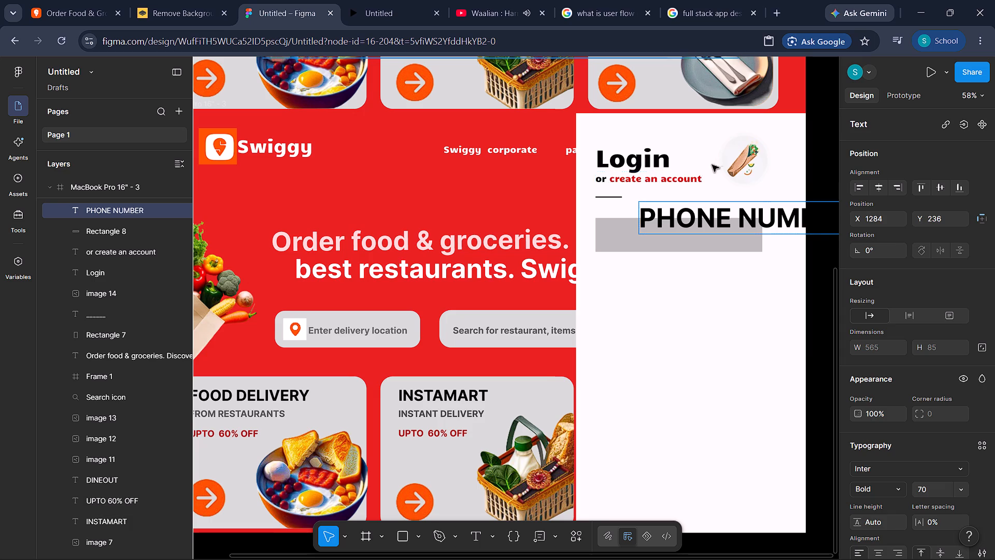
# Move the "PHONE NUMBER" text toward the grey rectangle's left edge, to about X 1188, Y 250.
pyautogui.click(693, 212)
pyautogui.doubleClick(645, 208)
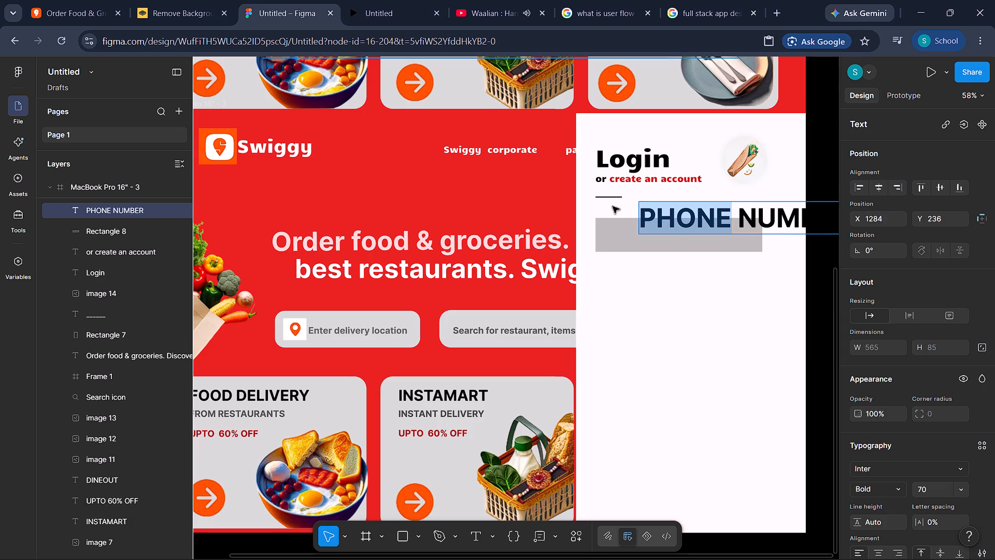
pyautogui.click(613, 207)
pyautogui.moveTo(673, 212); pyautogui.dragTo(639, 214)
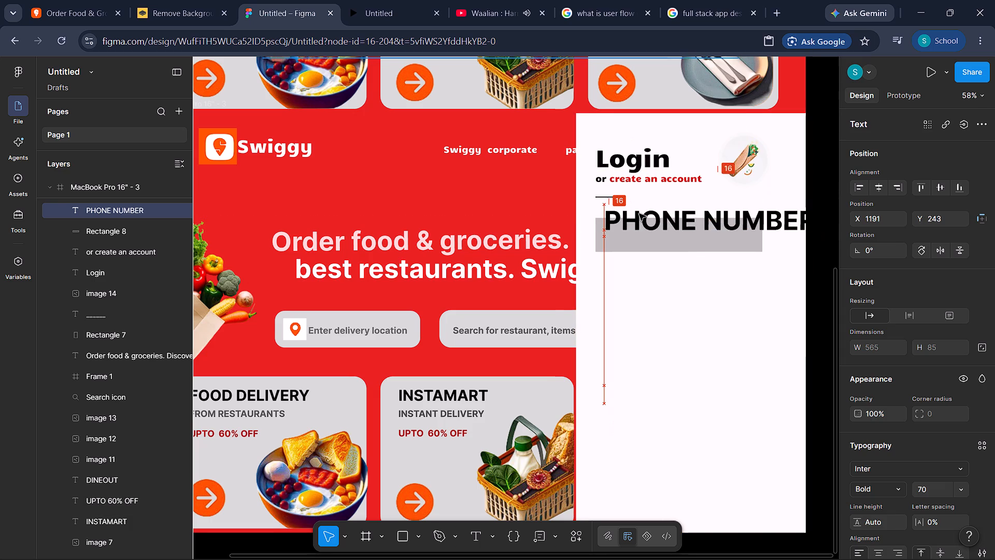
pyautogui.moveTo(639, 214); pyautogui.dragTo(635, 217)
# Set the "PHONE NUMBER" text's font size to 20.
pyautogui.doubleClick(635, 217)
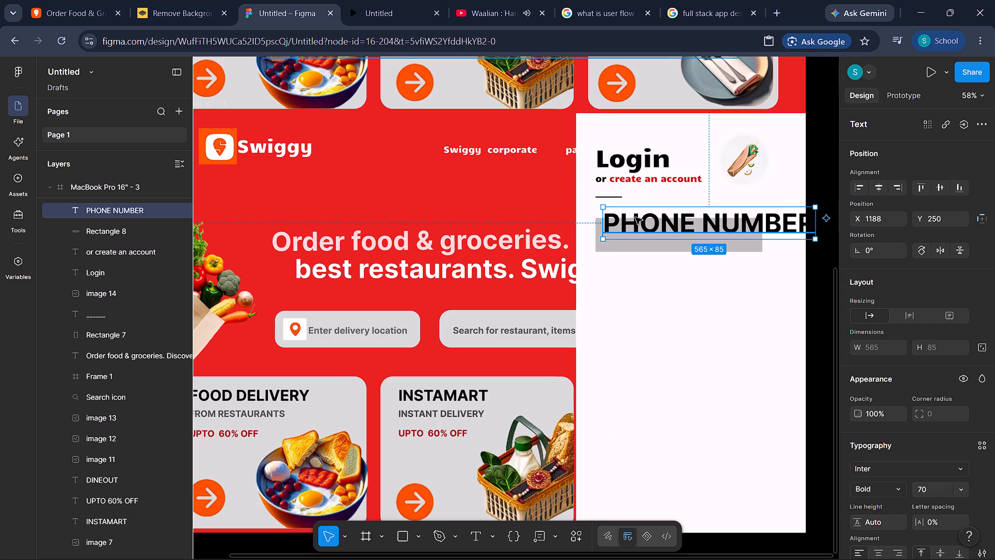
pyautogui.click(959, 489)
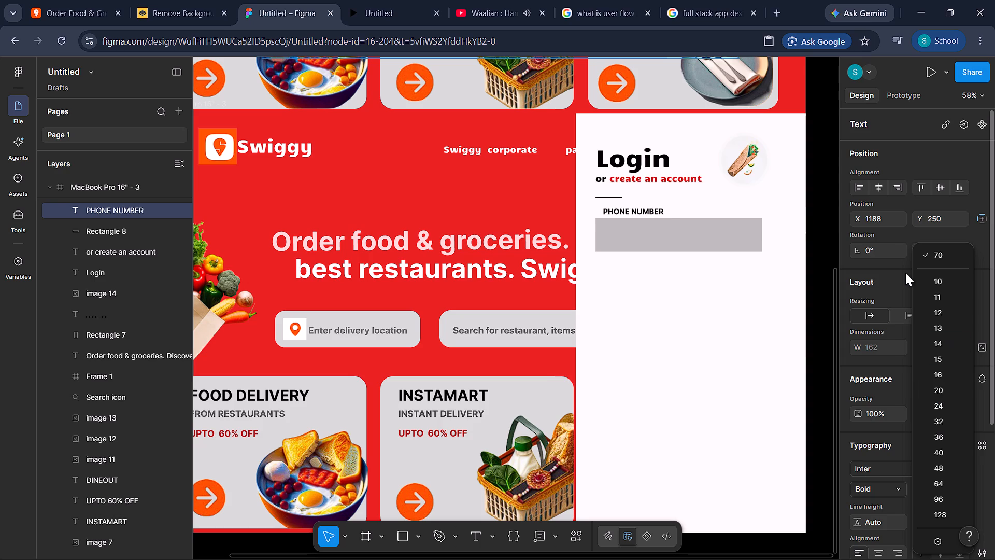
pyautogui.click(943, 385)
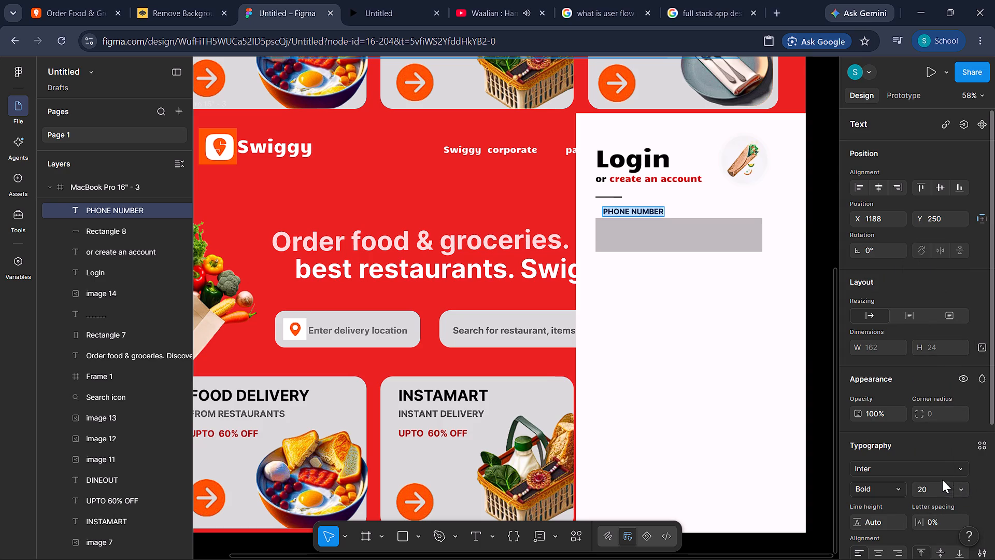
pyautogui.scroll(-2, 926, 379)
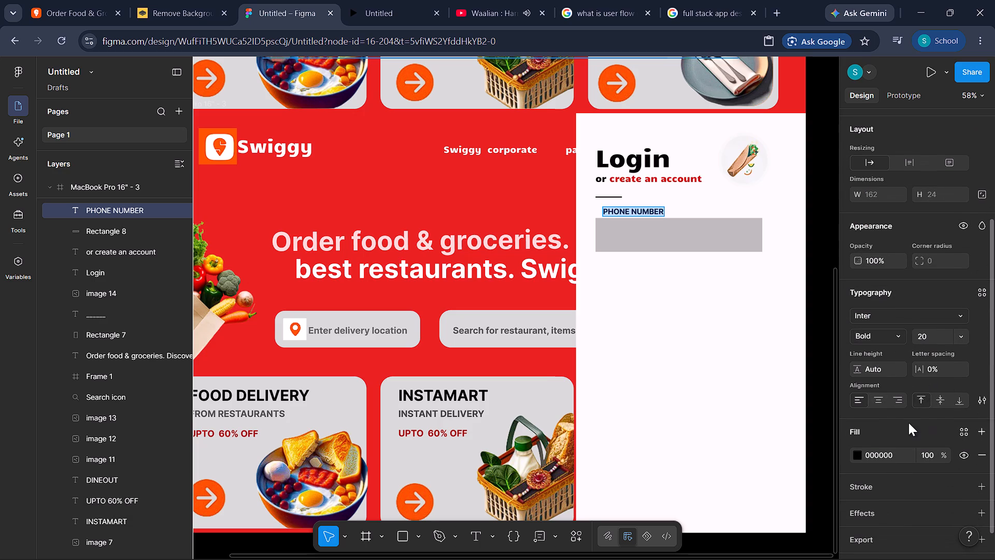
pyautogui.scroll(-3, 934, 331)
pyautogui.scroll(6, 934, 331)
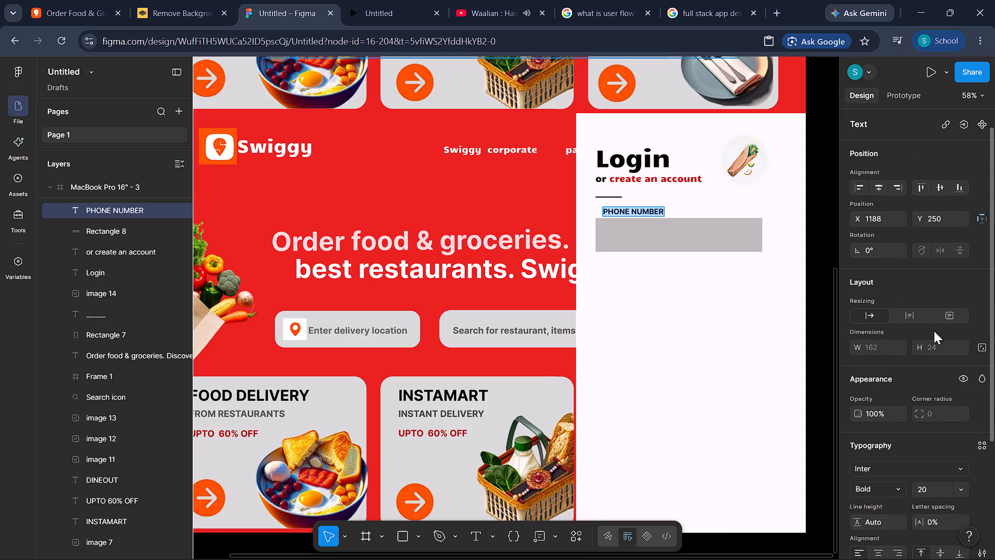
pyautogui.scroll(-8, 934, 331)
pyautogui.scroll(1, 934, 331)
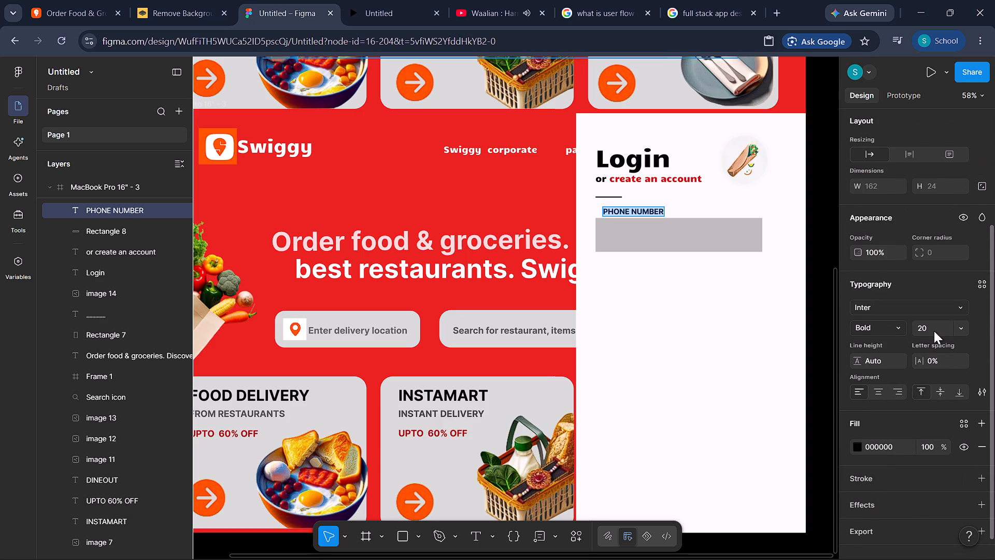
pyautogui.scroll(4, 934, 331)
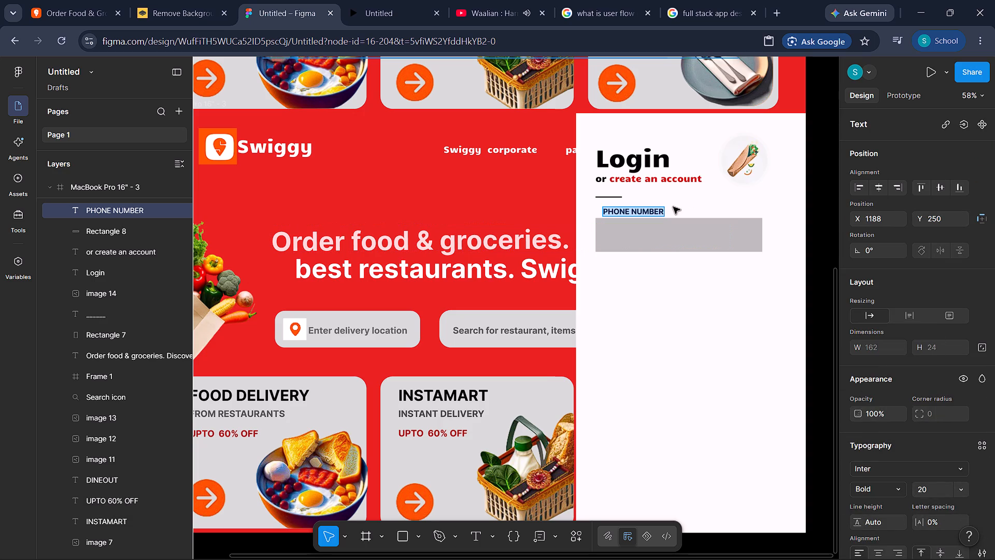
# Add a second fill, 000000 at 77% opacity, to the whole "PHONE NUMBER" text in the login panel.
pyautogui.click(659, 211)
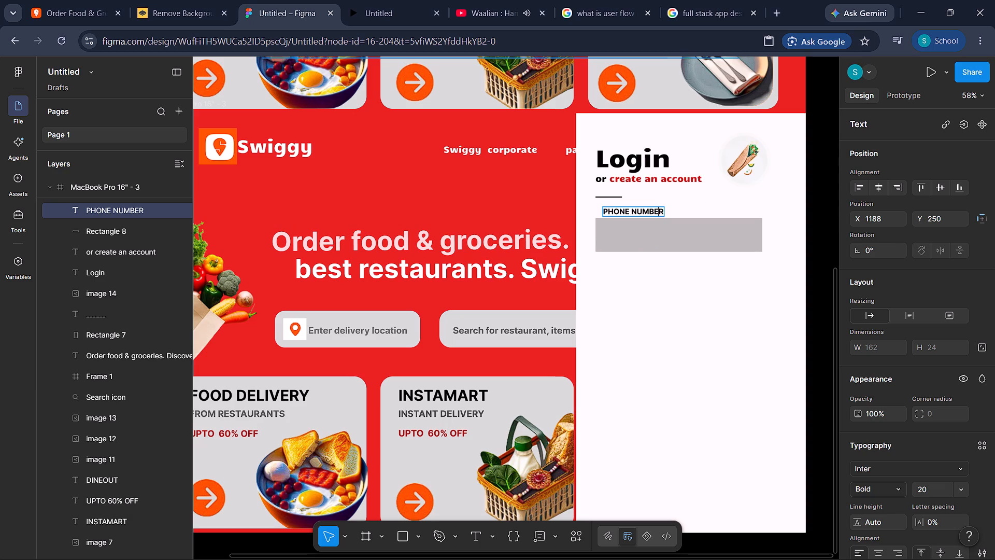
pyautogui.click(665, 211)
pyautogui.moveTo(603, 213); pyautogui.dragTo(713, 227)
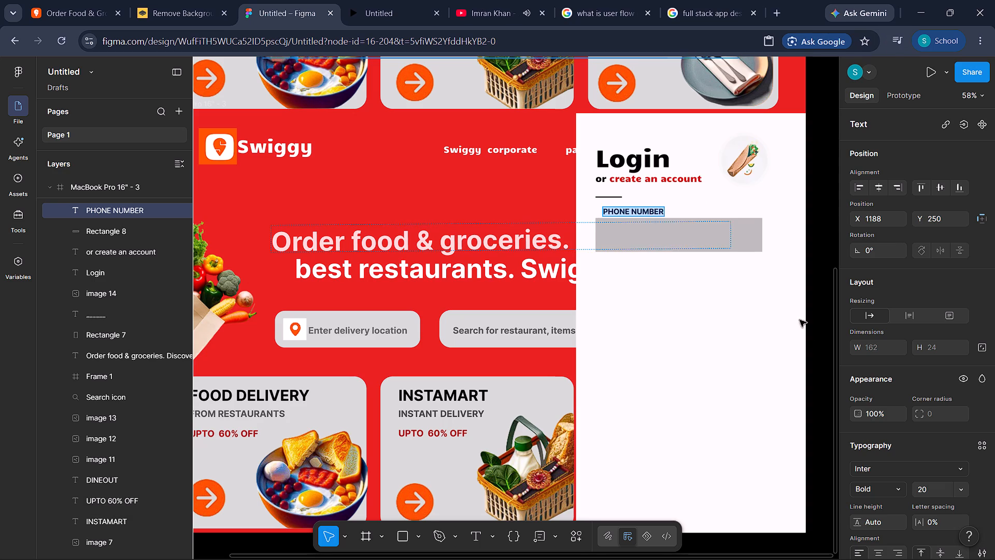
pyautogui.scroll(-6, 805, 335)
pyautogui.scroll(2, 758, 261)
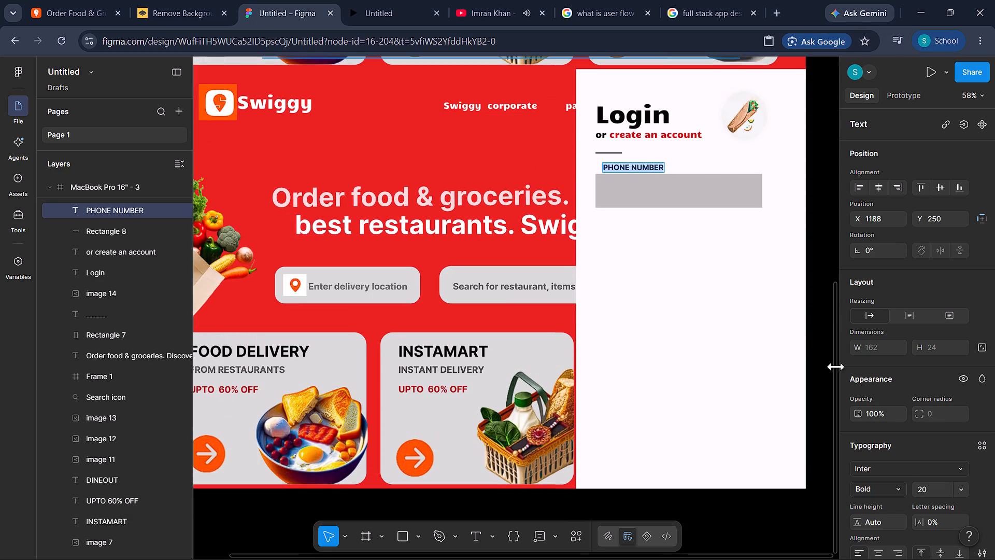
pyautogui.scroll(-4, 900, 464)
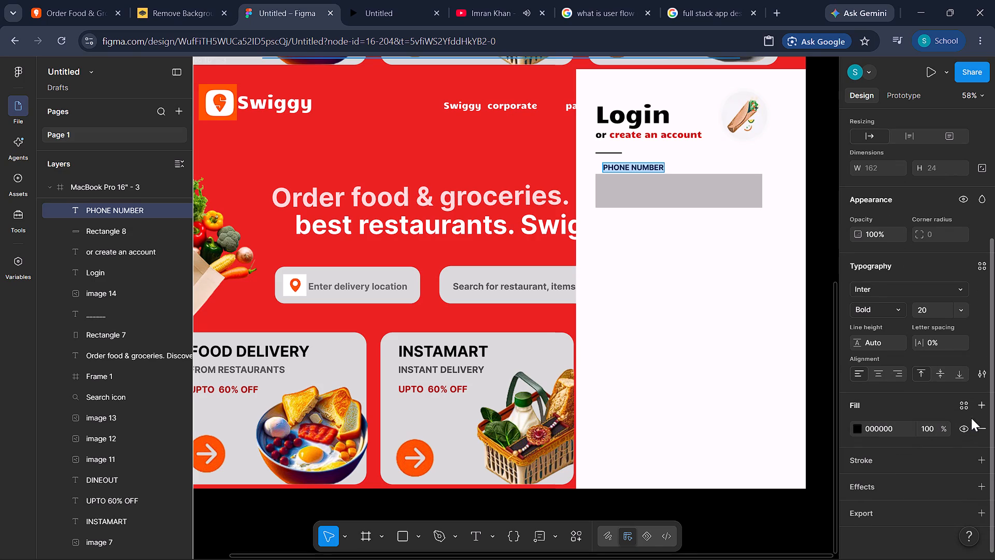
pyautogui.click(985, 402)
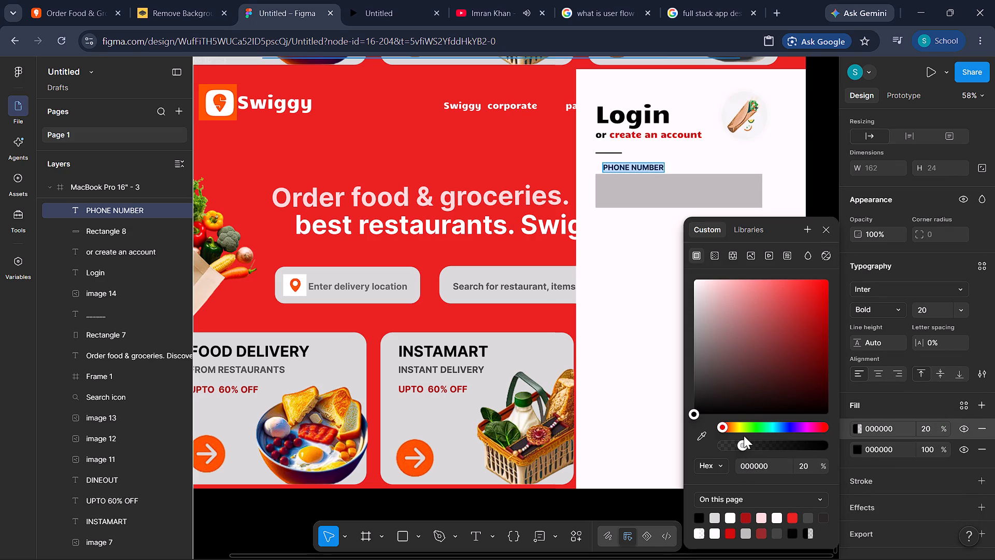
pyautogui.moveTo(742, 442); pyautogui.dragTo(835, 449)
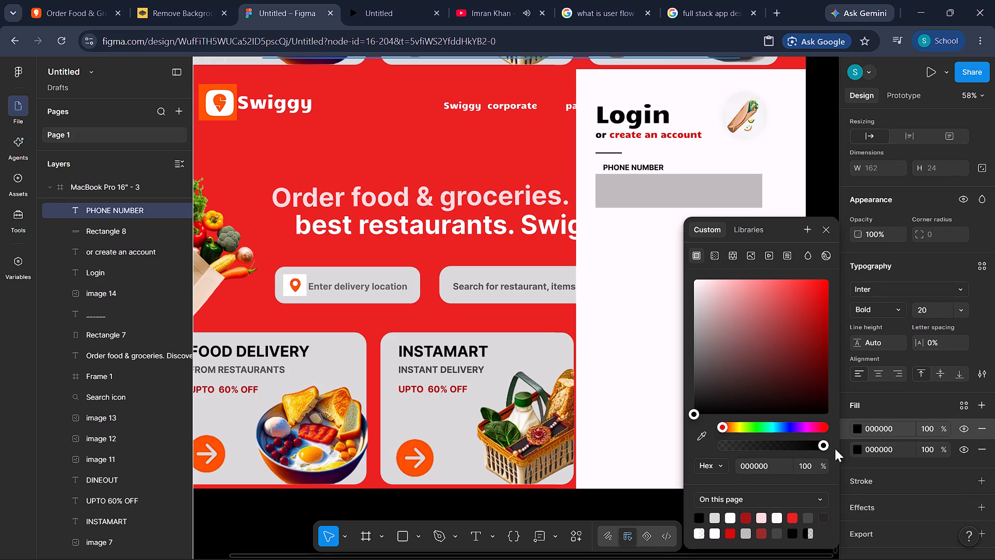
pyautogui.moveTo(835, 449); pyautogui.dragTo(770, 454)
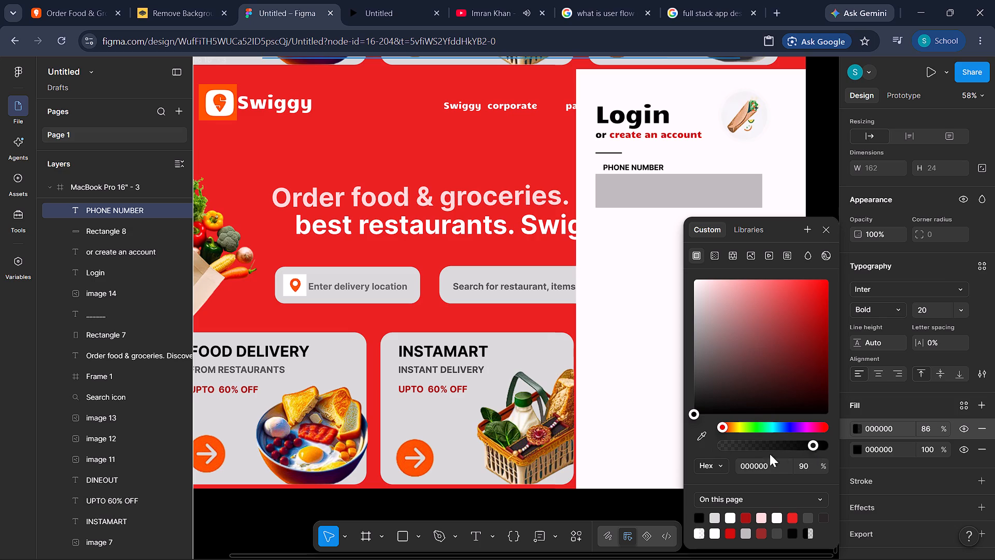
pyautogui.moveTo(770, 454); pyautogui.dragTo(800, 428)
pyautogui.click(822, 232)
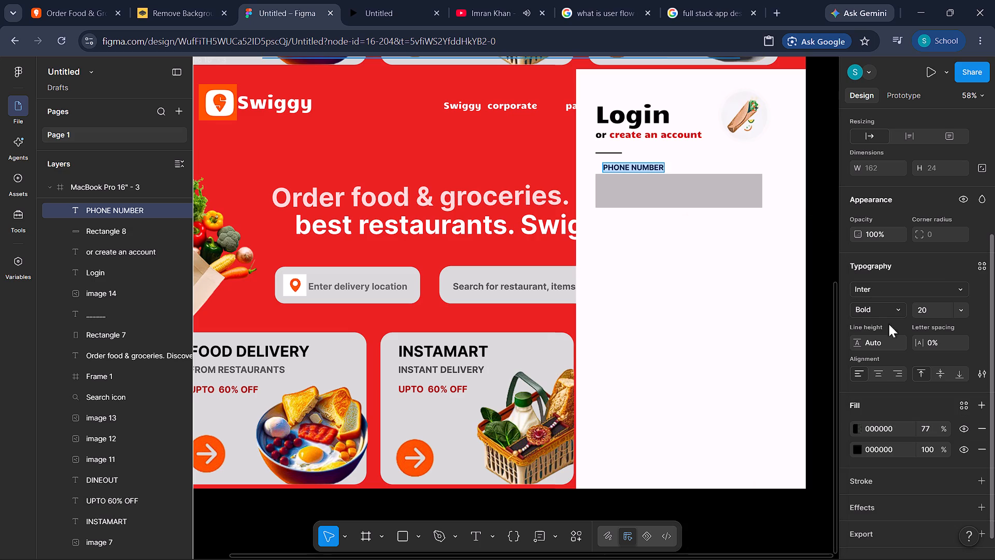
pyautogui.scroll(-1, 913, 410)
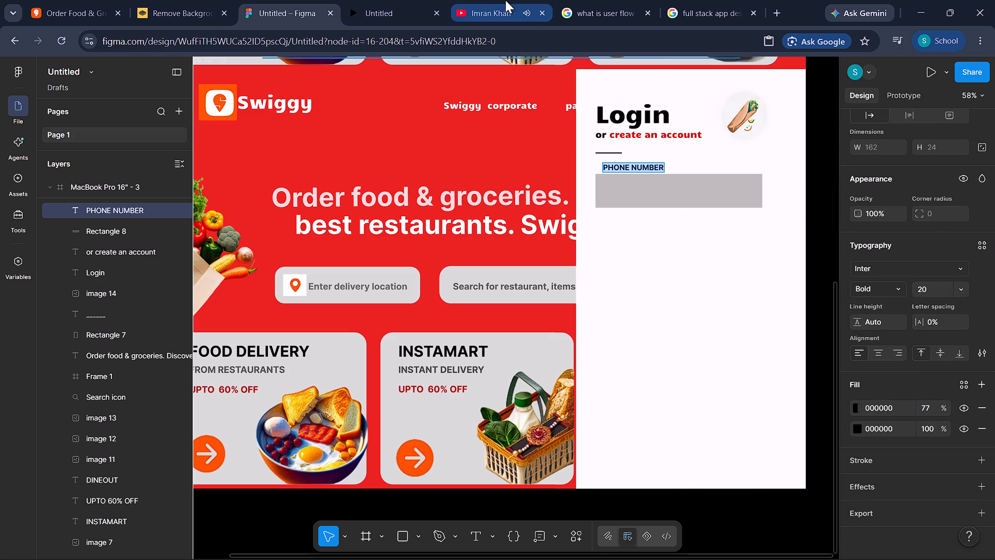
# Switch to YouTube and look through the recommended videos beside the current song.
pyautogui.click(505, 0)
pyautogui.scroll(-7, 790, 301)
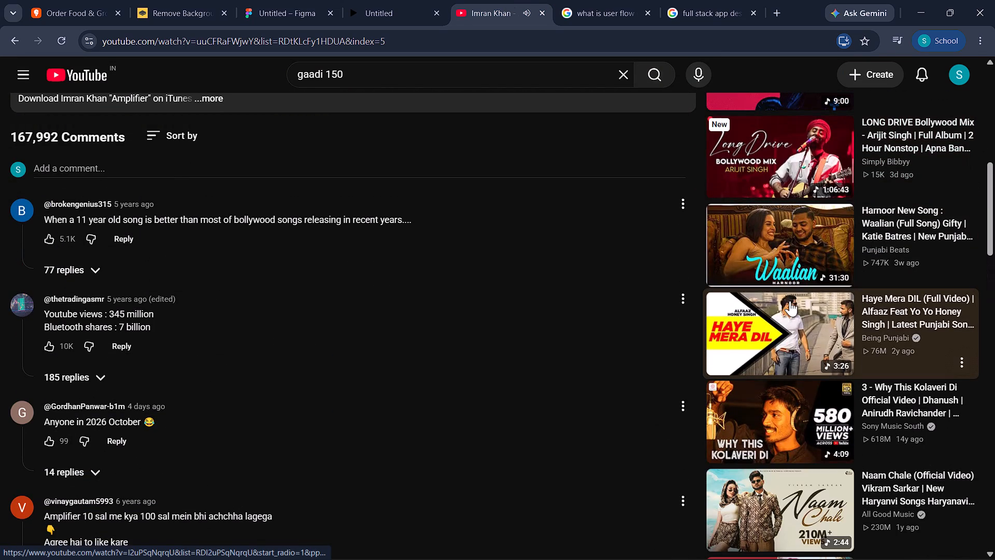
pyautogui.scroll(-7, 790, 301)
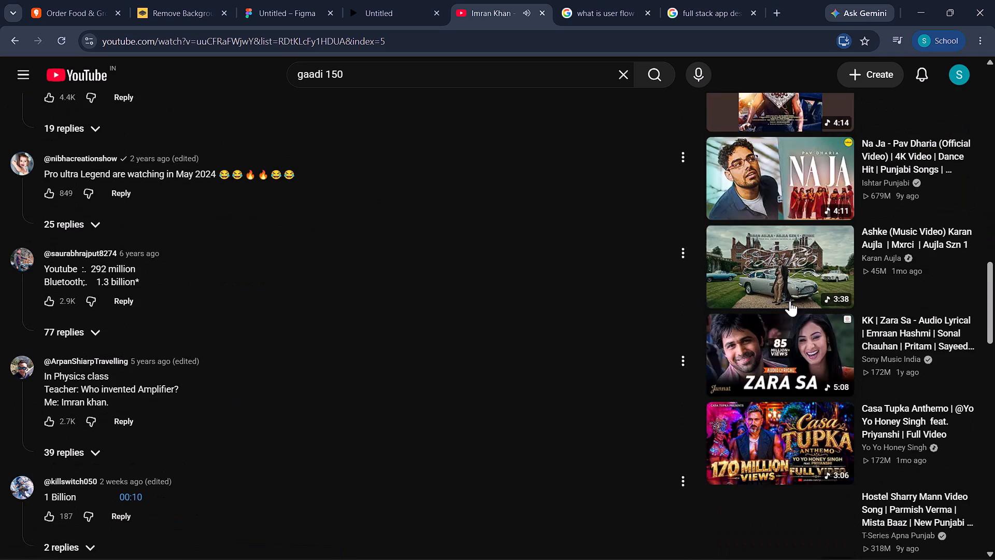
pyautogui.scroll(-1, 790, 301)
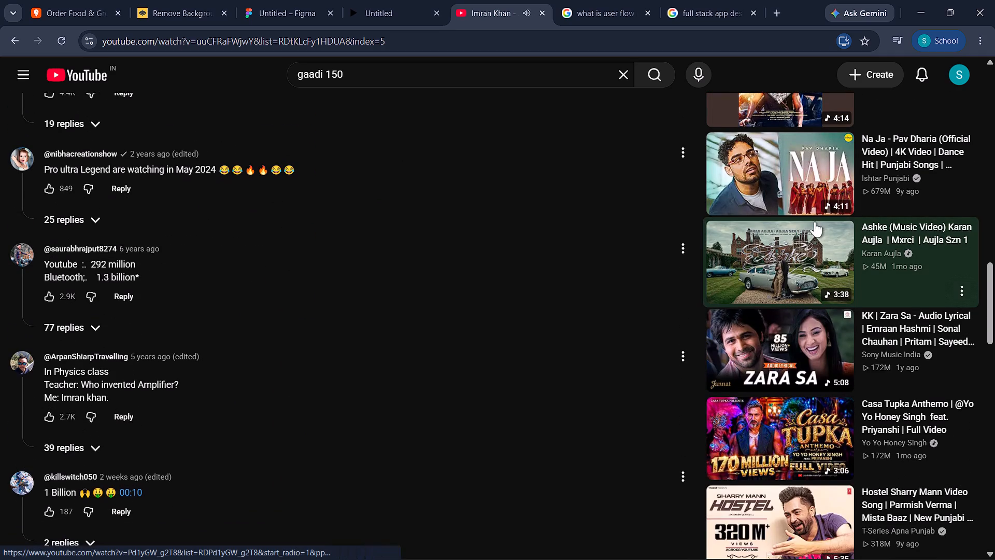
pyautogui.scroll(-2, 815, 221)
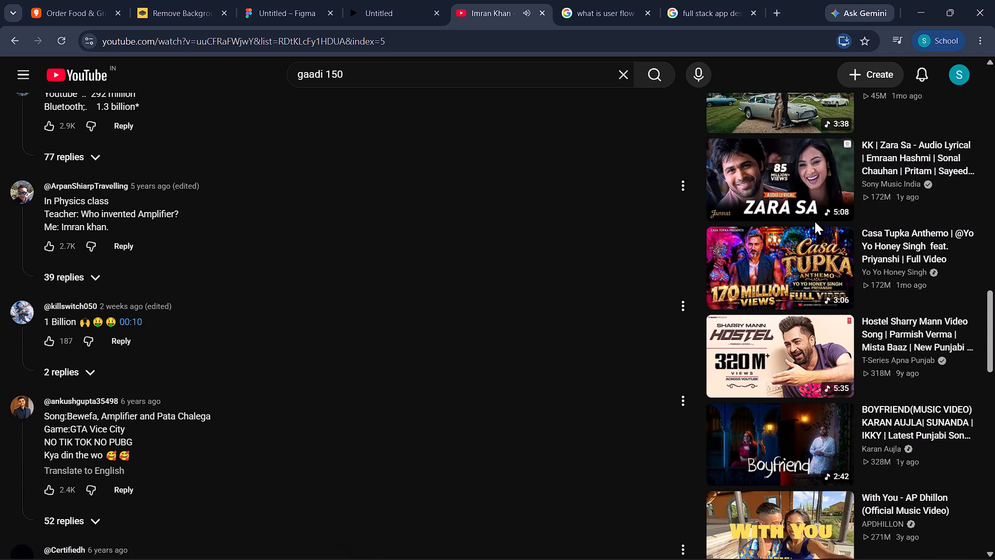
pyautogui.scroll(-5, 815, 221)
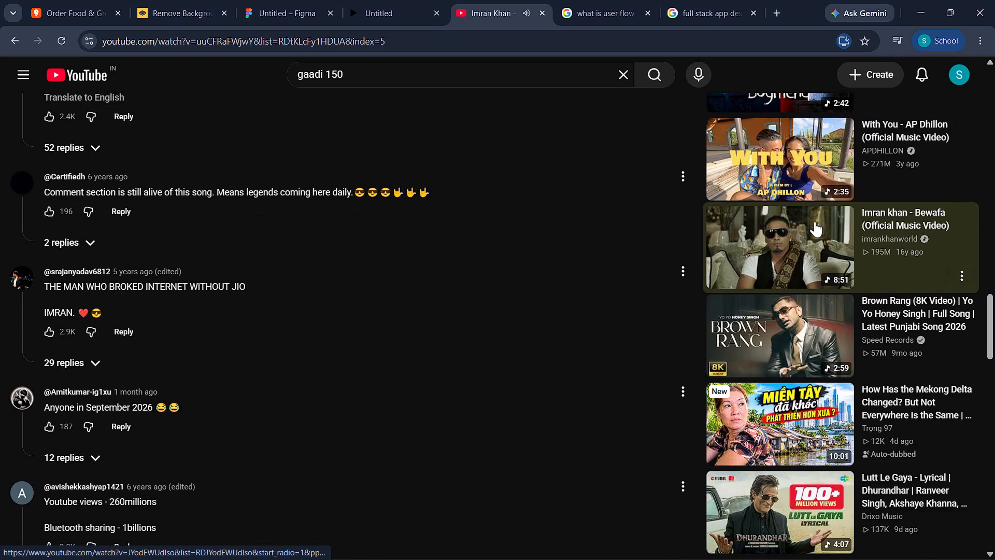
pyautogui.scroll(-5, 815, 221)
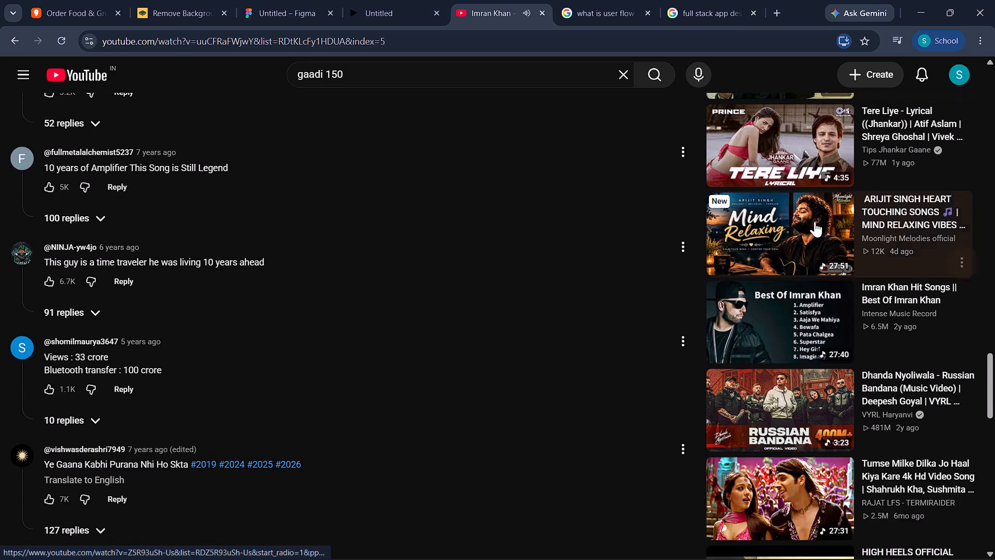
# Search YouTube for "green flag" and play the Green Flag official video by Vikram Sarkar.
pyautogui.click(623, 76)
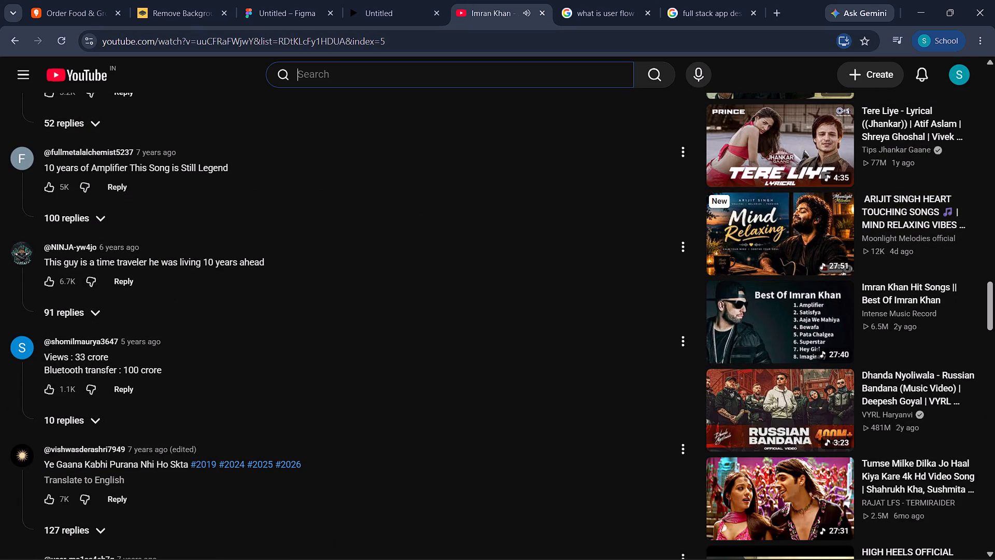
pyautogui.write('green flag')
pyautogui.press('Return')
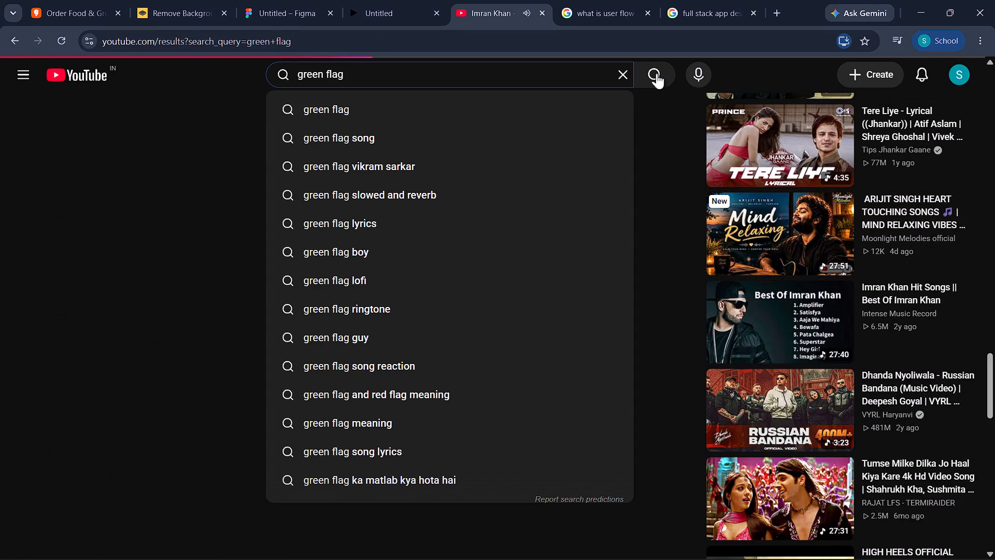
pyautogui.click(52, 0)
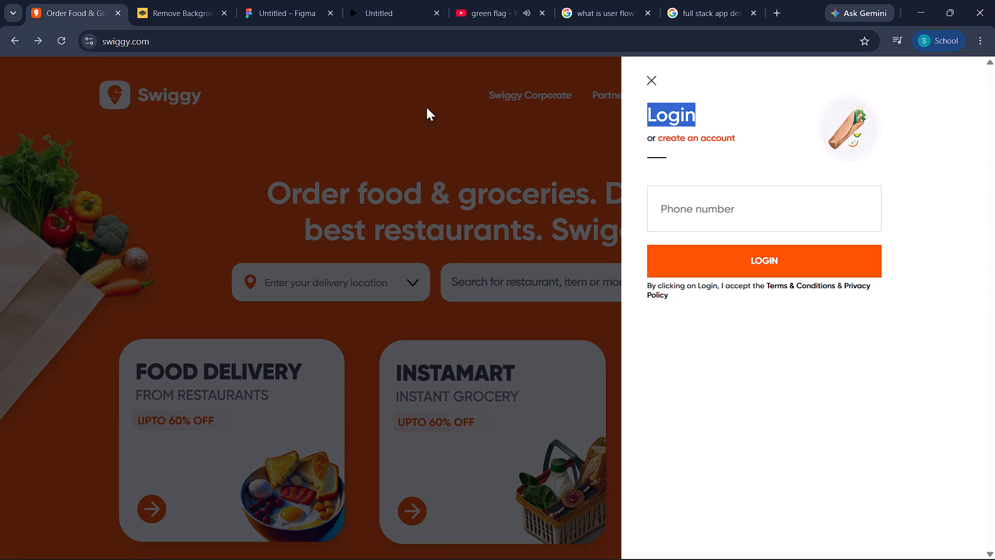
pyautogui.click(458, 0)
pyautogui.click(338, 214)
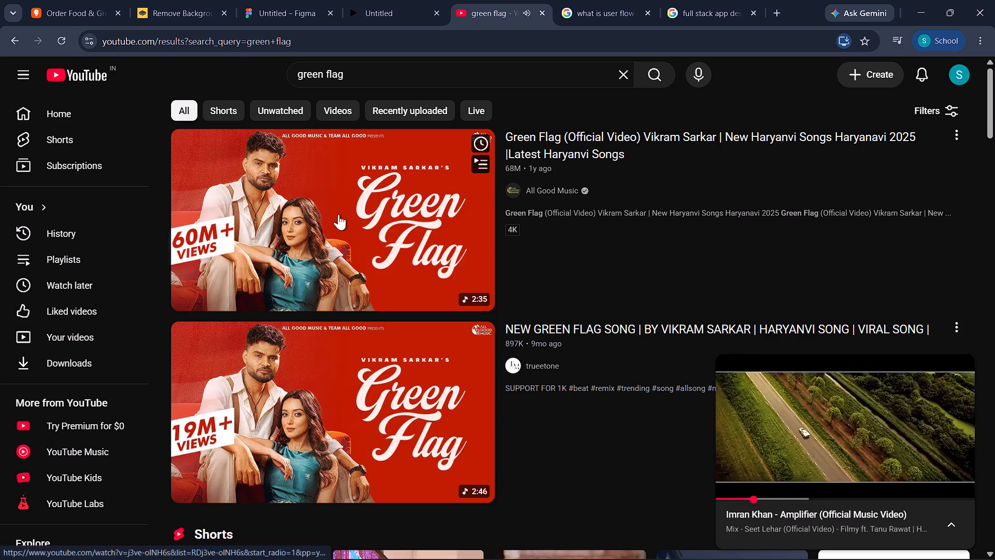
# Switch to the Swiggy website and examine how the login panel's phone number field and its label look when active.
pyautogui.moveTo(20, 0); pyautogui.dragTo(62, 0)
pyautogui.click(62, 0)
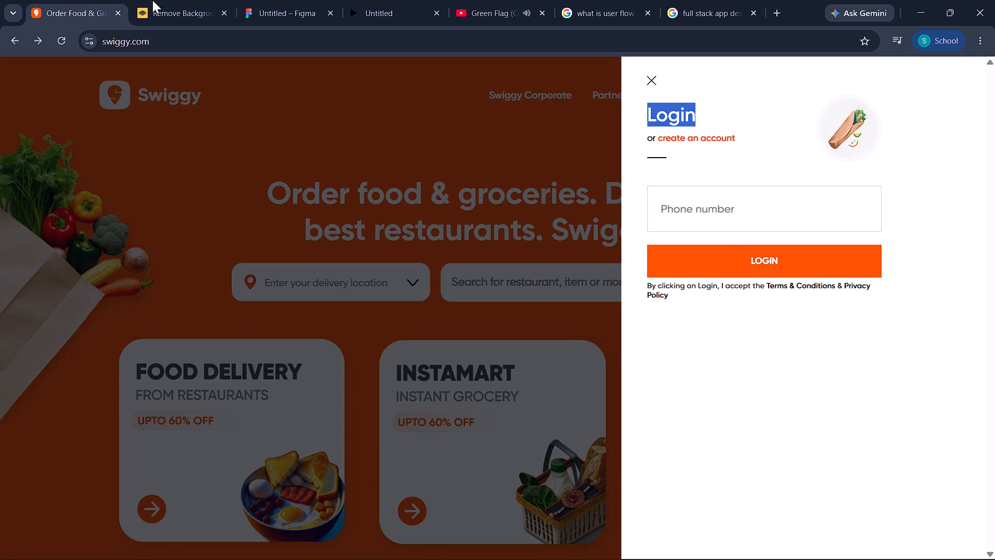
pyautogui.click(709, 183)
pyautogui.click(688, 198)
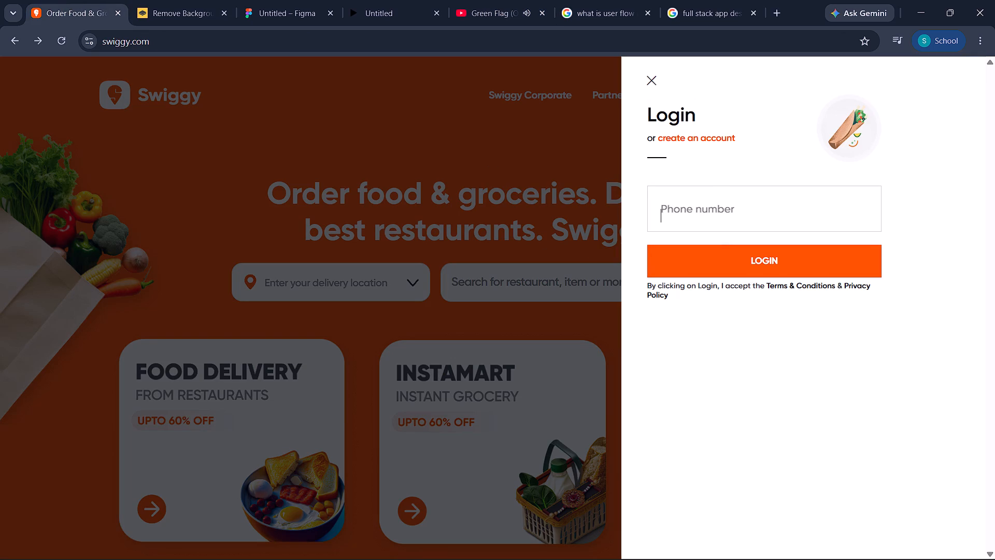
pyautogui.click(712, 207)
# Switch back to Figma and reduce the "PHONE NUMBER" text's opacity, first to 70% and finally to 50%.
pyautogui.click(278, 0)
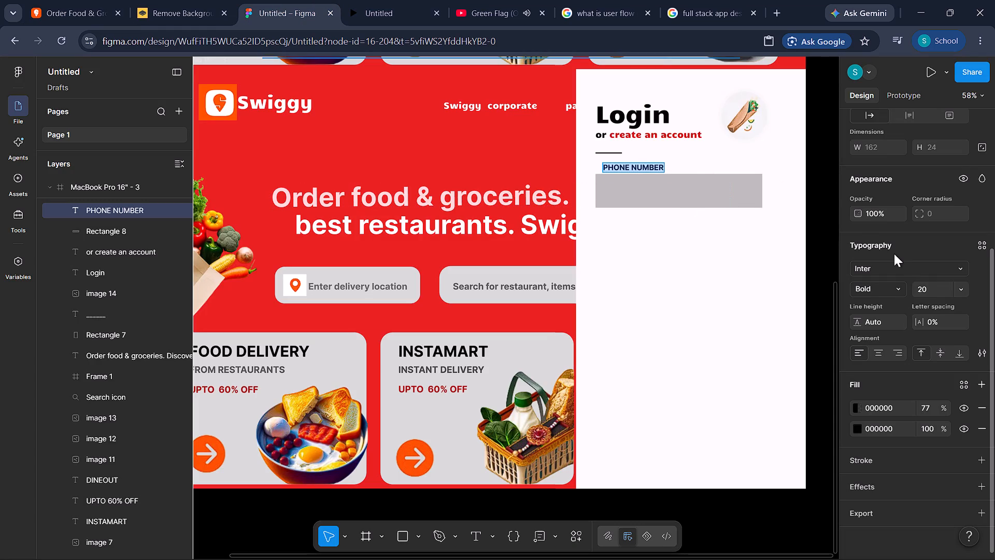
pyautogui.click(884, 215)
pyautogui.press('BackSpace')
pyautogui.write('70')
pyautogui.press('Return')
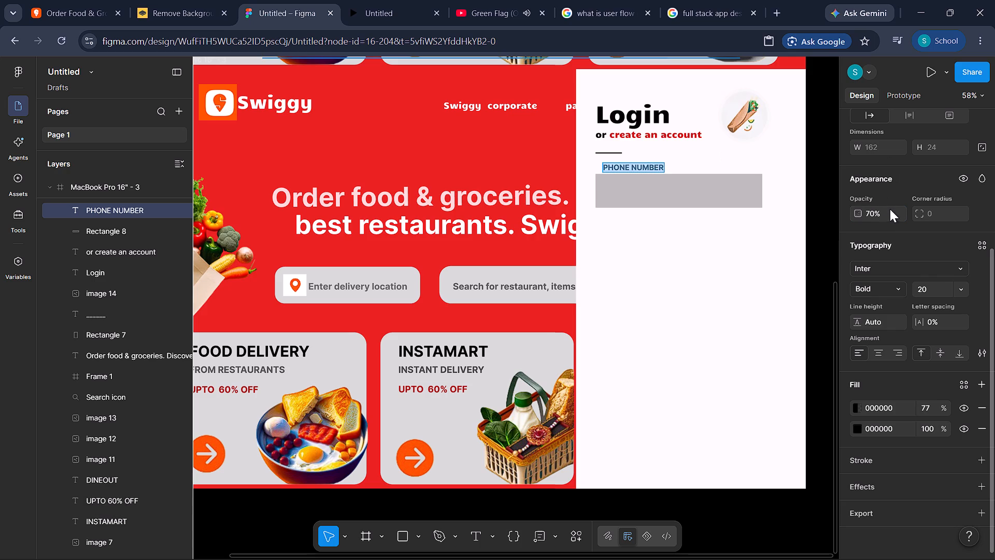
pyautogui.click(890, 210)
pyautogui.press('BackSpace')
pyautogui.write('50')
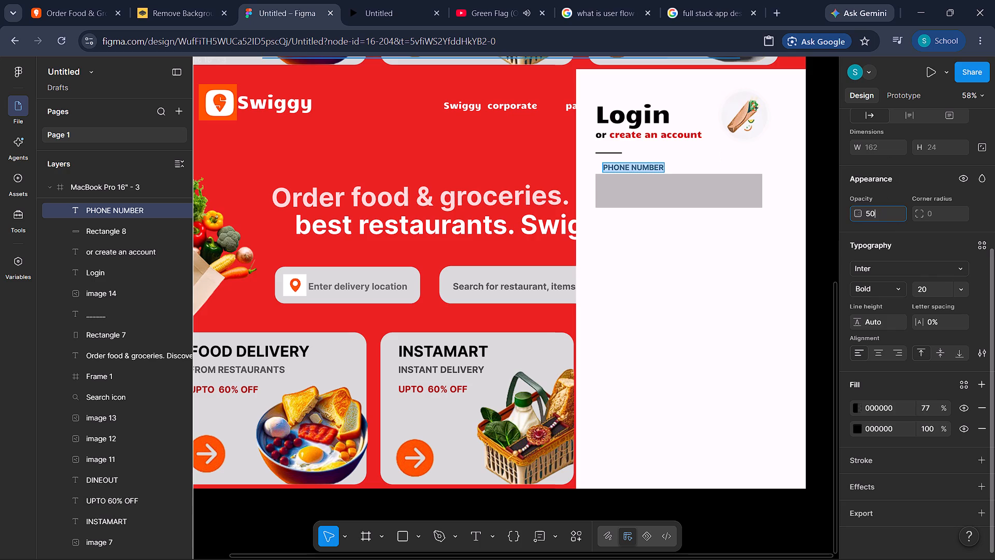
pyautogui.press('Return')
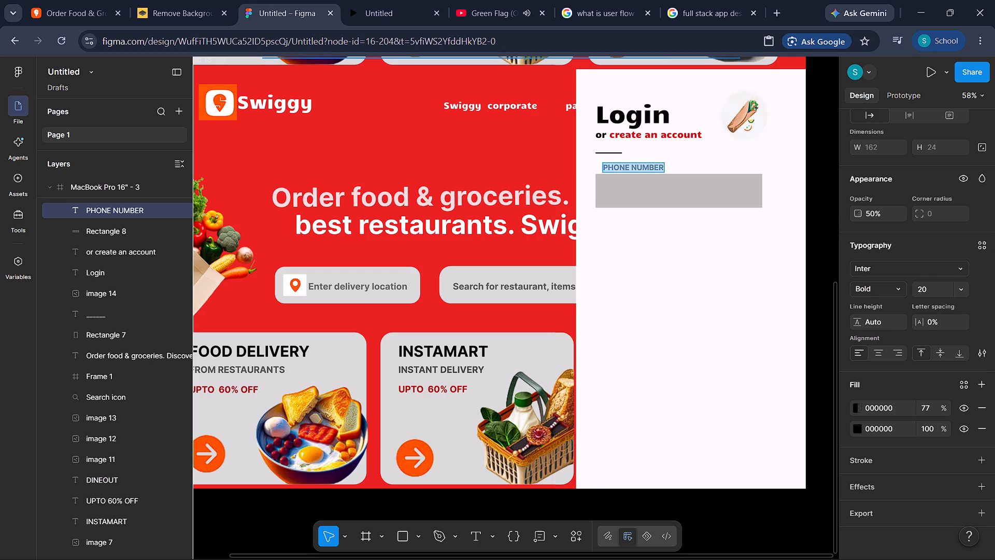
# Move the "PHONE NUMBER" text inside the grey rectangle, near its left edge and roughly centred vertically.
pyautogui.doubleClick(618, 167)
pyautogui.click(671, 172)
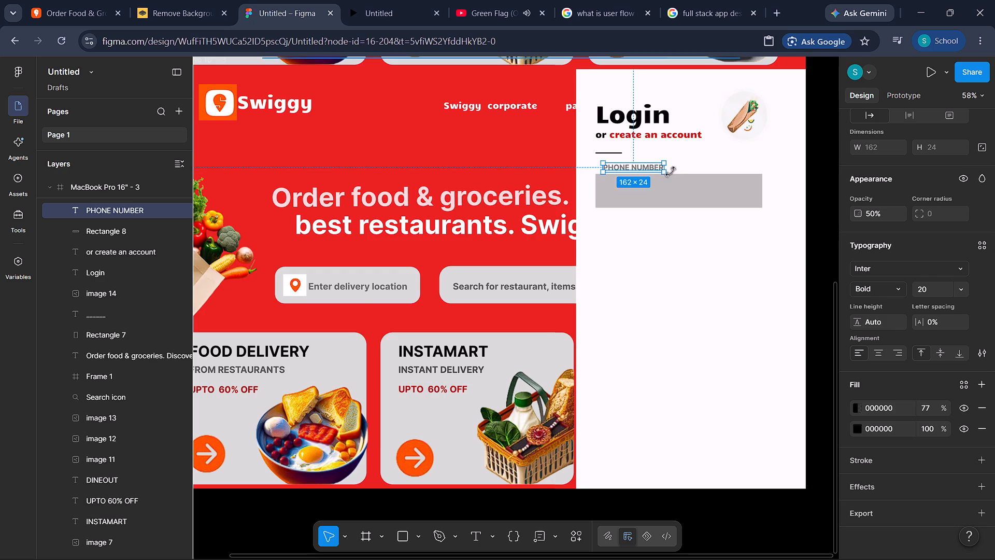
pyautogui.moveTo(646, 169); pyautogui.dragTo(655, 193)
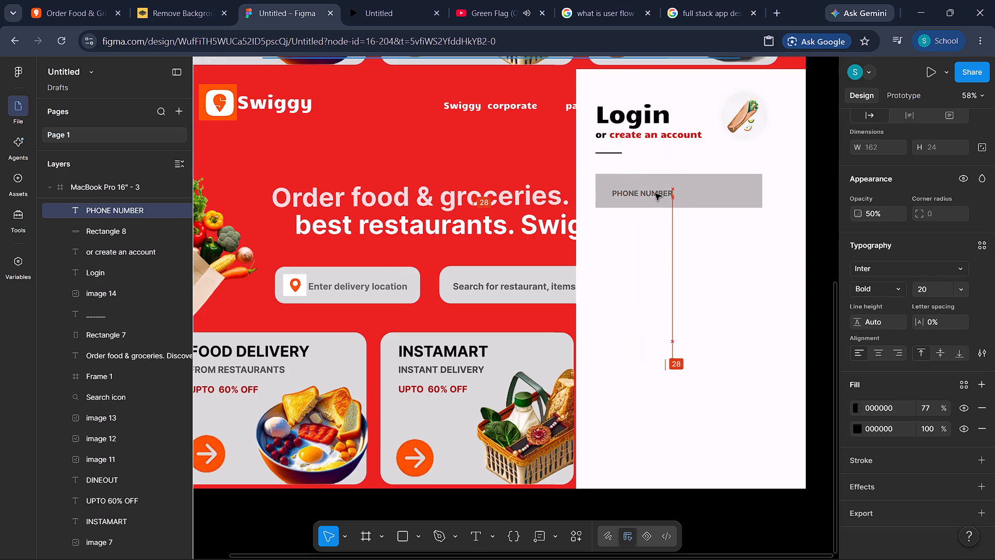
# Enlarge the "PHONE NUMBER" text box to about 294 × 29 inside the grey rectangle.
pyautogui.moveTo(655, 193); pyautogui.dragTo(654, 194)
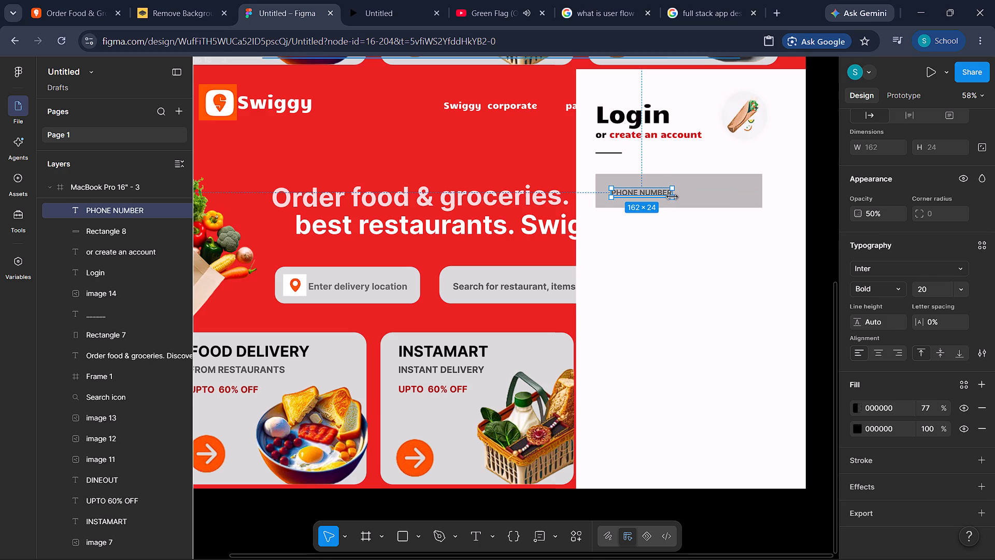
pyautogui.moveTo(673, 198); pyautogui.dragTo(720, 199)
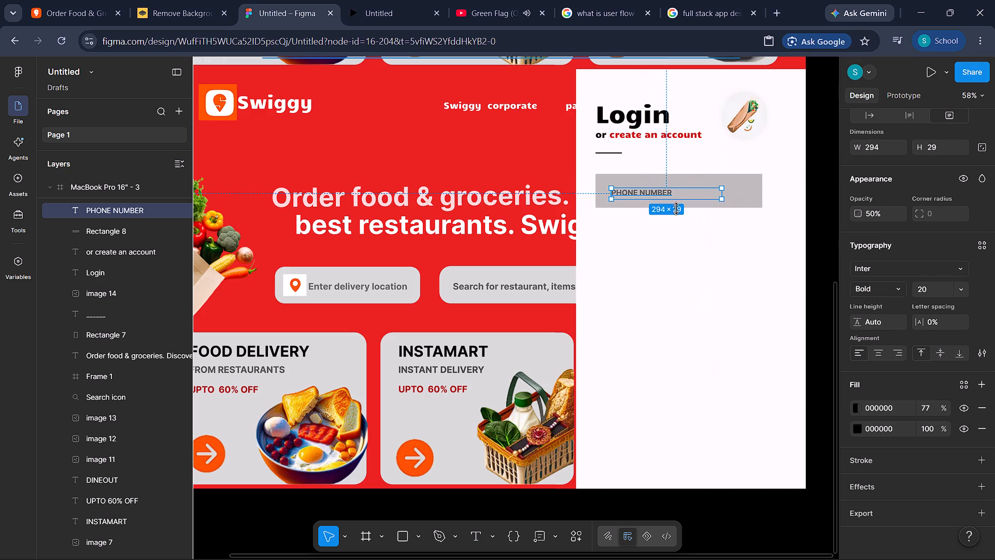
# Reposition the "PHONE NUMBER" text near the grey rectangle's upper-left corner, using the Swiggy website's phone number field as reference.
pyautogui.moveTo(636, 192); pyautogui.dragTo(657, 193)
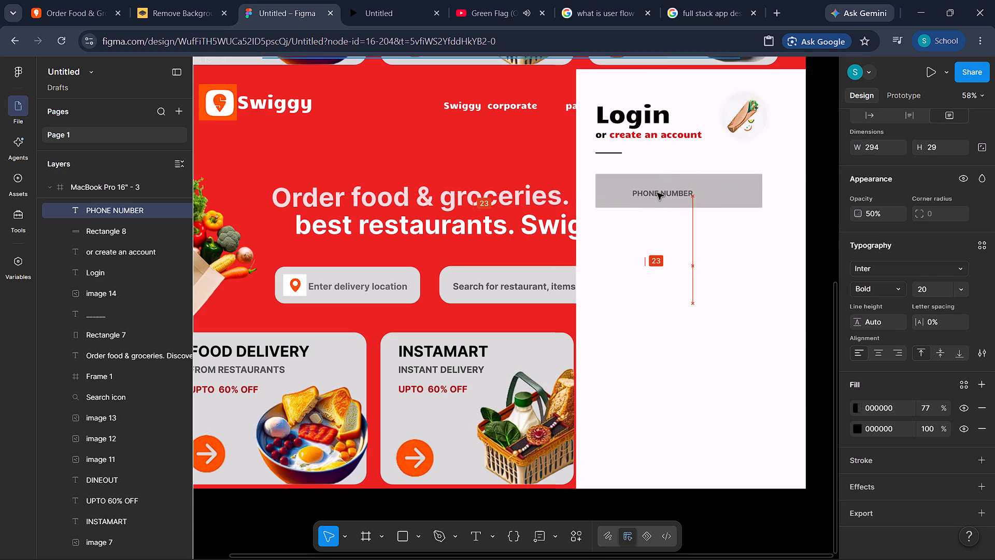
pyautogui.moveTo(657, 193); pyautogui.dragTo(649, 193)
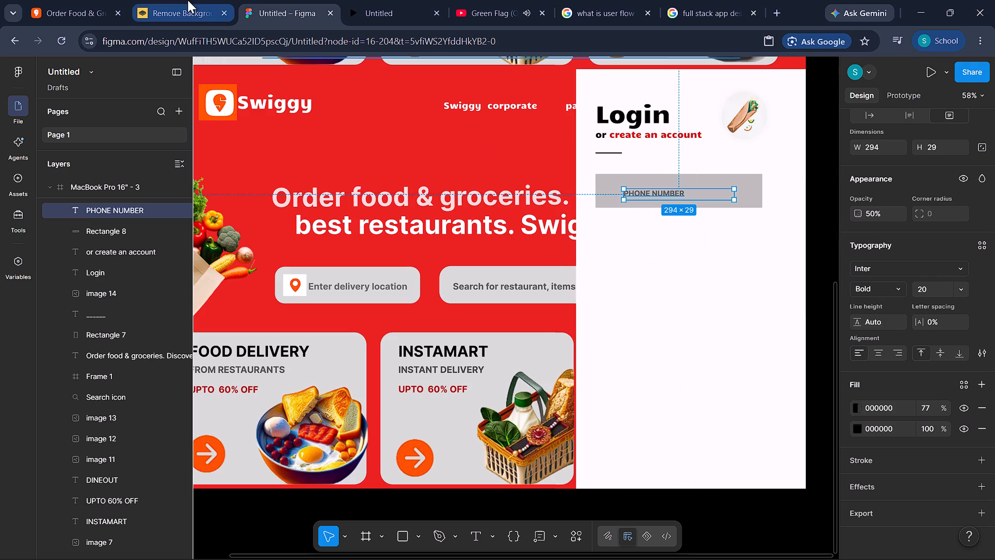
pyautogui.click(55, 0)
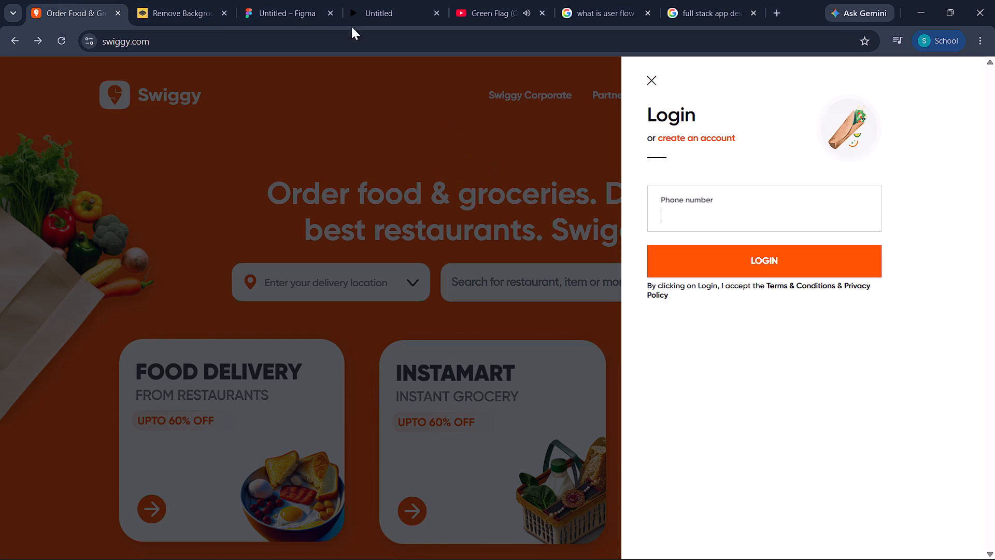
pyautogui.click(269, 0)
pyautogui.moveTo(640, 194); pyautogui.dragTo(620, 184)
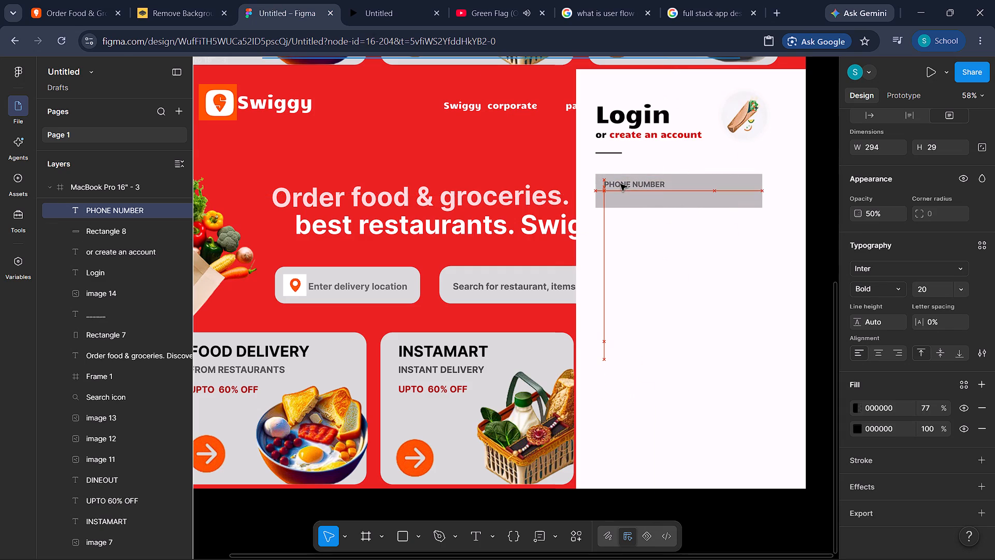
pyautogui.moveTo(620, 184); pyautogui.dragTo(626, 184)
pyautogui.click(648, 253)
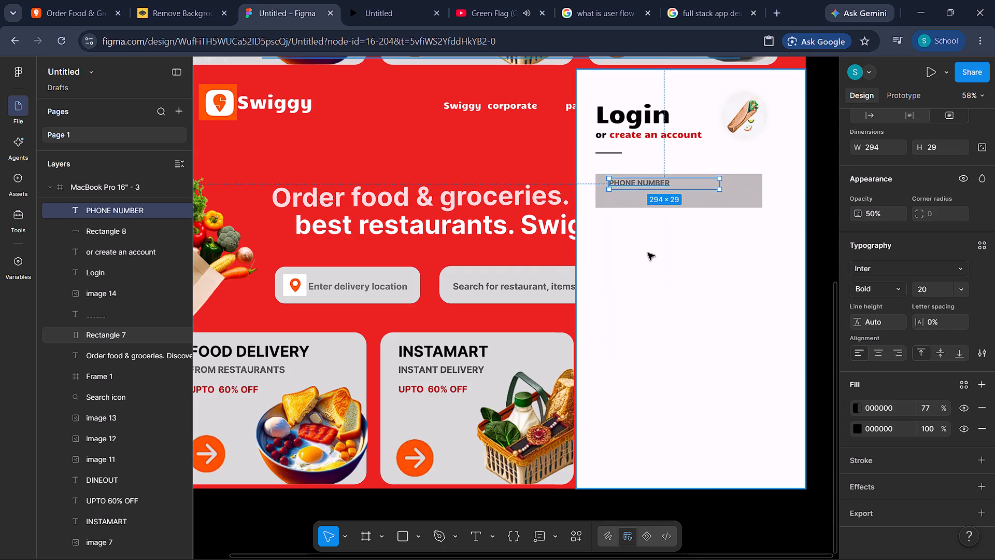
# Check the Swiggy login panel, then draw a rectangle below the phone number field in Figma, sized about 390 × 116.
pyautogui.click(75, 0)
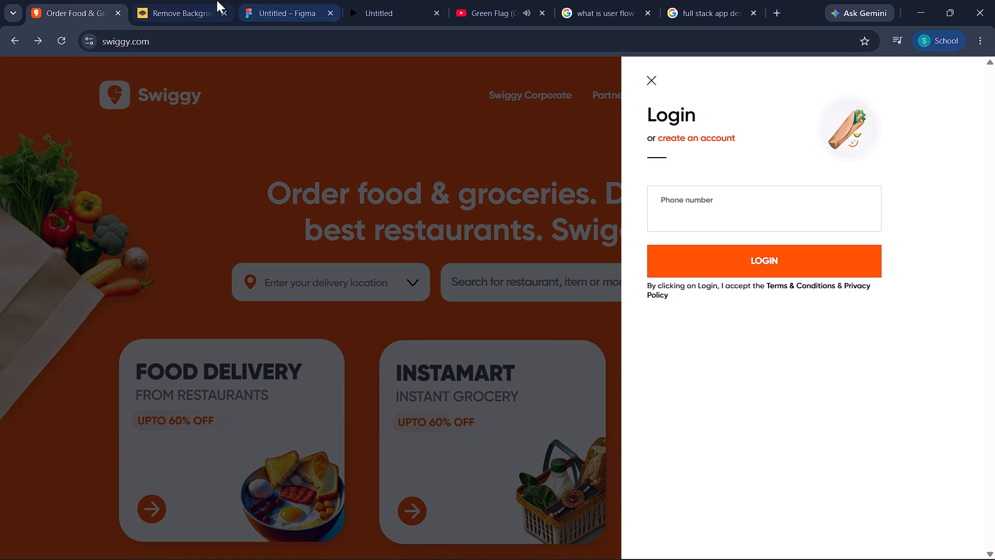
pyautogui.click(183, 0)
pyautogui.click(276, 0)
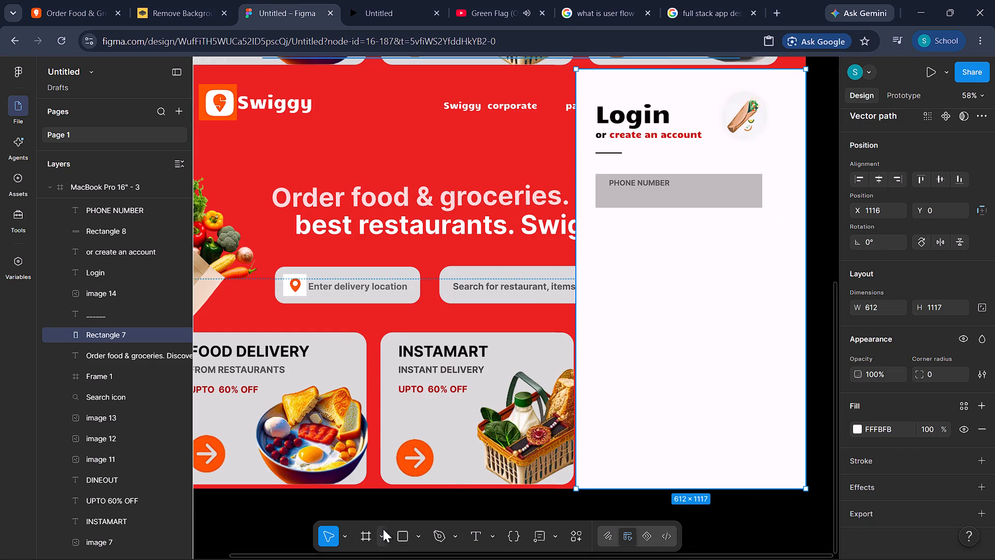
pyautogui.click(404, 532)
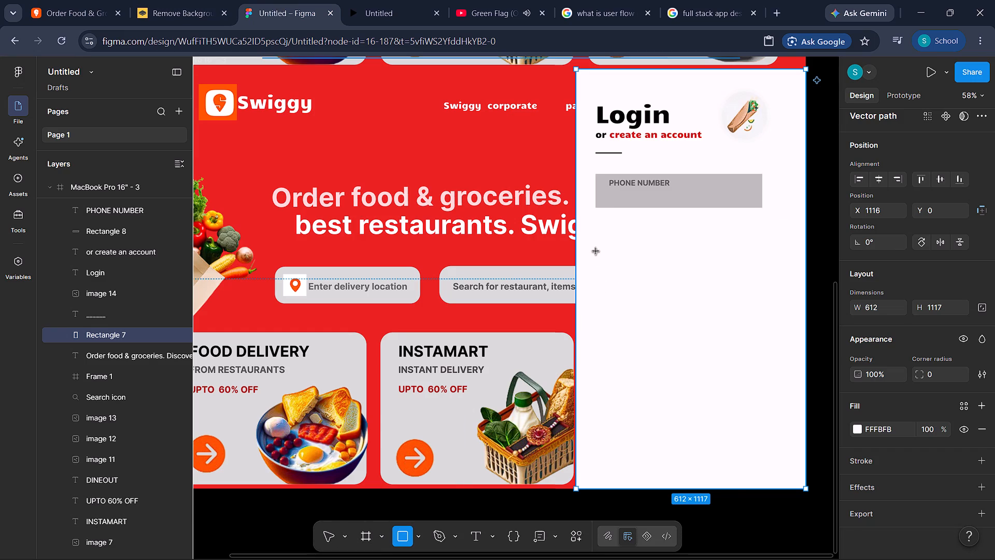
pyautogui.moveTo(599, 252); pyautogui.dragTo(761, 296)
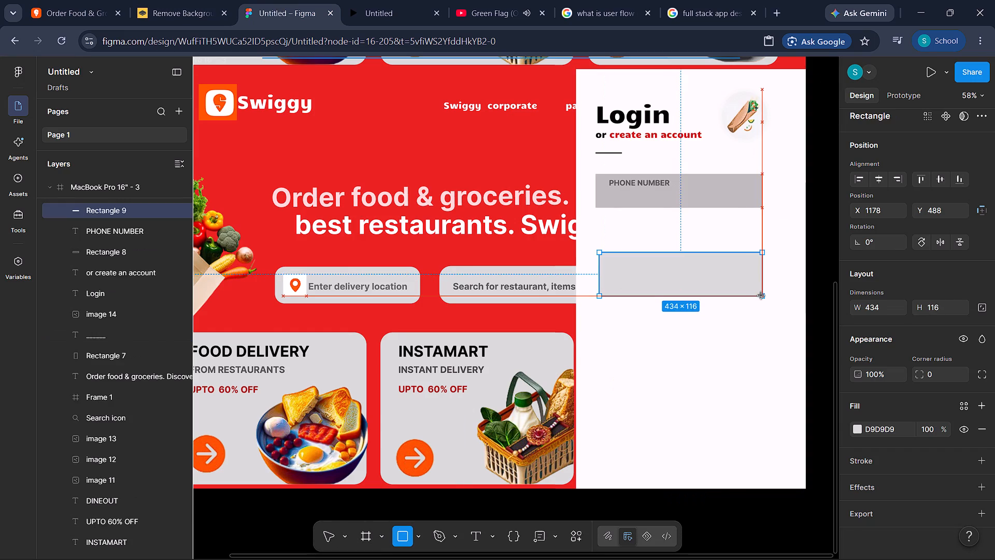
pyautogui.moveTo(761, 296); pyautogui.dragTo(746, 298)
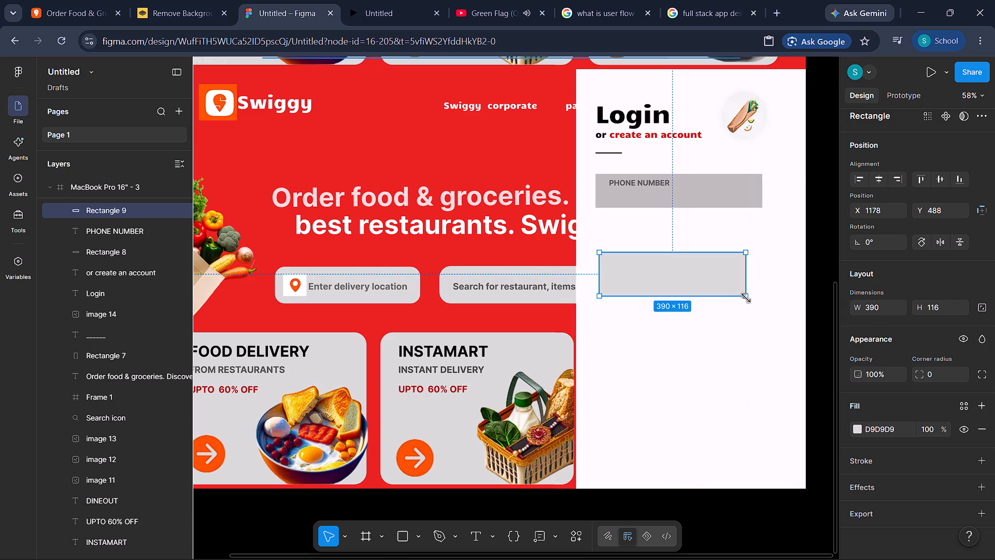
# Set the new rectangle's corner radius to 20.
pyautogui.scroll(2, 910, 441)
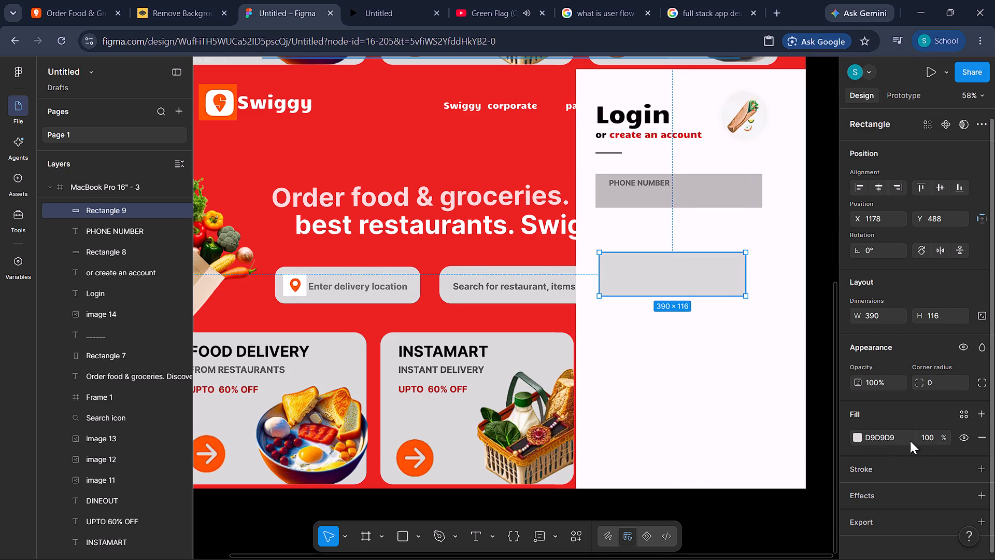
pyautogui.moveTo(854, 313); pyautogui.dragTo(497, 307)
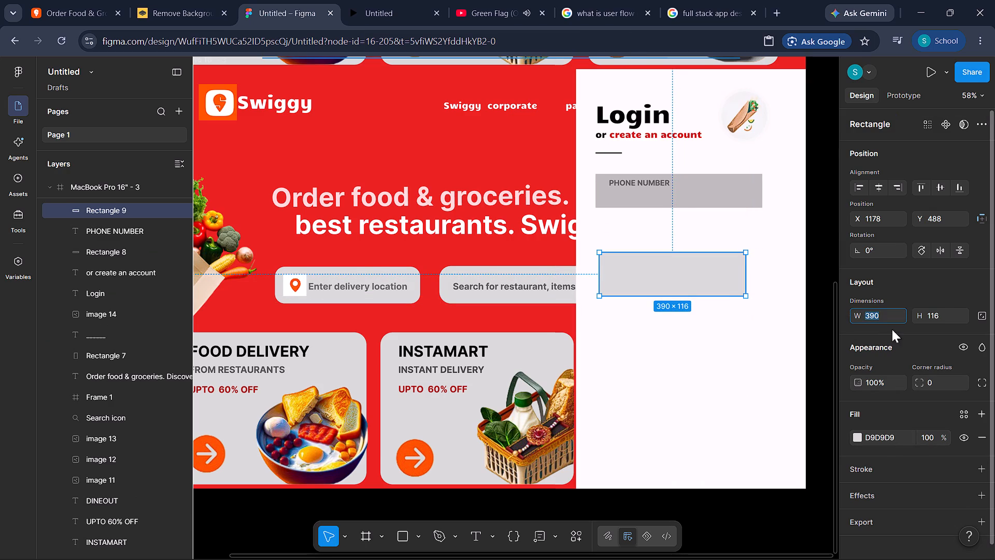
pyautogui.click(895, 330)
pyautogui.click(946, 381)
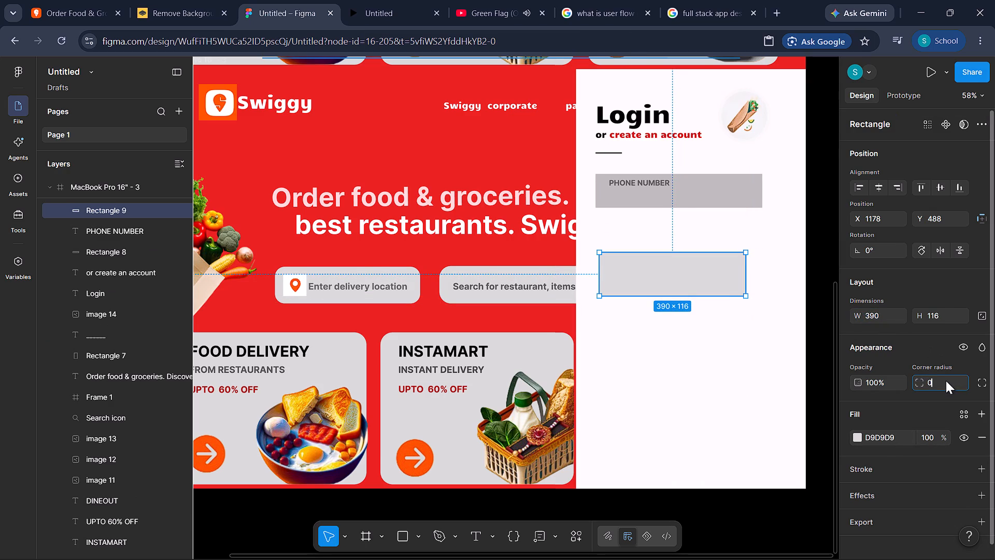
pyautogui.click(938, 378)
pyautogui.press('BackSpace')
pyautogui.write('20')
pyautogui.press('Return')
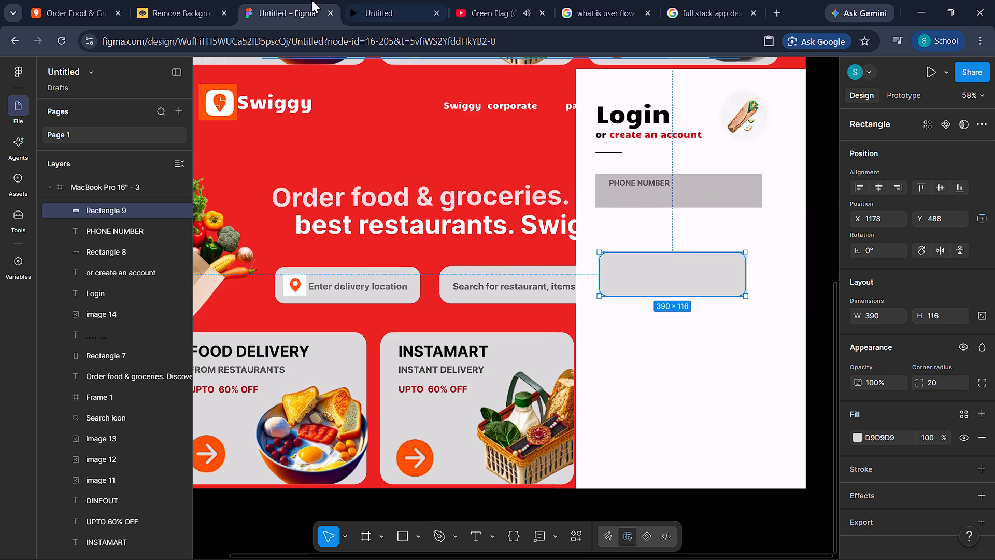
# Using the Swiggy login button as reference, move the rounded rectangle closer below the phone field and enlarge it to about 454 × 131.
pyautogui.click(56, 0)
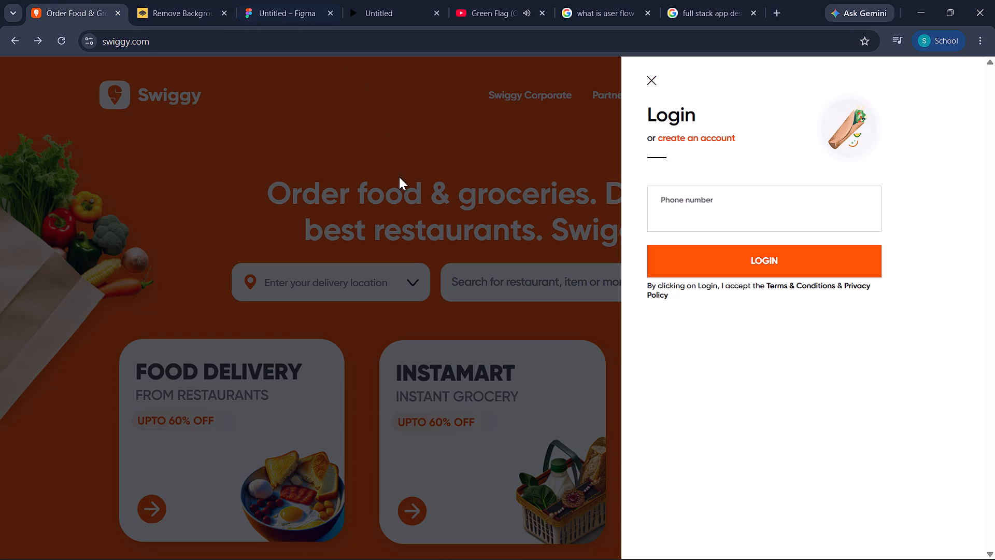
pyautogui.click(288, 0)
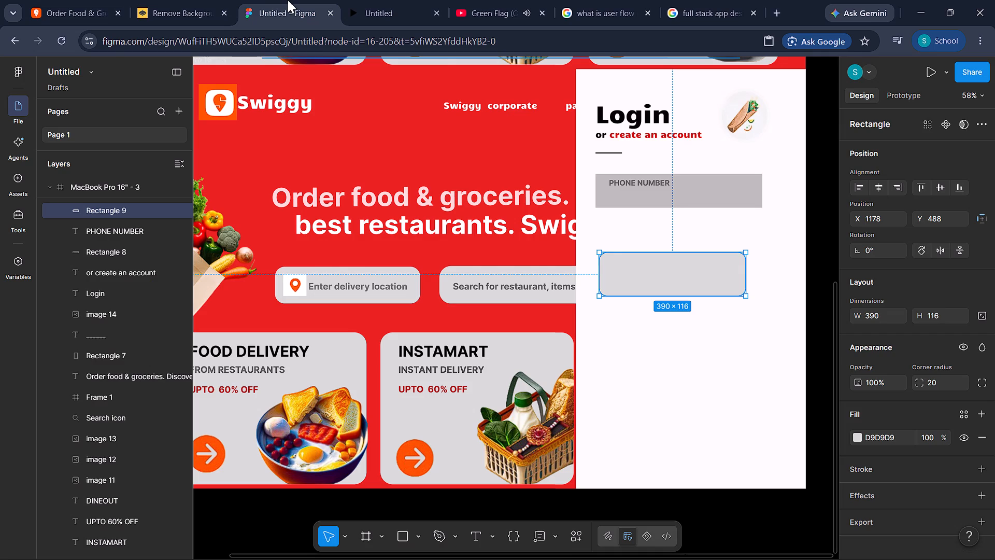
pyautogui.moveTo(677, 272); pyautogui.dragTo(670, 250)
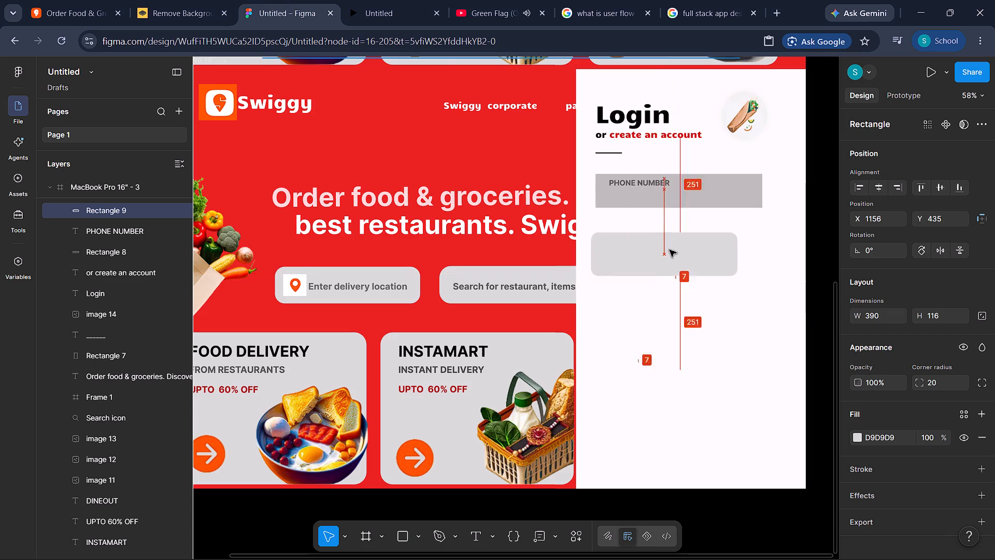
pyautogui.moveTo(670, 250); pyautogui.dragTo(671, 248)
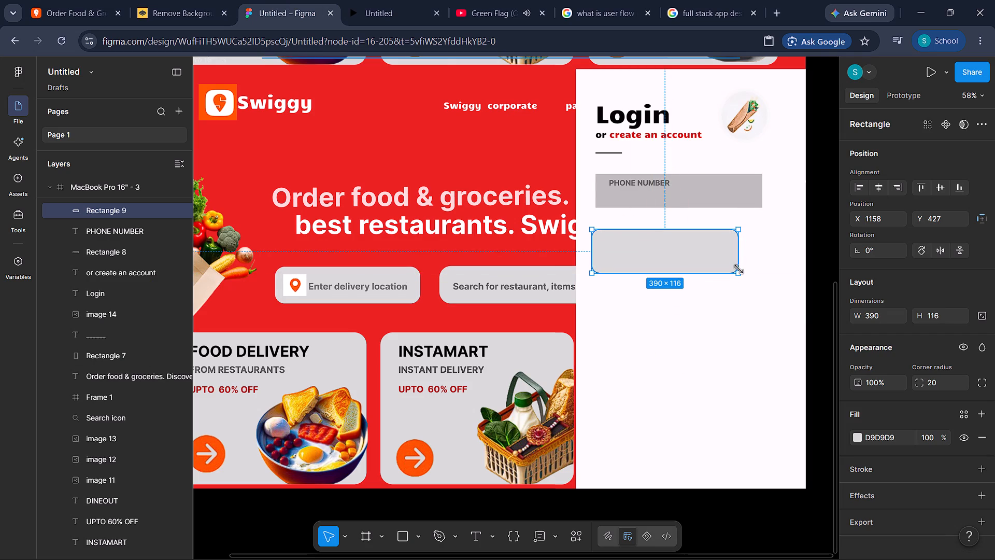
pyautogui.moveTo(738, 274); pyautogui.dragTo(760, 277)
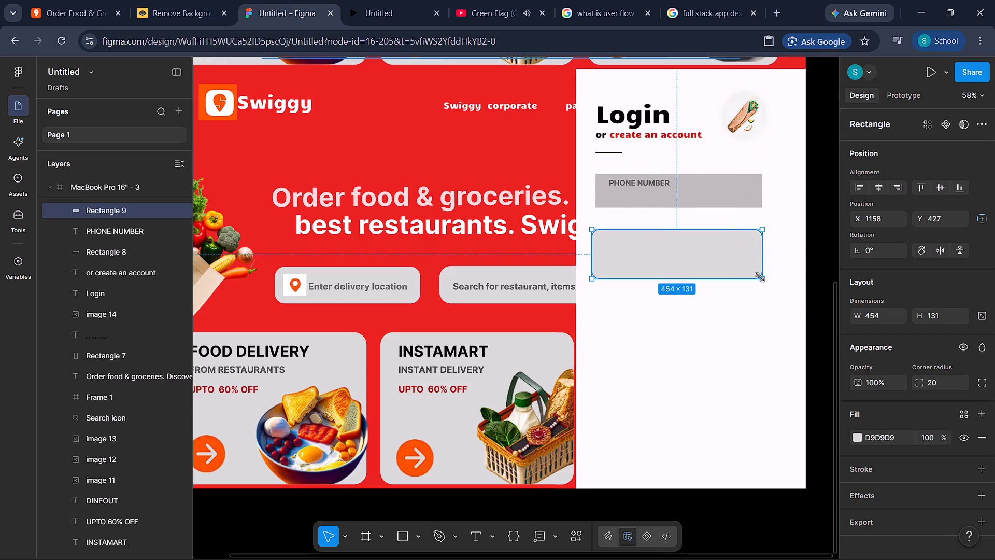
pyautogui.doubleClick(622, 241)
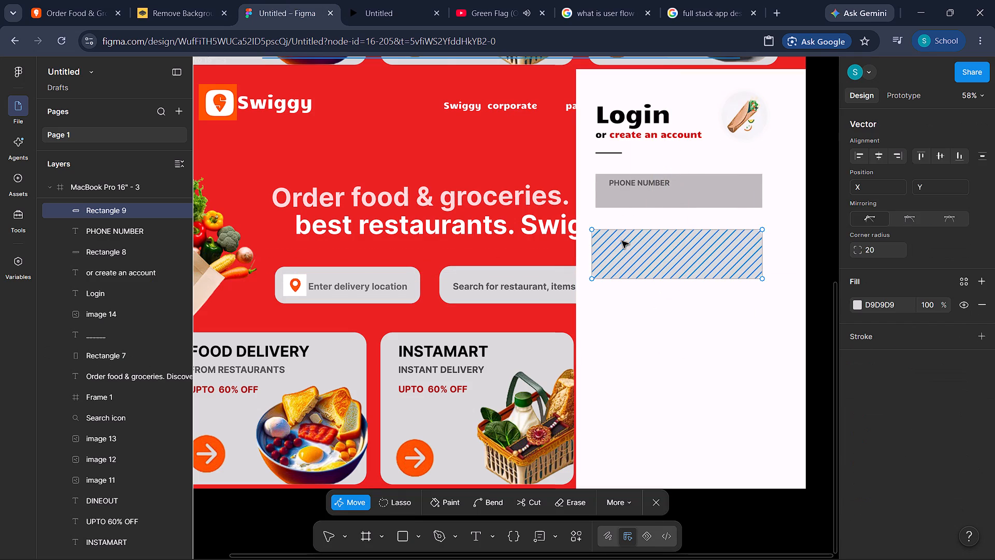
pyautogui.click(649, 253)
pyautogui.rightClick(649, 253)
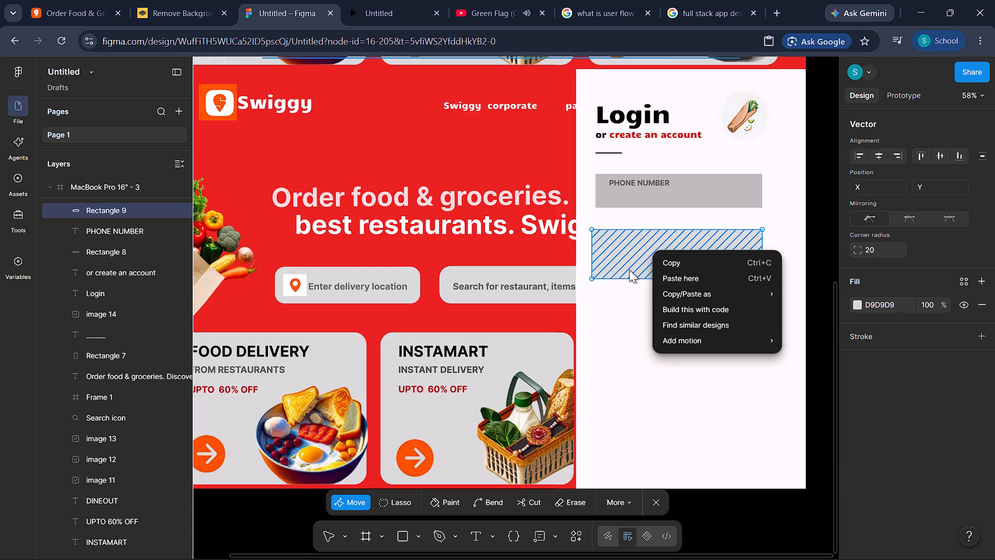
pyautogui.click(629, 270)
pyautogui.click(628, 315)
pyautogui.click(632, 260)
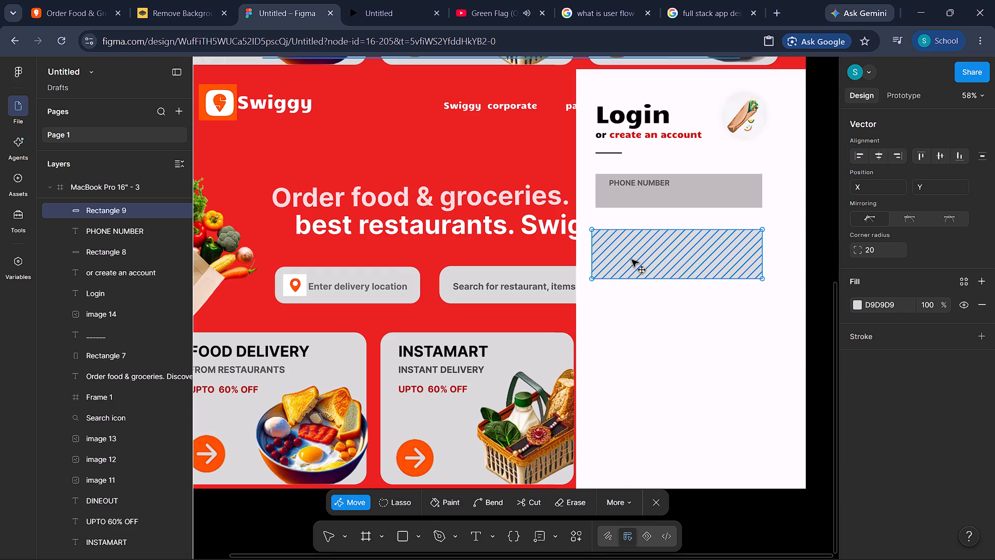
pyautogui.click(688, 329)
# Change the rounded rectangle's fill colour to red F10C0C.
pyautogui.doubleClick(638, 241)
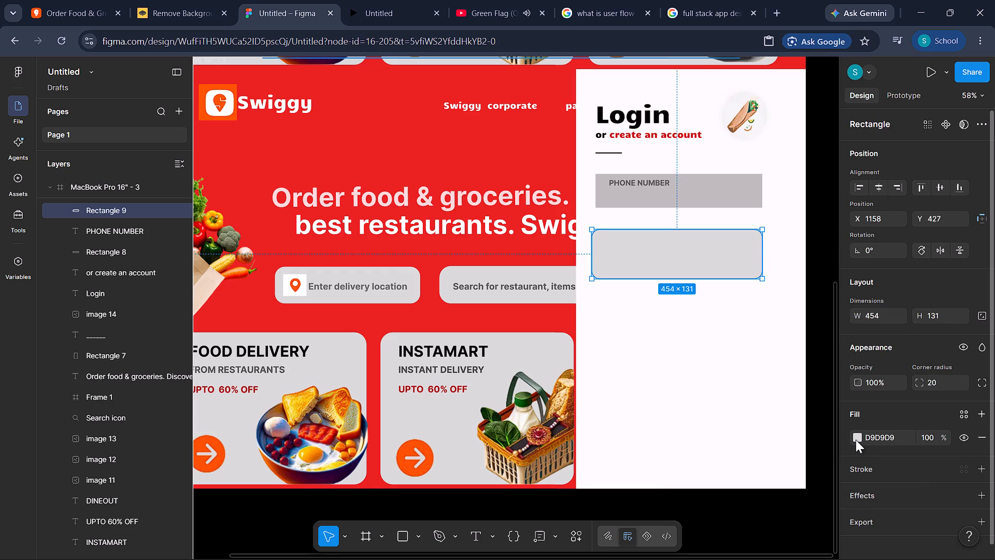
pyautogui.click(856, 438)
pyautogui.click(822, 287)
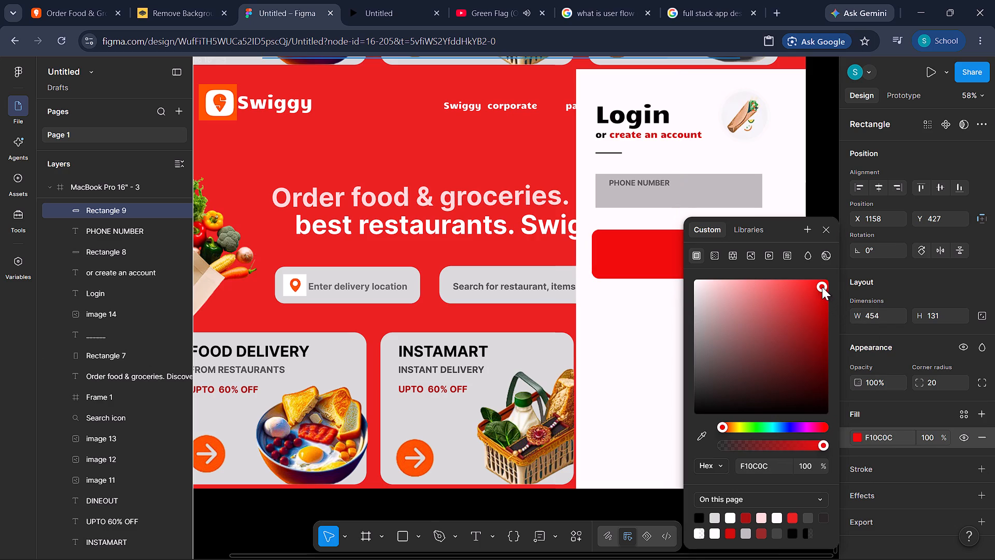
pyautogui.click(824, 226)
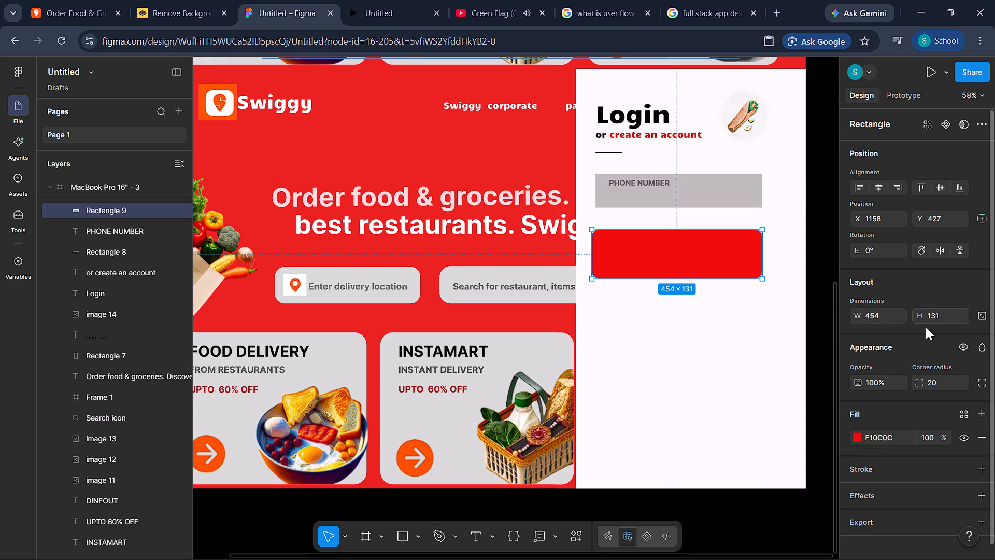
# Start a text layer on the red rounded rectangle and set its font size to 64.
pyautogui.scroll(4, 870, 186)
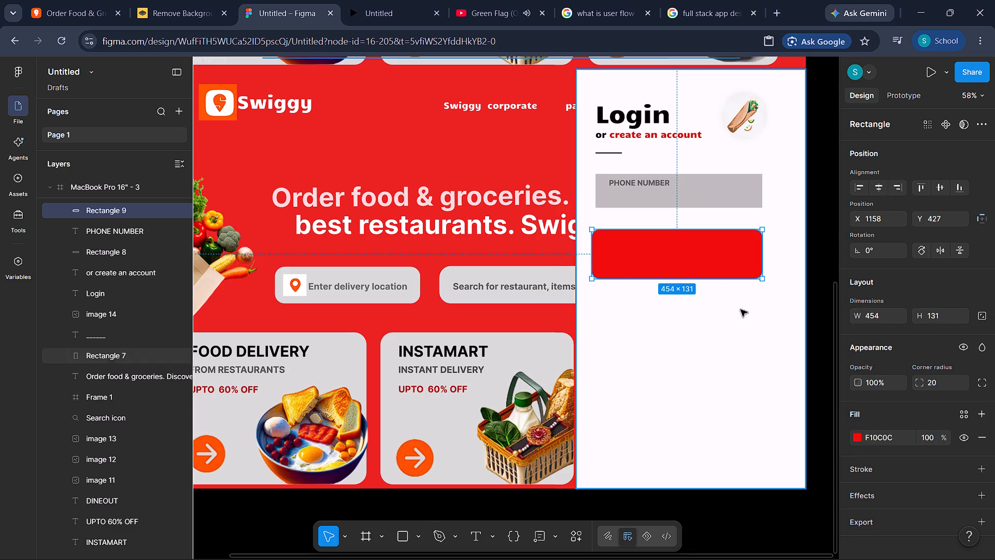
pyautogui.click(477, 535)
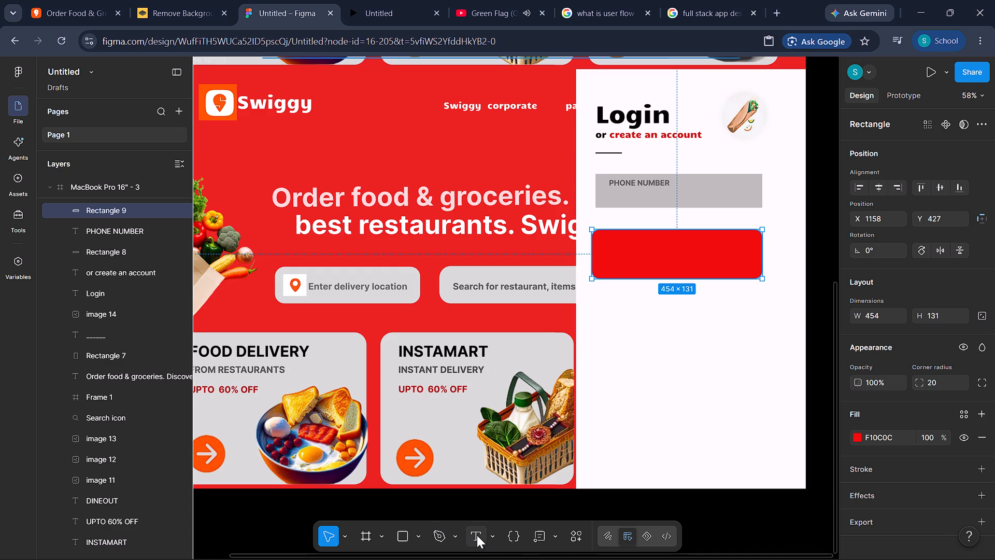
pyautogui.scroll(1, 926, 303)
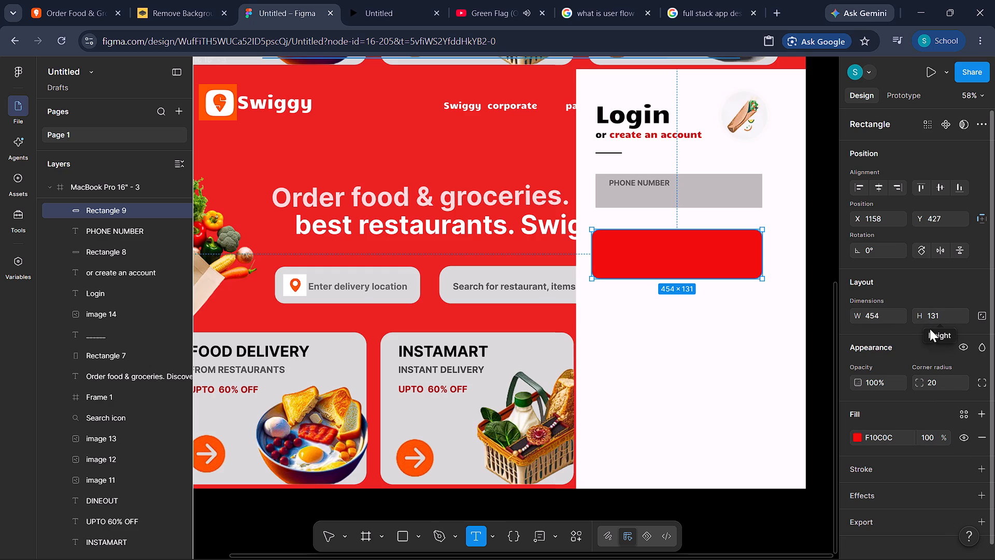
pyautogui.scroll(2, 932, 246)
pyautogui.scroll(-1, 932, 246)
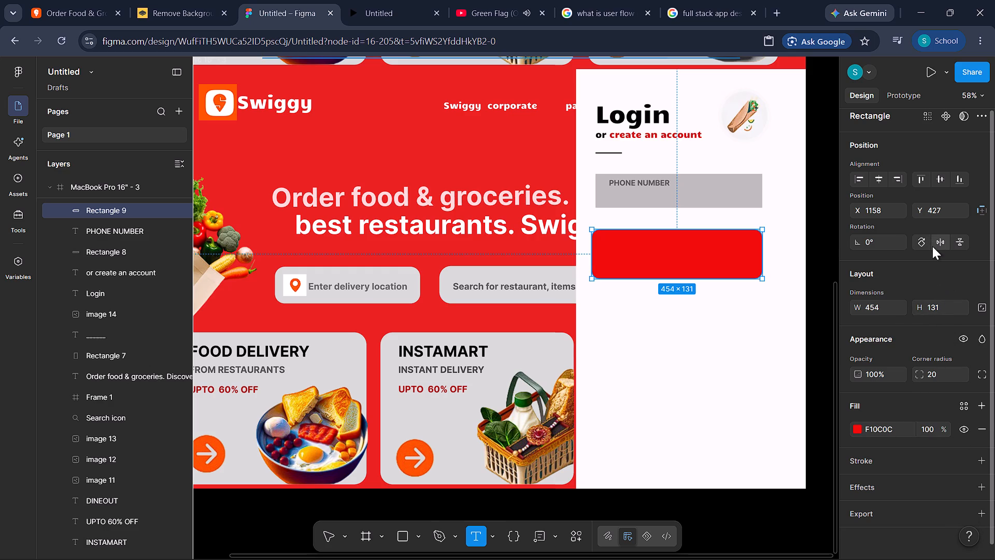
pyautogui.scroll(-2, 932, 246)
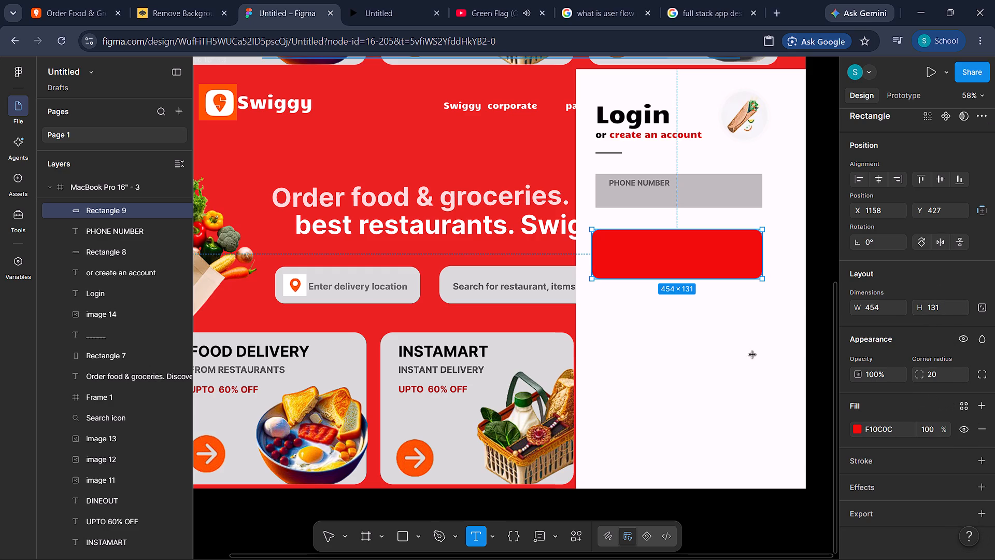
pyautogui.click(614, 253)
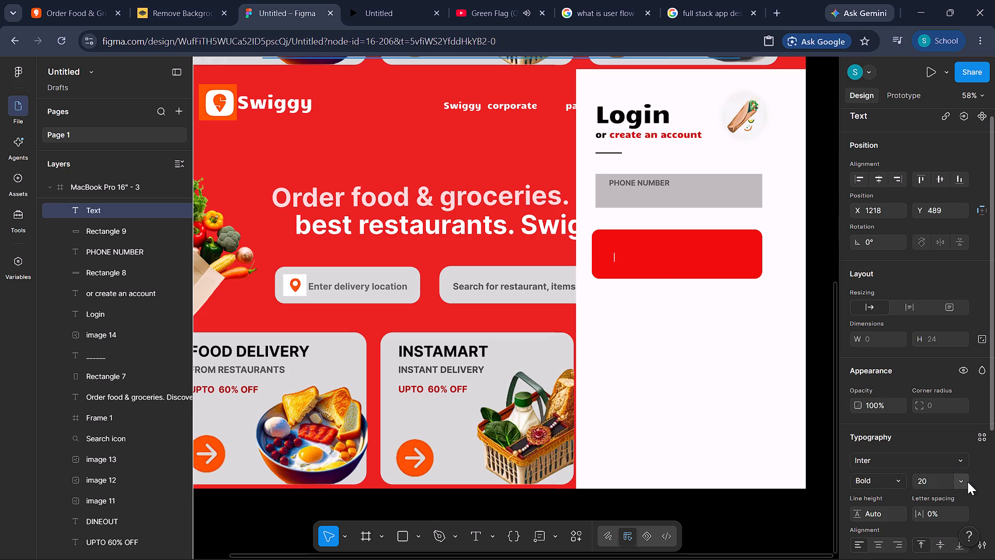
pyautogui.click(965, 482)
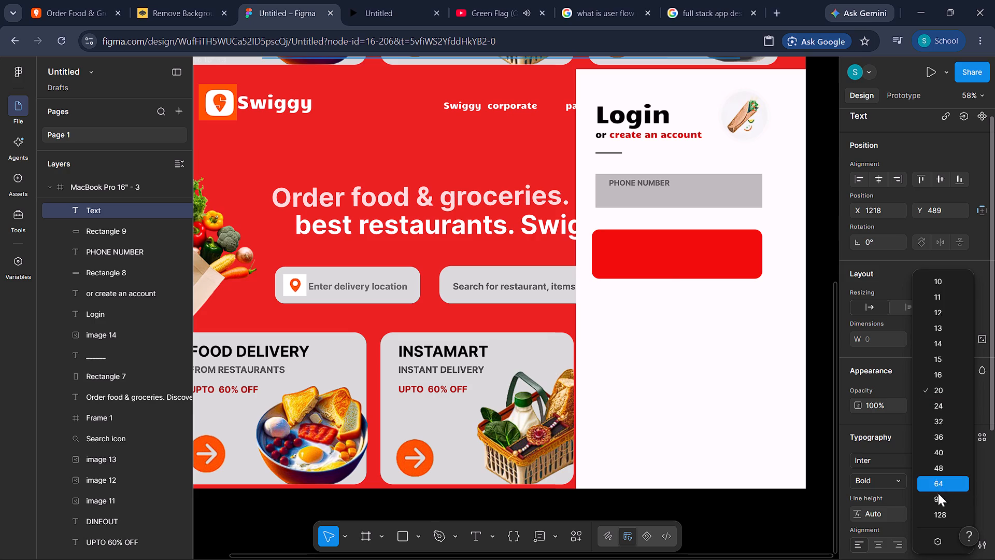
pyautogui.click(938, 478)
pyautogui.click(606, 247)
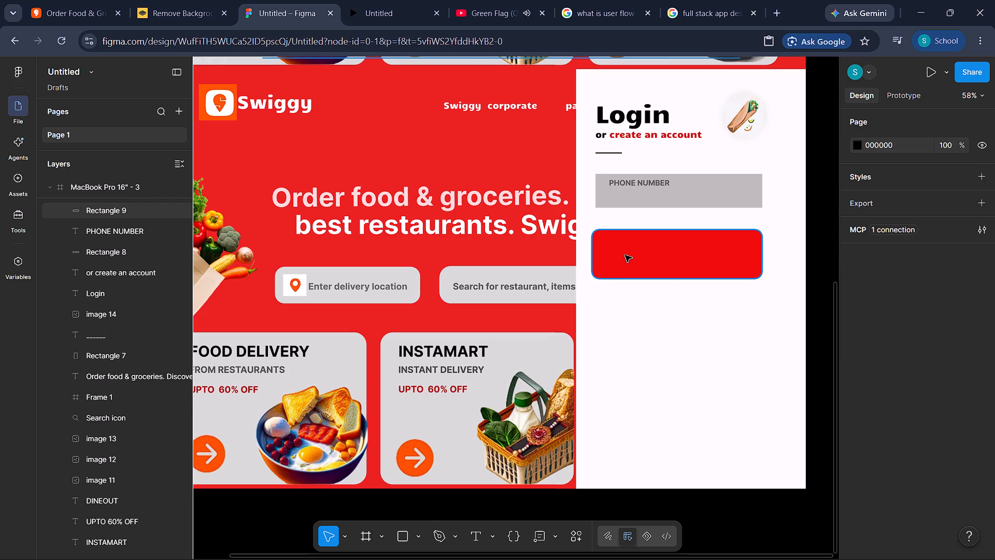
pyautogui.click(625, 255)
# Add the text "log in" on the red rounded rectangle below the phone number field.
pyautogui.click(478, 530)
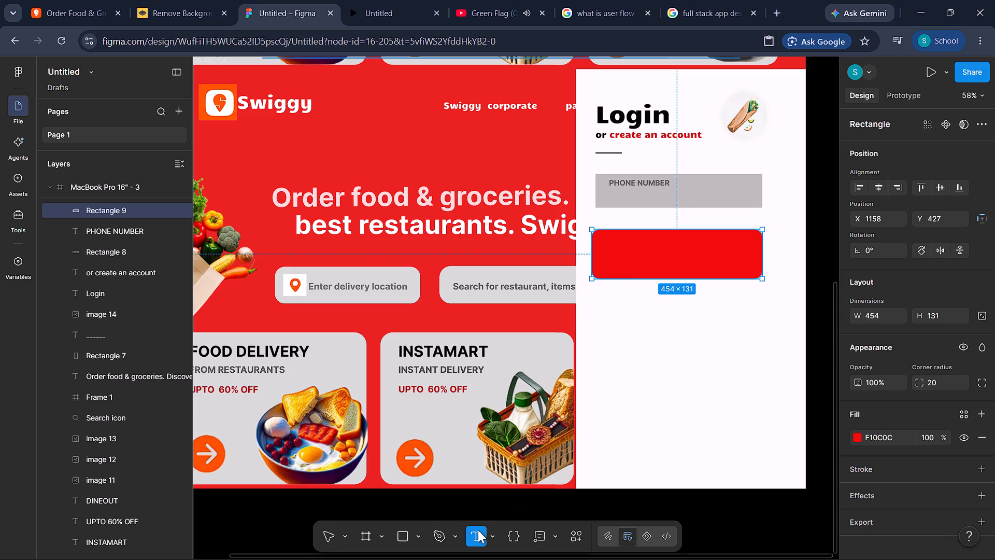
pyautogui.click(609, 241)
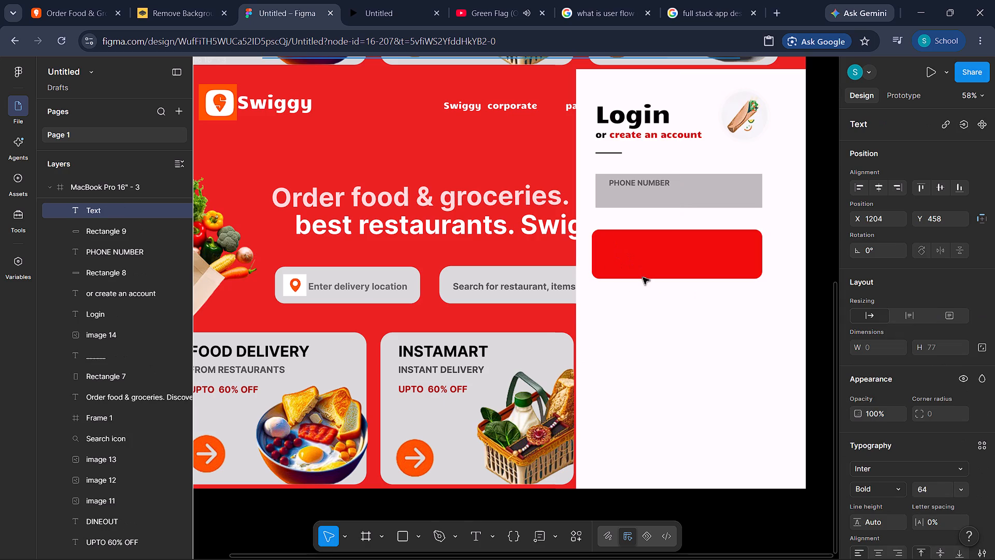
pyautogui.press('l')
pyautogui.press('BackSpace')
pyautogui.write('log')
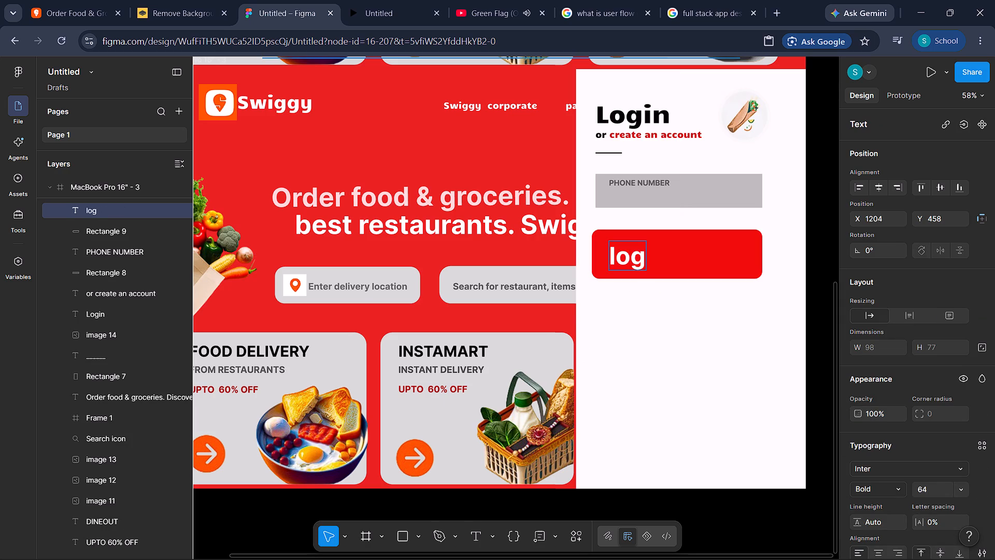
pyautogui.press('space')
pyautogui.write('in')
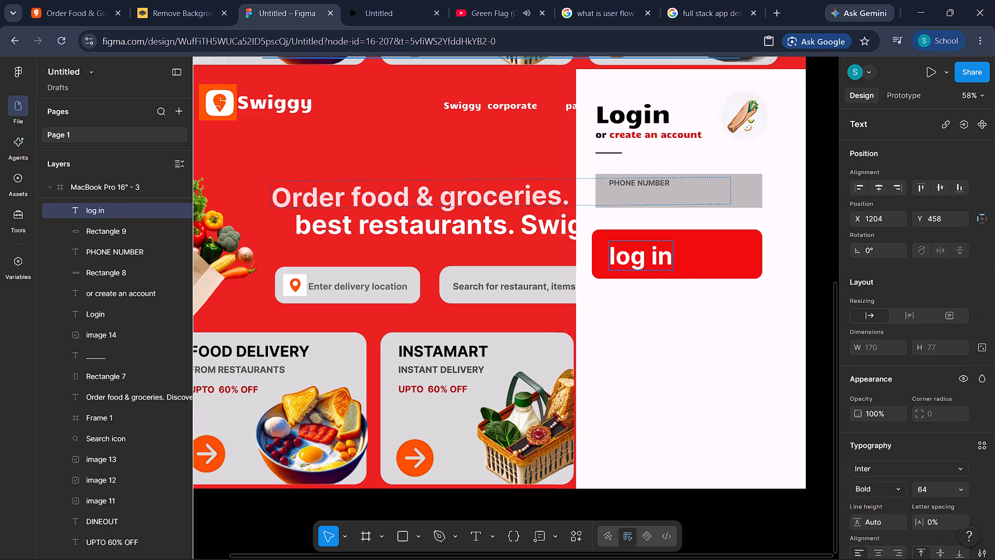
# Check the button label on the Swiggy login panel, then replace the button text in Figma with "LOGIN".
pyautogui.click(63, 0)
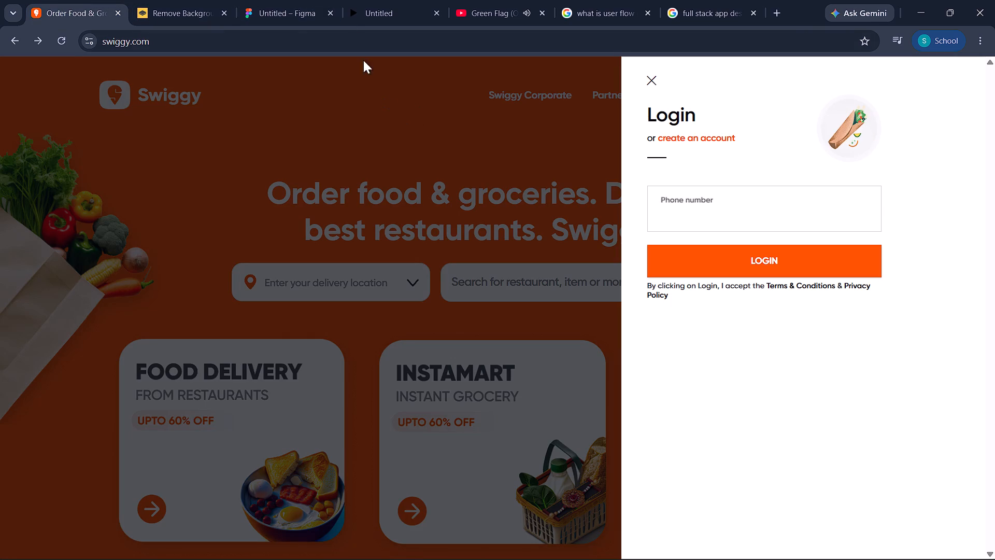
pyautogui.click(381, 0)
pyautogui.click(296, 0)
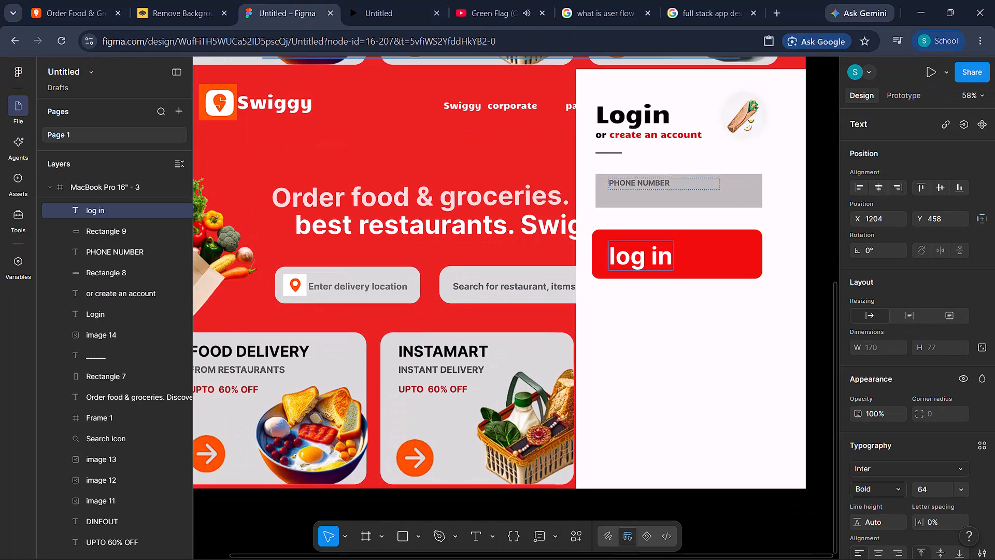
pyautogui.press('BackSpace')
pyautogui.press('BackSpace')
pyautogui.press('BackSpace')
pyautogui.press('BackSpace')
pyautogui.press('BackSpace')
pyautogui.press('BackSpace')
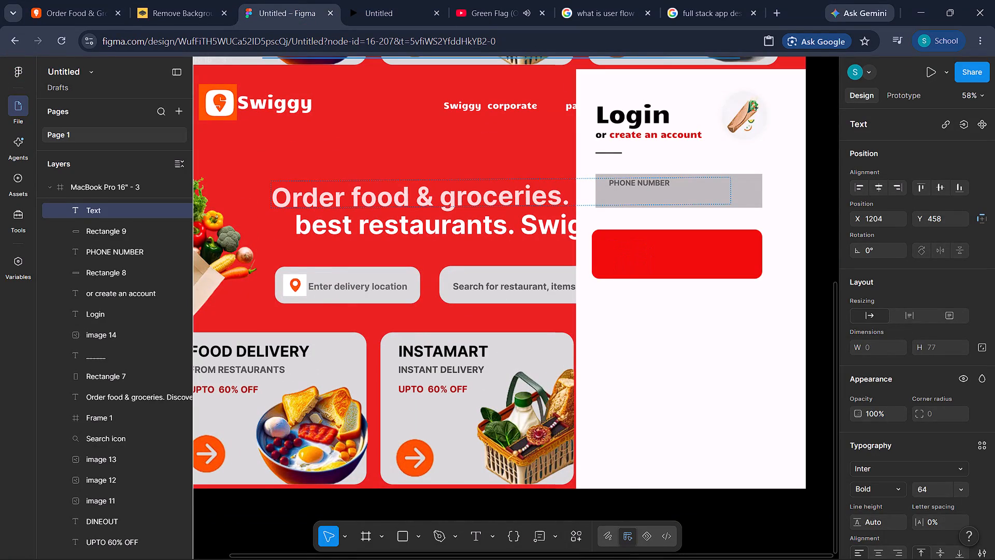
pyautogui.write('LOGIN')
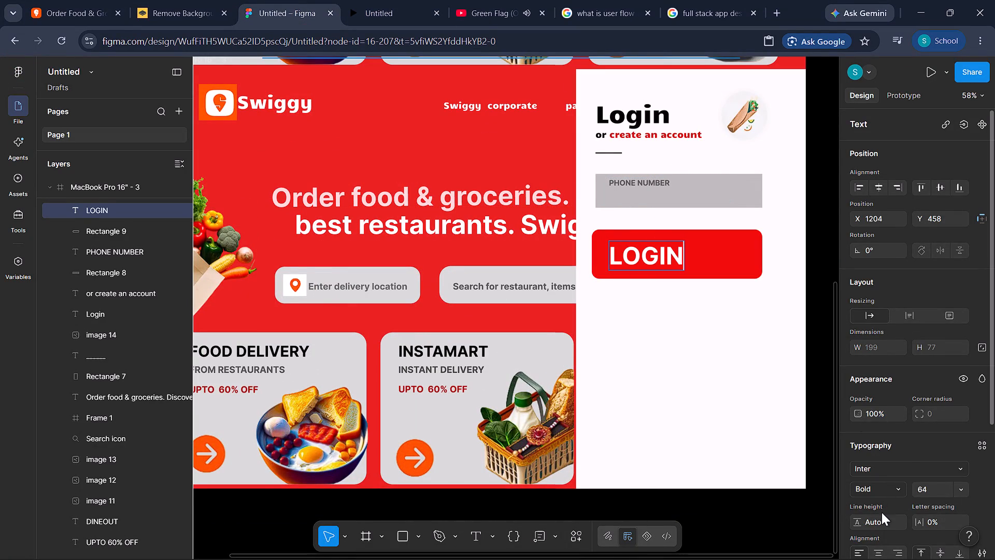
# Compare with the Swiggy login button again, then set the LOGIN text's font size to 36.
pyautogui.scroll(-2, 880, 514)
pyautogui.click(856, 496)
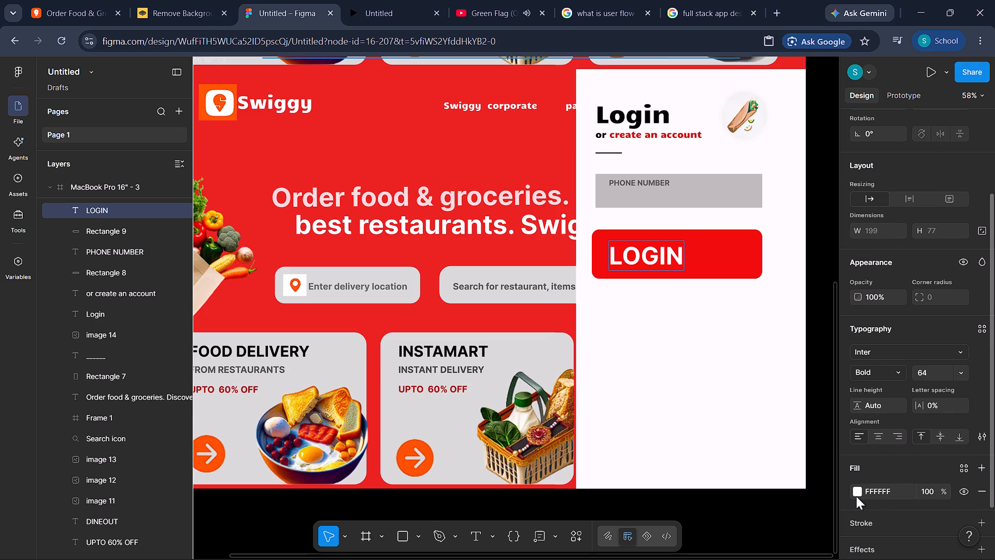
pyautogui.click(38, 1)
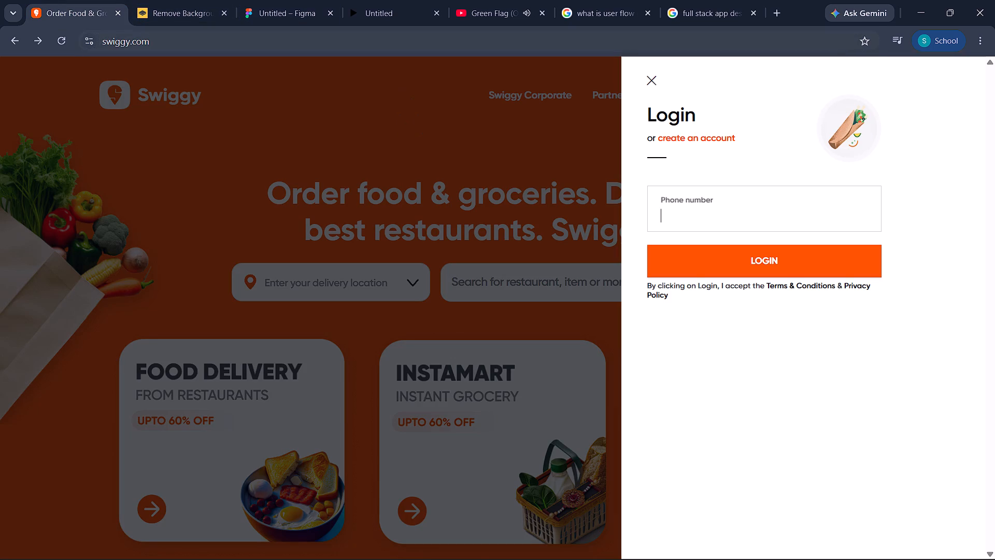
pyautogui.click(282, 0)
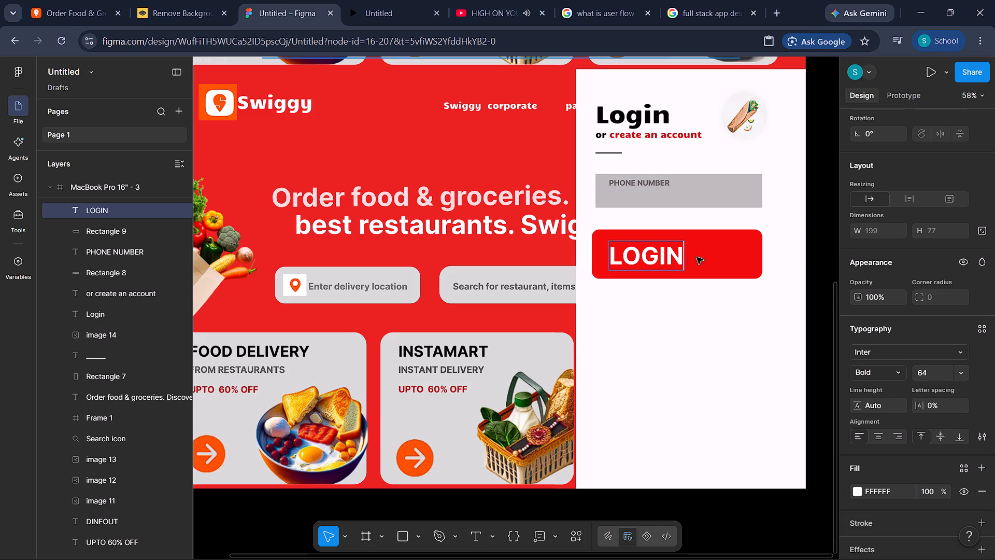
pyautogui.moveTo(615, 257); pyautogui.dragTo(709, 256)
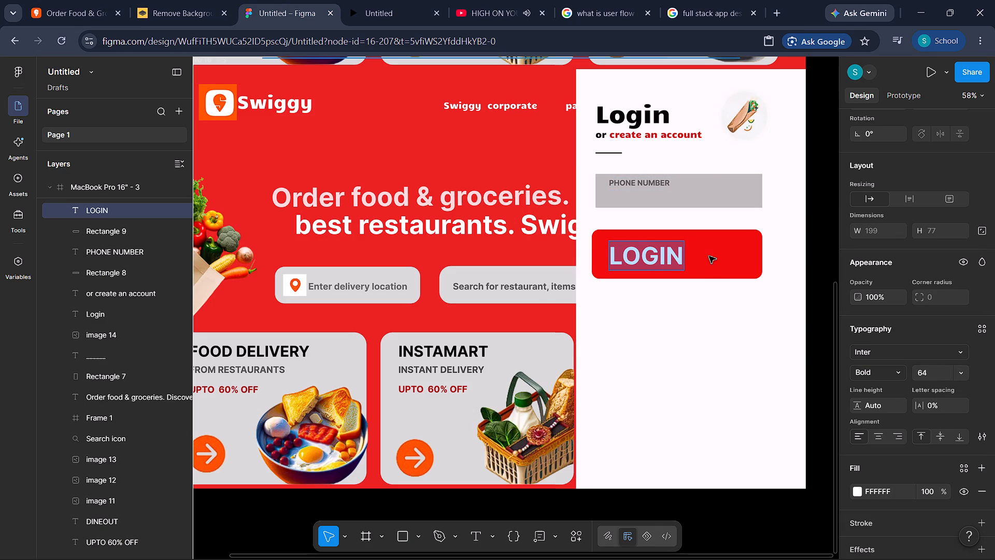
pyautogui.click(964, 374)
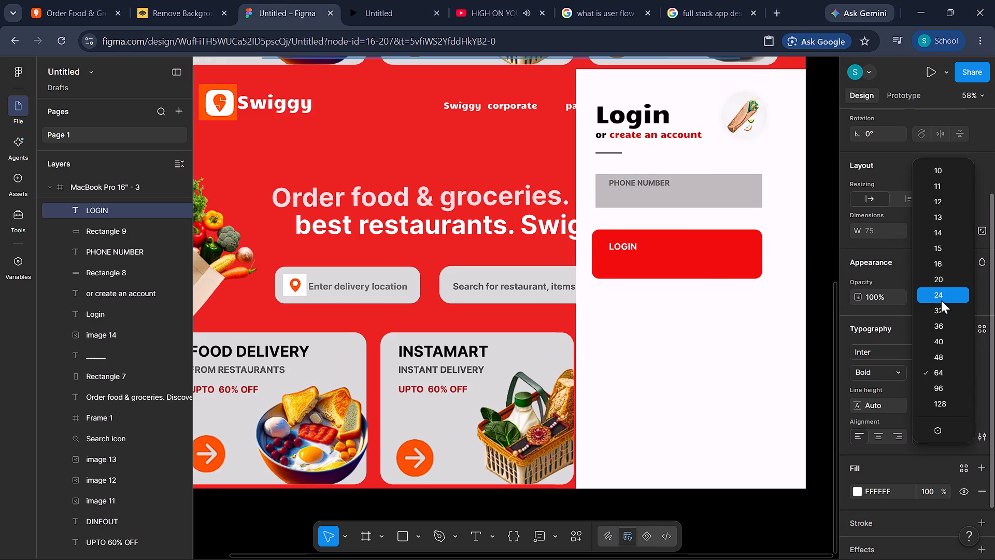
pyautogui.click(954, 332)
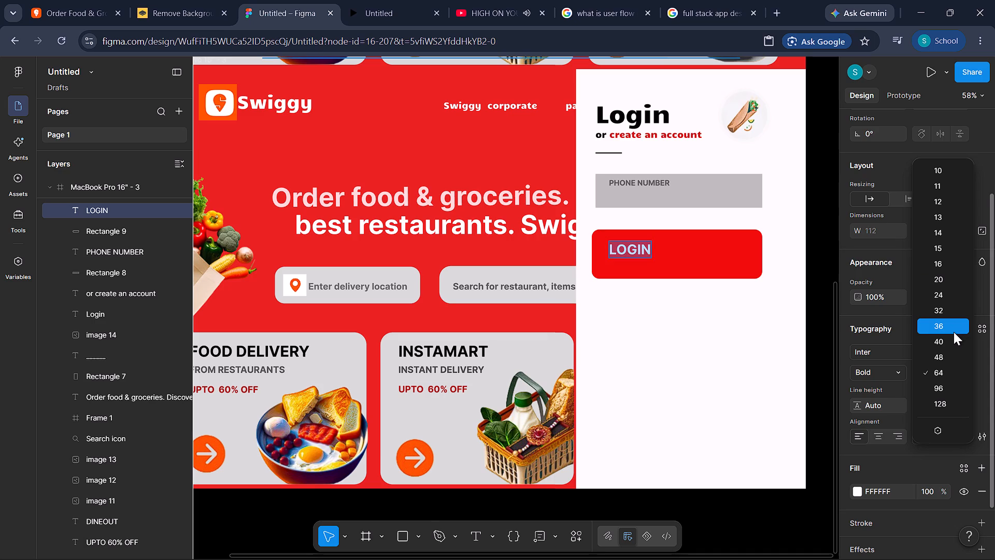
# Move the LOGIN text to the centre of the red button.
pyautogui.click(627, 248)
pyautogui.click(632, 259)
pyautogui.moveTo(634, 248); pyautogui.dragTo(704, 273)
pyautogui.click(704, 273)
pyautogui.moveTo(622, 246); pyautogui.dragTo(679, 257)
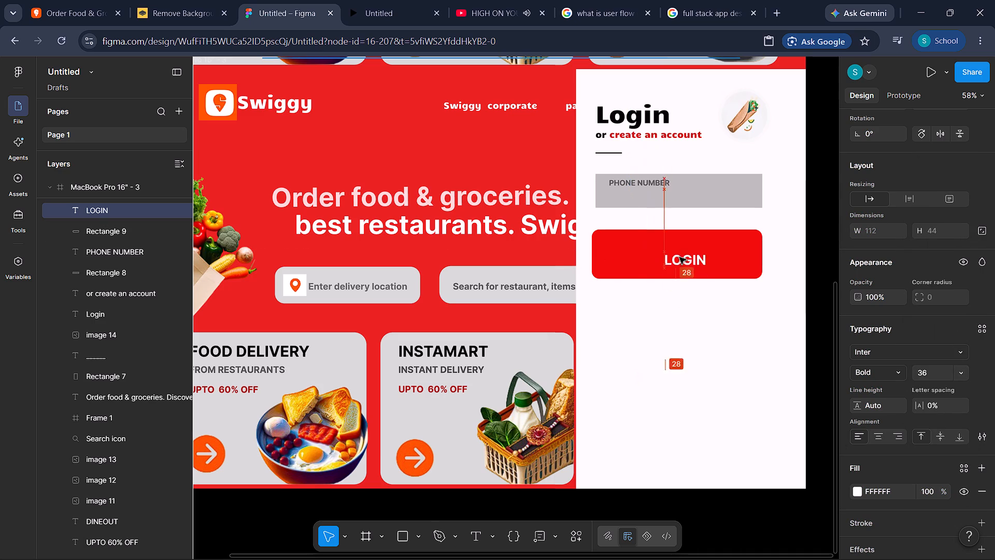
pyautogui.moveTo(679, 257); pyautogui.dragTo(664, 249)
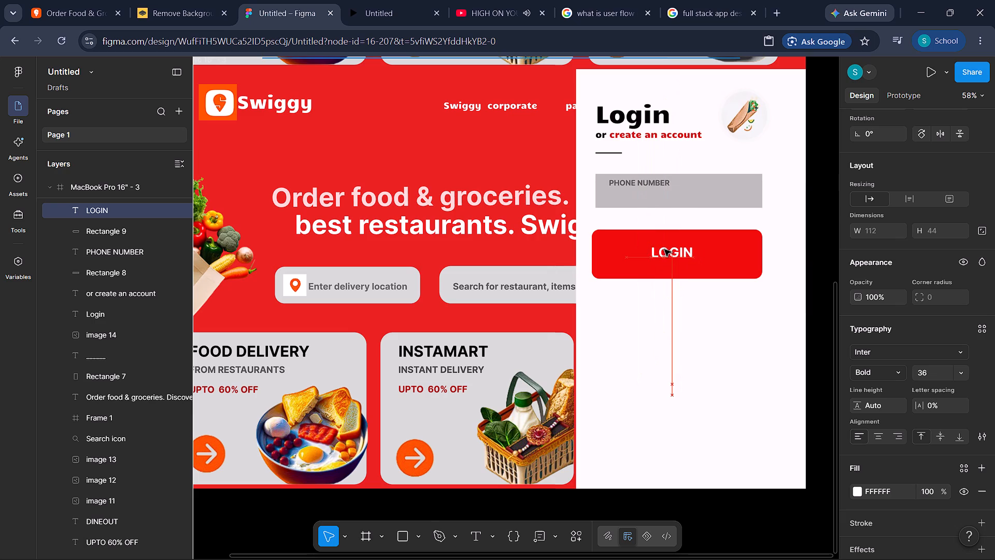
pyautogui.moveTo(664, 249); pyautogui.dragTo(672, 255)
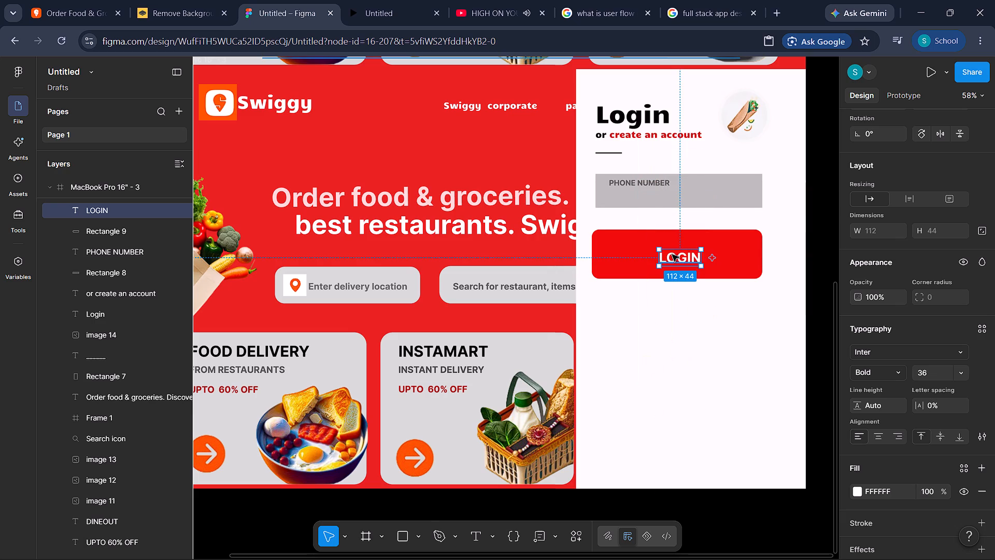
# Shift the red button rectangle slightly to X 1168, Y 428, aligning its left edge with the phone number field.
pyautogui.click(728, 256)
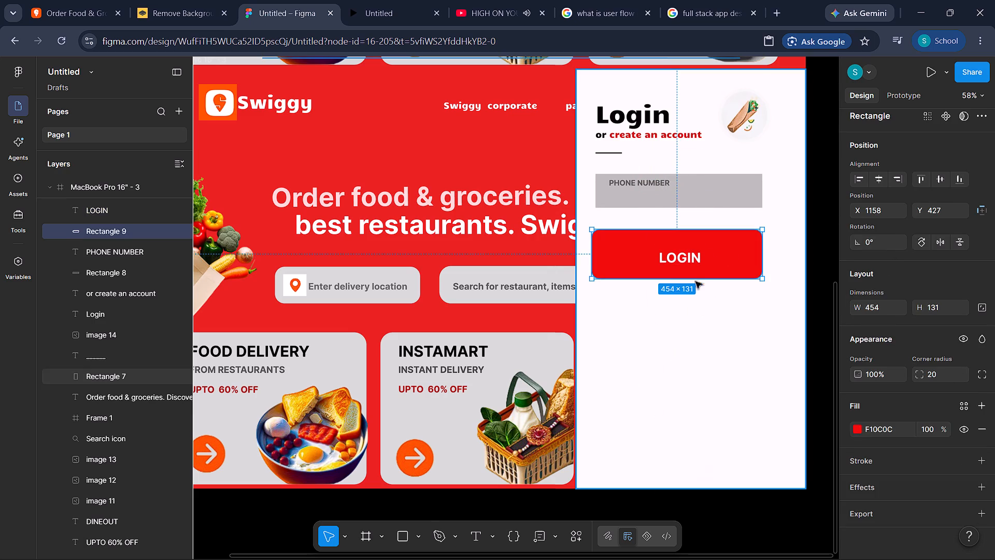
pyautogui.click(673, 262)
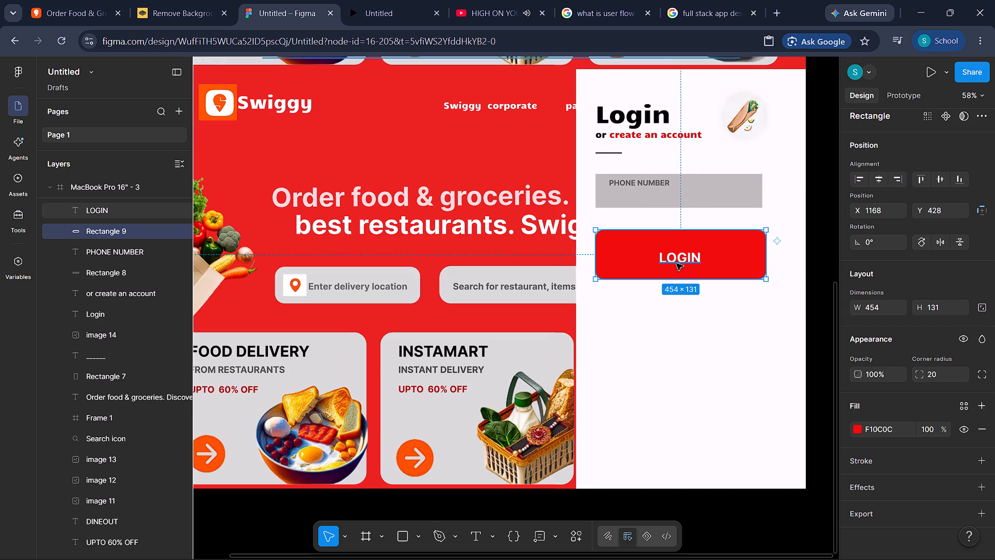
pyautogui.click(697, 306)
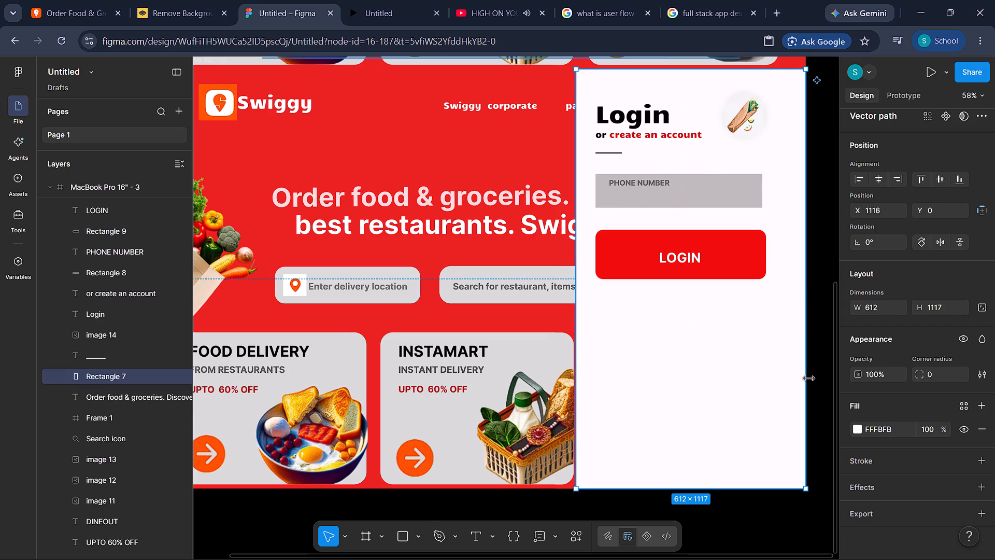
# Fine-tune the LOGIN text's position so it sits centred on the shifted red button.
pyautogui.click(673, 259)
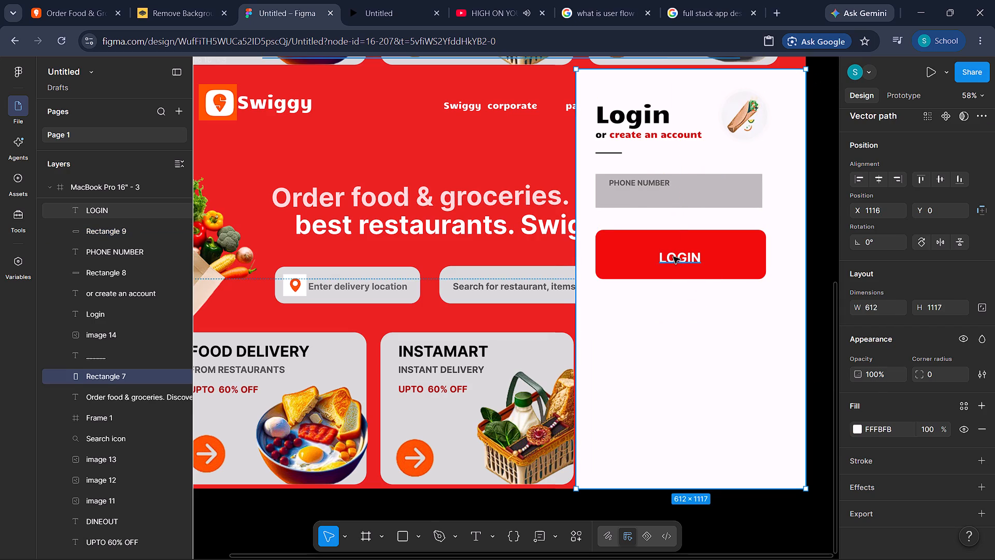
pyautogui.click(673, 257)
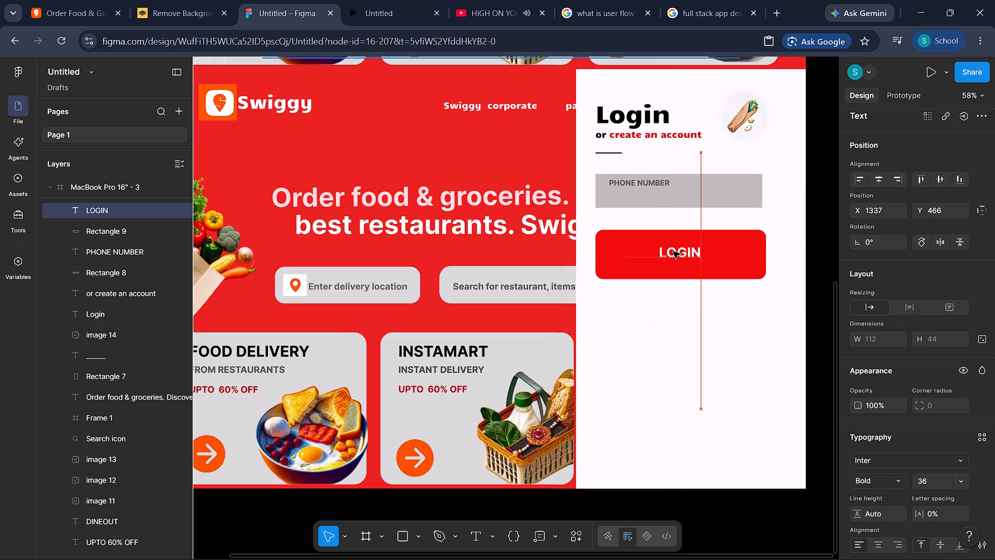
pyautogui.click(728, 333)
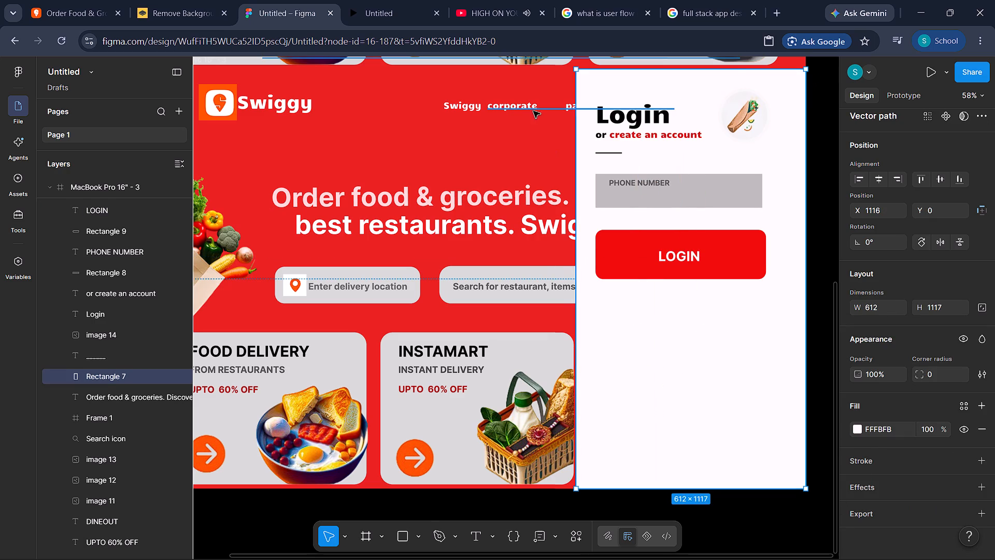
# On the Swiggy login panel, copy the sentence "By clicking on Login, I accept the Terms & Conditions & Privacy Policy".
pyautogui.click(59, 0)
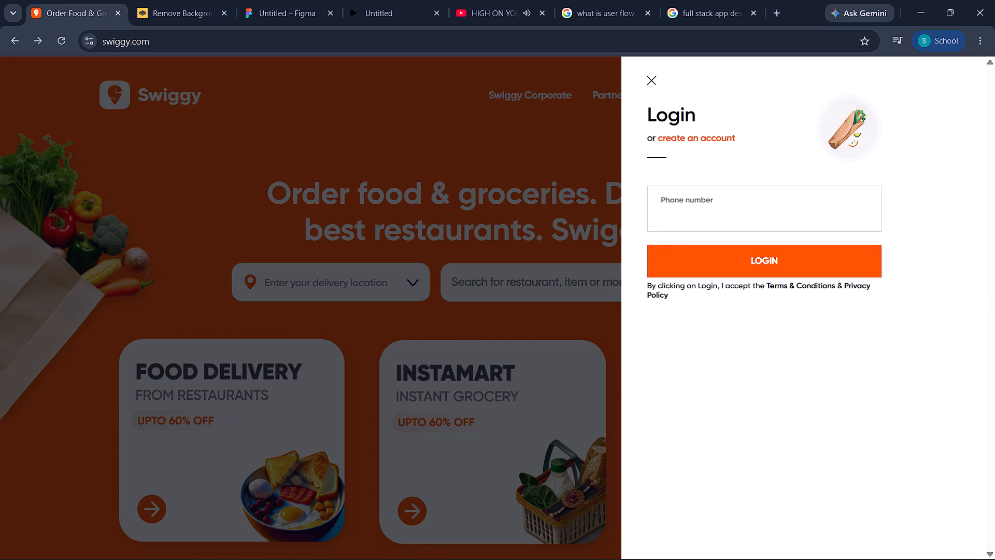
pyautogui.moveTo(648, 283); pyautogui.dragTo(686, 294)
pyautogui.hotkey('ctrl', 'c')
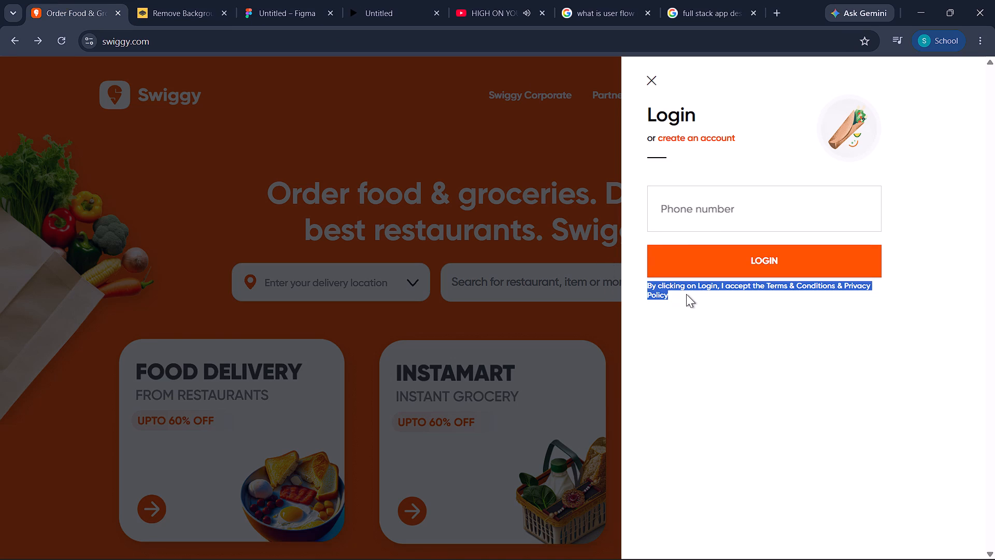
# In Figma, paste the copied sentence "By clicking on Login, I accept the Terms & Conditions & Privacy Policy" as new text below the red LOGIN button.
pyautogui.click(292, 5)
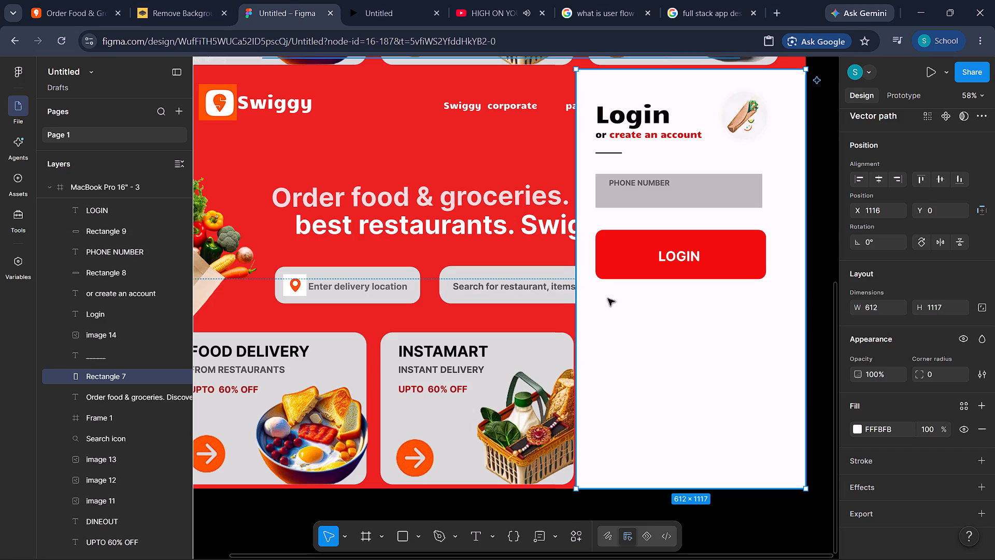
pyautogui.click(477, 535)
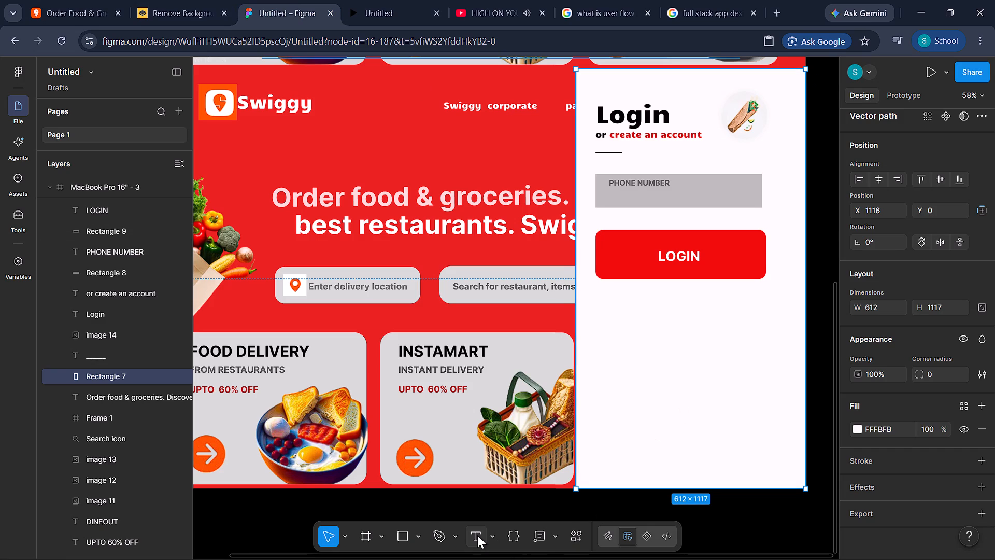
pyautogui.click(610, 295)
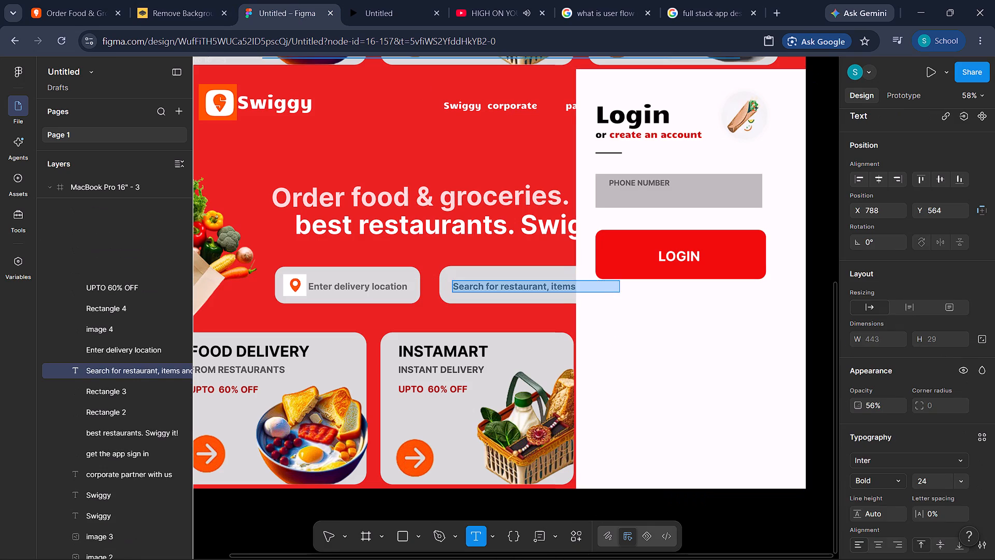
pyautogui.click(618, 304)
pyautogui.click(607, 288)
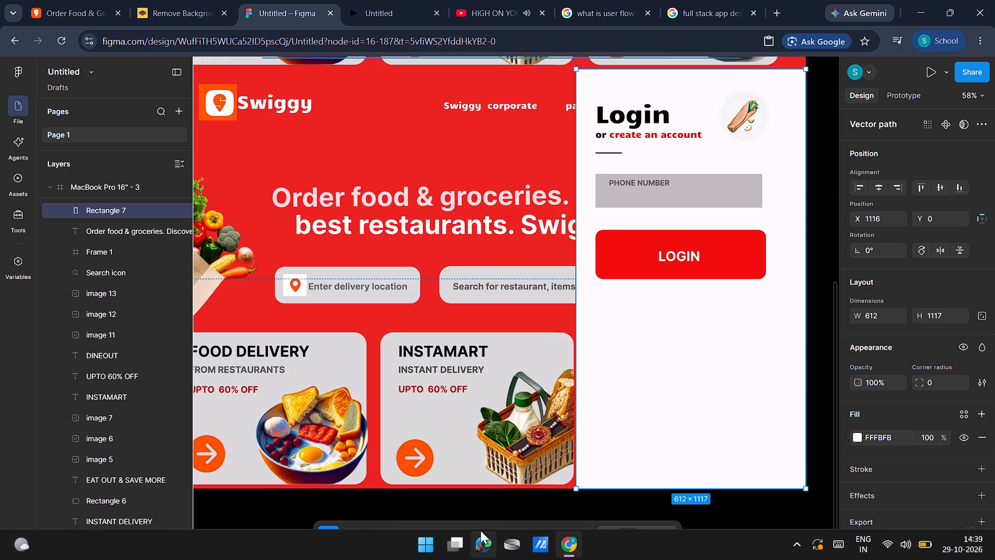
pyautogui.doubleClick(473, 524)
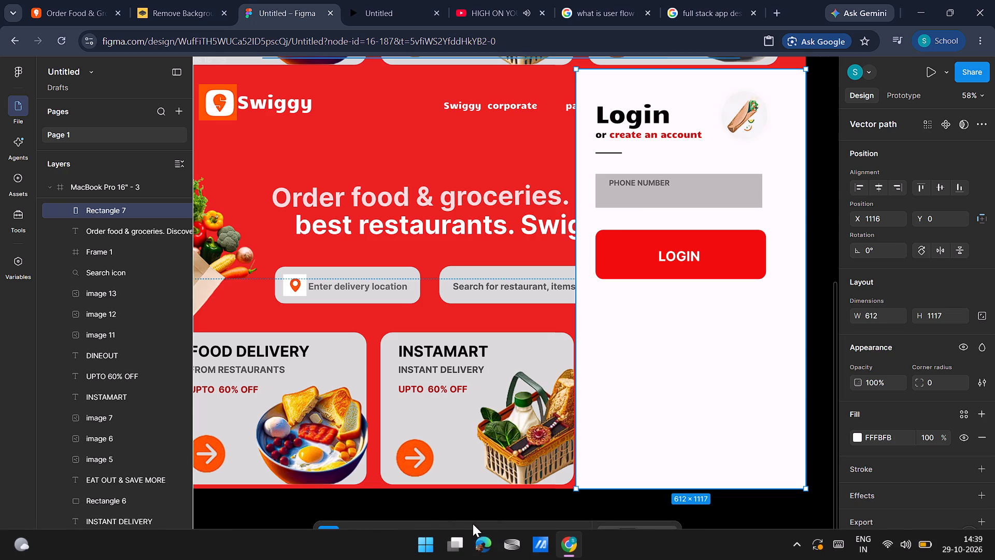
pyautogui.click(478, 531)
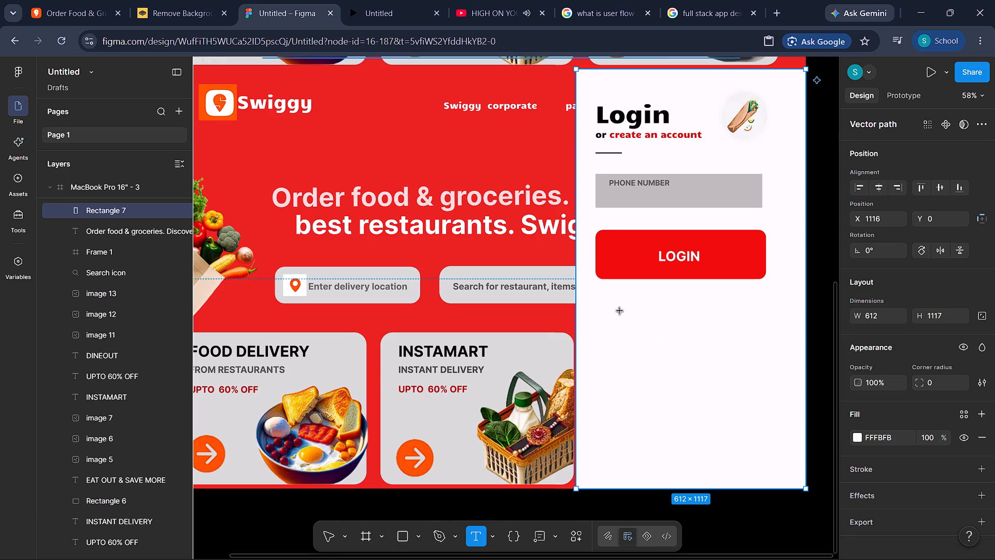
pyautogui.click(620, 301)
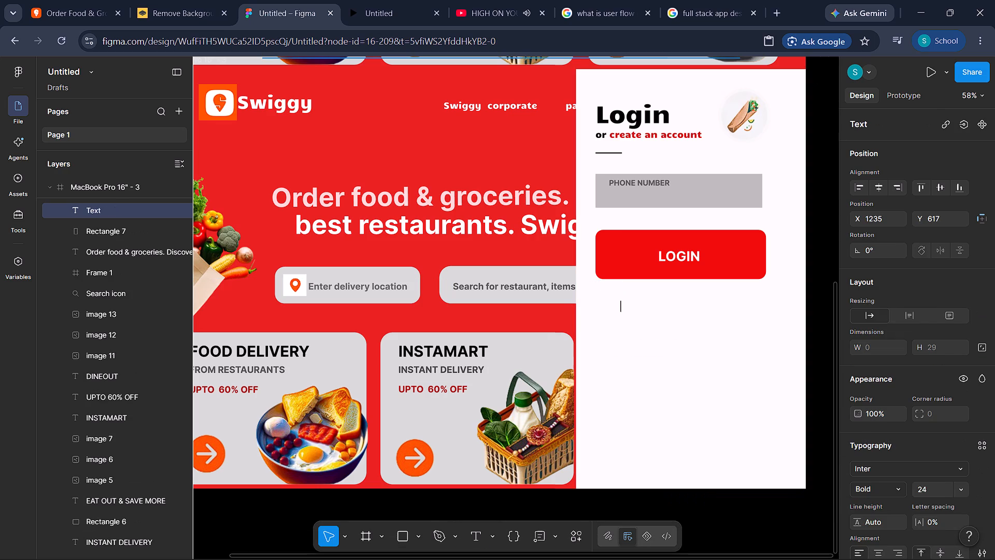
pyautogui.hotkey('ctrl', 'v')
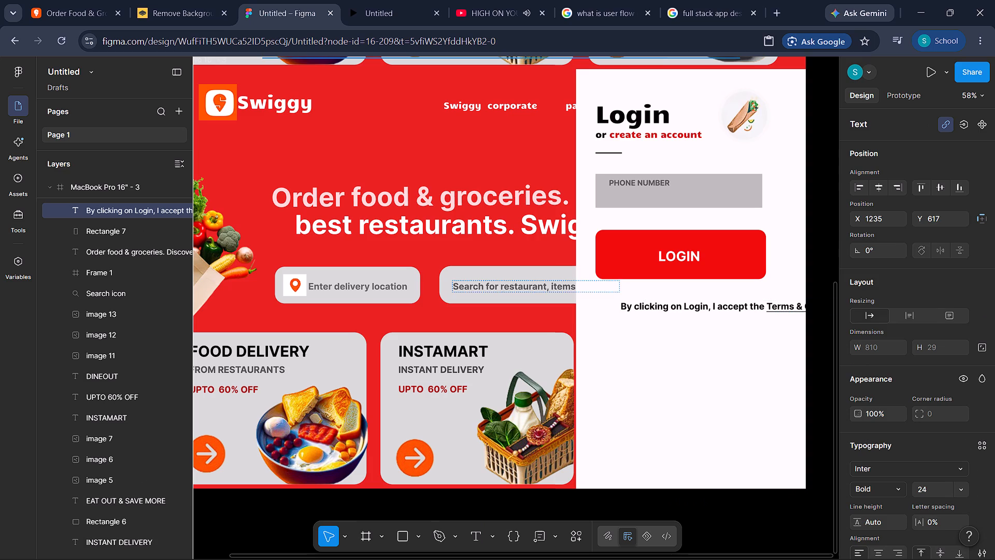
# Shift the terms text towards the login panel's left edge and narrow its text box to about 749 wide.
pyautogui.moveTo(650, 304); pyautogui.dragTo(617, 295)
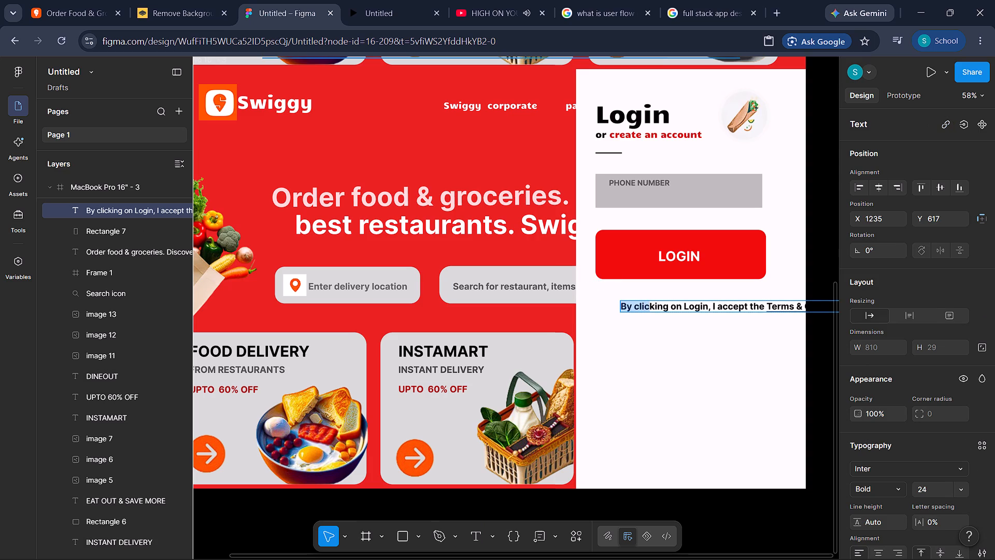
pyautogui.moveTo(617, 295); pyautogui.dragTo(657, 301)
pyautogui.click(764, 363)
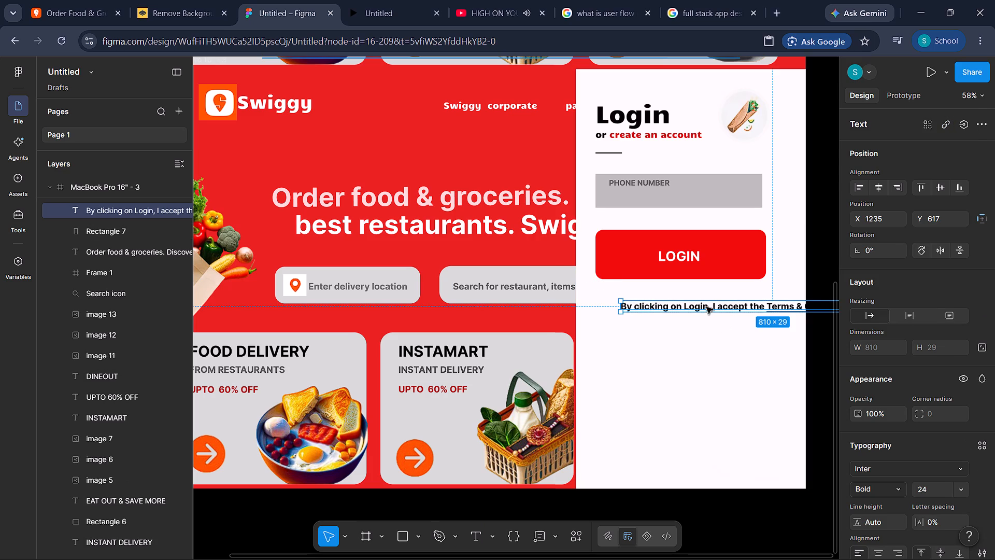
pyautogui.moveTo(705, 305); pyautogui.dragTo(664, 298)
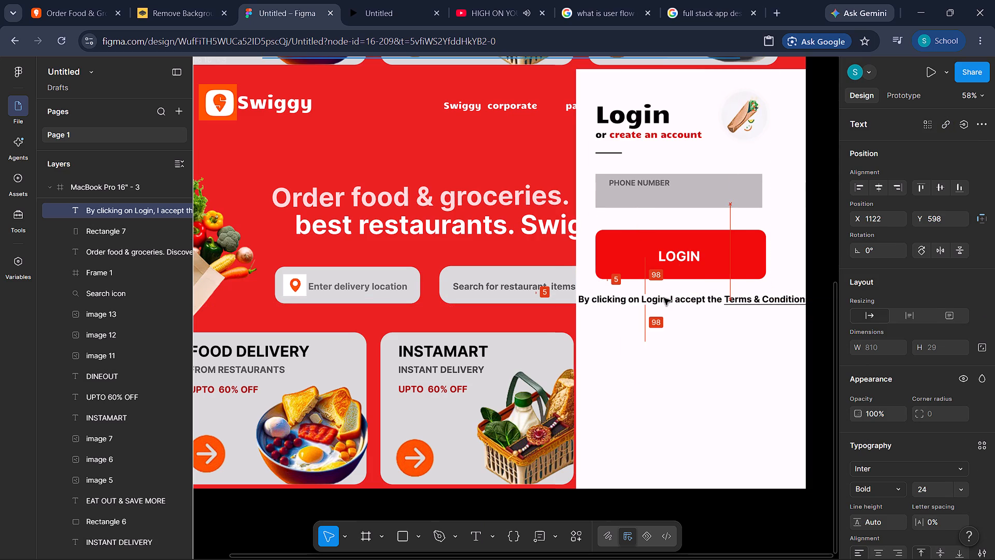
pyautogui.moveTo(664, 298); pyautogui.dragTo(665, 298)
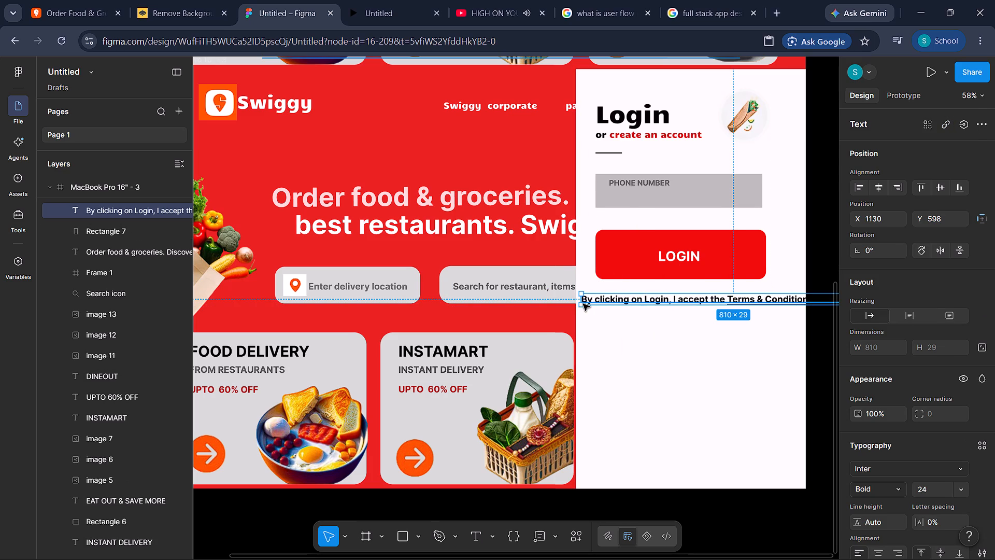
pyautogui.moveTo(580, 305); pyautogui.dragTo(593, 297)
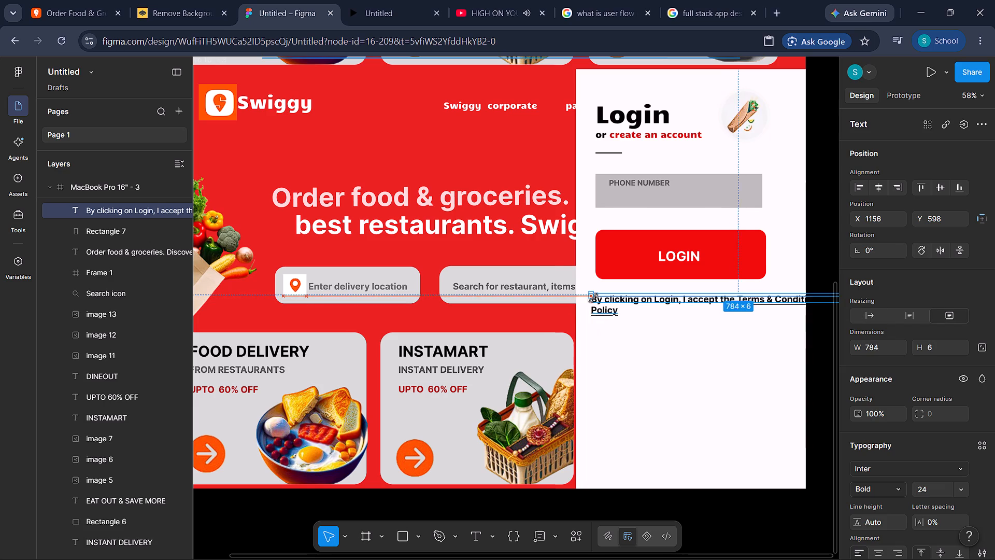
pyautogui.moveTo(593, 297); pyautogui.dragTo(603, 307)
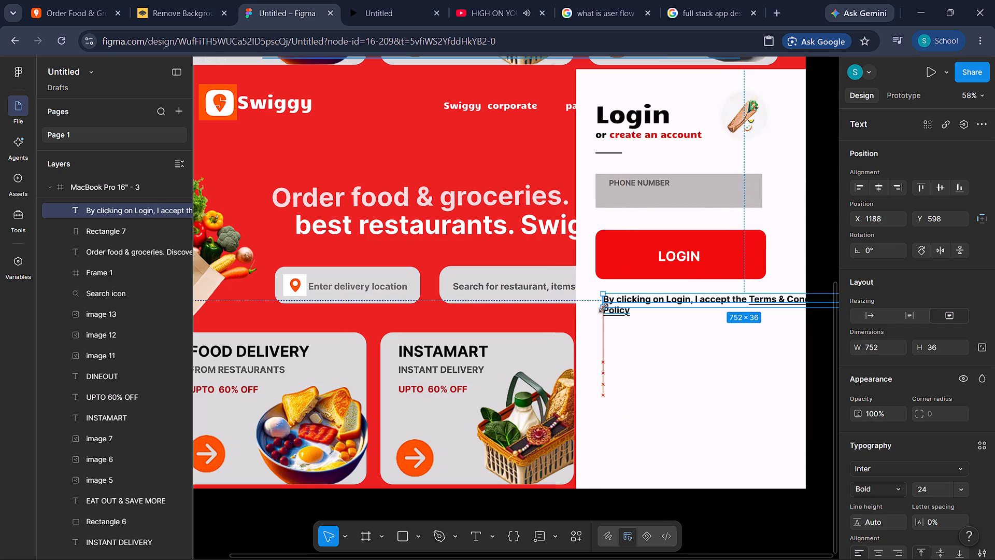
pyautogui.moveTo(603, 307); pyautogui.dragTo(604, 306)
# Narrow the terms text box to 507 wide and place it below the LOGIN button at X 1165, Y 604.
pyautogui.moveTo(654, 299); pyautogui.dragTo(573, 319)
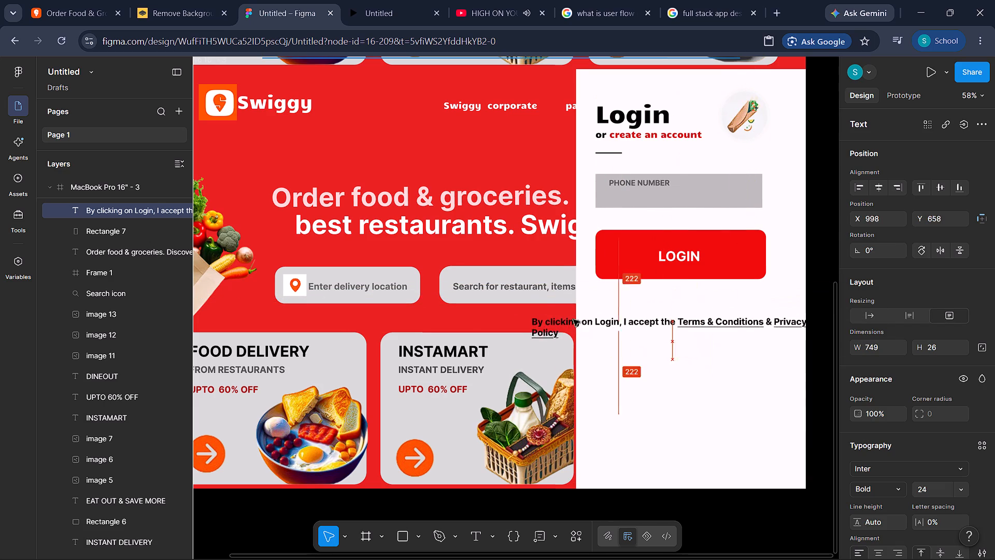
pyautogui.moveTo(573, 319); pyautogui.dragTo(493, 327)
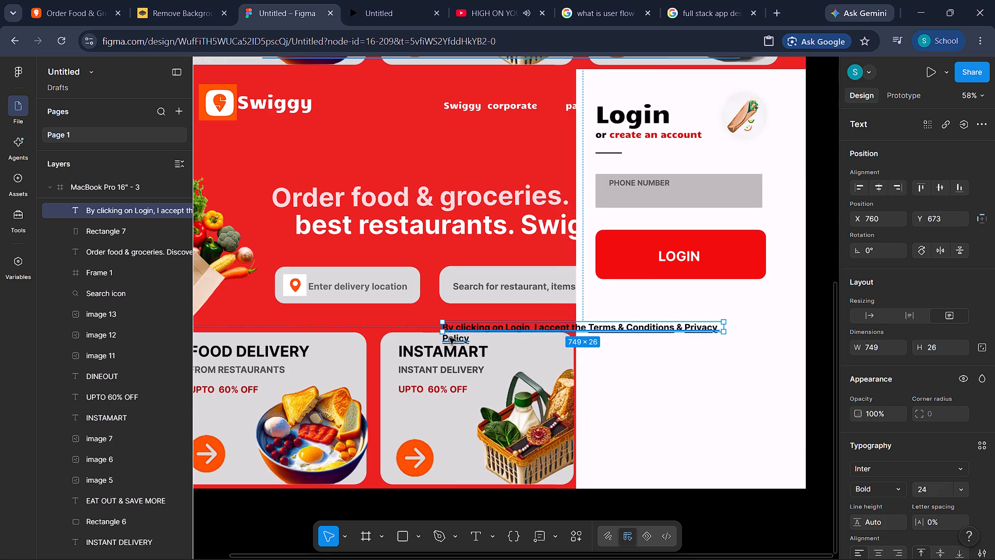
pyautogui.moveTo(440, 333); pyautogui.dragTo(530, 338)
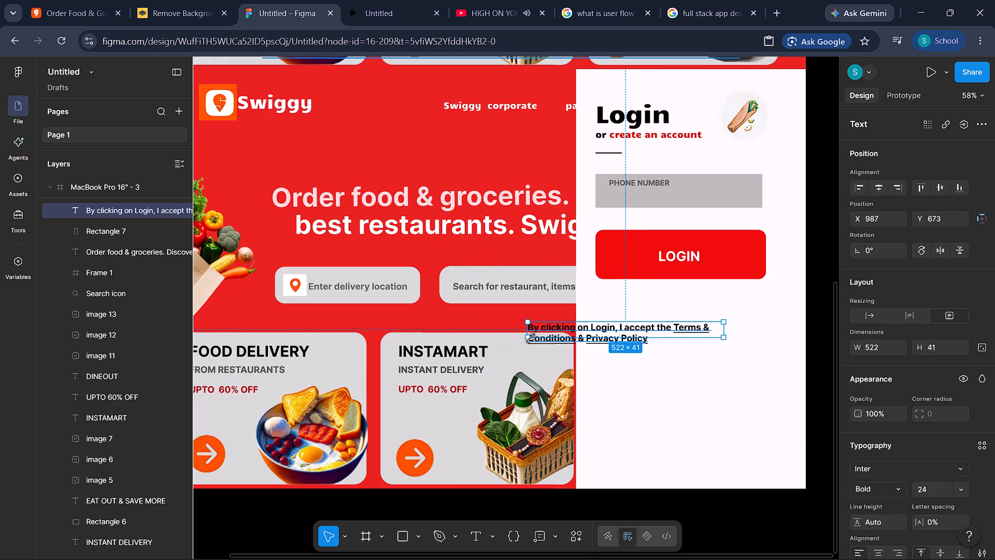
pyautogui.moveTo(530, 338); pyautogui.dragTo(533, 338)
pyautogui.moveTo(571, 326); pyautogui.dragTo(630, 301)
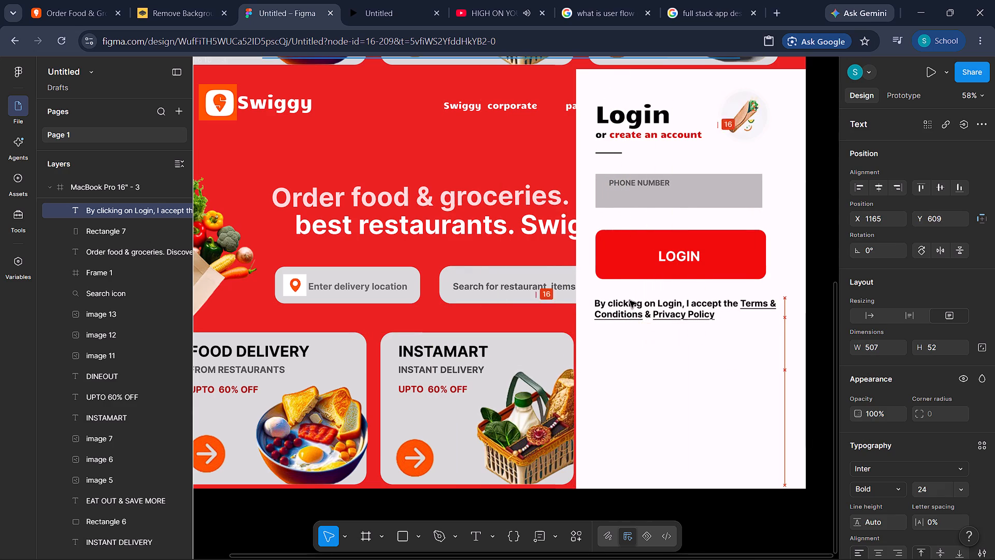
pyautogui.moveTo(630, 301); pyautogui.dragTo(630, 300)
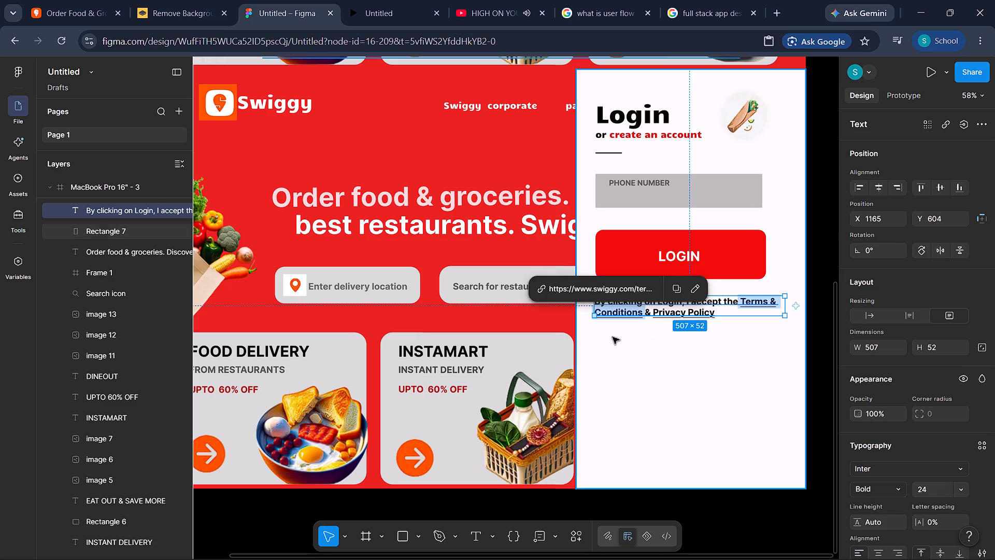
# Narrow the terms text box to 441 wide and move it to X 1188, Y 571, just beneath the LOGIN button.
pyautogui.click(613, 337)
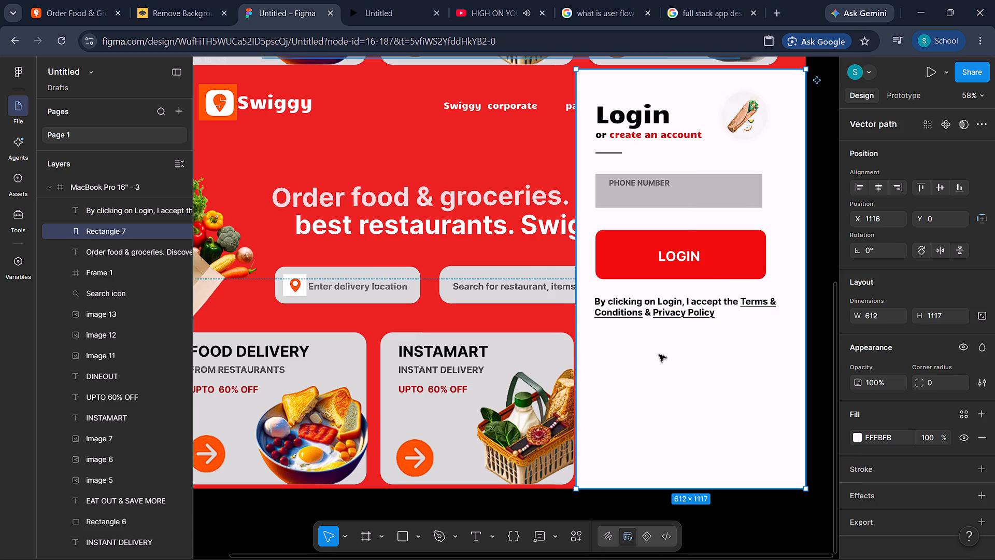
pyautogui.click(602, 297)
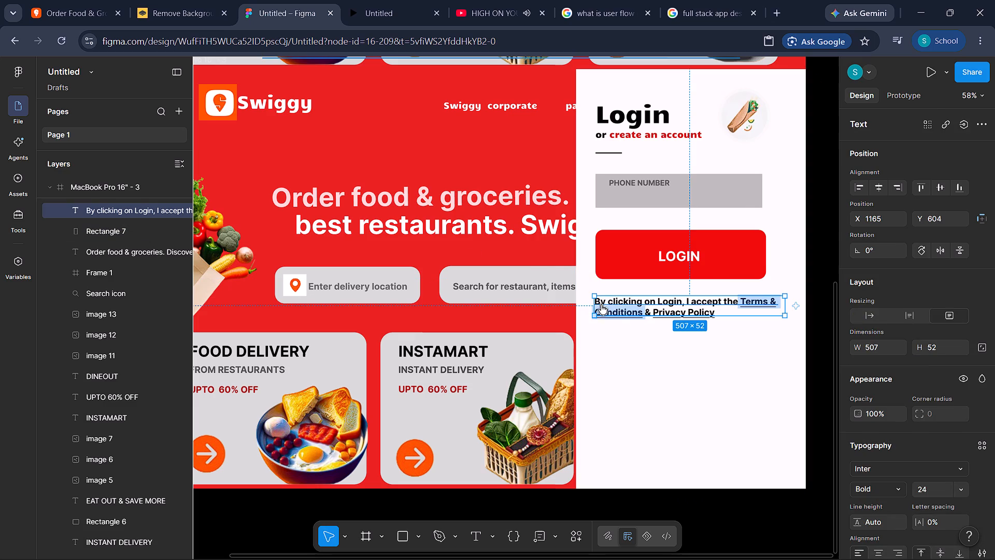
pyautogui.moveTo(594, 315); pyautogui.dragTo(618, 302)
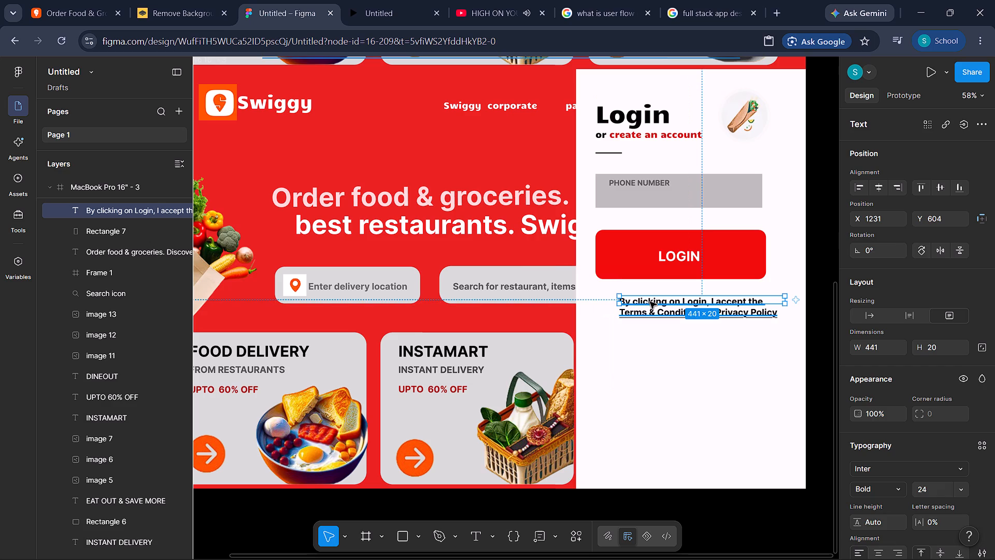
pyautogui.moveTo(650, 302); pyautogui.dragTo(630, 285)
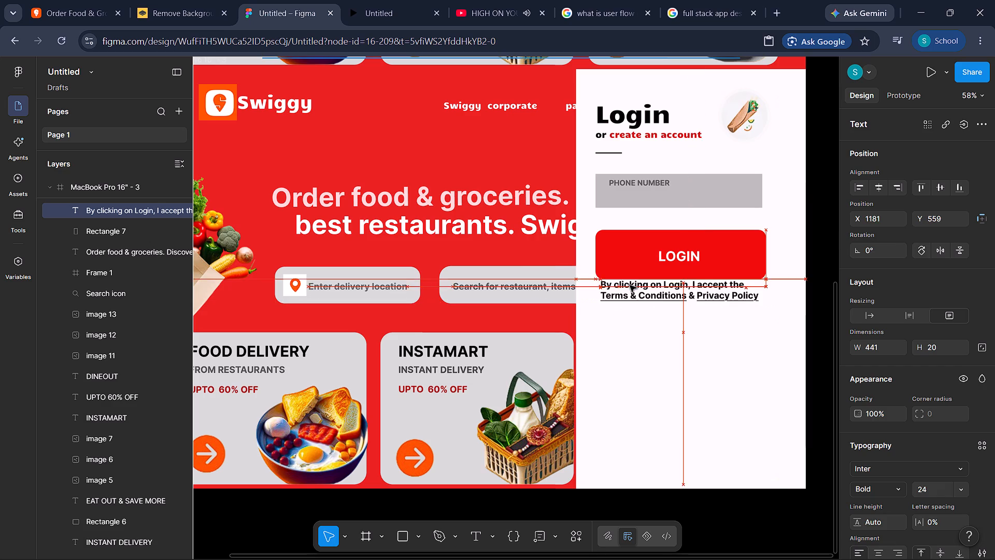
pyautogui.moveTo(630, 285); pyautogui.dragTo(633, 290)
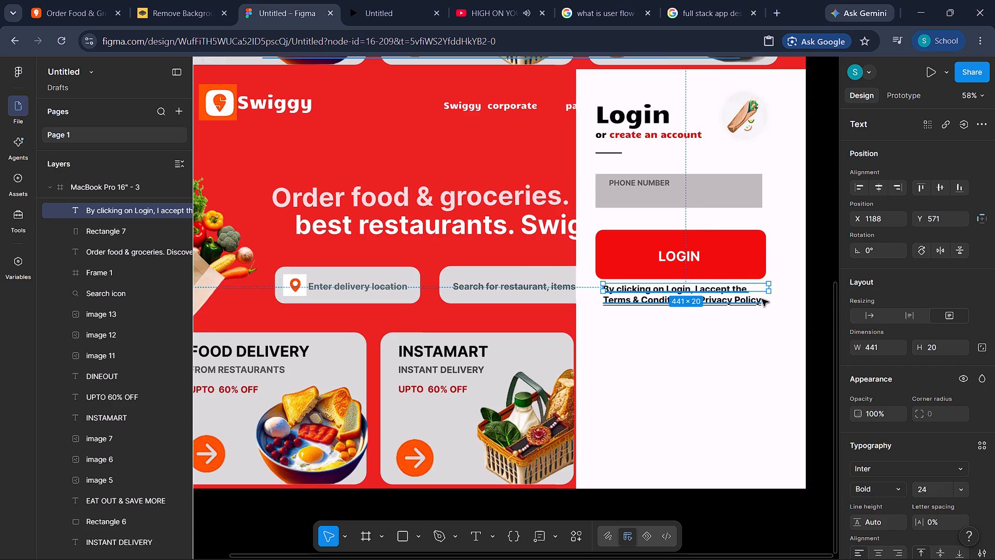
# Set the font size of the whole terms text below the LOGIN button to 20.
pyautogui.moveTo(762, 299); pyautogui.dragTo(677, 289)
pyautogui.doubleClick(677, 289)
pyautogui.click(960, 484)
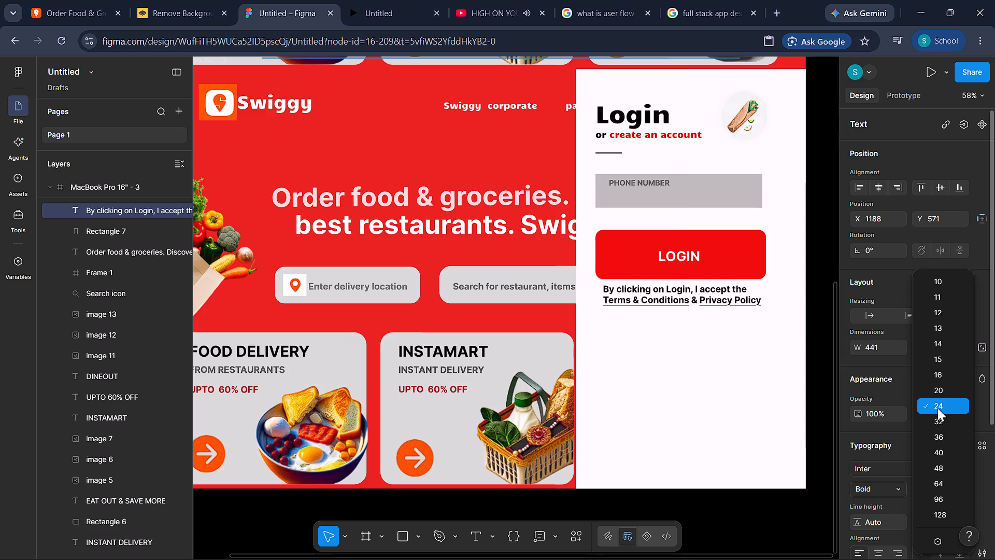
pyautogui.click(935, 387)
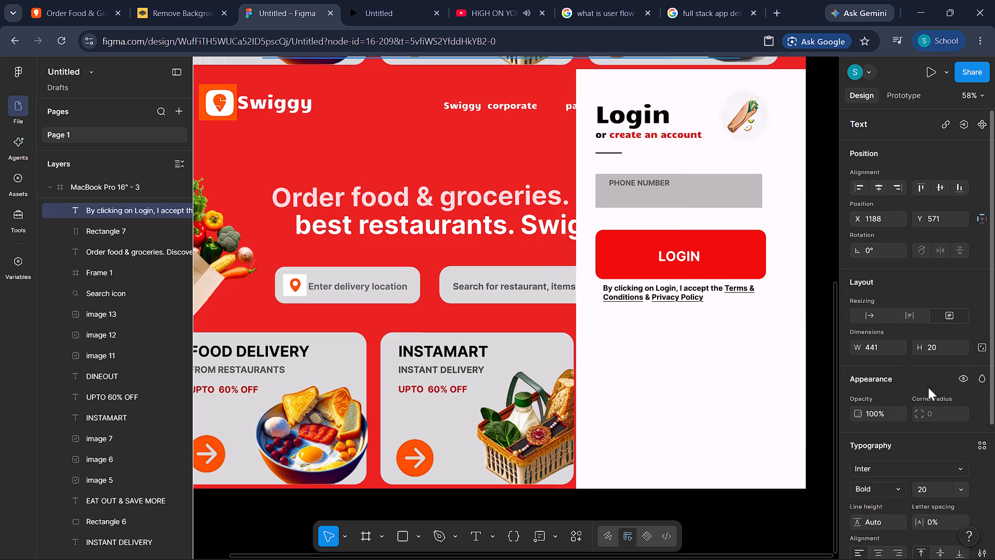
pyautogui.click(684, 357)
pyautogui.click(717, 331)
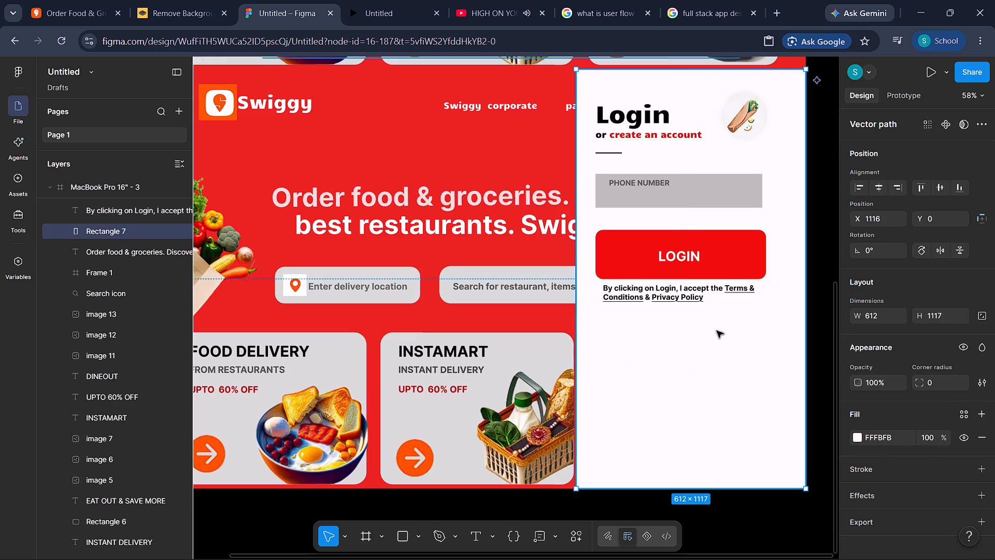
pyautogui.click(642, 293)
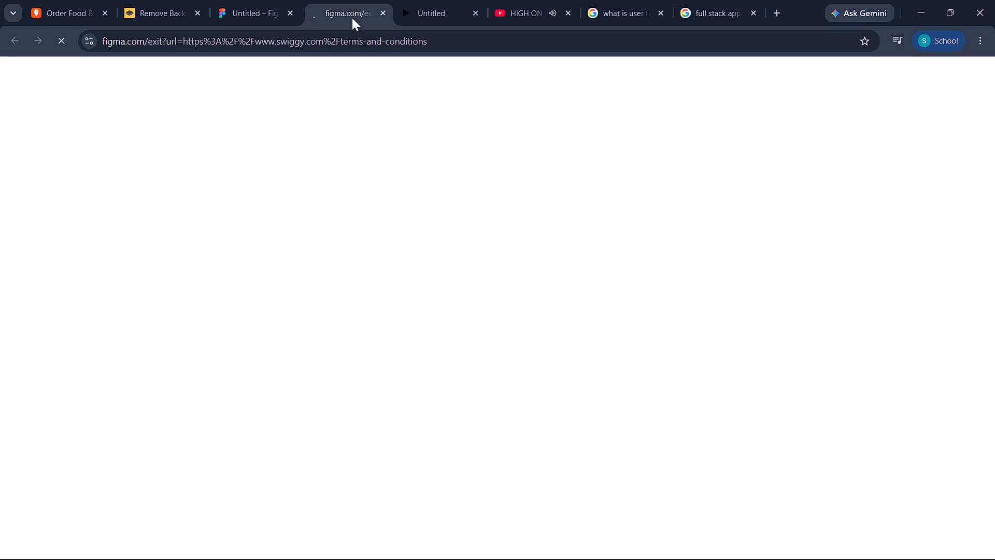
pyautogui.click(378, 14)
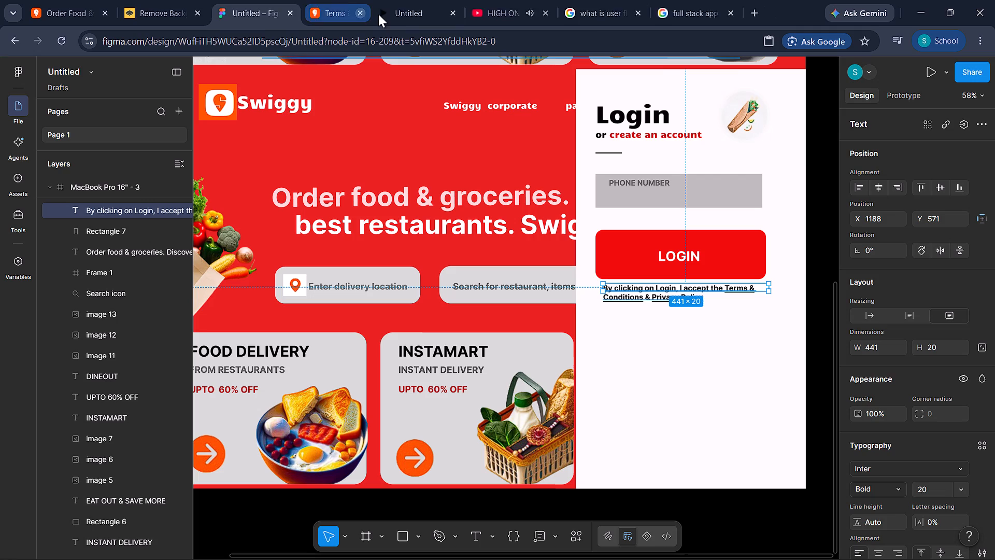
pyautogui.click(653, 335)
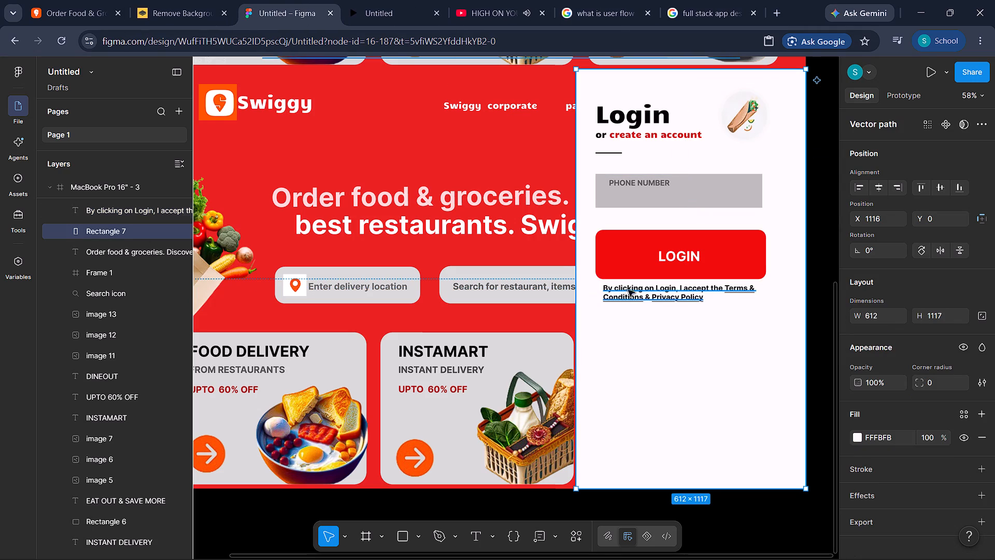
# Set the opacity of the terms text below the LOGIN button to 50%.
pyautogui.click(627, 294)
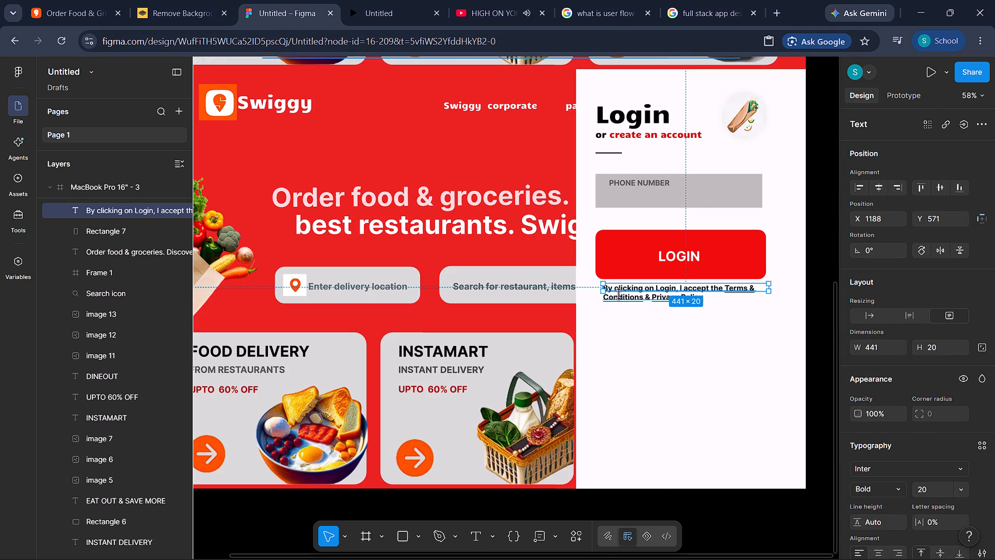
pyautogui.doubleClick(617, 286)
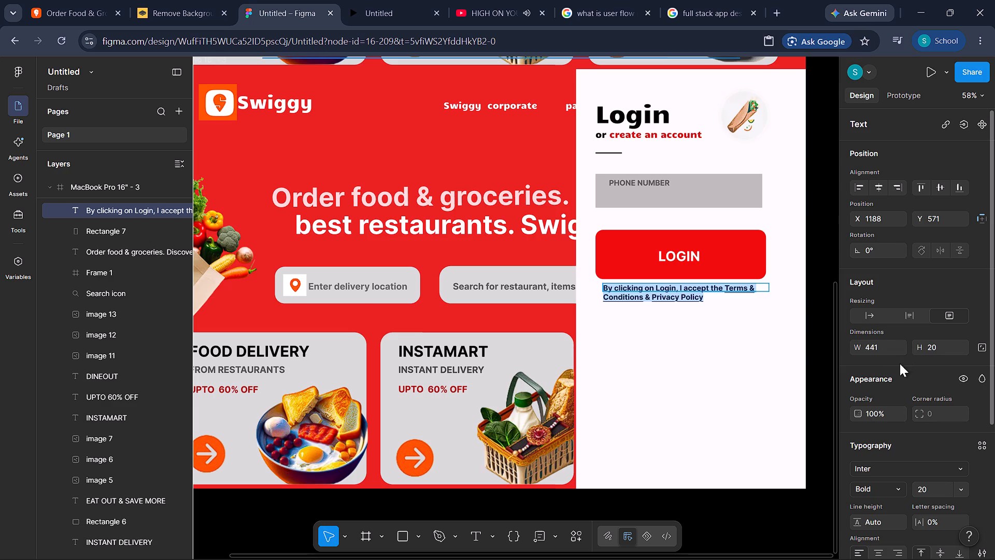
pyautogui.doubleClick(888, 404)
pyautogui.doubleClick(889, 412)
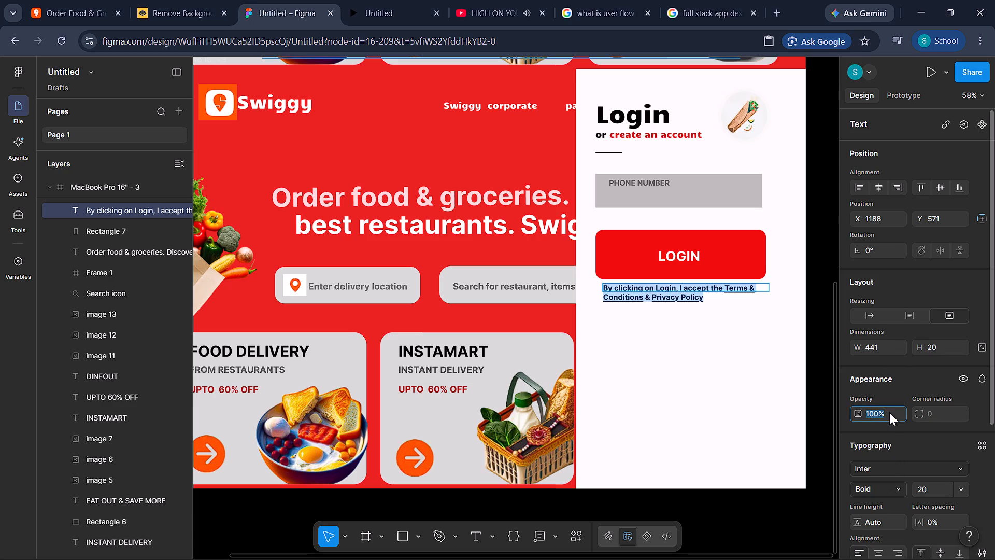
pyautogui.press('BackSpace')
pyautogui.write('50')
pyautogui.press('Return')
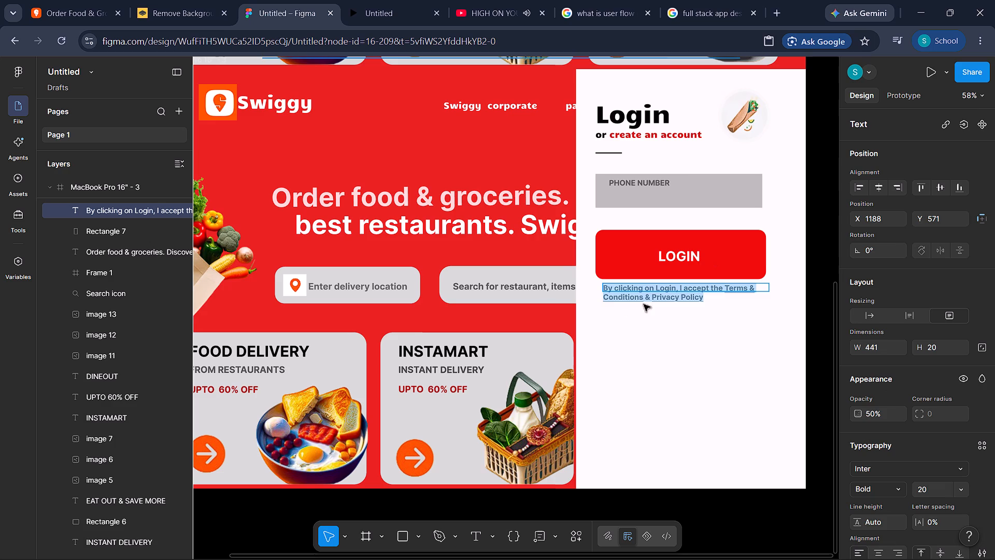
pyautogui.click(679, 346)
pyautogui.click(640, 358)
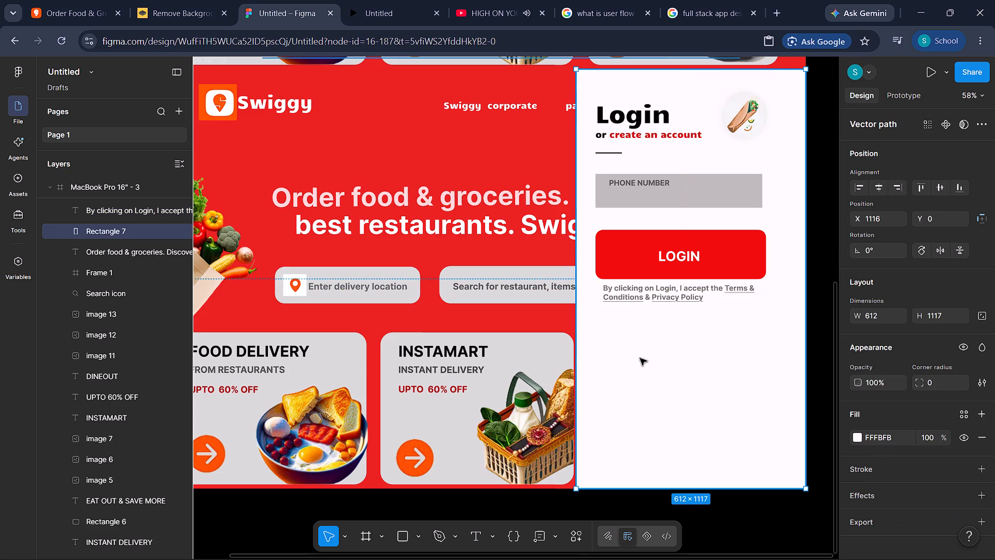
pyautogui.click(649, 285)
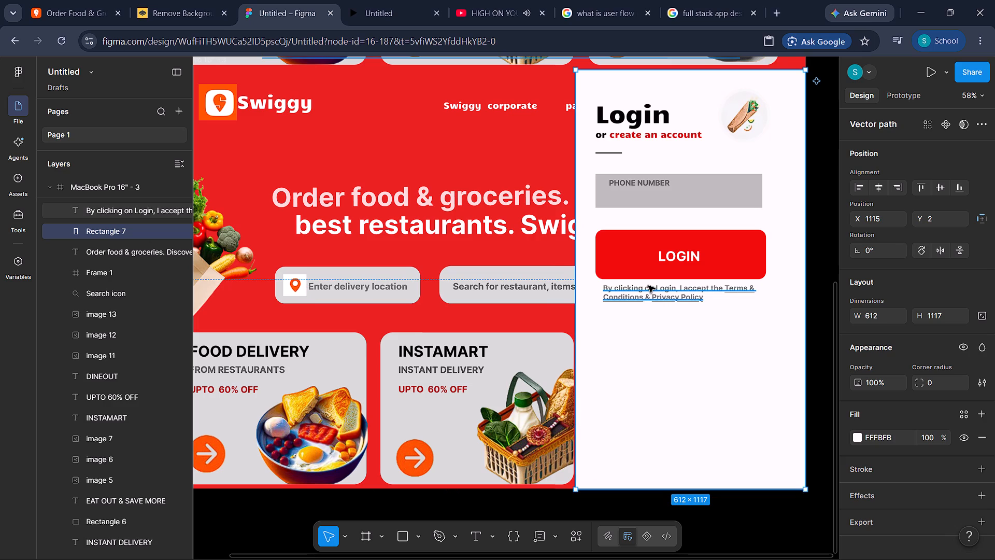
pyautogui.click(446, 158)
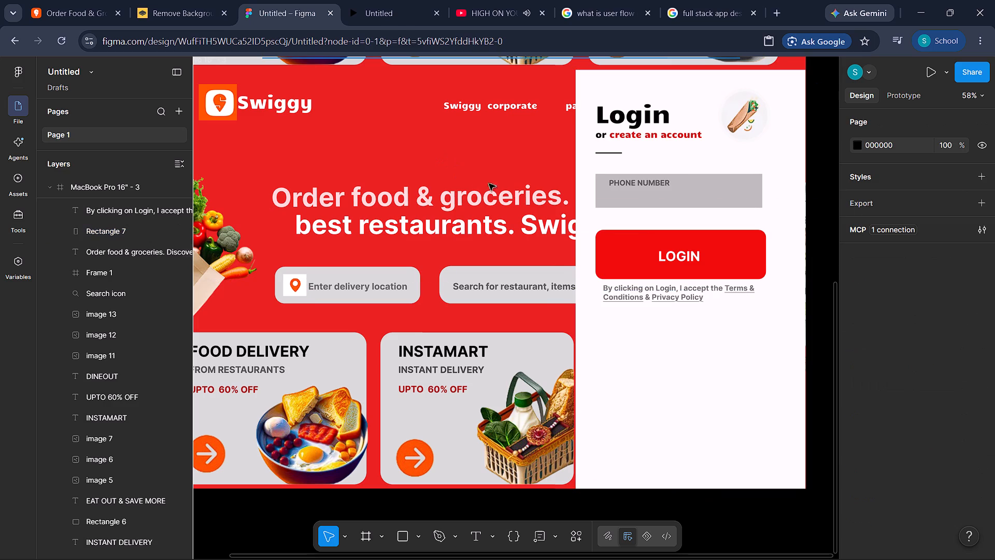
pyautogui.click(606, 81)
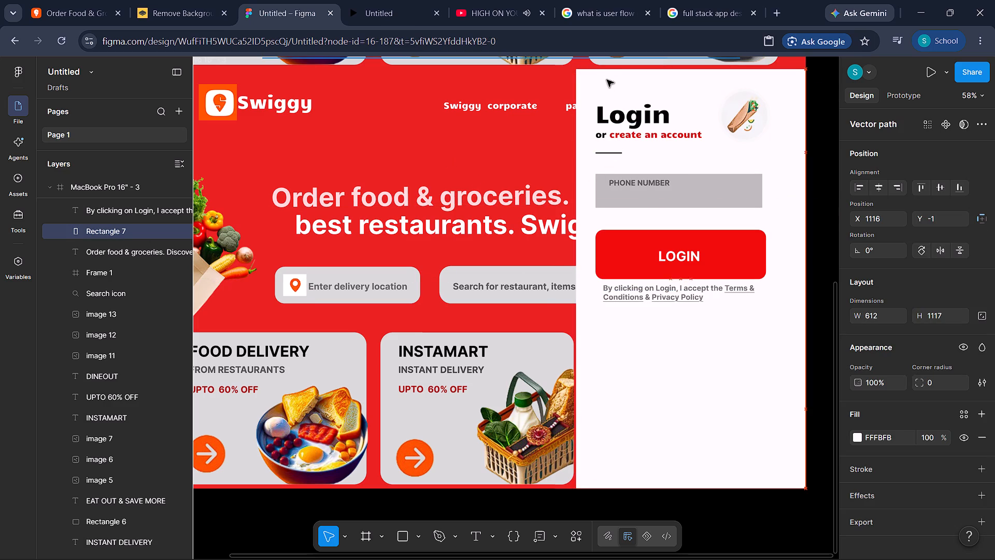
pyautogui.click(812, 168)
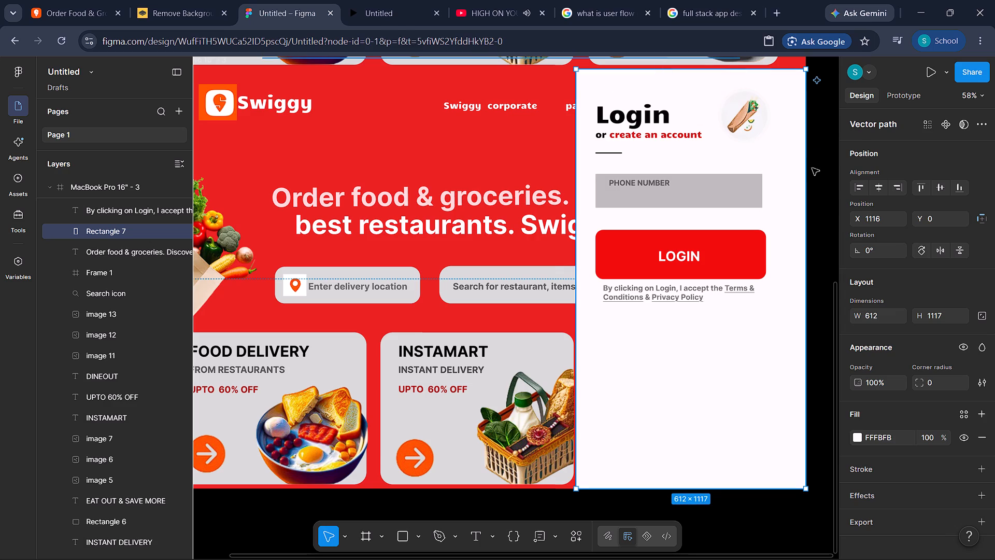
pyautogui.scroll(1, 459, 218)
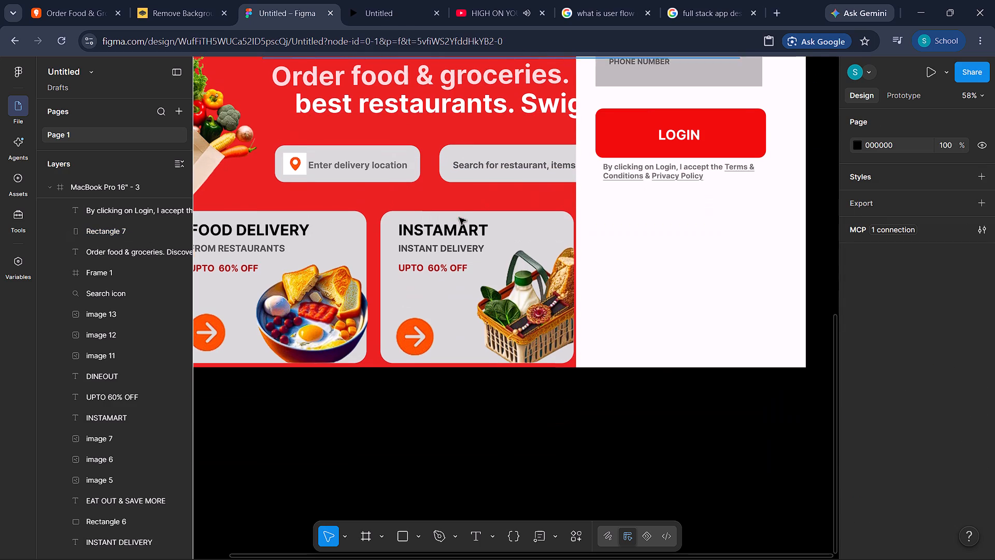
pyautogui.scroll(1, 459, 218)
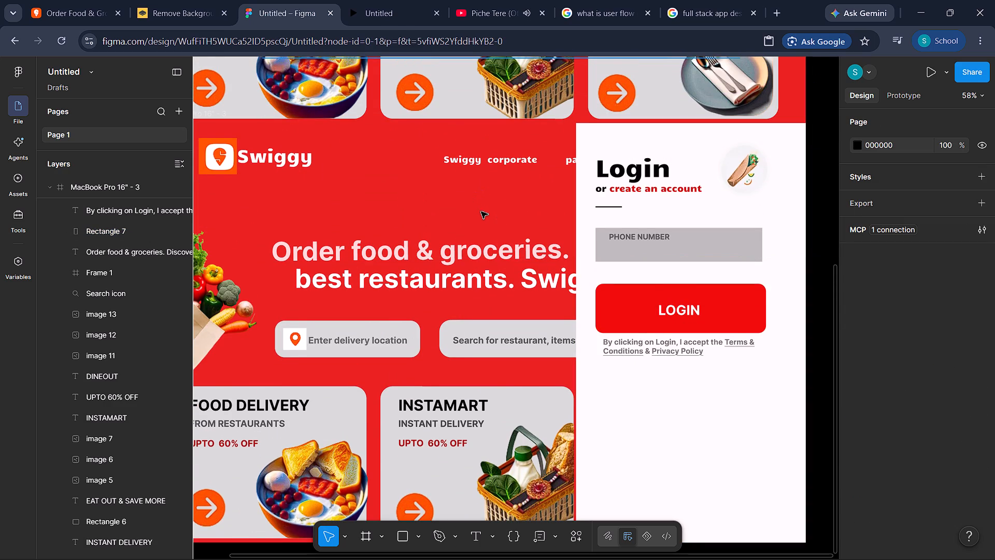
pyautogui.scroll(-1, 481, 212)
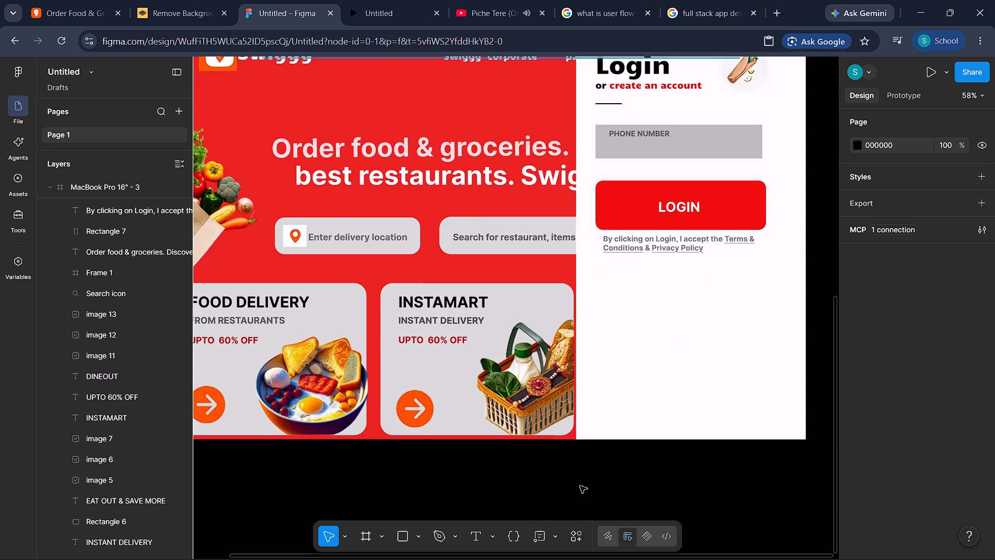
# Check the login form on the Swiggy website, and shrink the Figma design's red LOGIN button rectangle to about 359 × 83.
pyautogui.click(58, 0)
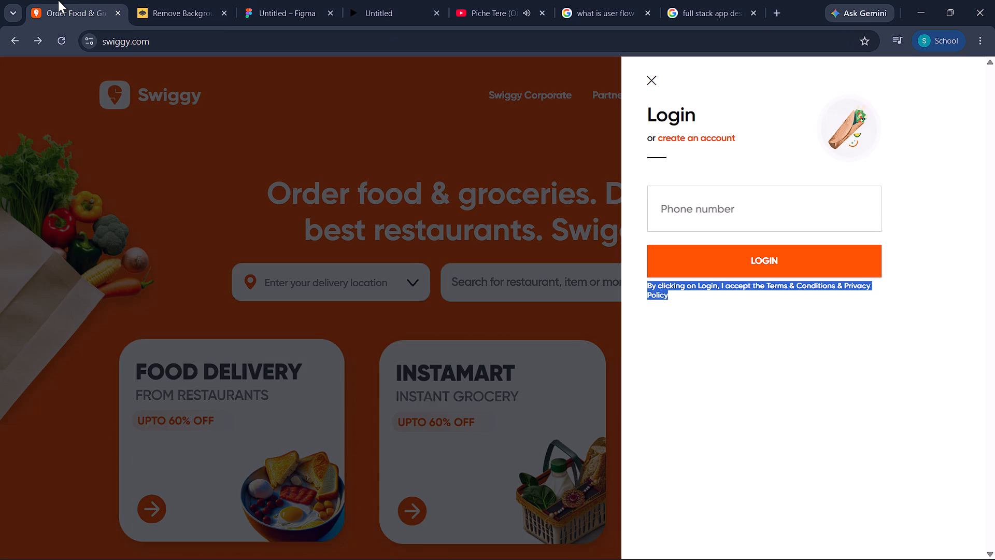
pyautogui.click(724, 334)
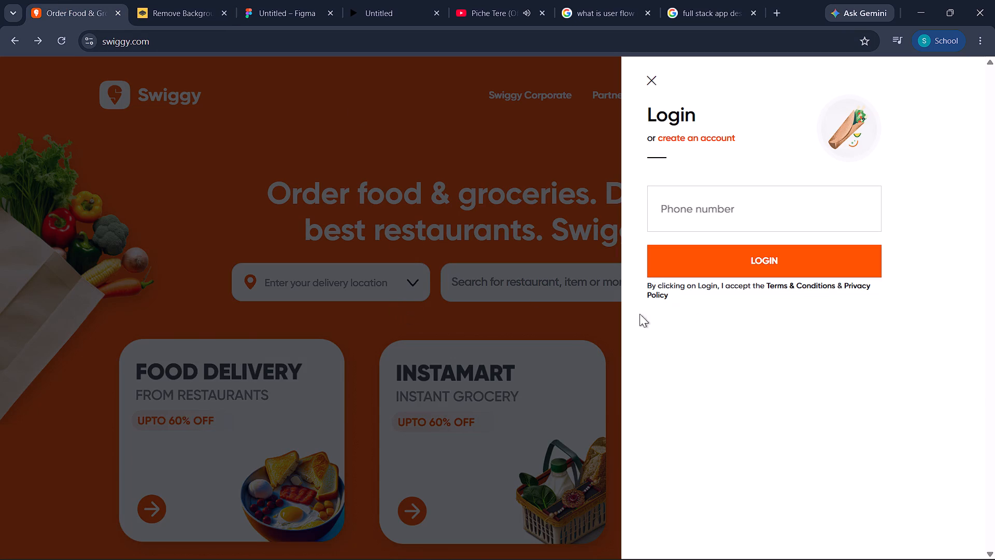
pyautogui.click(302, 1)
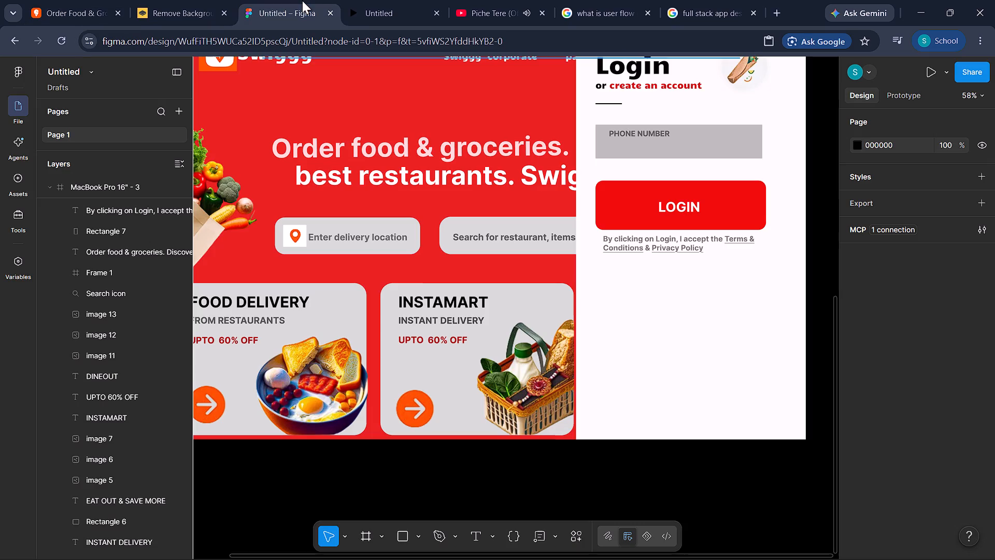
pyautogui.click(755, 222)
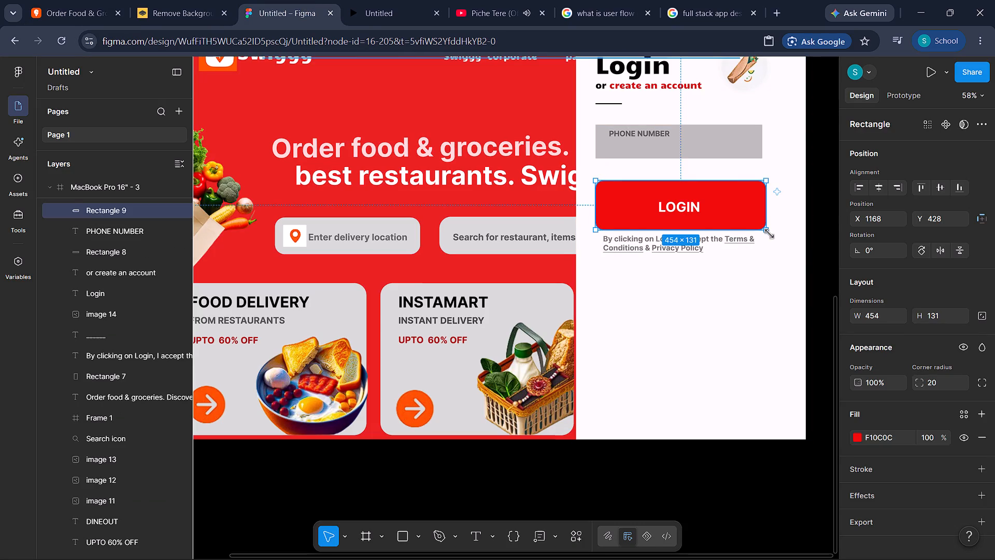
pyautogui.click(769, 234)
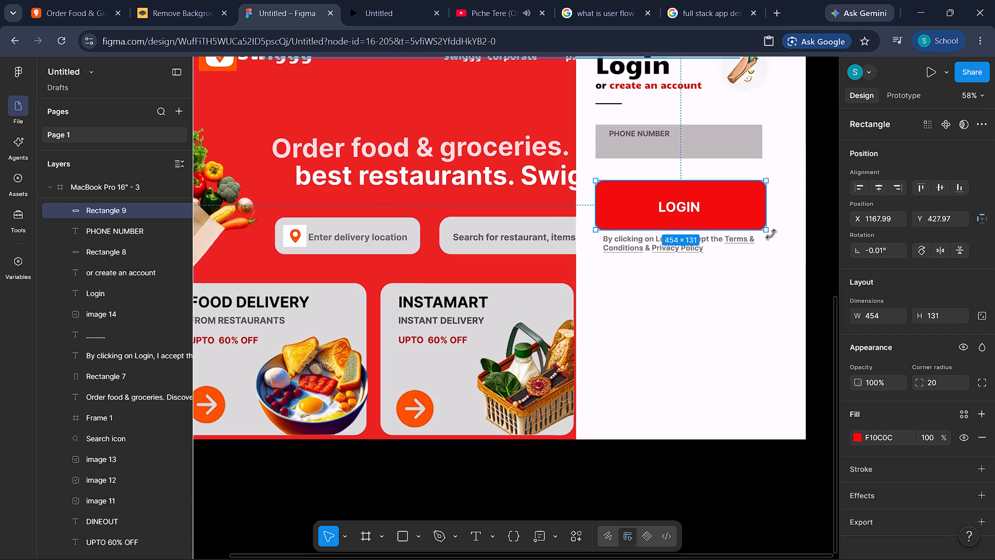
pyautogui.click(779, 237)
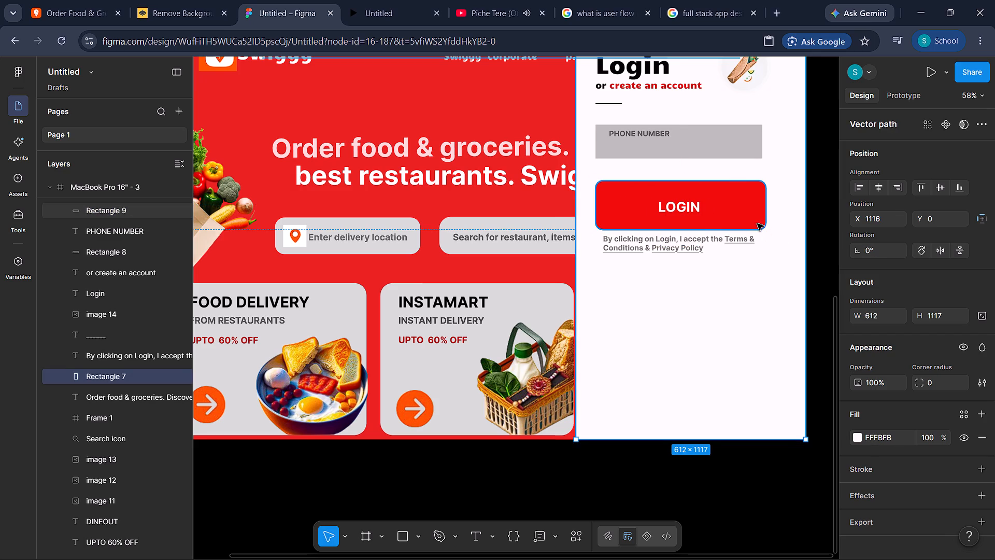
pyautogui.click(756, 221)
pyautogui.moveTo(767, 230); pyautogui.dragTo(737, 208)
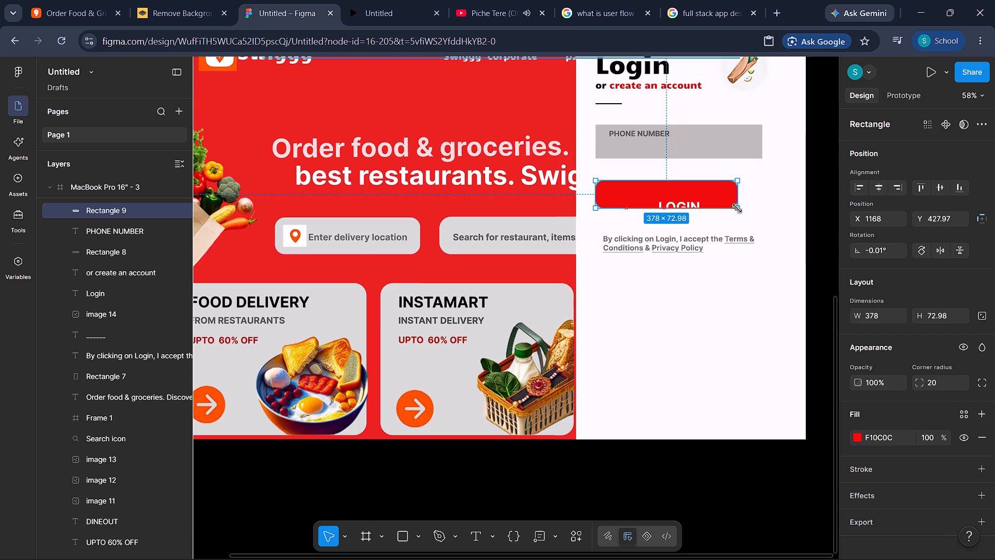
pyautogui.moveTo(737, 208); pyautogui.dragTo(731, 211)
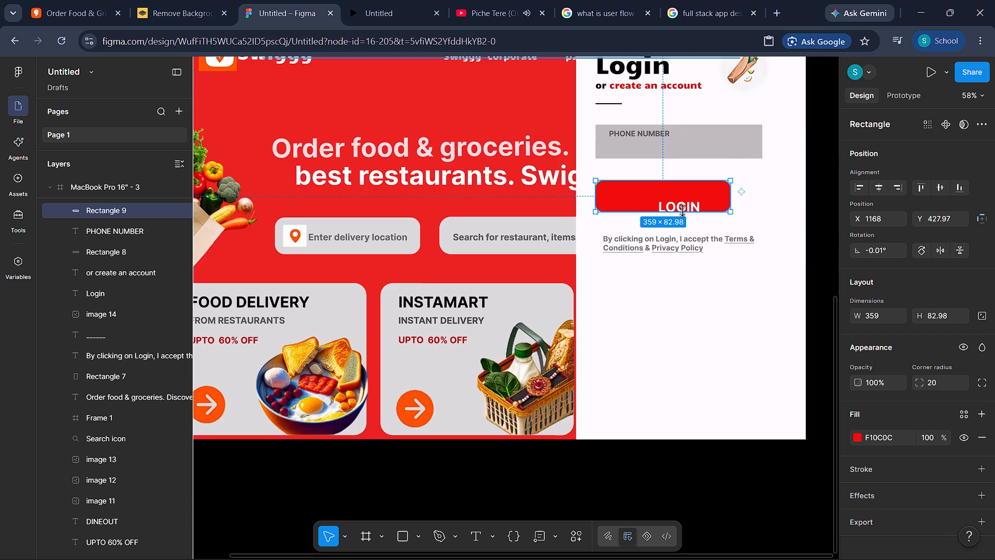
# Move the LOGIN label to X 1283, Y 453 so it sits centred on the smaller red button.
pyautogui.click(679, 204)
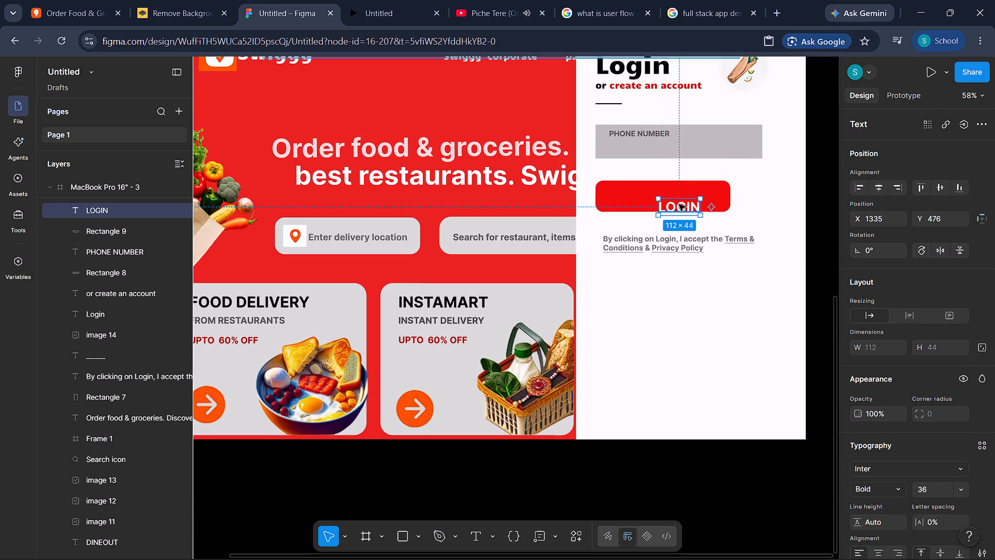
pyautogui.moveTo(679, 204); pyautogui.dragTo(660, 197)
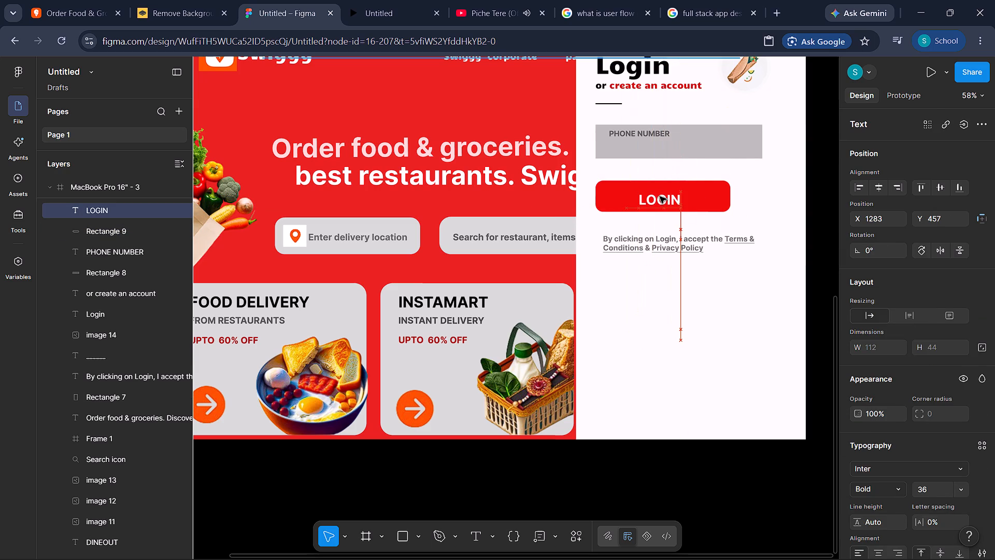
pyautogui.moveTo(660, 197); pyautogui.dragTo(660, 195)
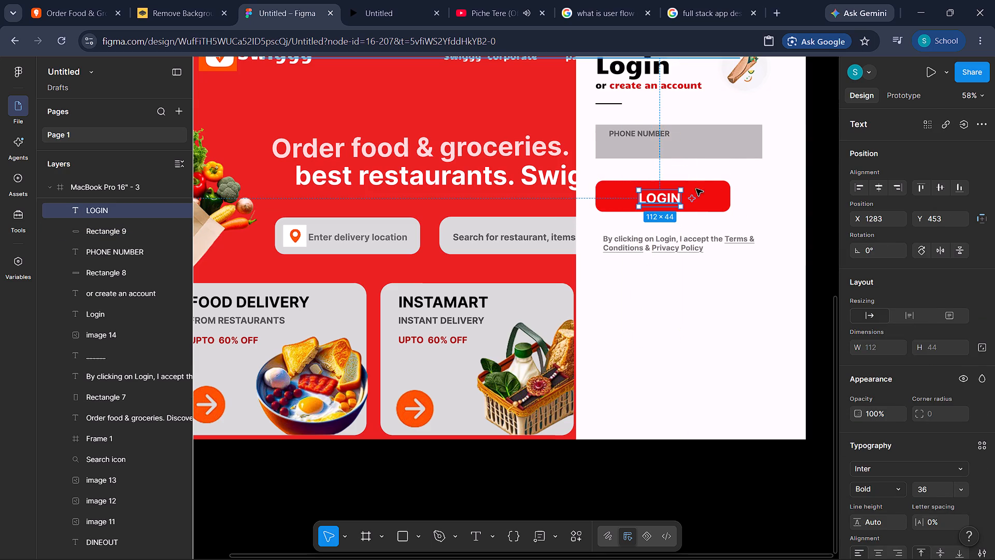
# Shrink the grey phone number field rectangle to 359 × 72, matching the width of the LOGIN button.
pyautogui.click(751, 155)
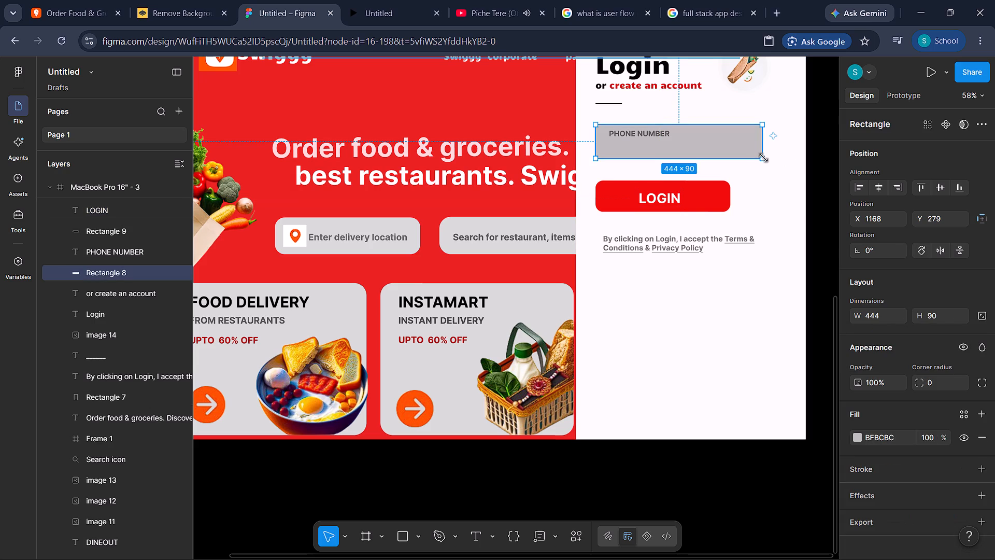
pyautogui.moveTo(764, 159); pyautogui.dragTo(728, 152)
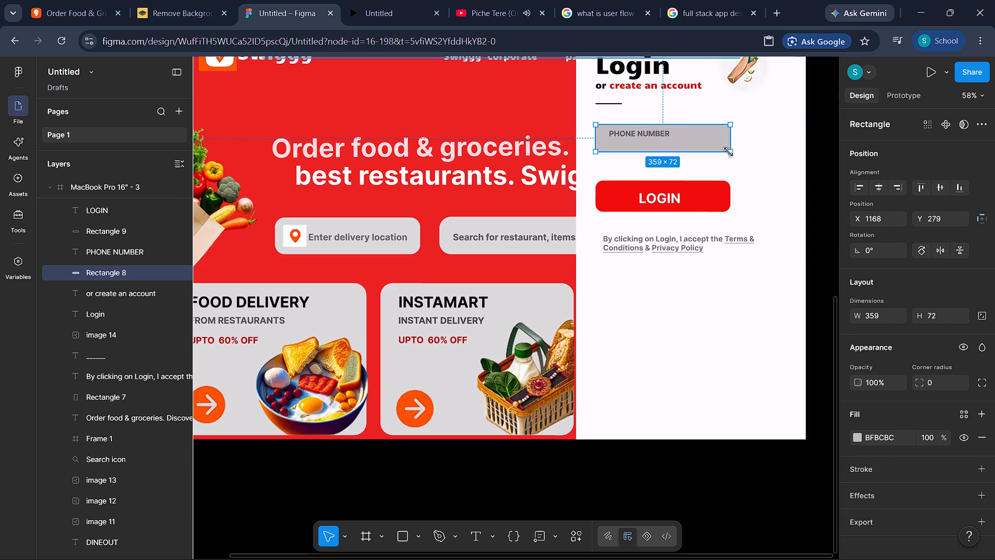
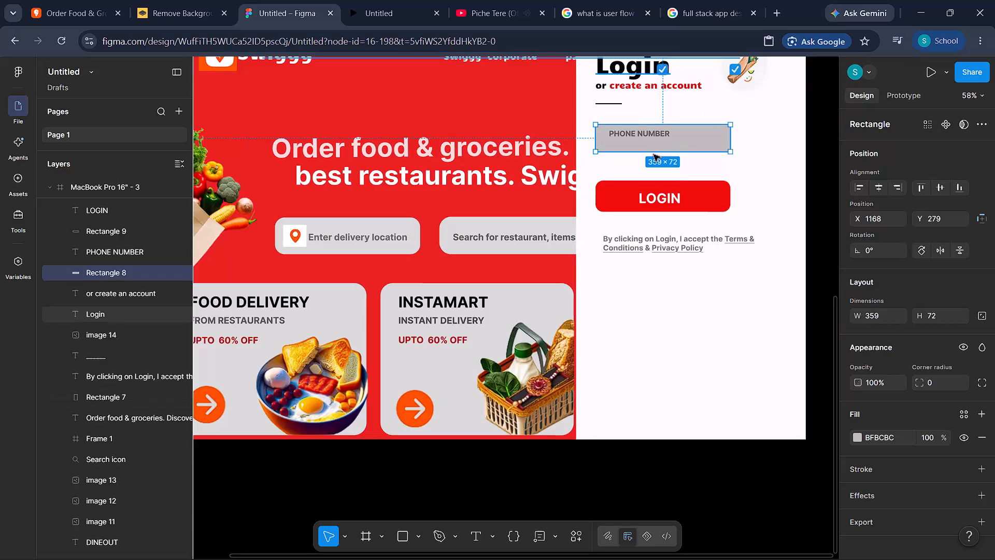
# Set the font size of the LOGIN button's text to 32.
pyautogui.click(659, 201)
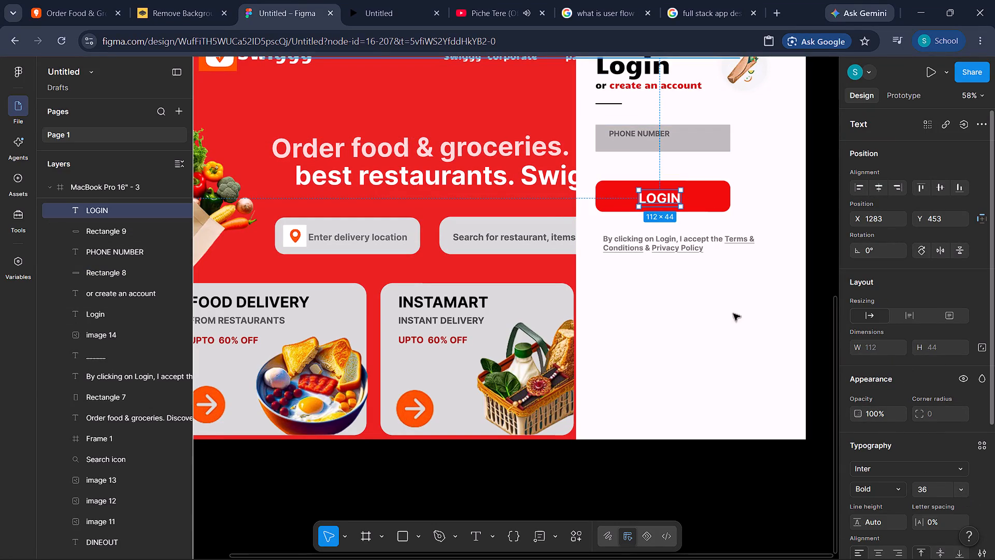
pyautogui.doubleClick(657, 203)
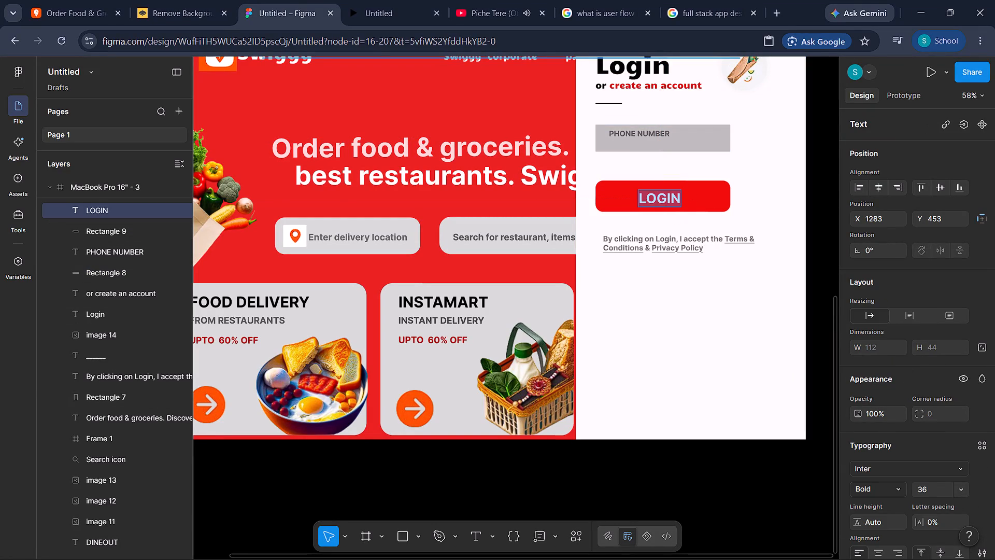
pyautogui.click(960, 485)
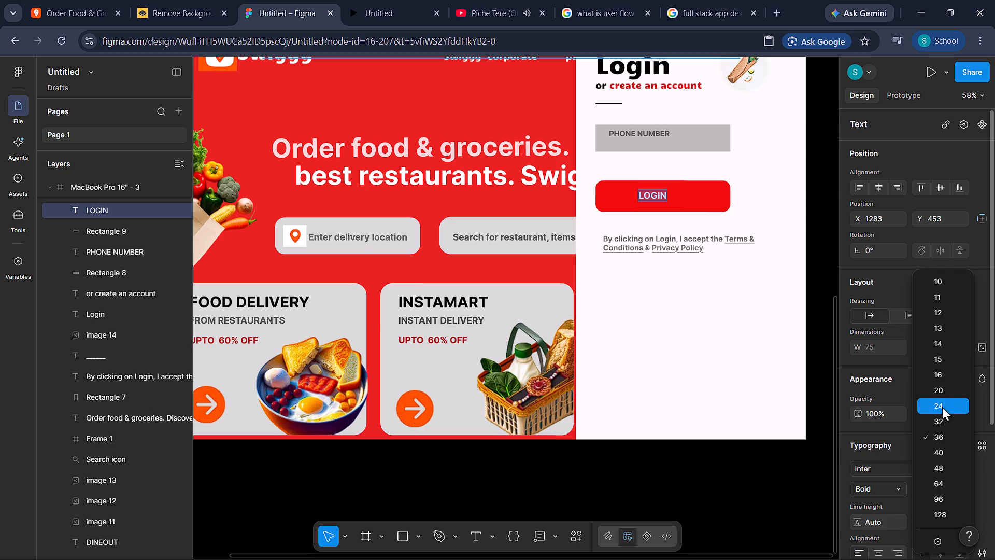
pyautogui.click(946, 416)
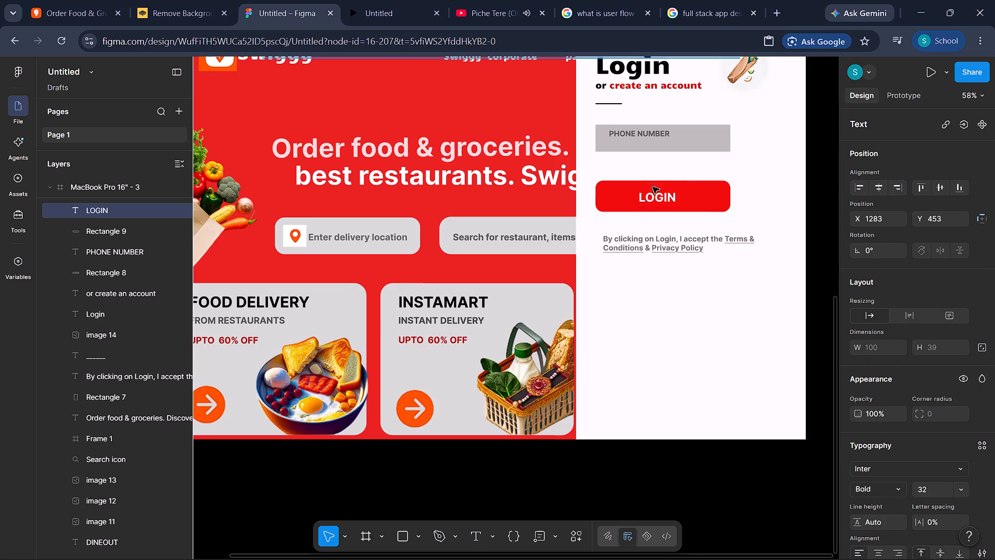
# Set the font size of the whole PHONE NUMBER label to 16.
pyautogui.click(633, 135)
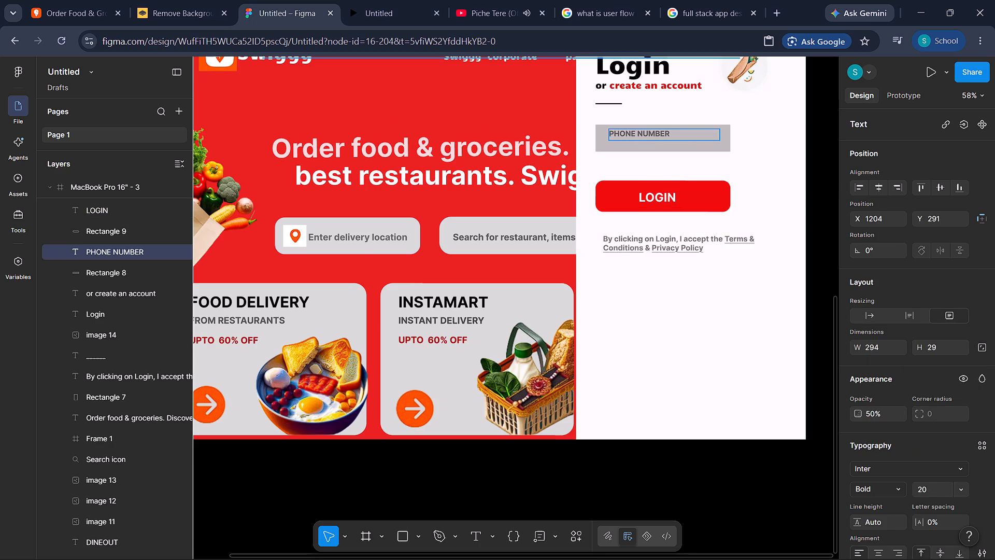
pyautogui.doubleClick(694, 137)
pyautogui.doubleClick(624, 135)
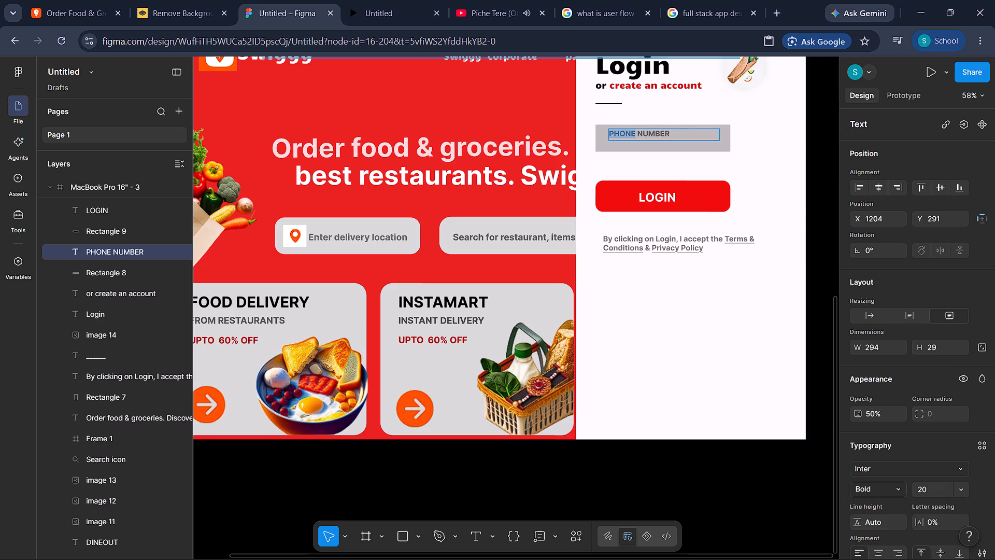
pyautogui.doubleClick(639, 135)
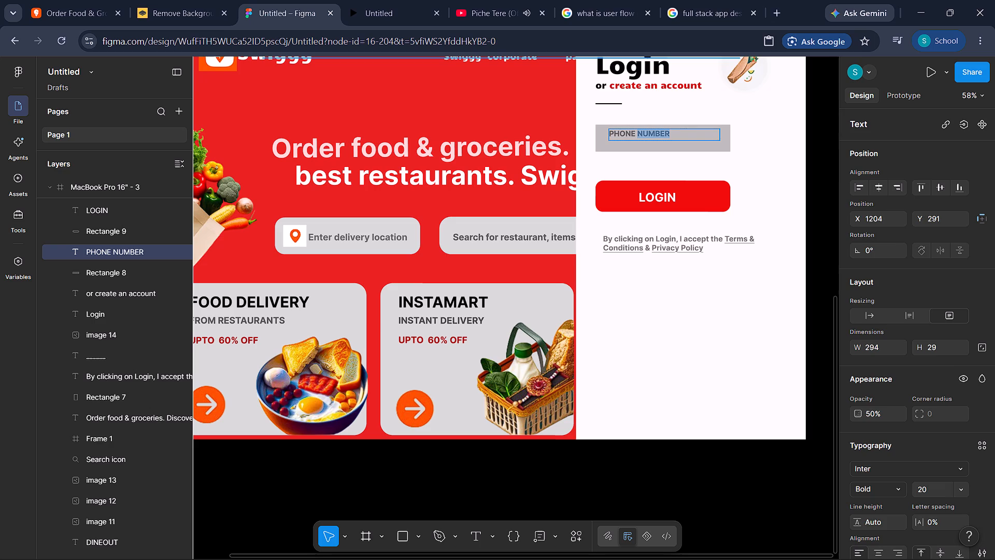
pyautogui.moveTo(673, 134); pyautogui.dragTo(586, 128)
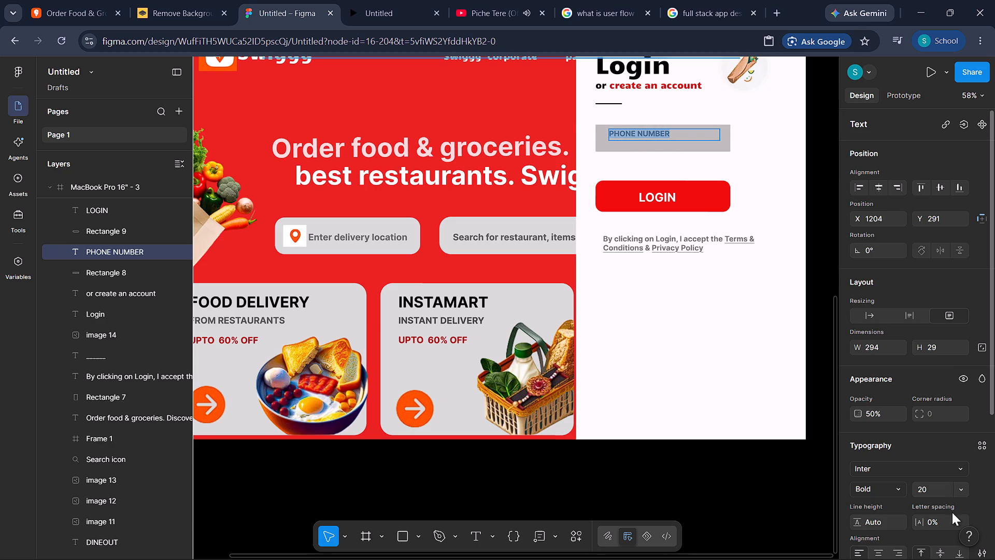
pyautogui.click(957, 492)
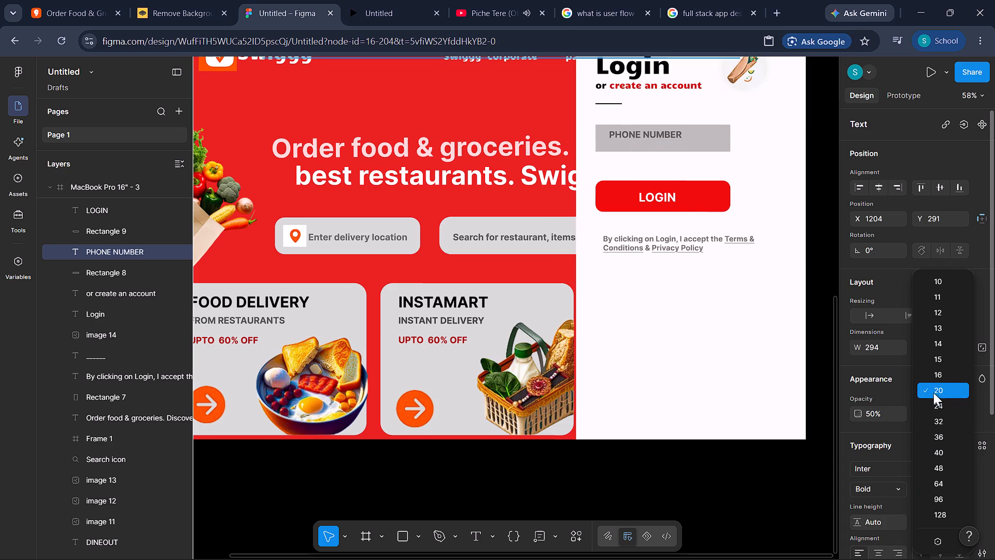
pyautogui.click(933, 380)
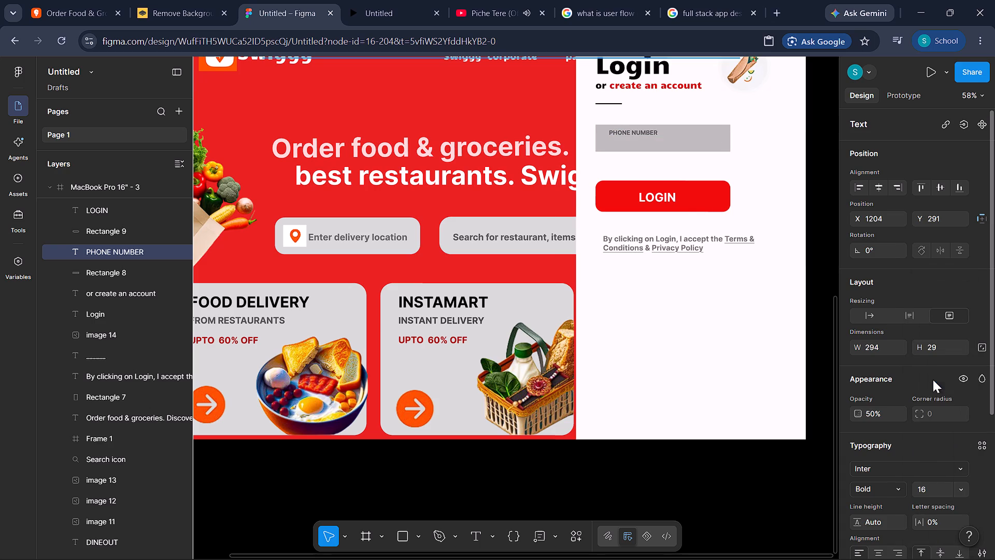
pyautogui.click(742, 358)
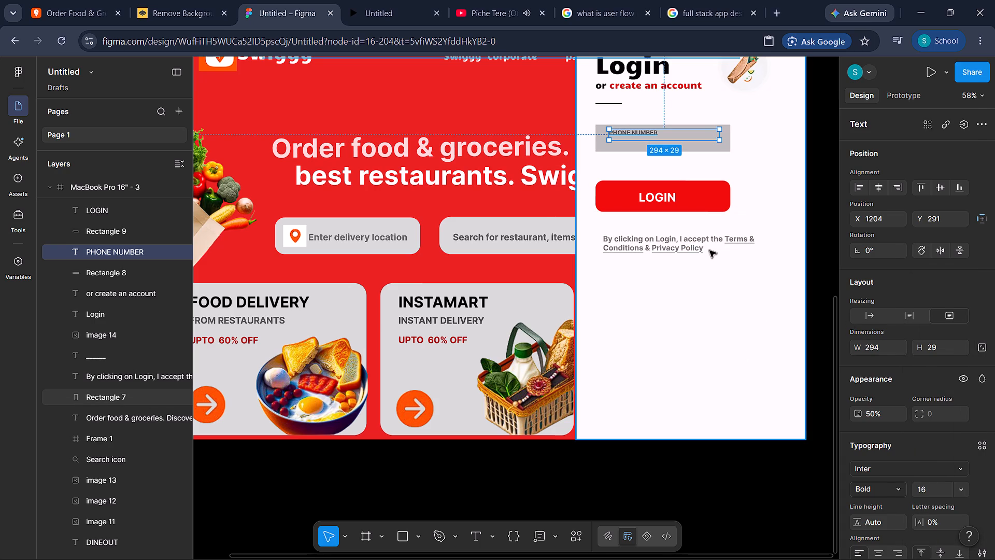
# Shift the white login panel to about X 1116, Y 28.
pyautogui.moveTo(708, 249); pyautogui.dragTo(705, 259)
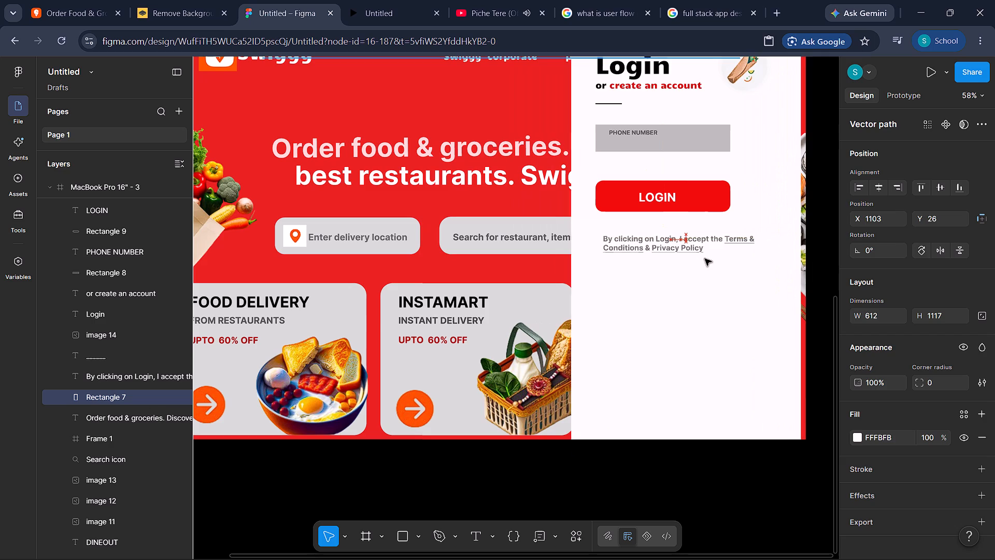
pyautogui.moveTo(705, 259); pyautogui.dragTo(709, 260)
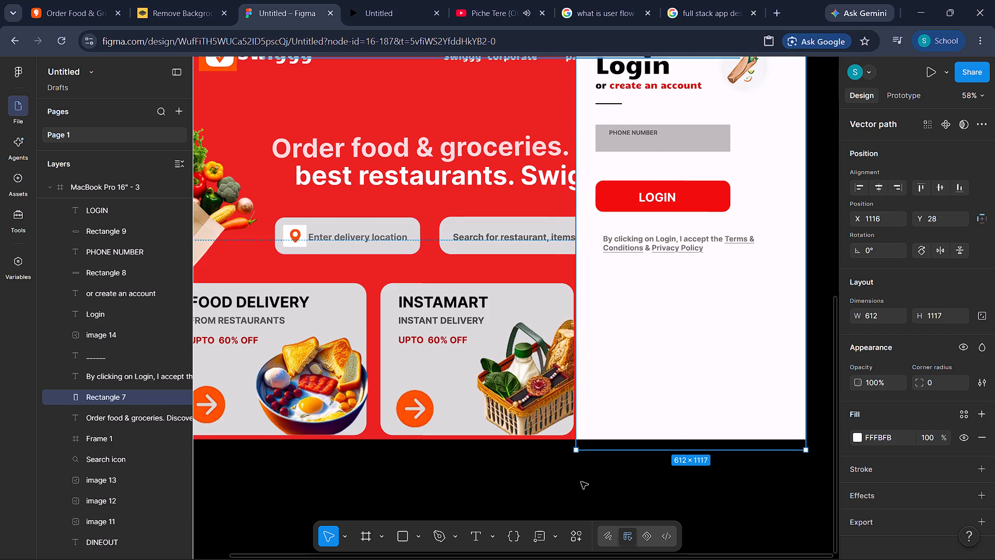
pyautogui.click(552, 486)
# Set the font size of the terms and privacy text below the LOGIN button to 16.
pyautogui.scroll(1, 552, 486)
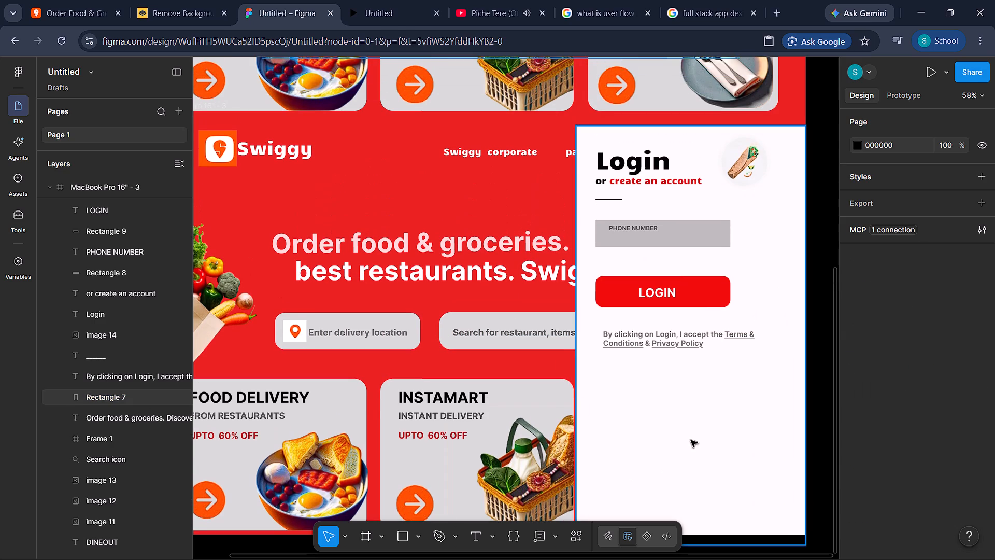
pyautogui.click(635, 340)
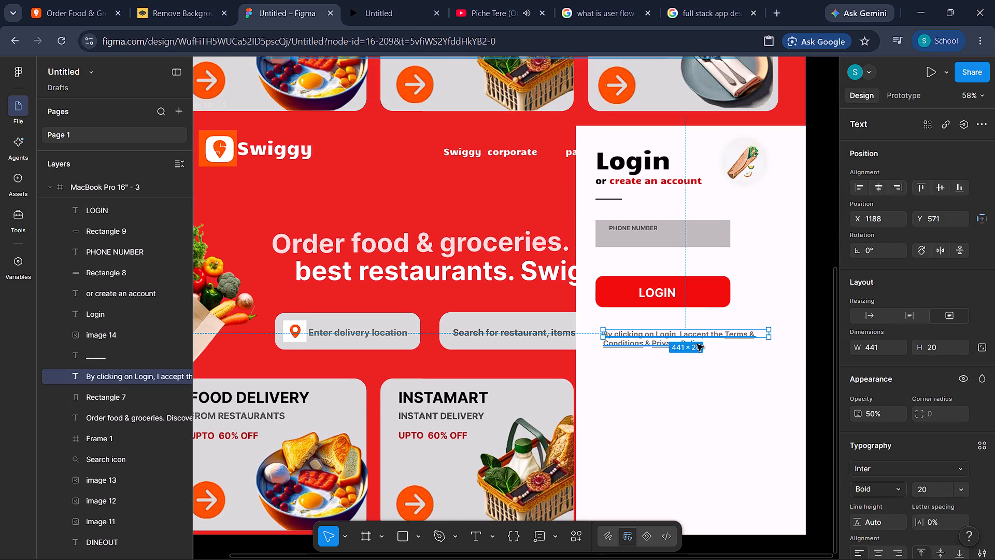
pyautogui.doubleClick(669, 331)
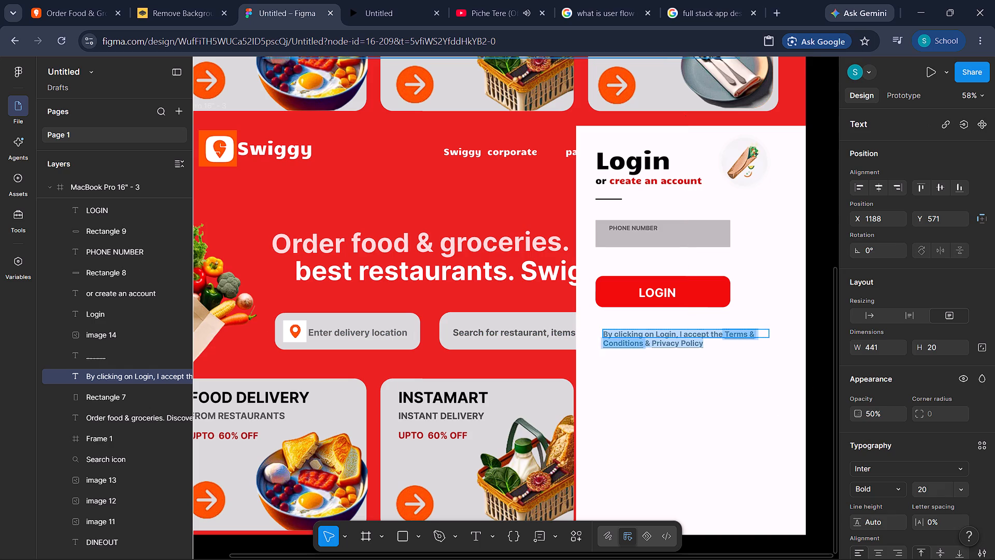
pyautogui.click(957, 487)
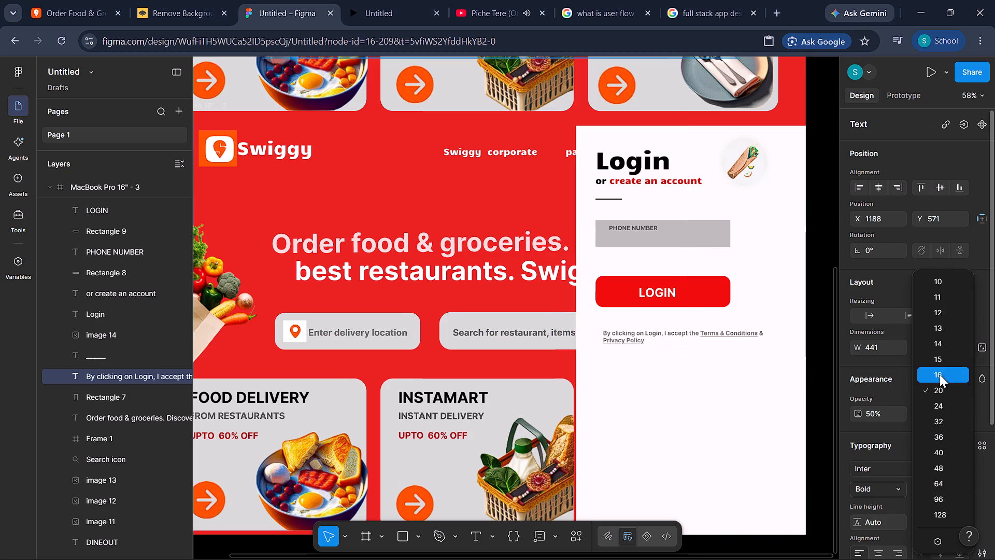
pyautogui.click(940, 374)
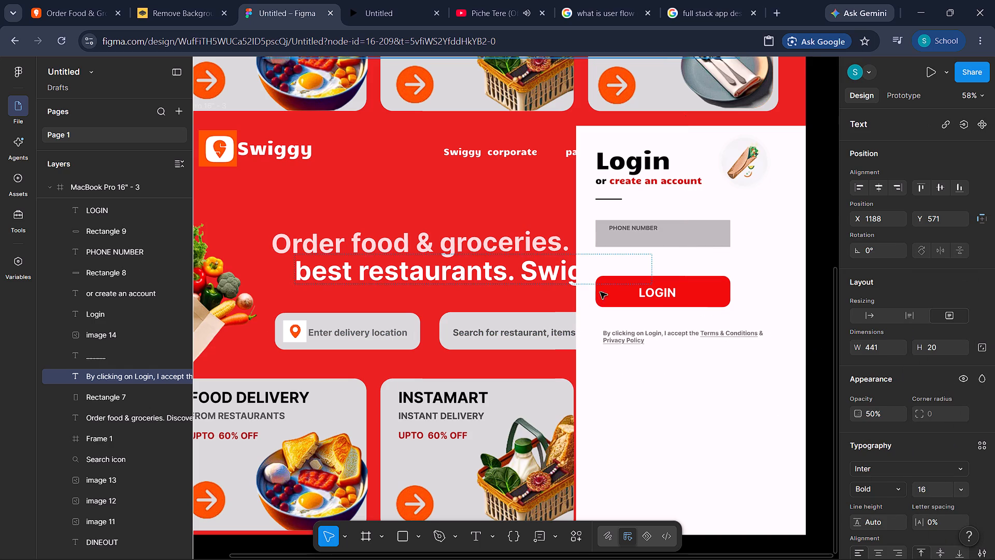
pyautogui.click(634, 335)
pyautogui.click(696, 365)
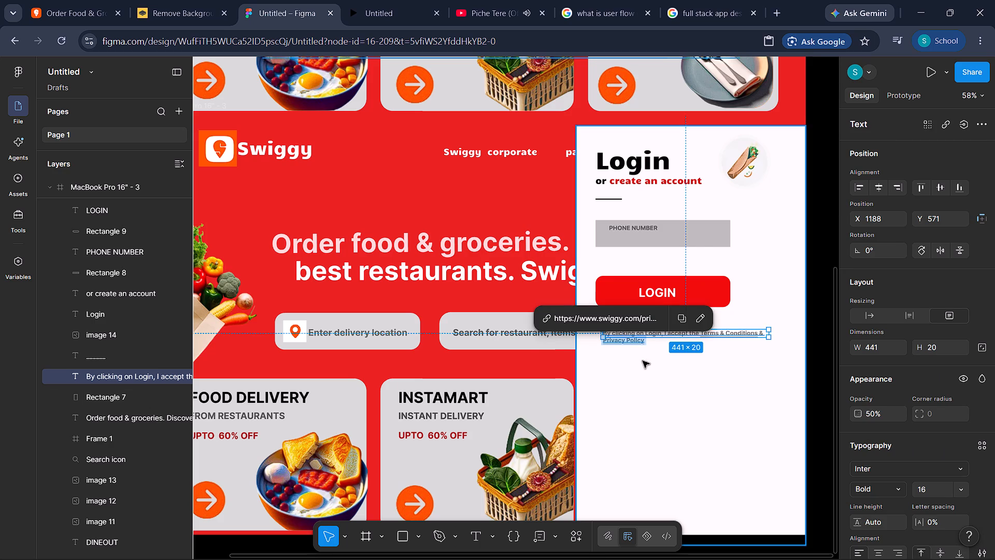
# Move the white login panel behind the form up to about X 1115, Y 5.
pyautogui.click(643, 361)
pyautogui.click(628, 333)
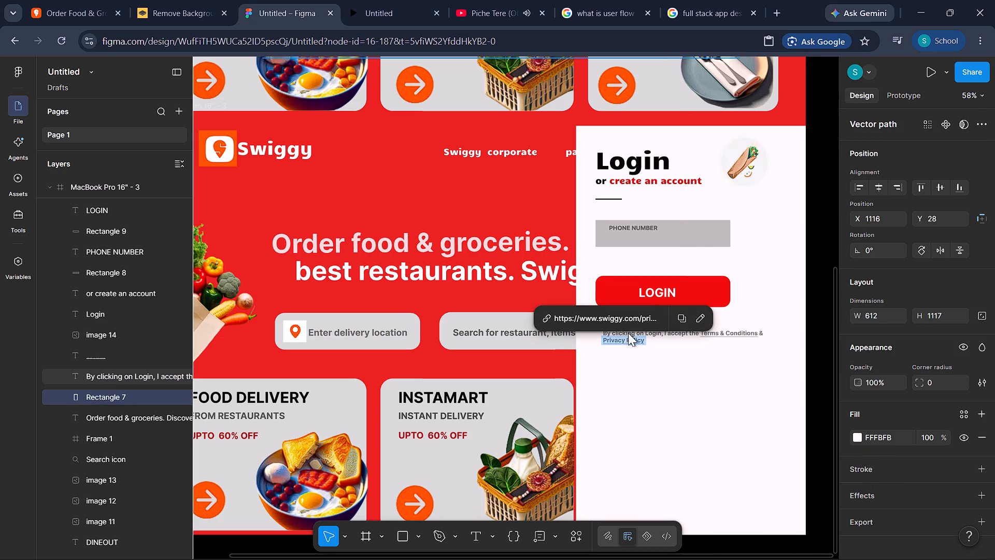
pyautogui.click(674, 370)
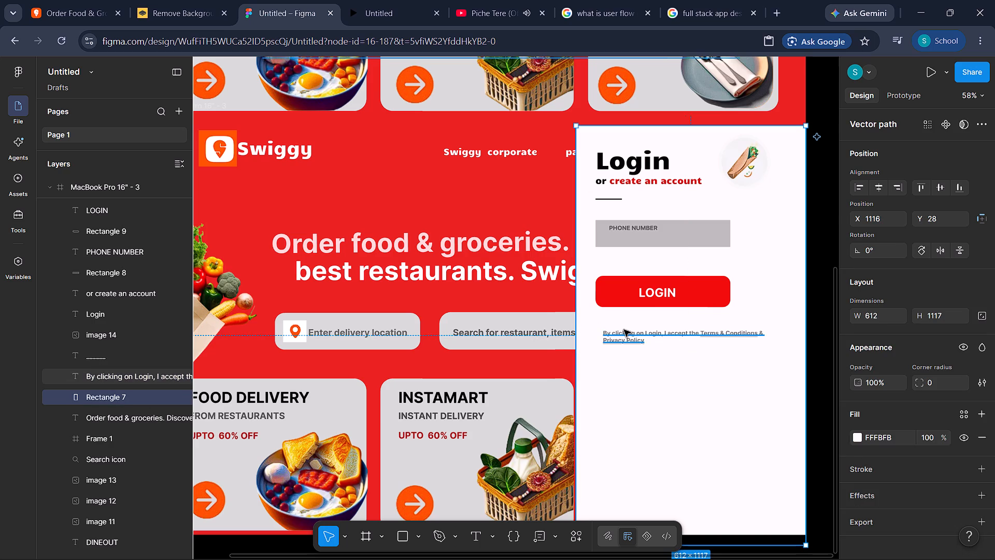
pyautogui.moveTo(628, 332); pyautogui.dragTo(622, 321)
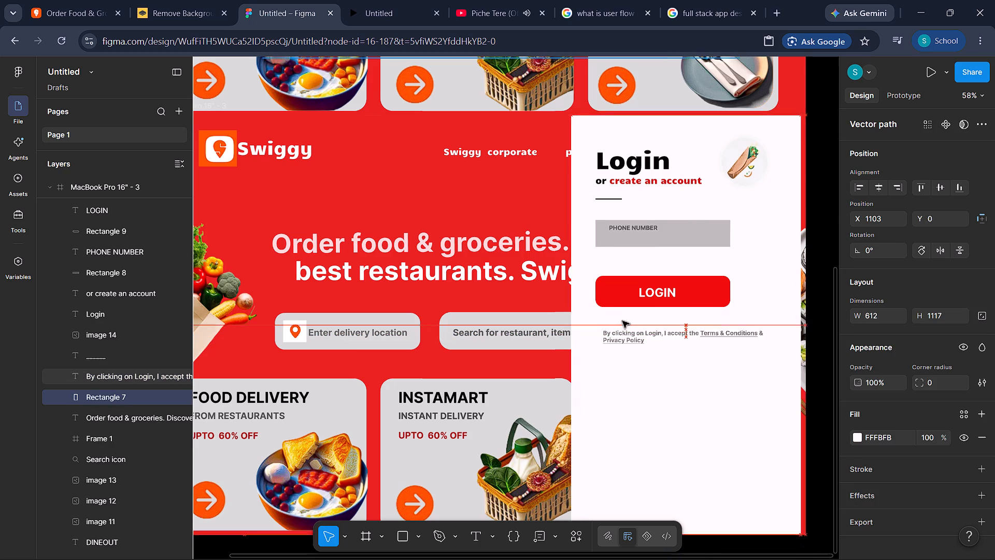
pyautogui.moveTo(622, 321); pyautogui.dragTo(633, 327)
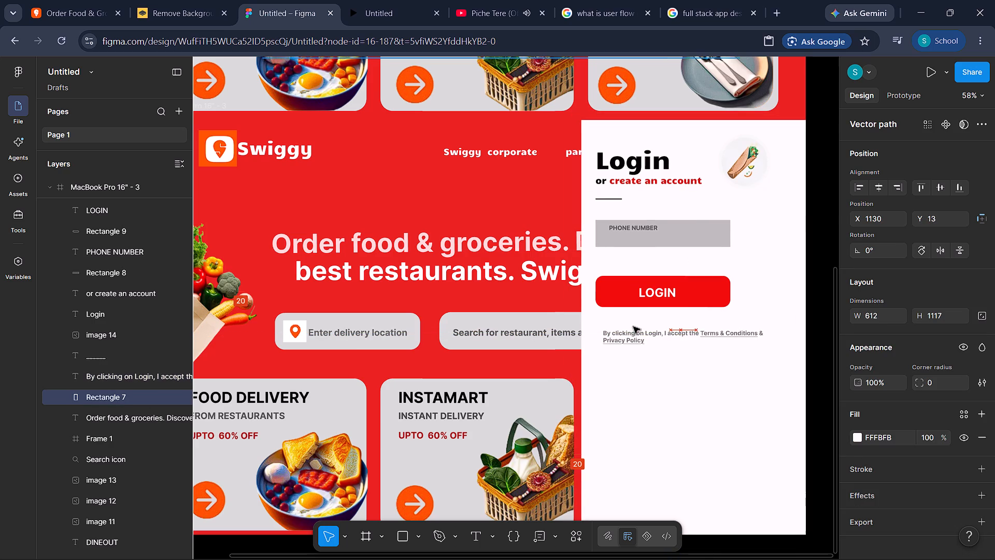
pyautogui.moveTo(633, 327); pyautogui.dragTo(628, 324)
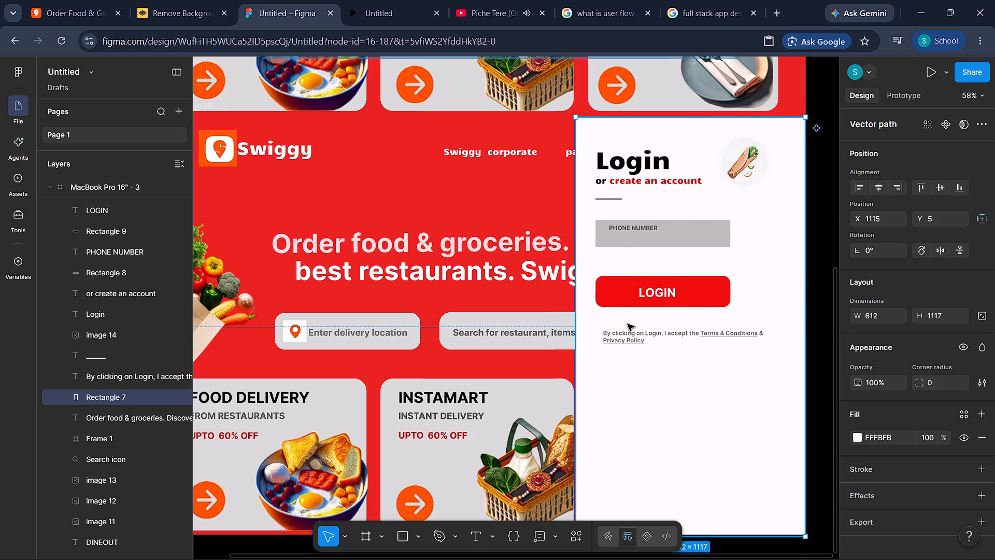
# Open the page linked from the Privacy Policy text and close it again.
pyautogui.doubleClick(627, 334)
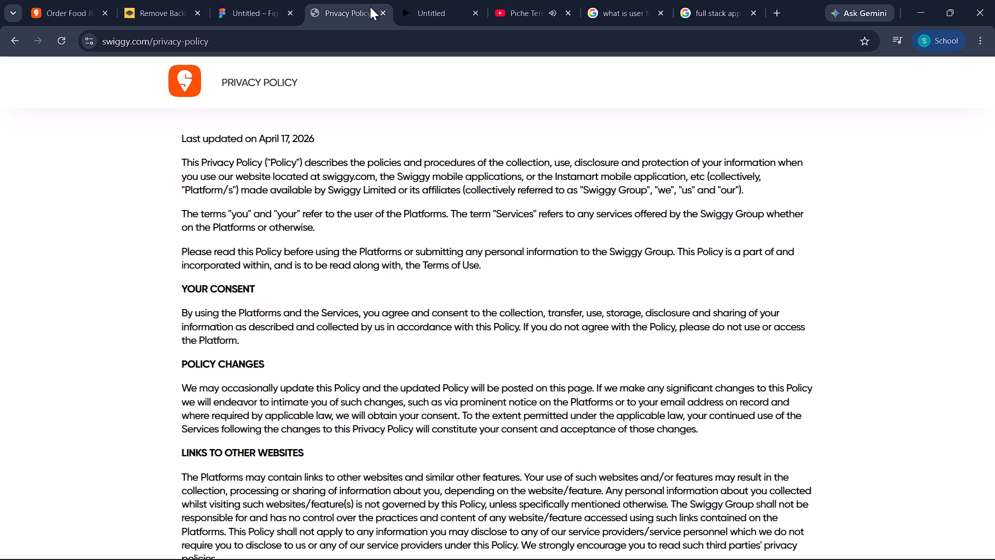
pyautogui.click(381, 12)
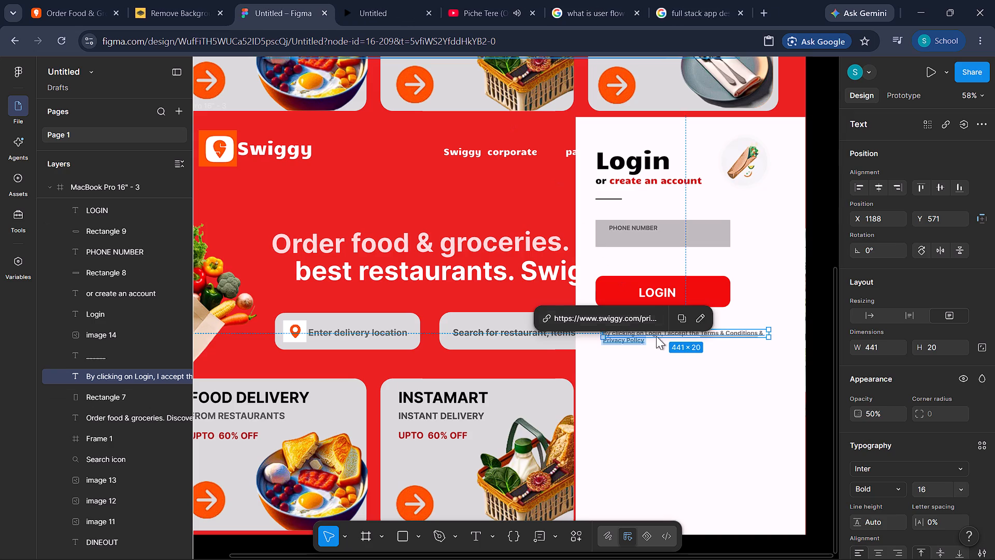
# Shift the white login panel up to Y 0, keeping X at 1115.
pyautogui.click(700, 381)
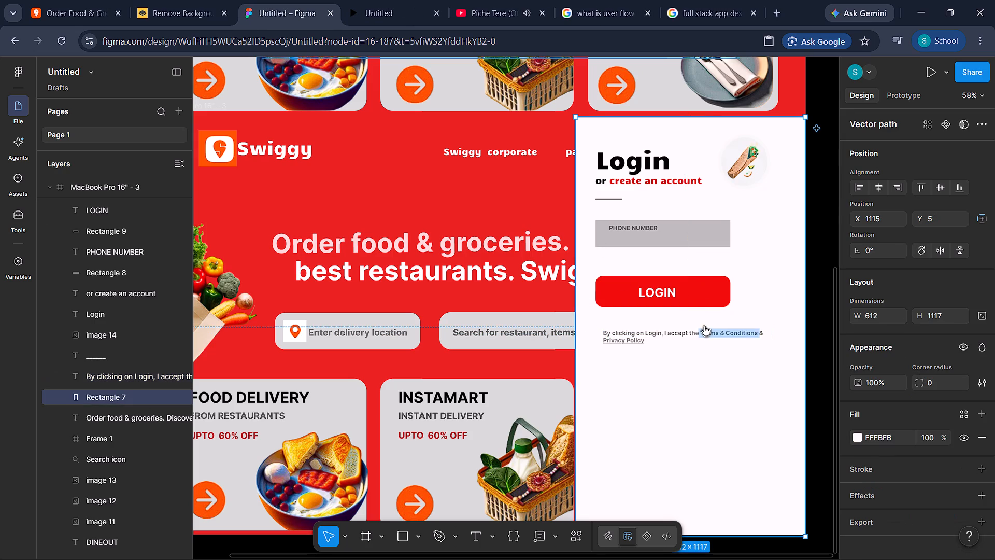
pyautogui.click(679, 333)
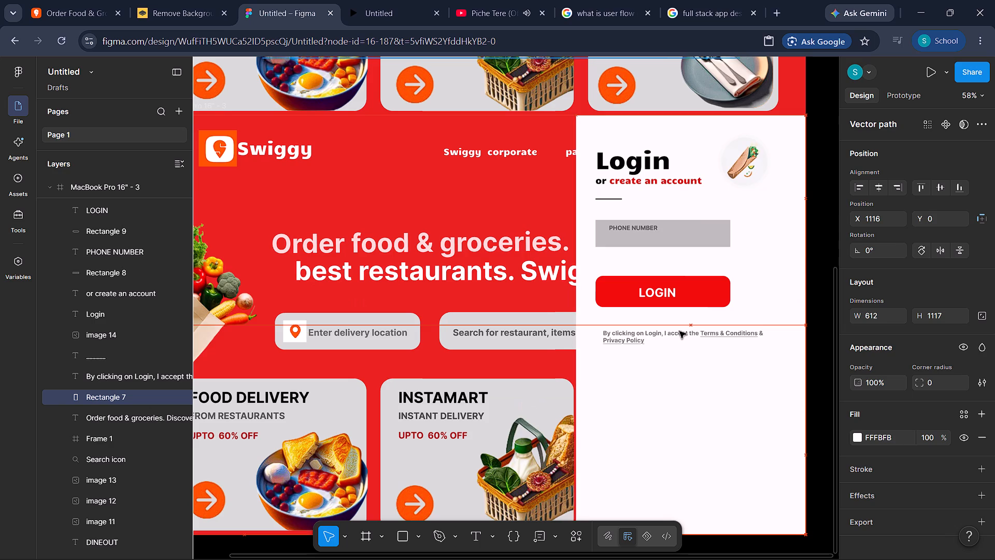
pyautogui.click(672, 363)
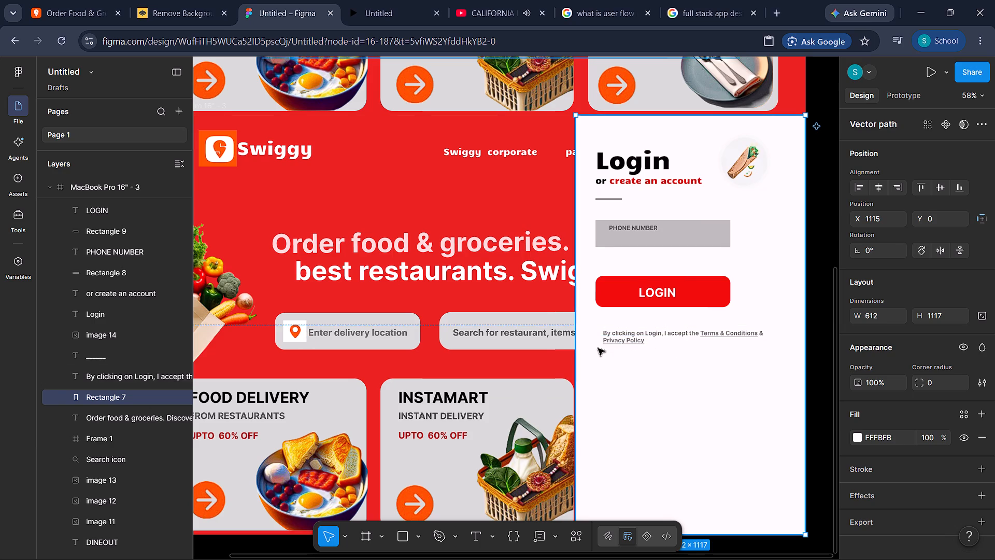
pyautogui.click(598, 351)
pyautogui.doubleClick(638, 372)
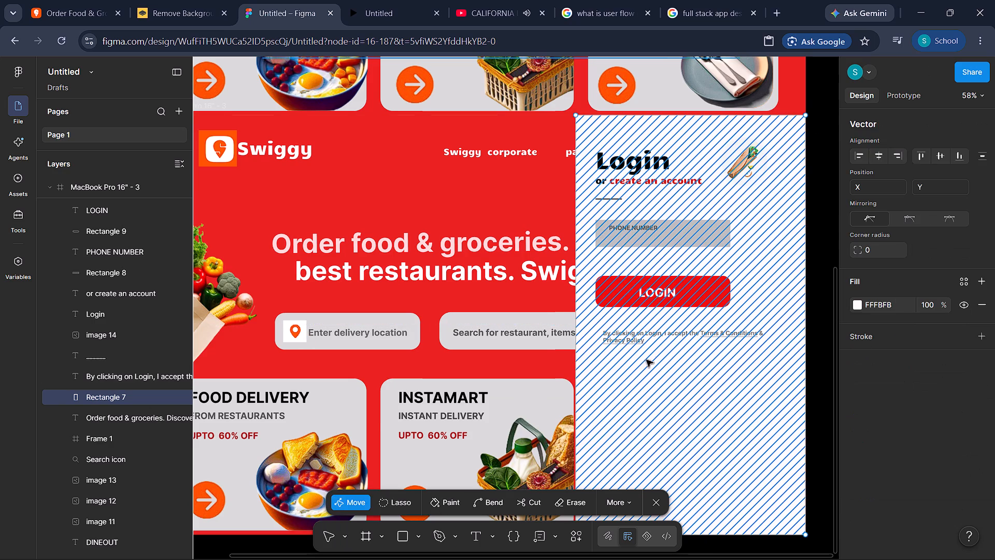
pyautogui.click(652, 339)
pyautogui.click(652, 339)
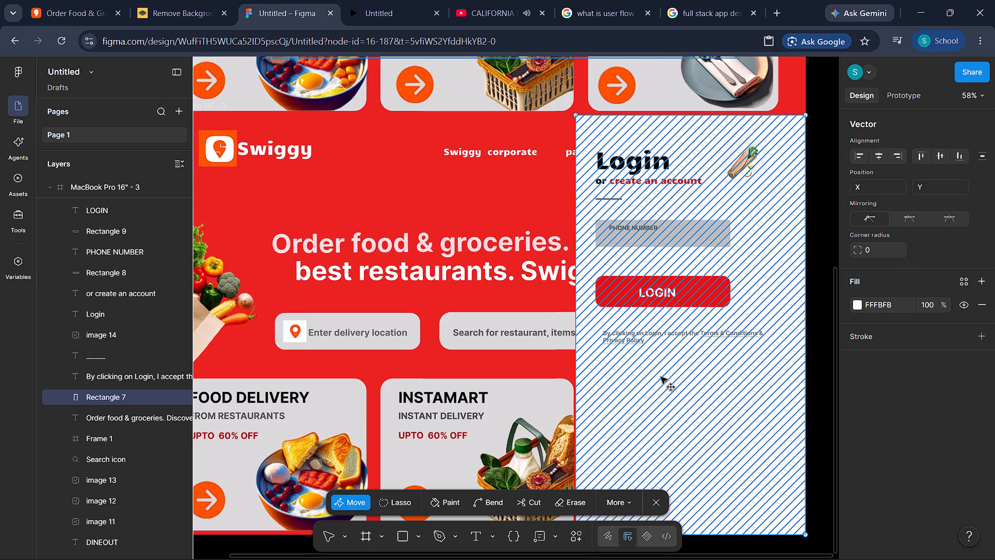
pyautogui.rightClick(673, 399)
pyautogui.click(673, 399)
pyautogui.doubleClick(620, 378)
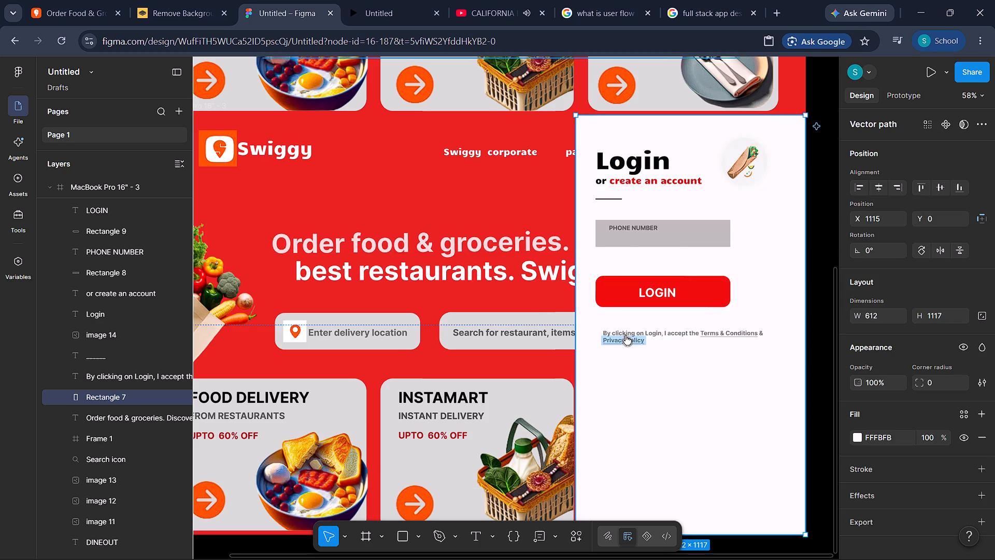
# Move the terms and privacy text up to just below the LOGIN button, at about X 1172, Y 528.
pyautogui.click(651, 334)
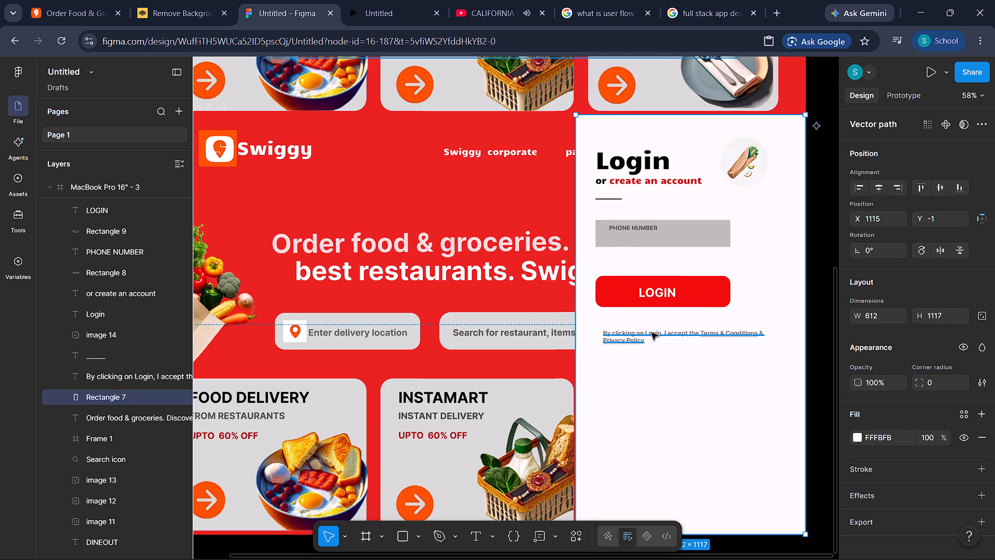
pyautogui.click(665, 356)
pyautogui.click(648, 331)
pyautogui.moveTo(648, 331); pyautogui.dragTo(642, 313)
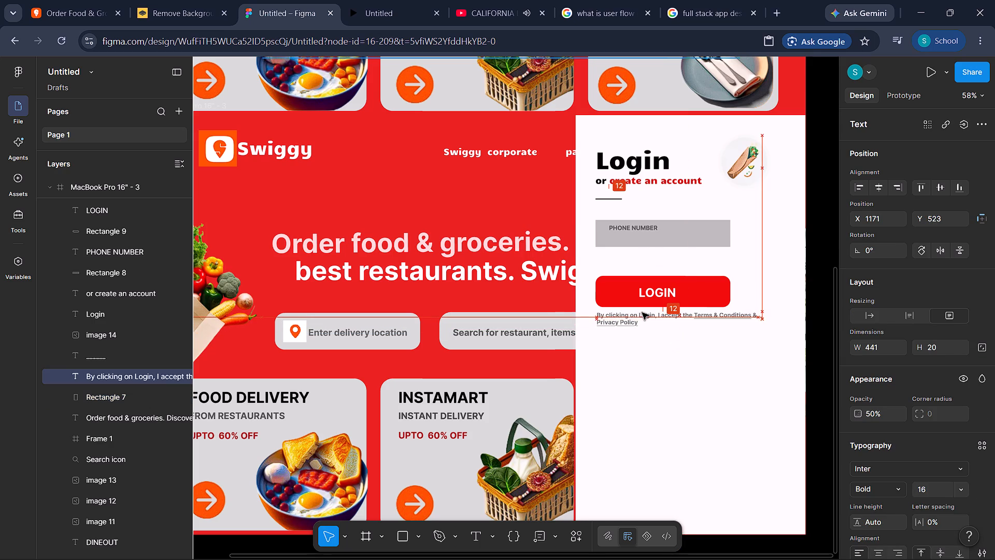
pyautogui.moveTo(642, 313); pyautogui.dragTo(642, 314)
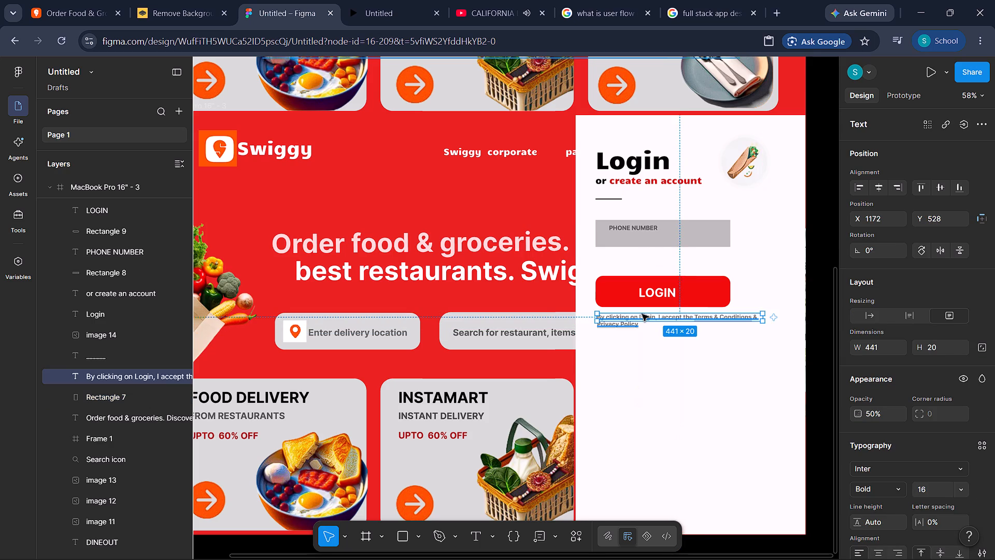
pyautogui.click(709, 407)
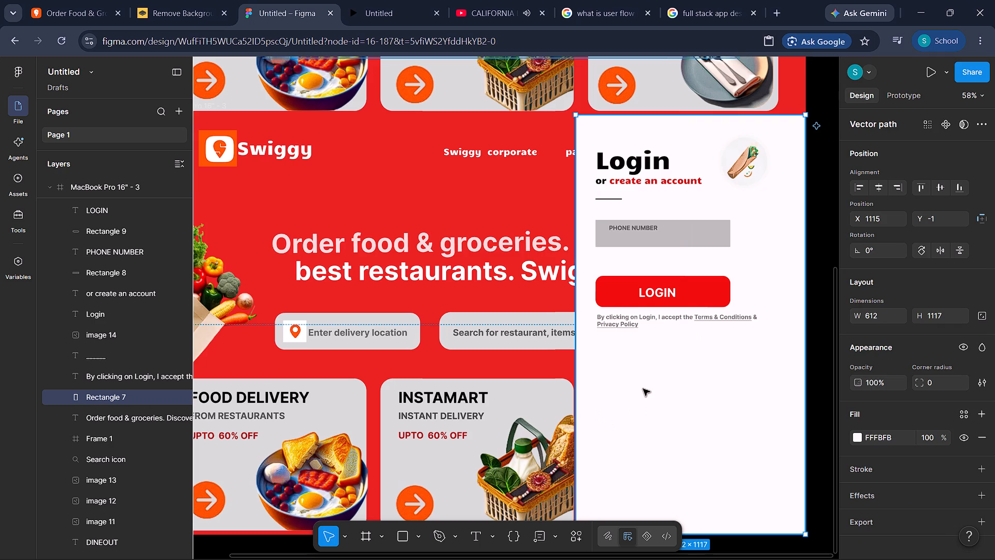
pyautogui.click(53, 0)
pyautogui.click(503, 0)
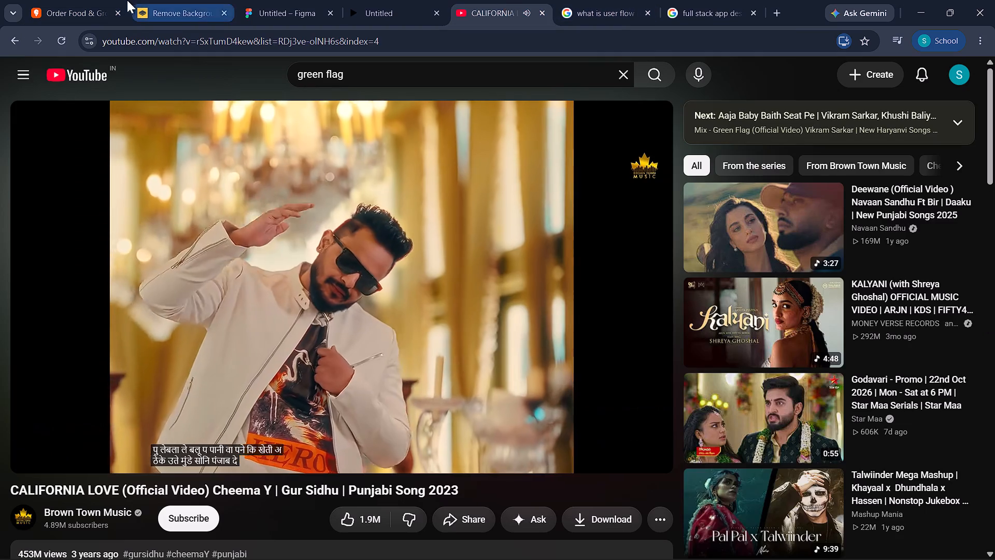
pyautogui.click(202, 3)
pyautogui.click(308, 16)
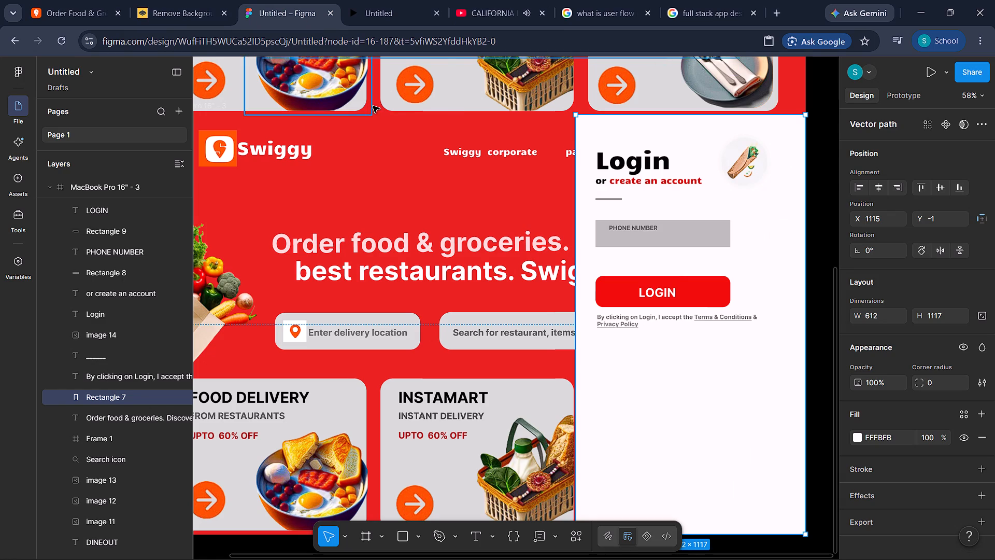
# Preview the prototype in presentation view and flip between the login screen and the home screen to compare them.
pyautogui.click(928, 69)
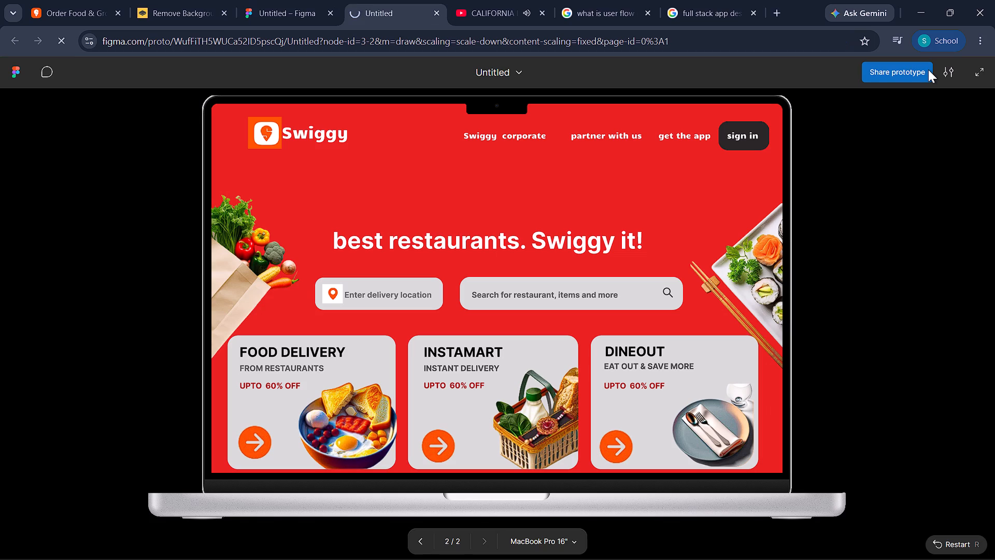
pyautogui.press('Down')
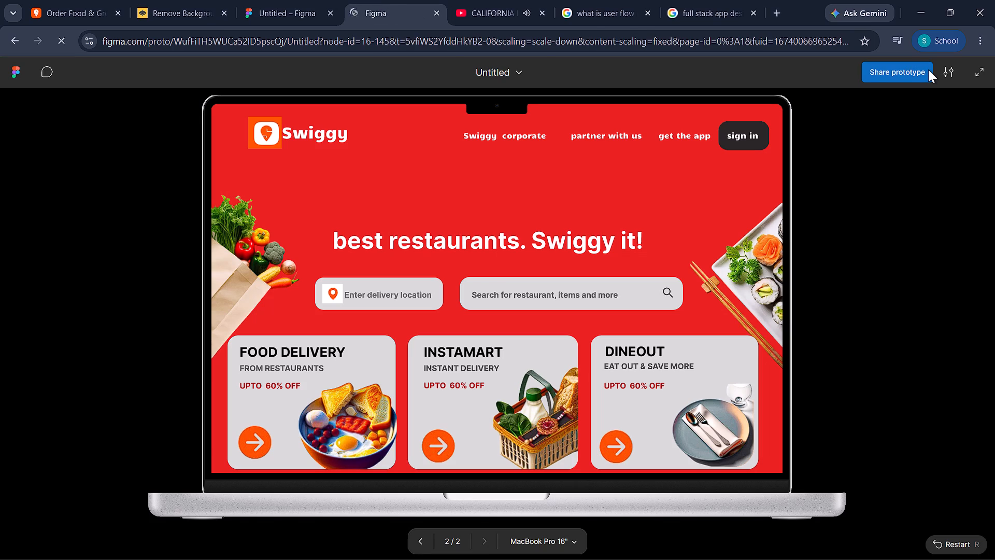
pyautogui.press('Down')
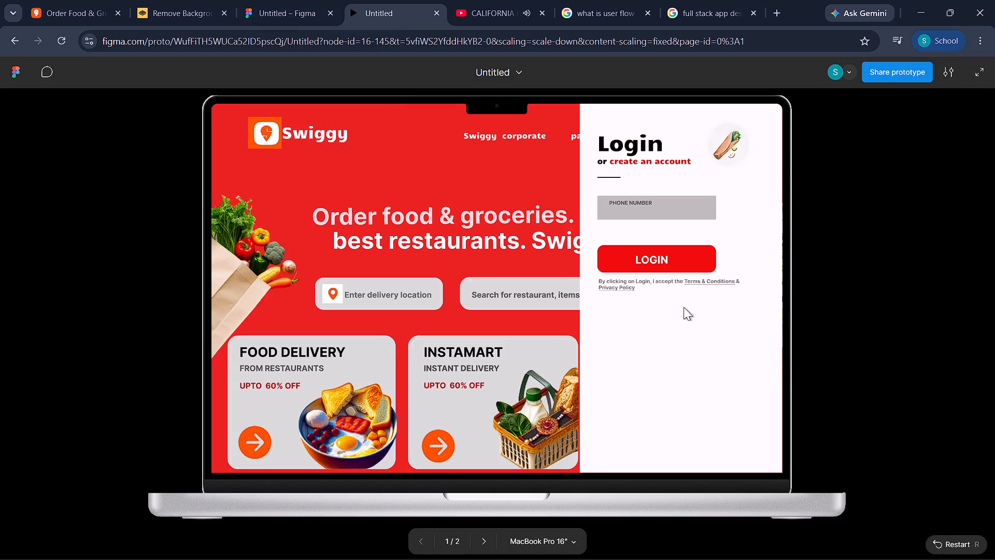
pyautogui.press('Up')
pyautogui.press('Left')
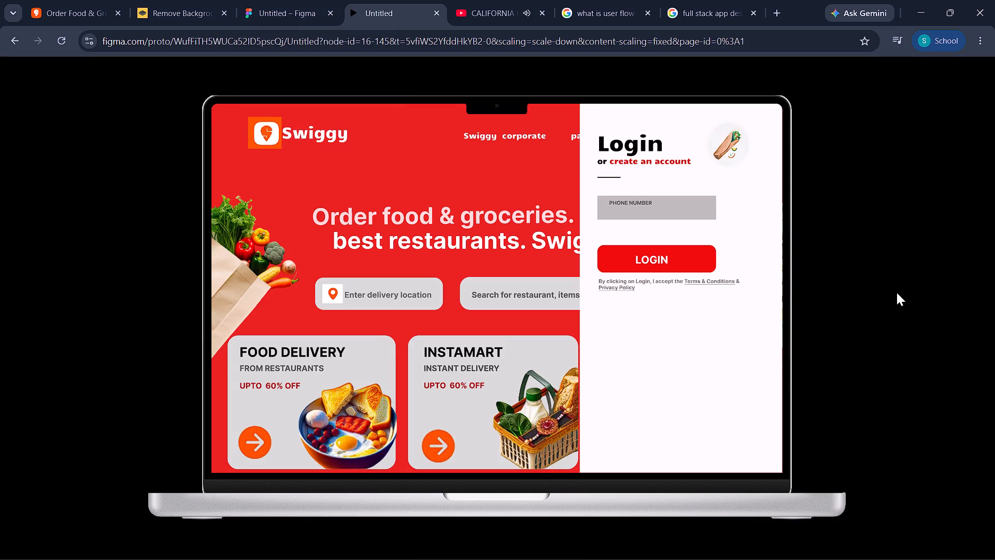
pyautogui.press('Right')
pyautogui.press('Right')
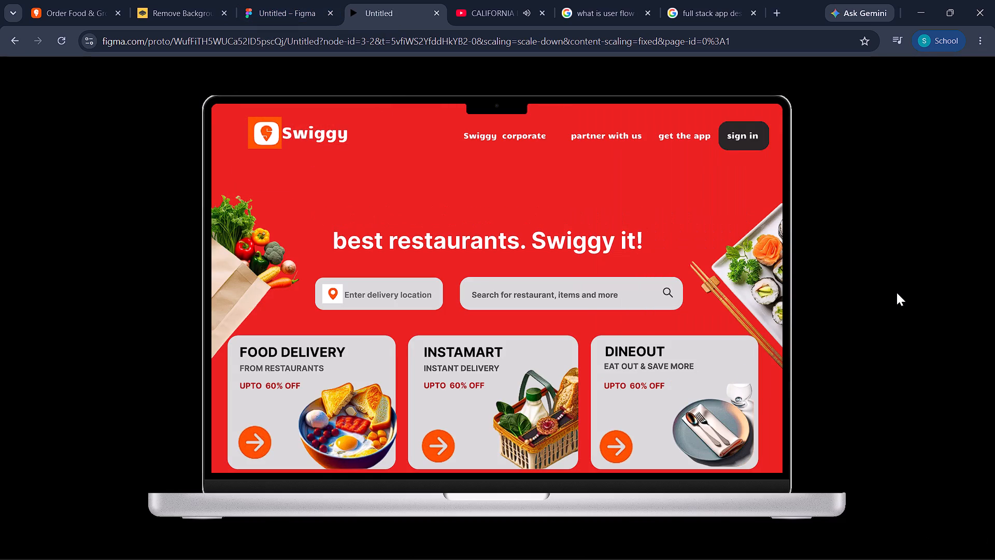
pyautogui.press('Left')
pyautogui.press('Right')
pyautogui.press('Left')
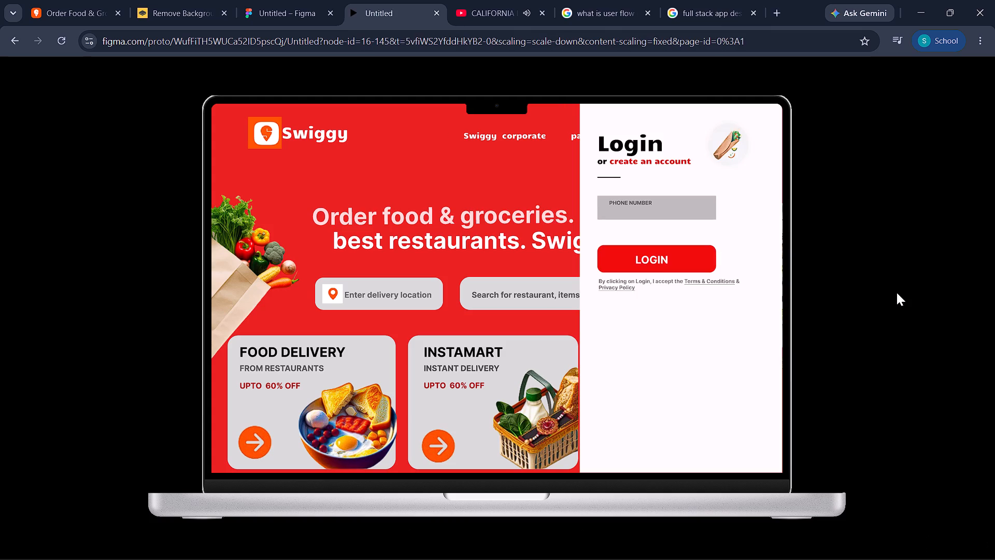
pyautogui.press('Right')
pyautogui.press('Left')
pyautogui.press('Right')
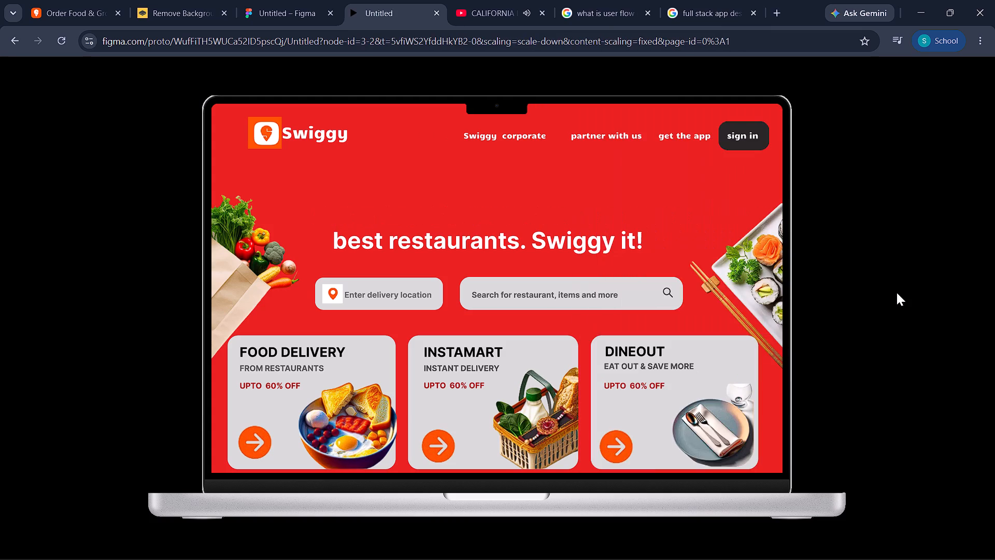
pyautogui.press('Left')
pyautogui.press('Left')
pyautogui.press('Right')
pyautogui.press('Left')
pyautogui.press('Right')
pyautogui.press('Left')
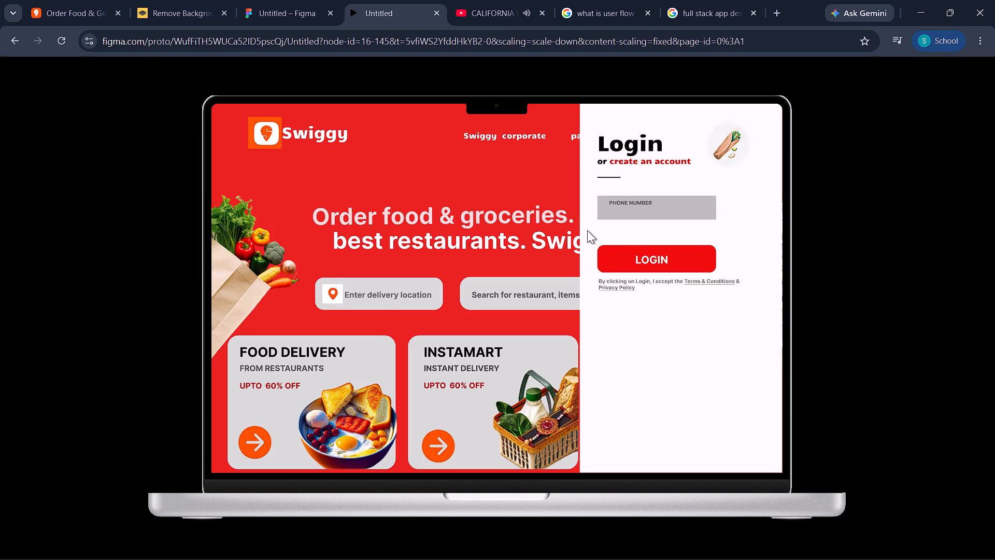
# Switch to the Swiggy website to view its login panel as the reference for the mockup.
pyautogui.click(171, 0)
pyautogui.click(273, 0)
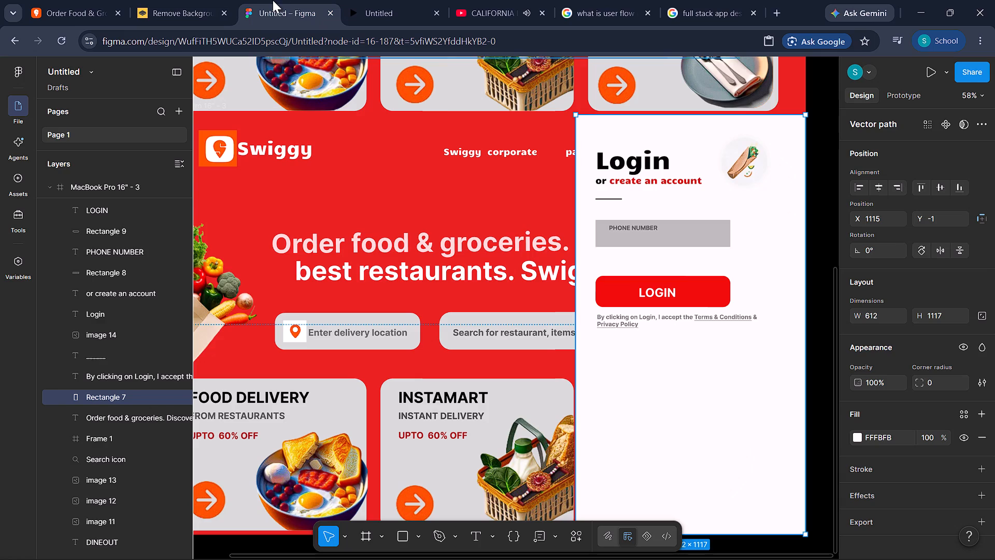